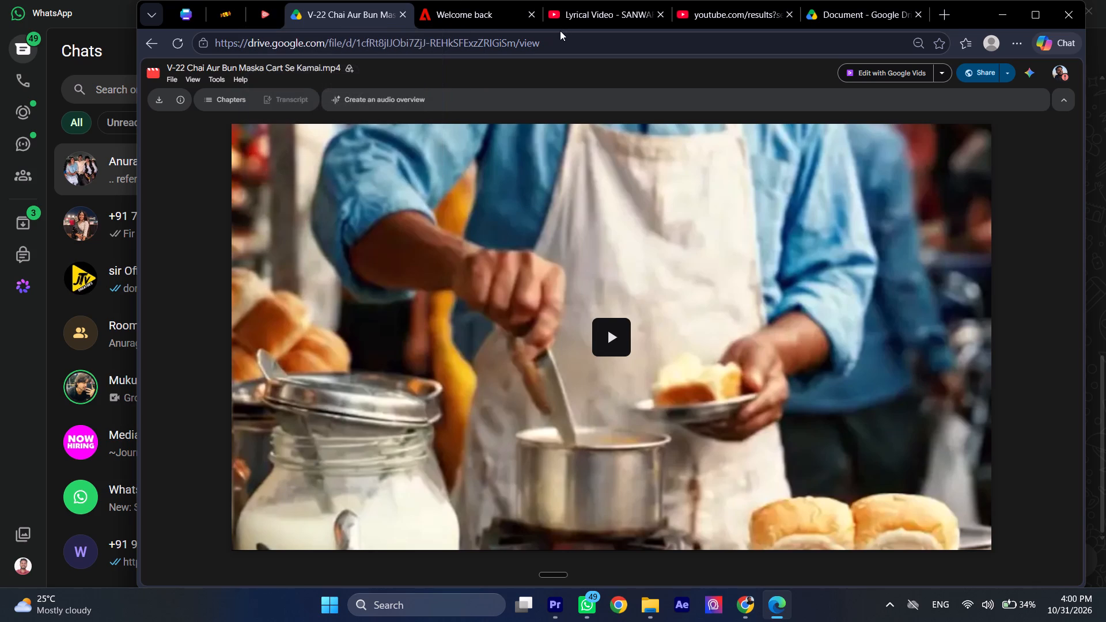
Maximize the browser window and play the V-22 Chai Aur Bun Maska Cart Se Kamai.mp4 video.
click(1038, 18)
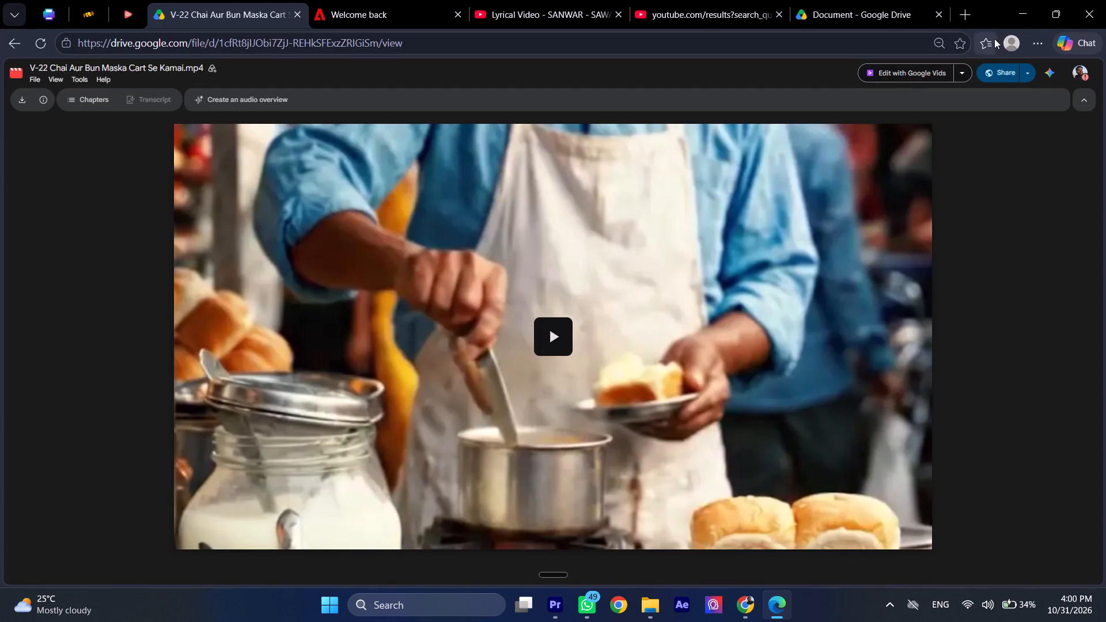
click(560, 327)
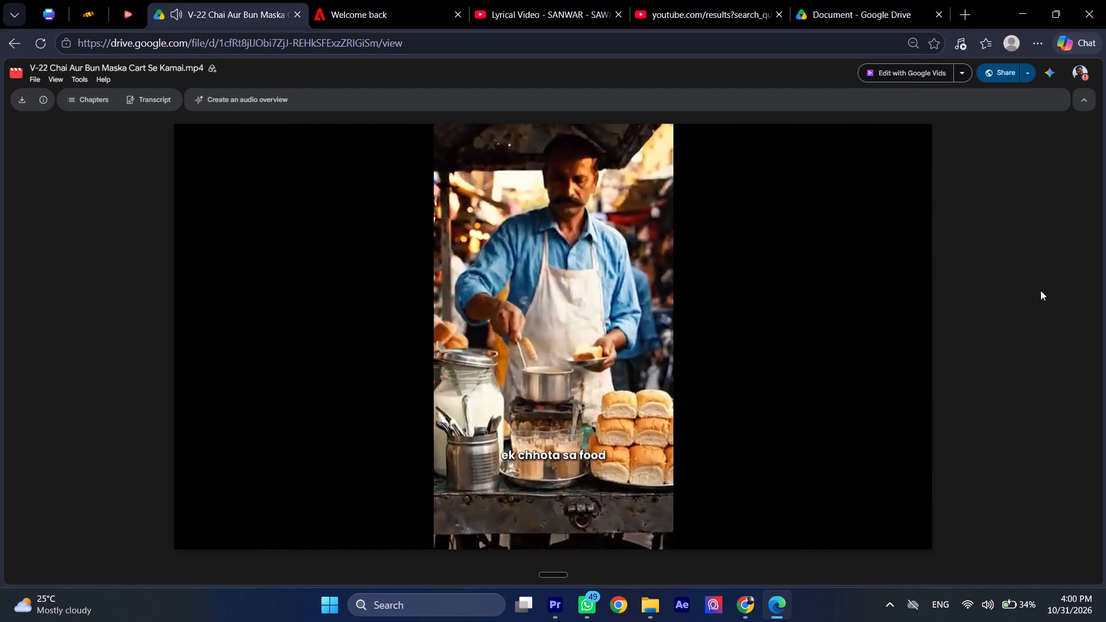
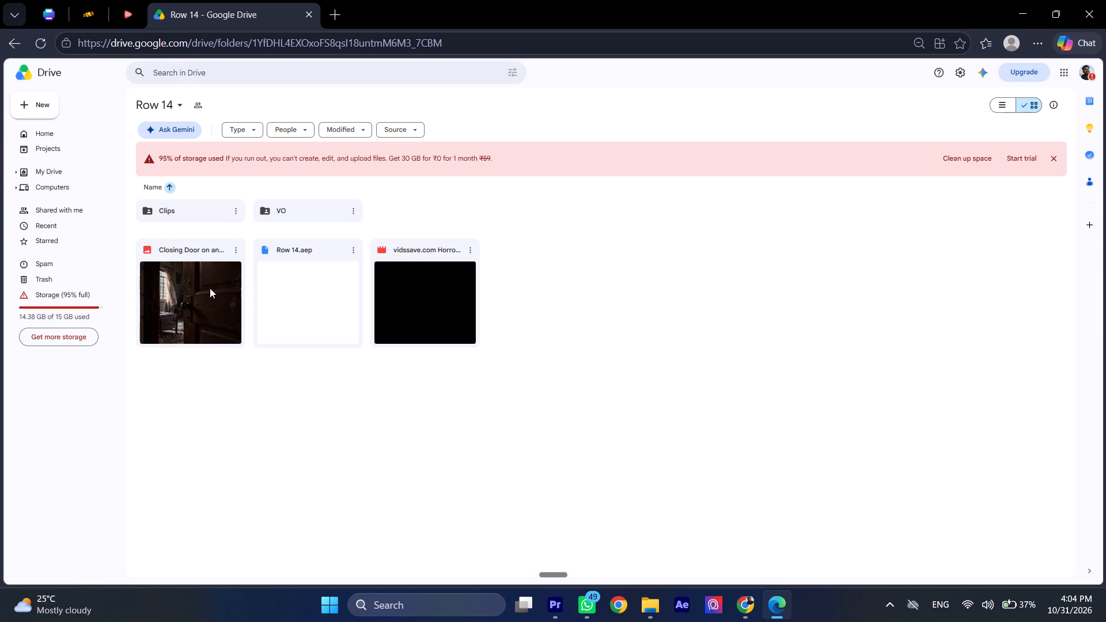
Play the 1.mp4 video in Row 14's VO folder twice, and return to the Row 14 folder.
double_click(292, 202)
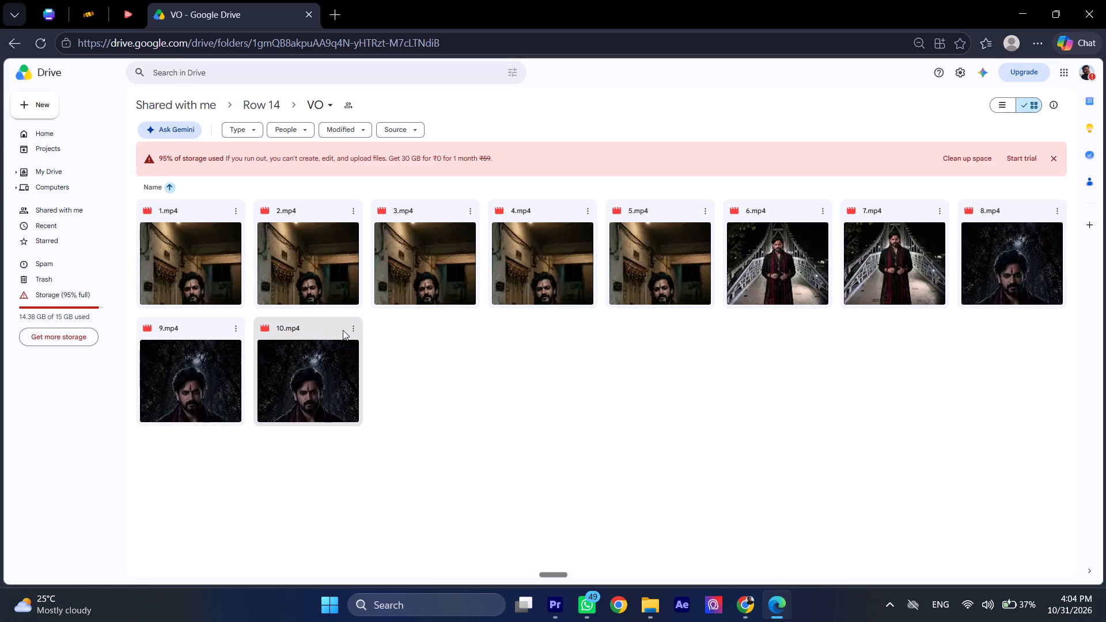
double_click(199, 255)
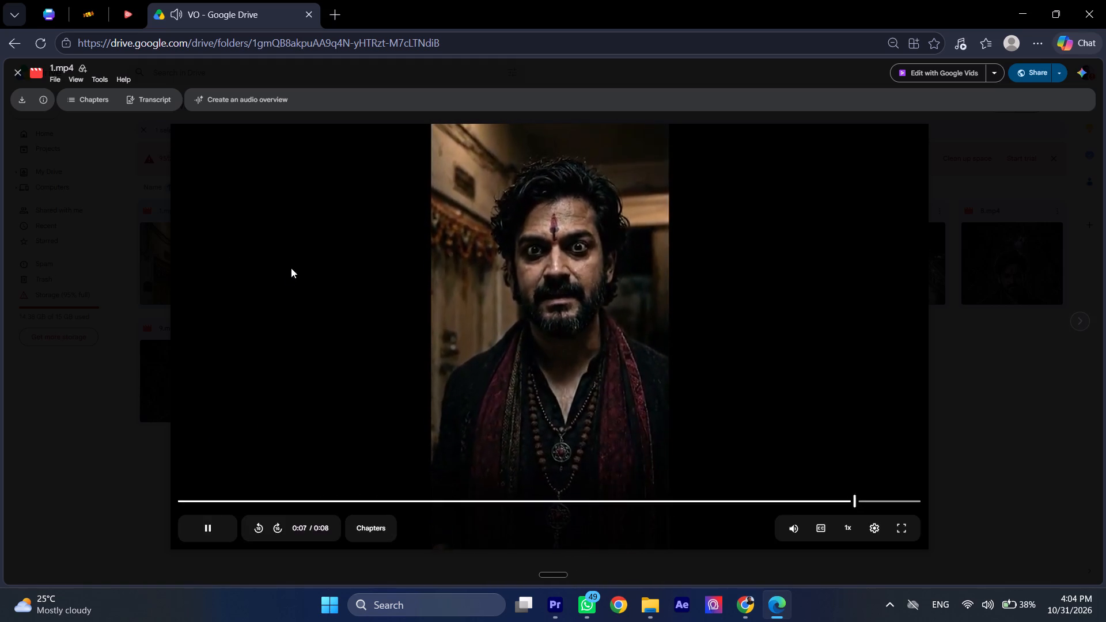
click(17, 71)
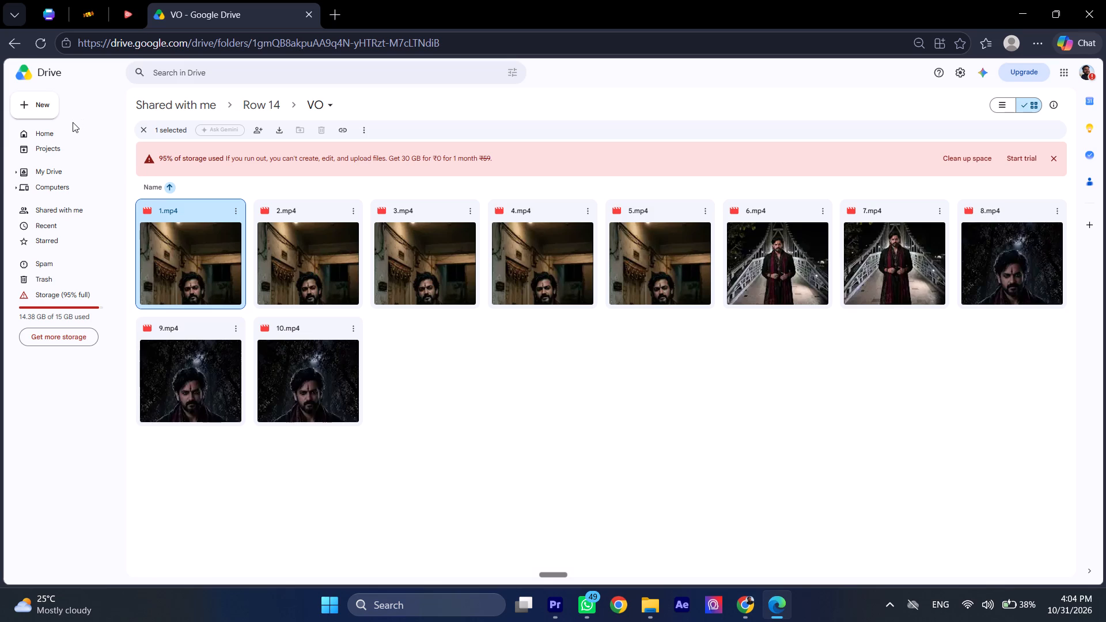
double_click(181, 253)
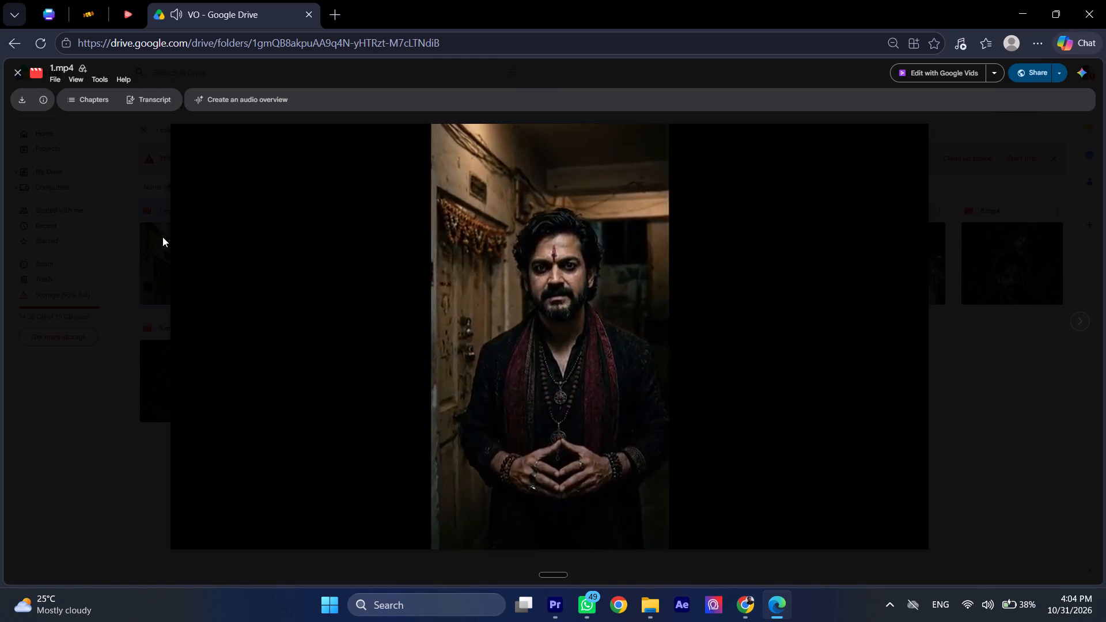
click(18, 75)
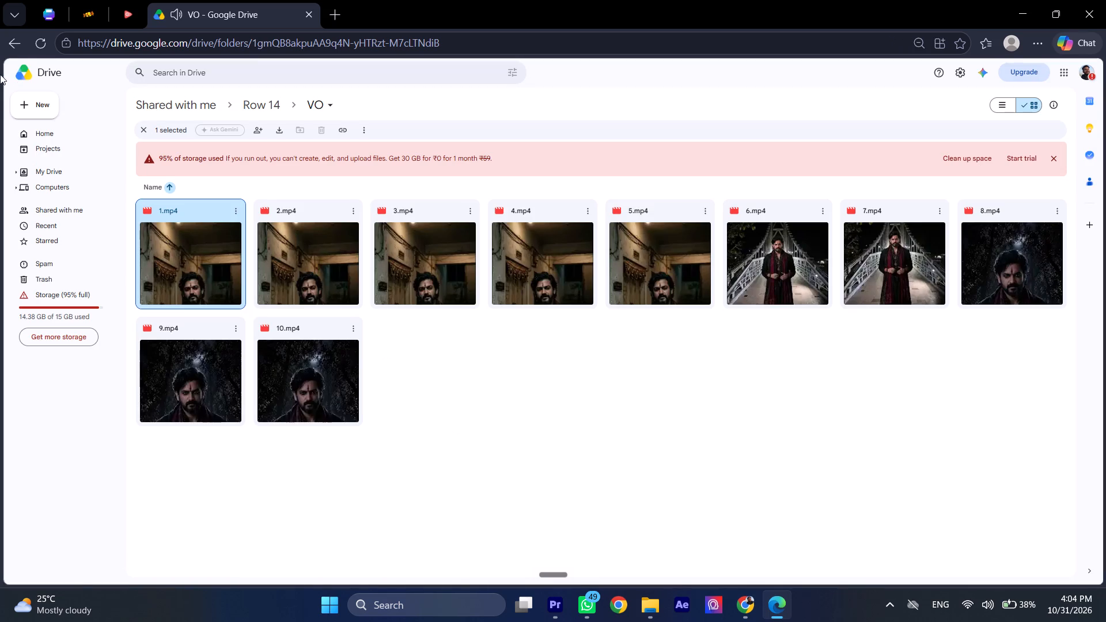
click(13, 48)
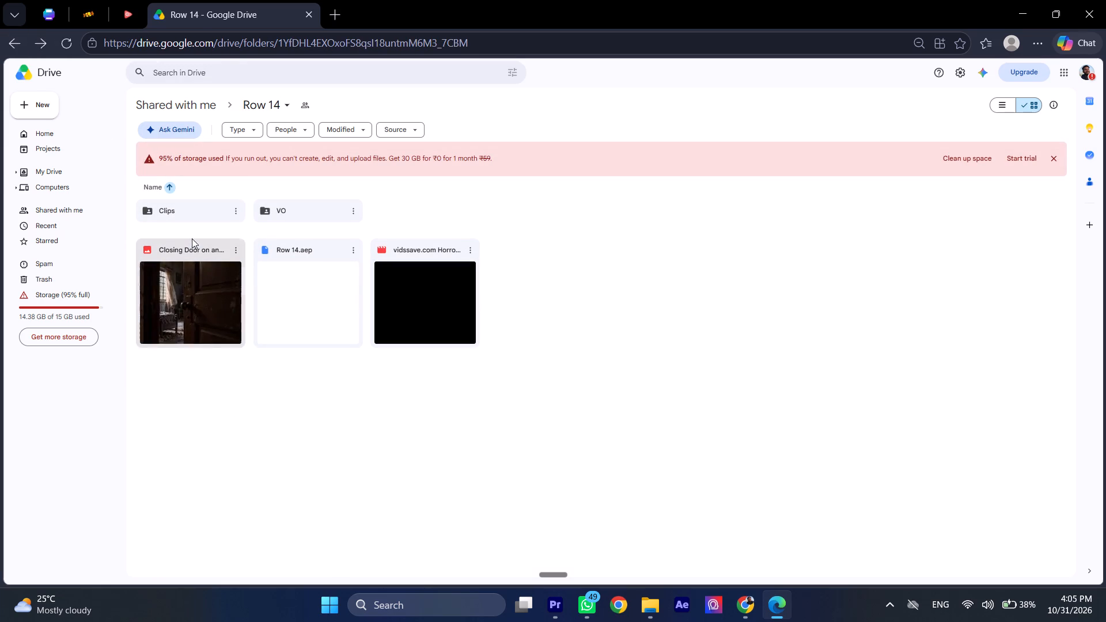
Look through the video files in Row 14's Clips folder and return to the Row 14 folder.
double_click(185, 217)
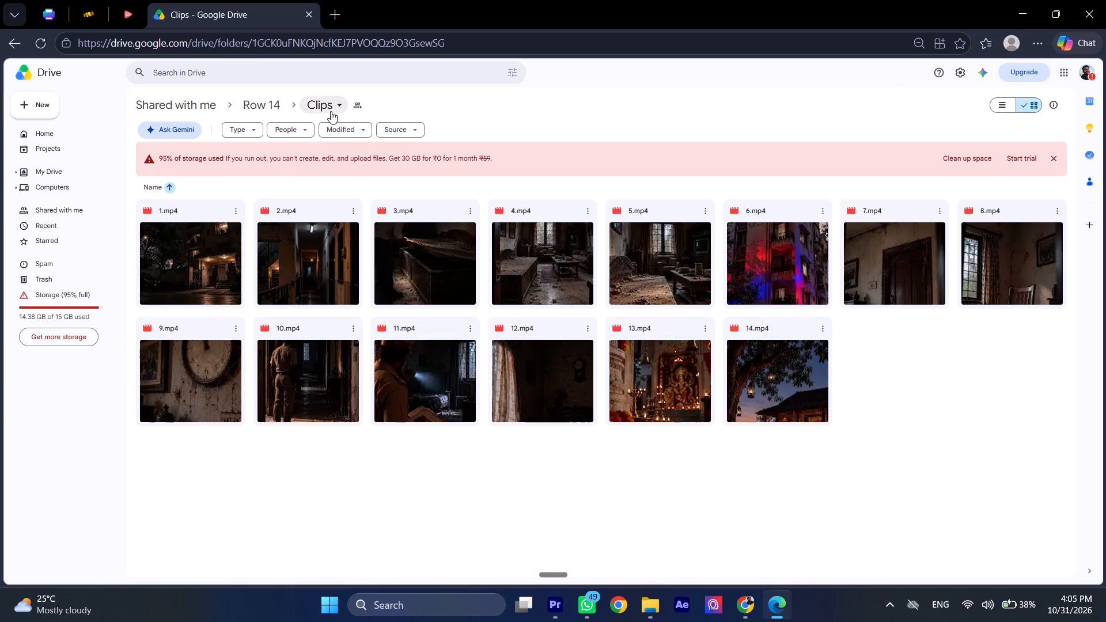
click(18, 40)
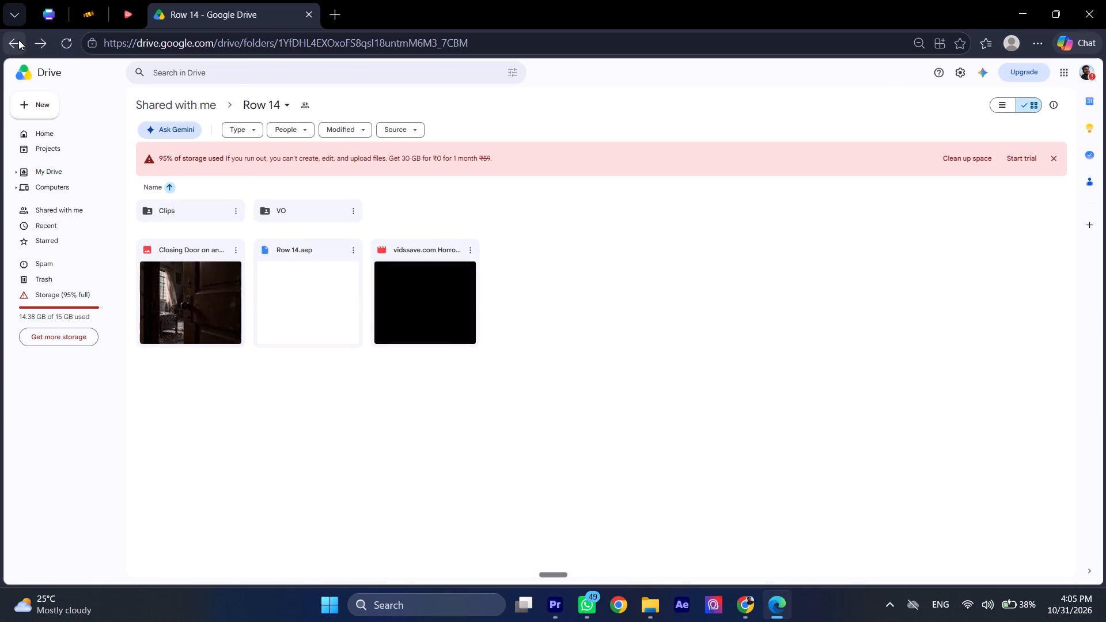
Download the entire Row 14 folder from Google Drive.
click(229, 103)
click(285, 104)
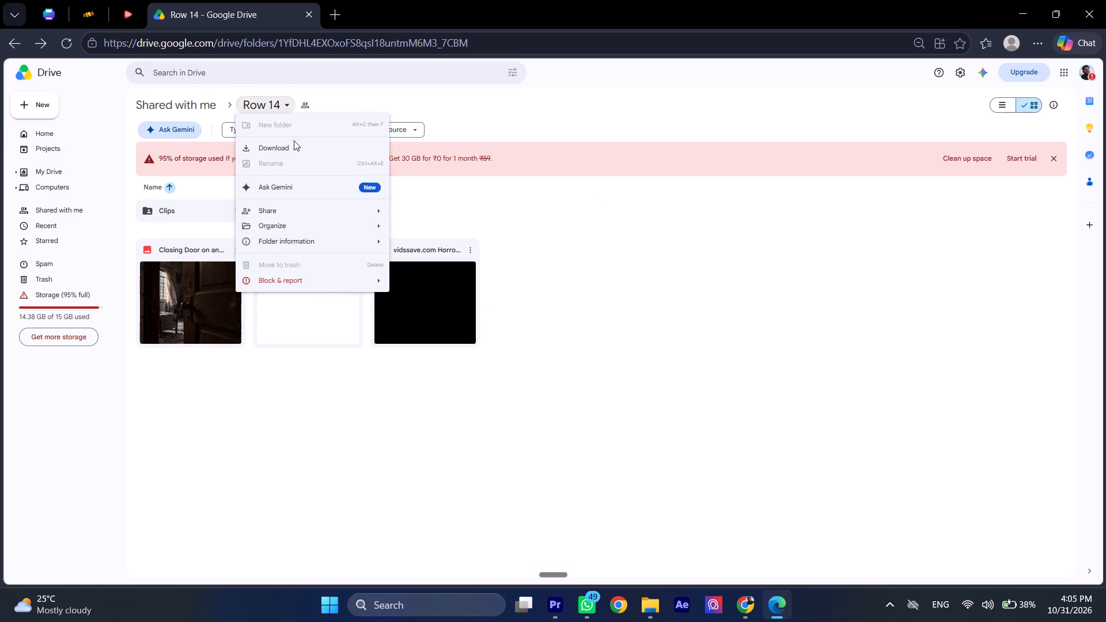
click(294, 141)
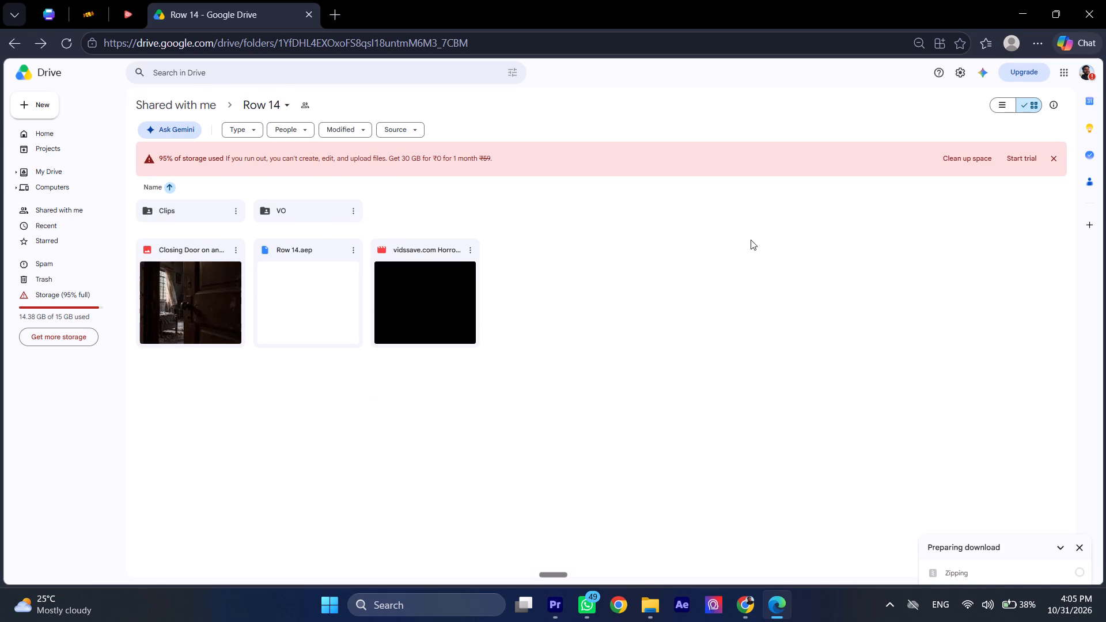
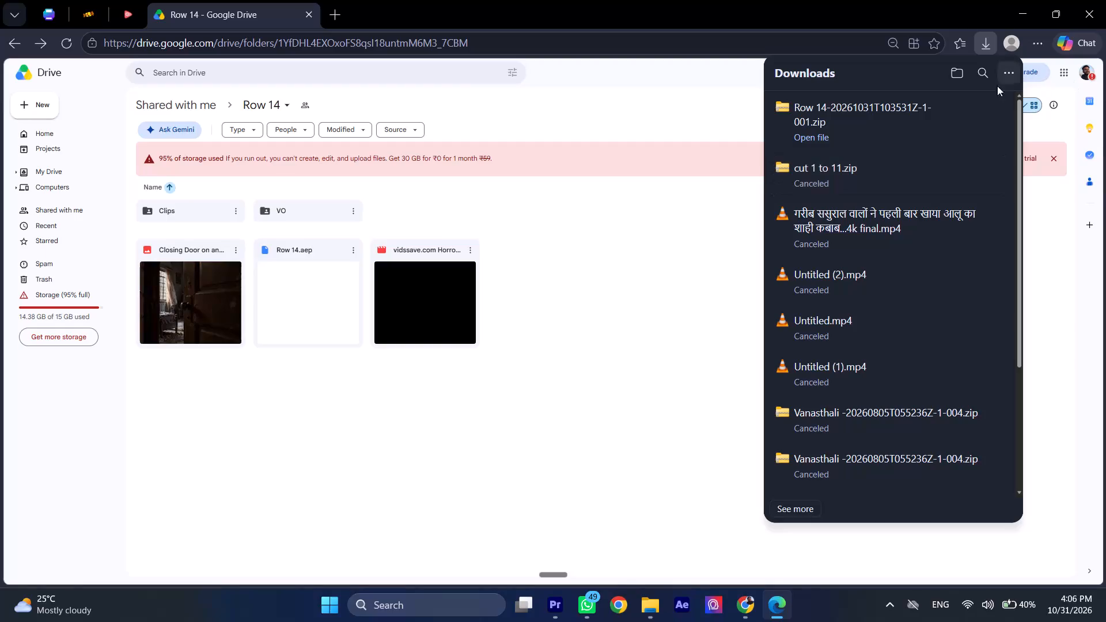
Extract the downloaded Row 14 zip archive into the Downloads folder and open the extracted folder.
click(971, 118)
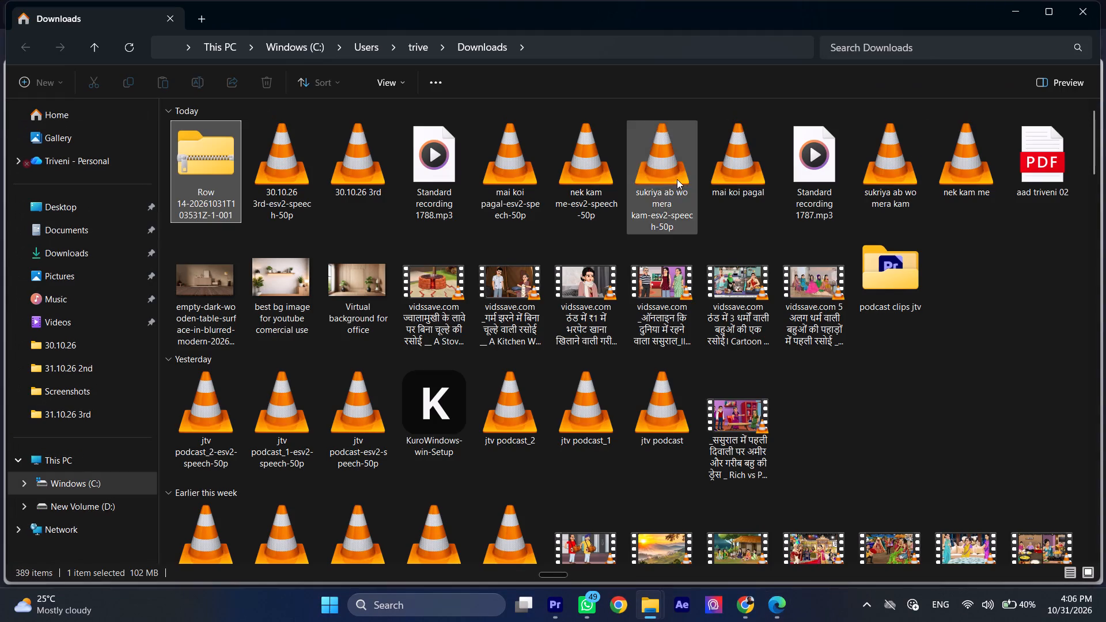
right_click(195, 156)
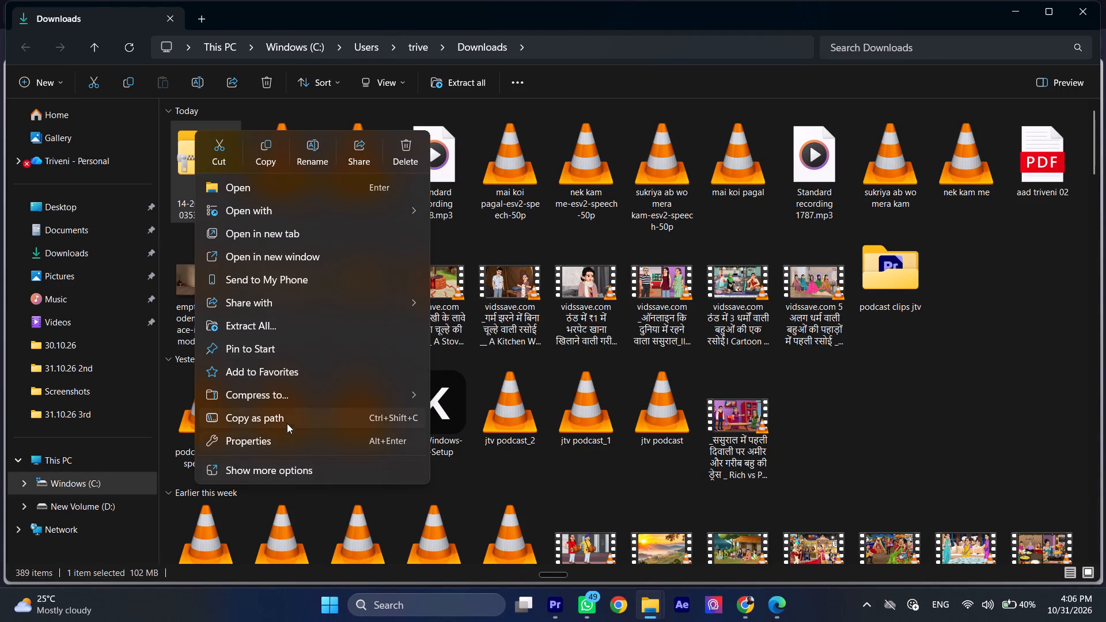
click(271, 324)
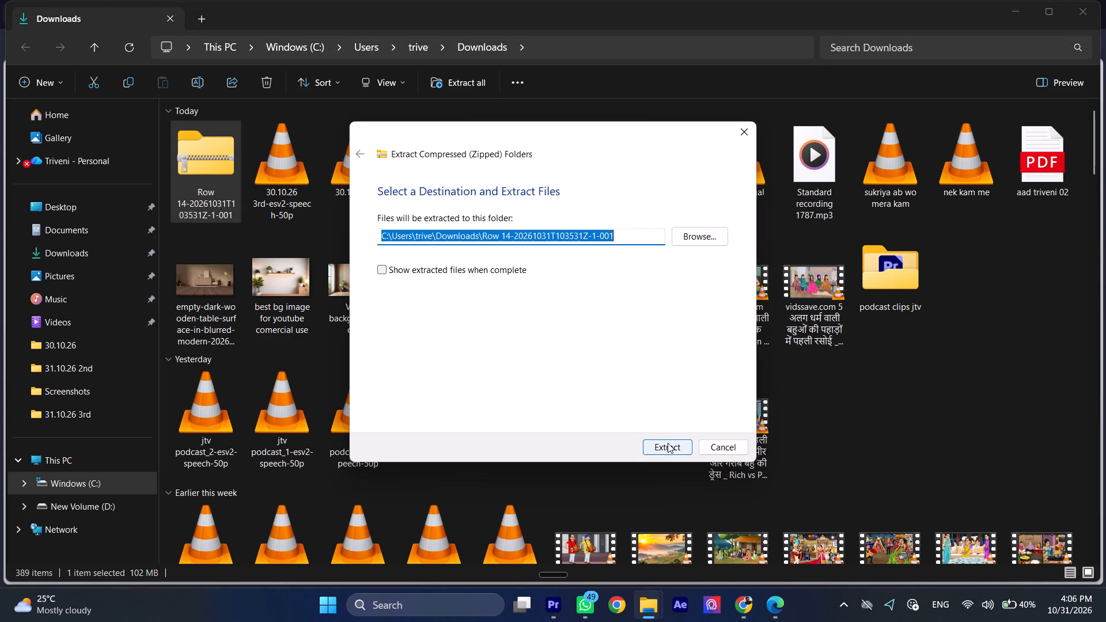
click(668, 443)
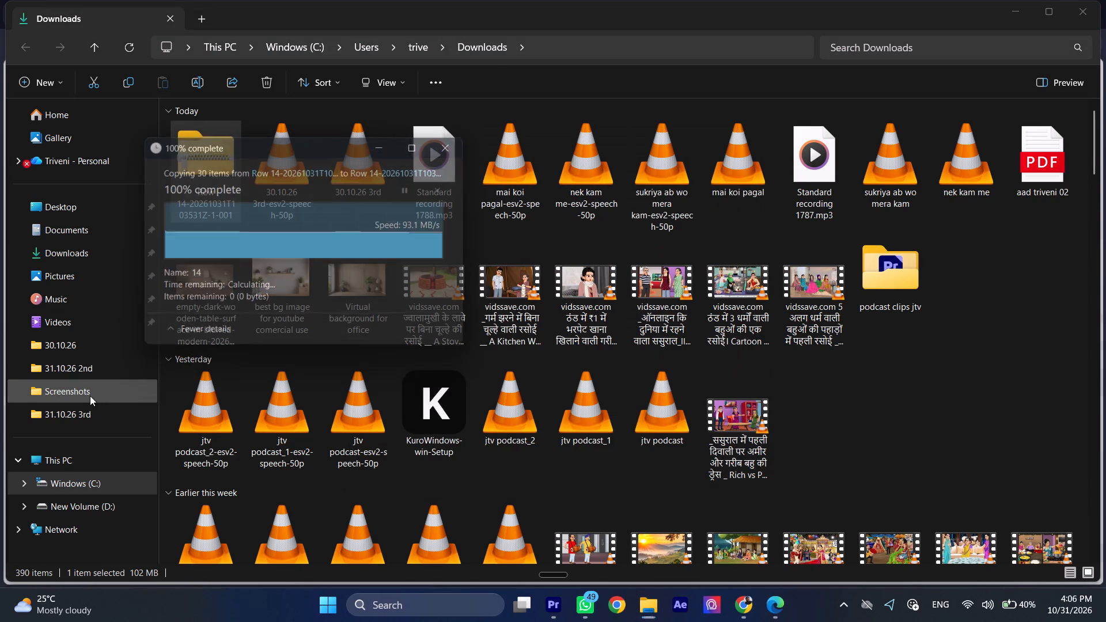
click(69, 253)
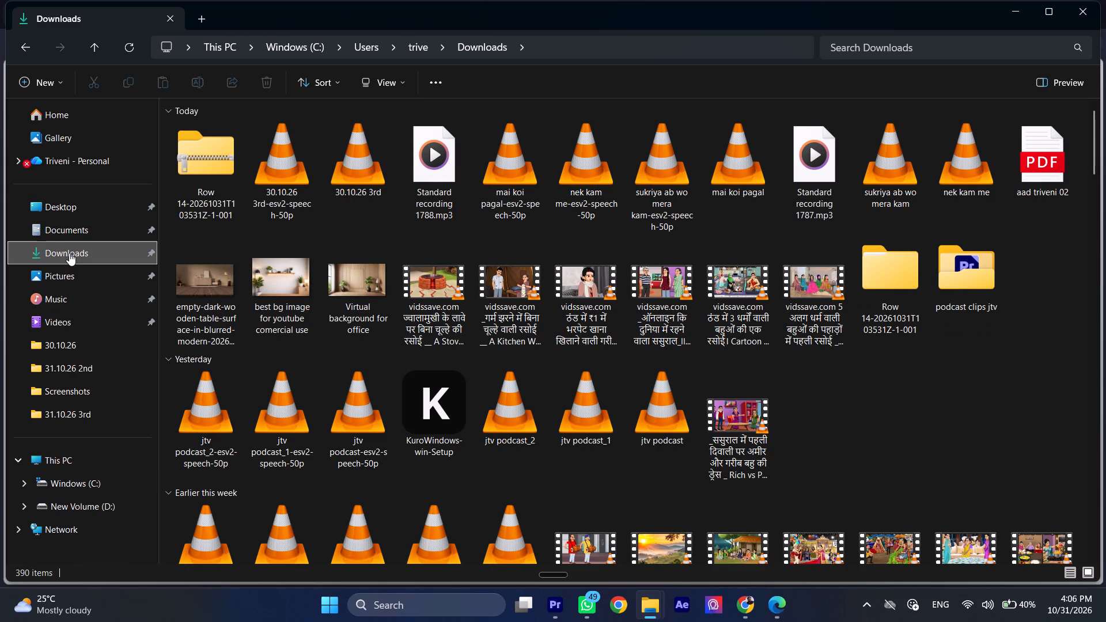
click(70, 464)
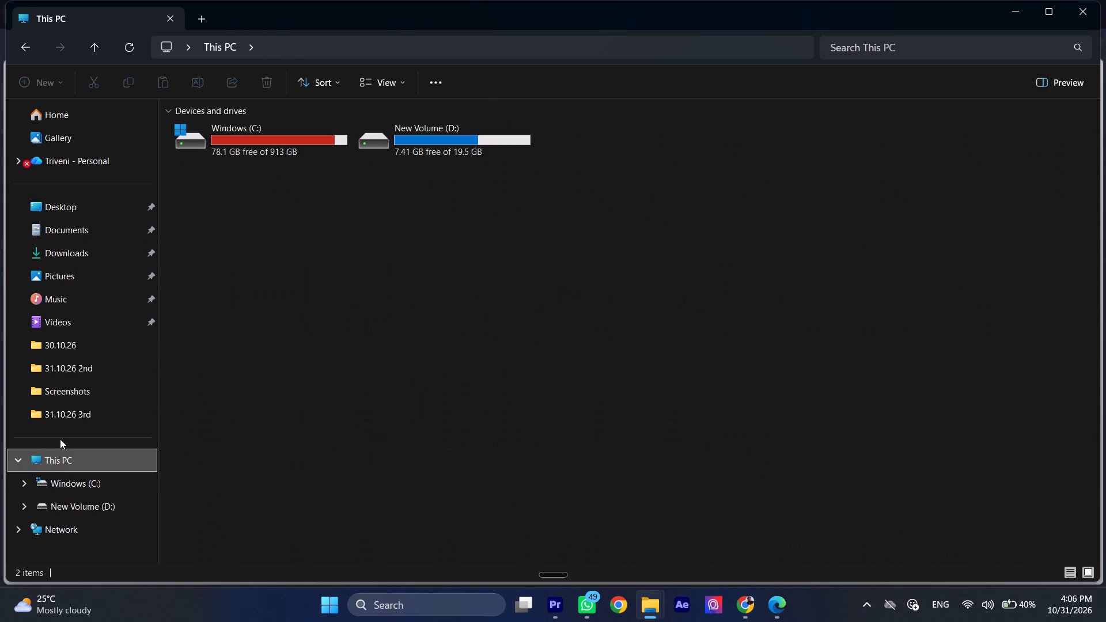
click(56, 256)
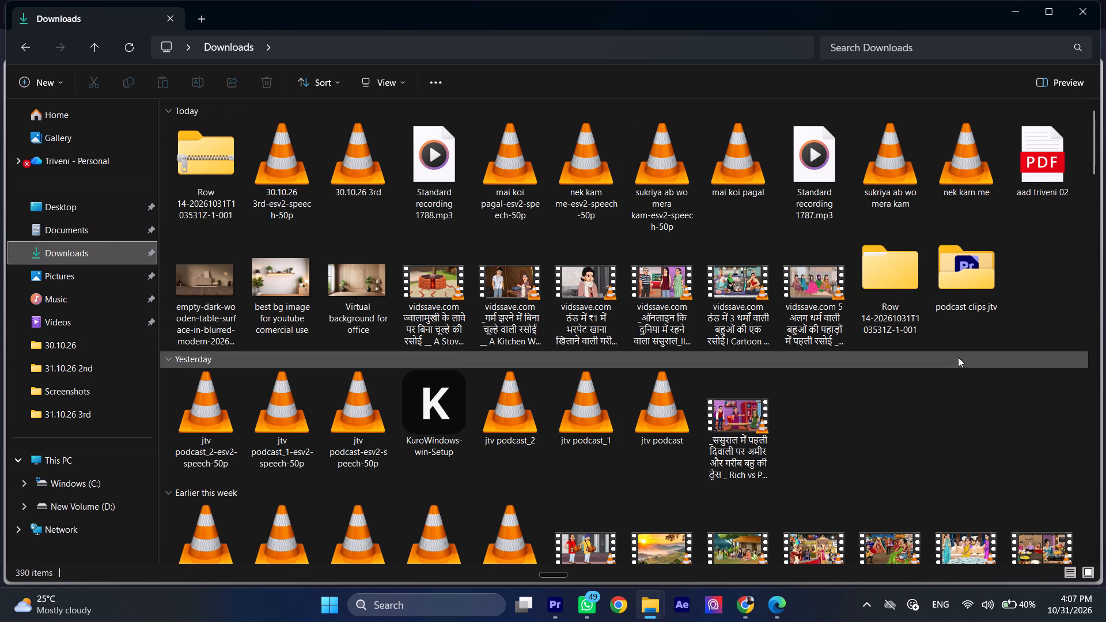
double_click(886, 263)
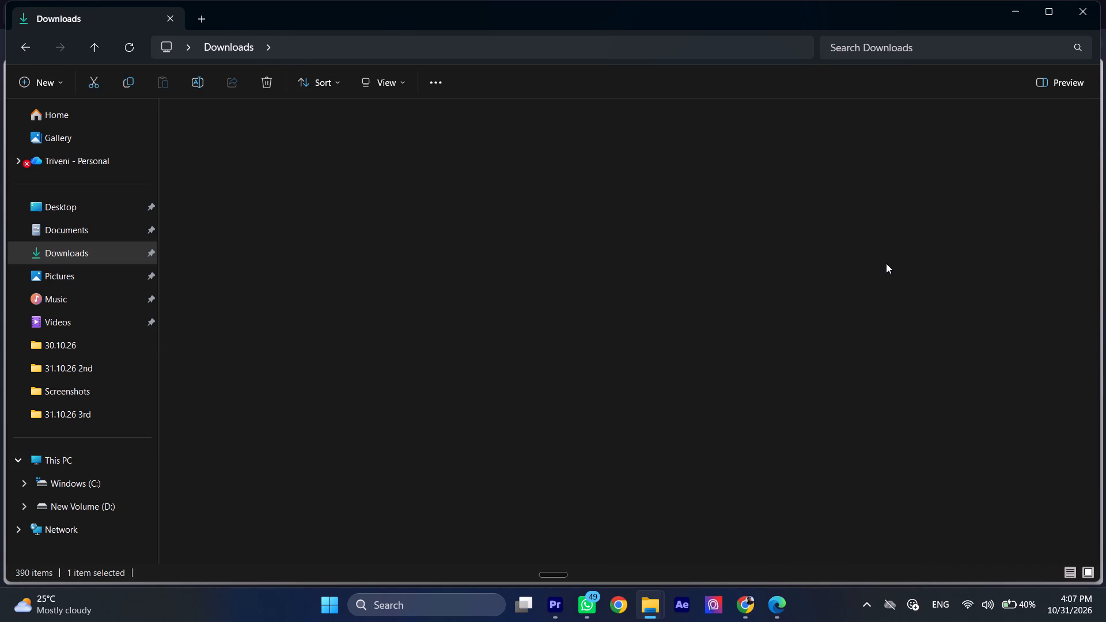
Switch to Premiere Pro and create a new project named anurag, skipping media import to reach the editing workspace.
double_click(552, 608)
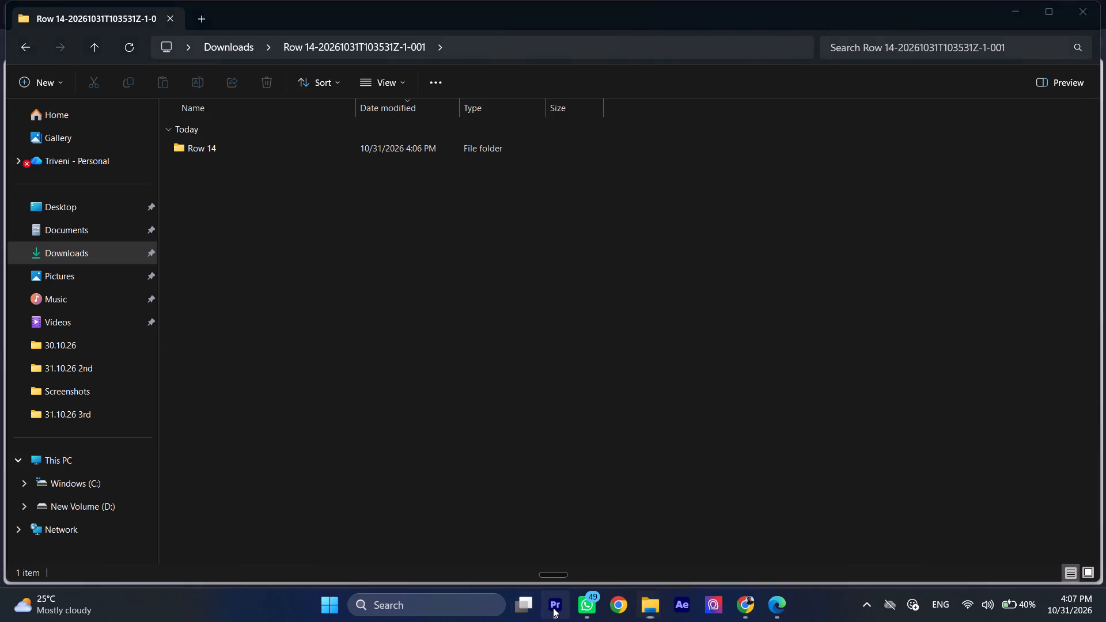
click(553, 608)
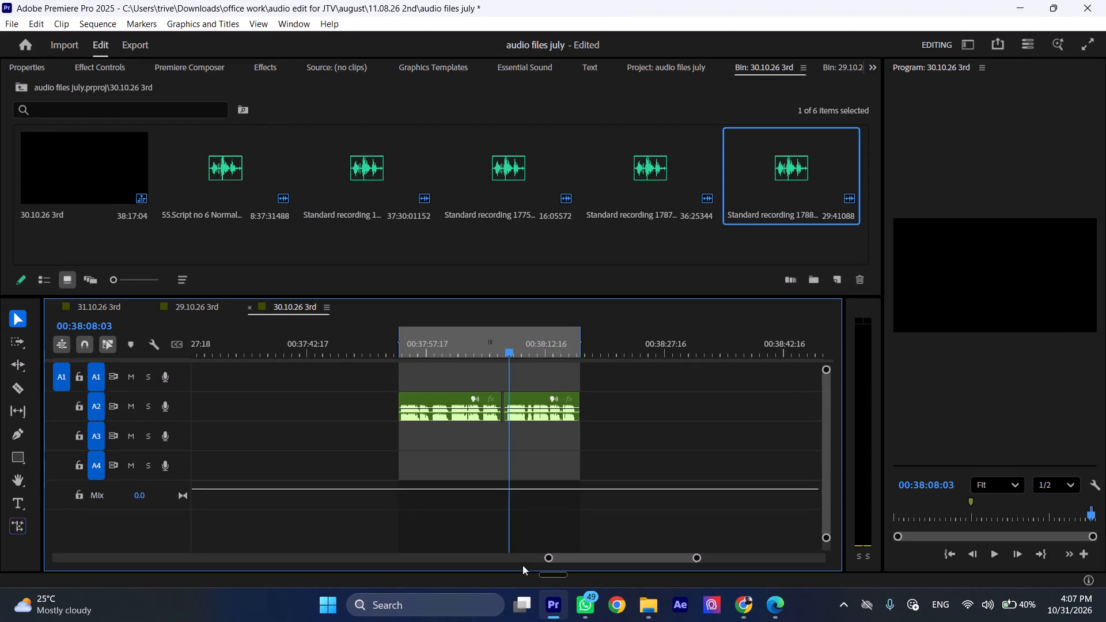
click(838, 601)
click(845, 601)
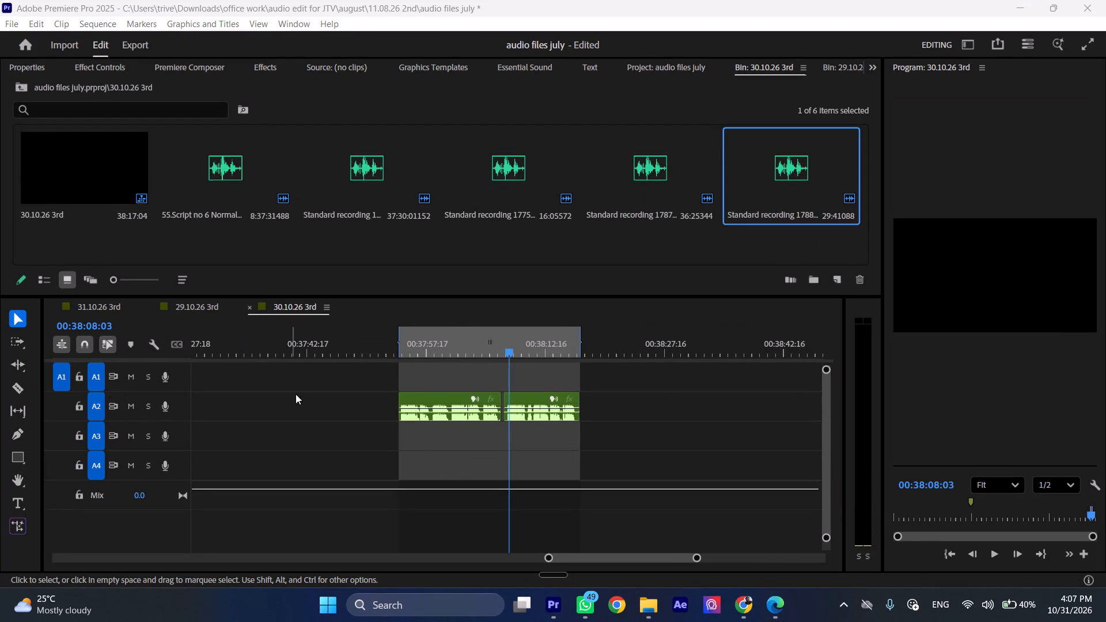
click(20, 44)
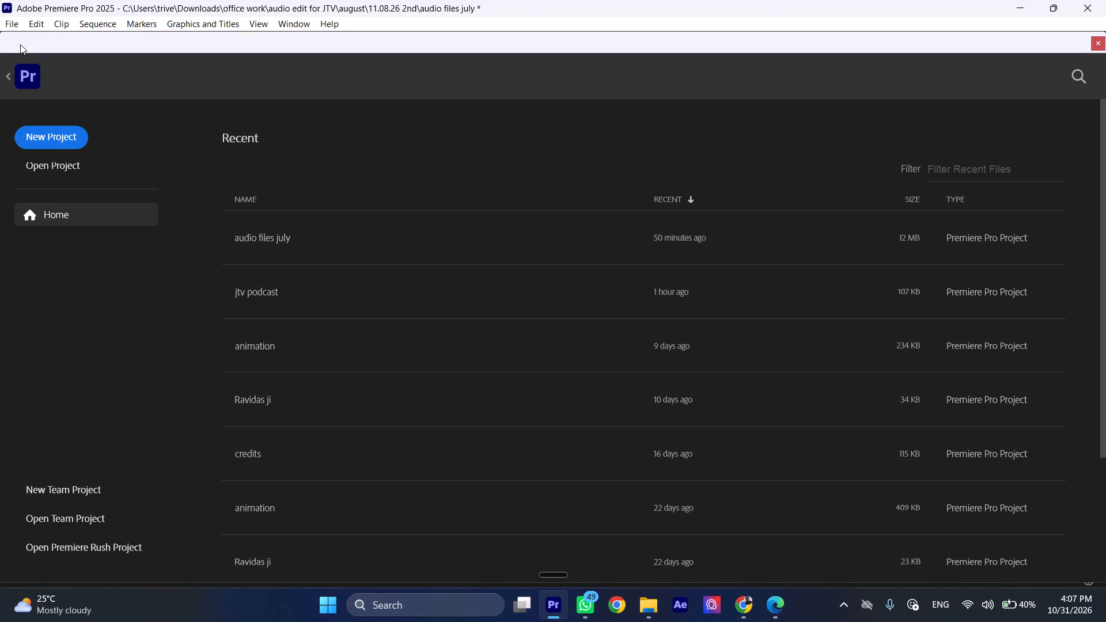
click(51, 136)
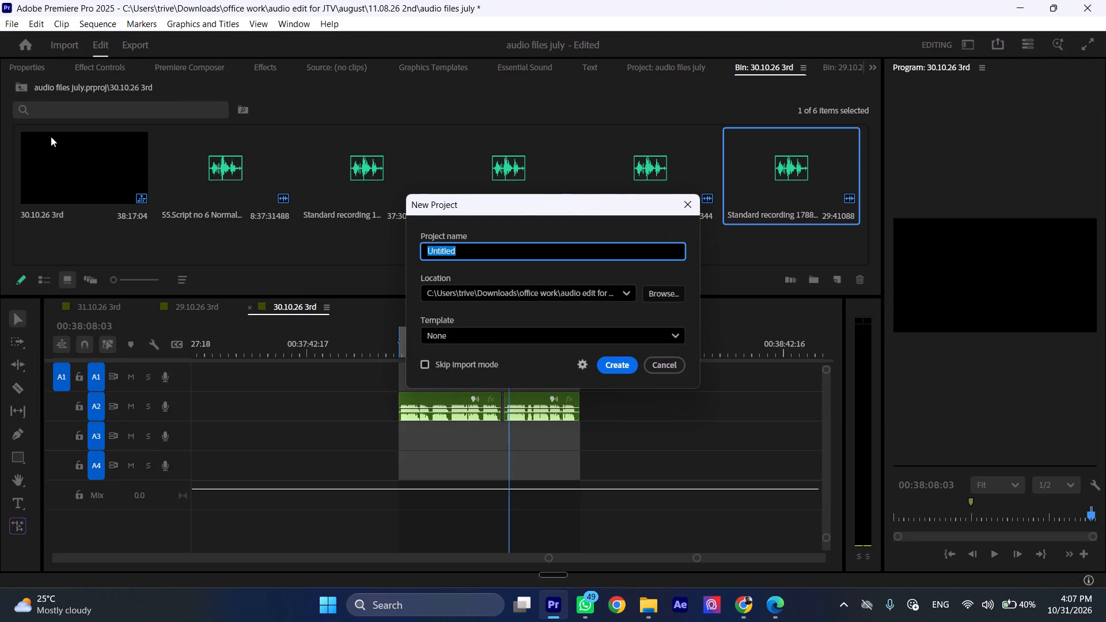
text(anurag)
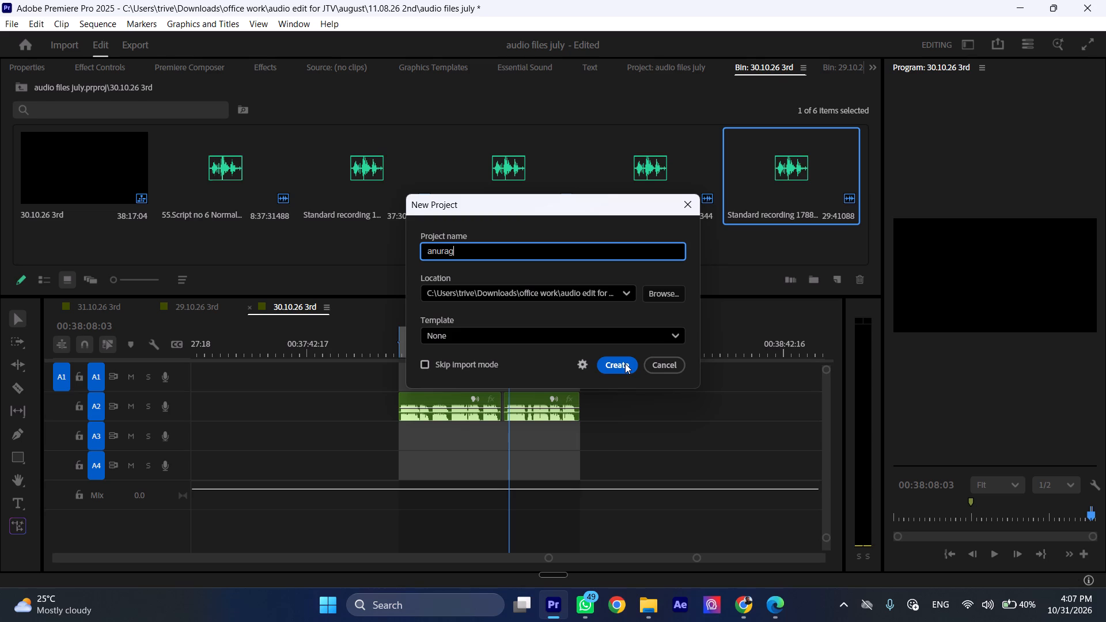
click(625, 363)
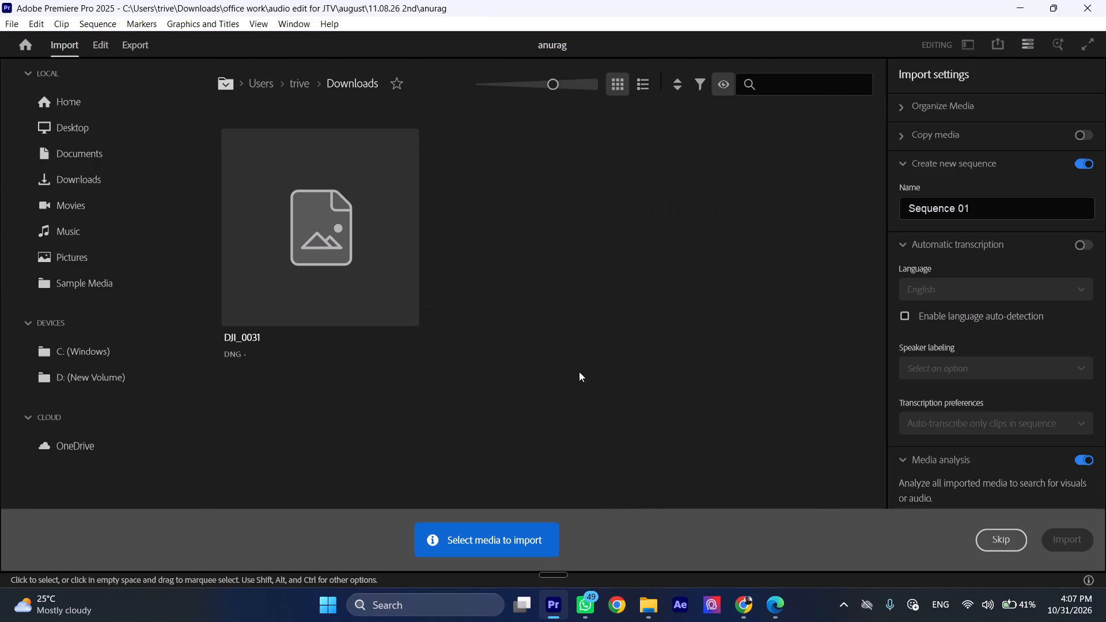
click(103, 46)
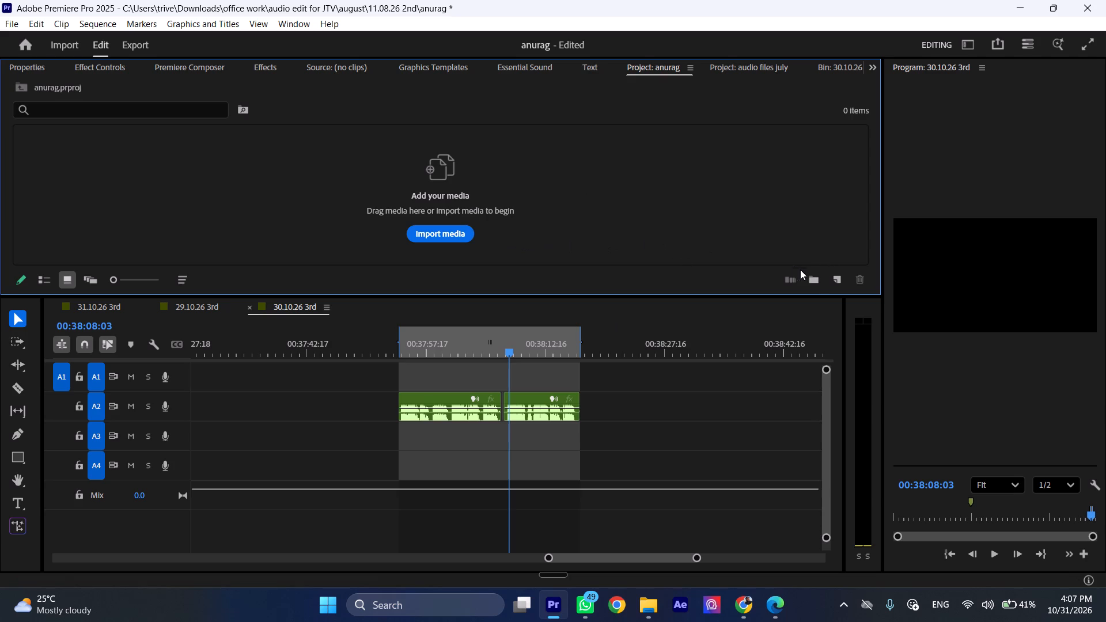
Create a new bin in the anurag project and add a new sequence inside it.
click(813, 278)
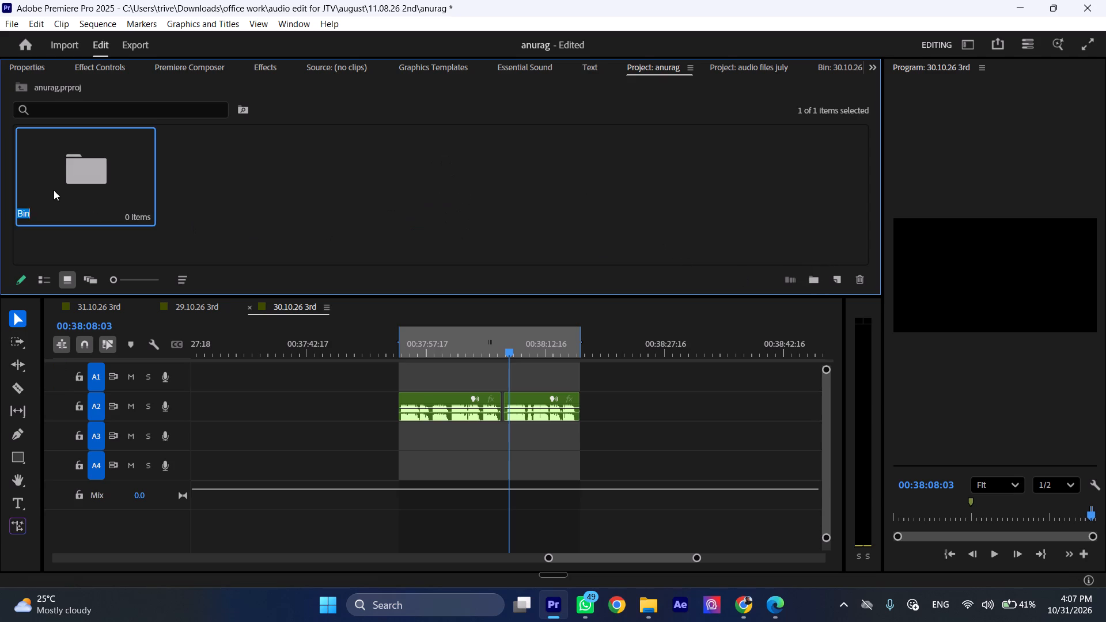
double_click(81, 179)
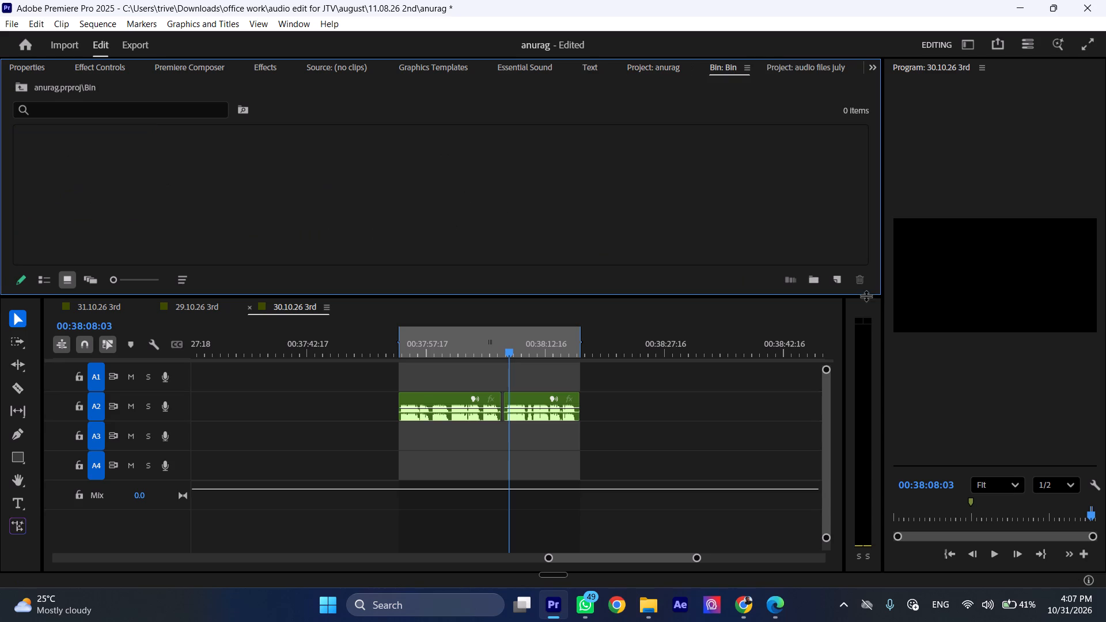
click(840, 283)
click(858, 302)
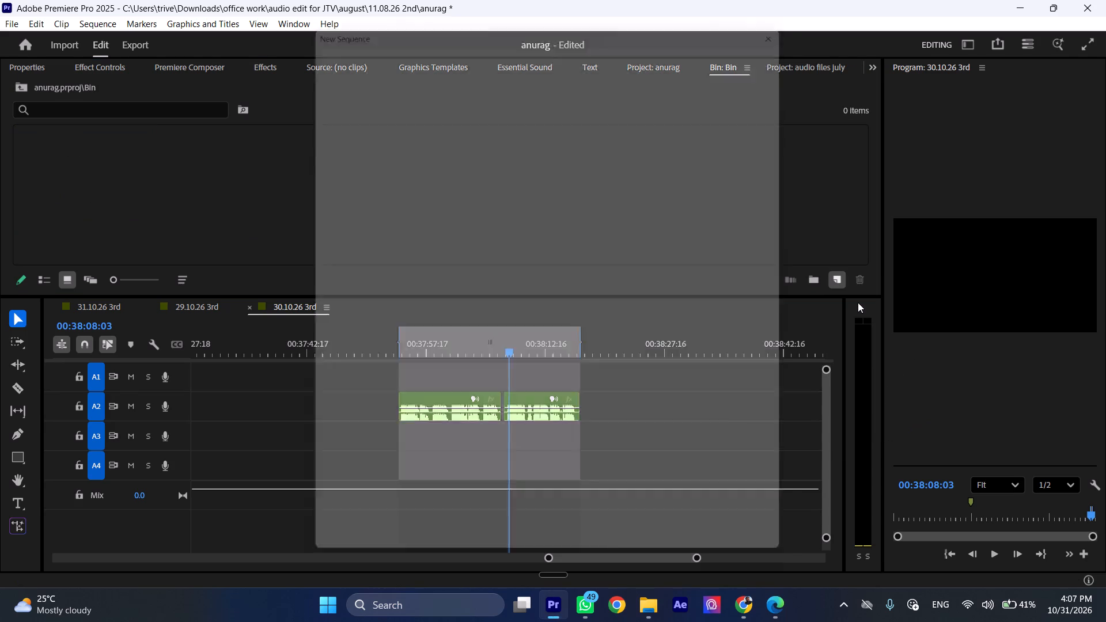
click(744, 561)
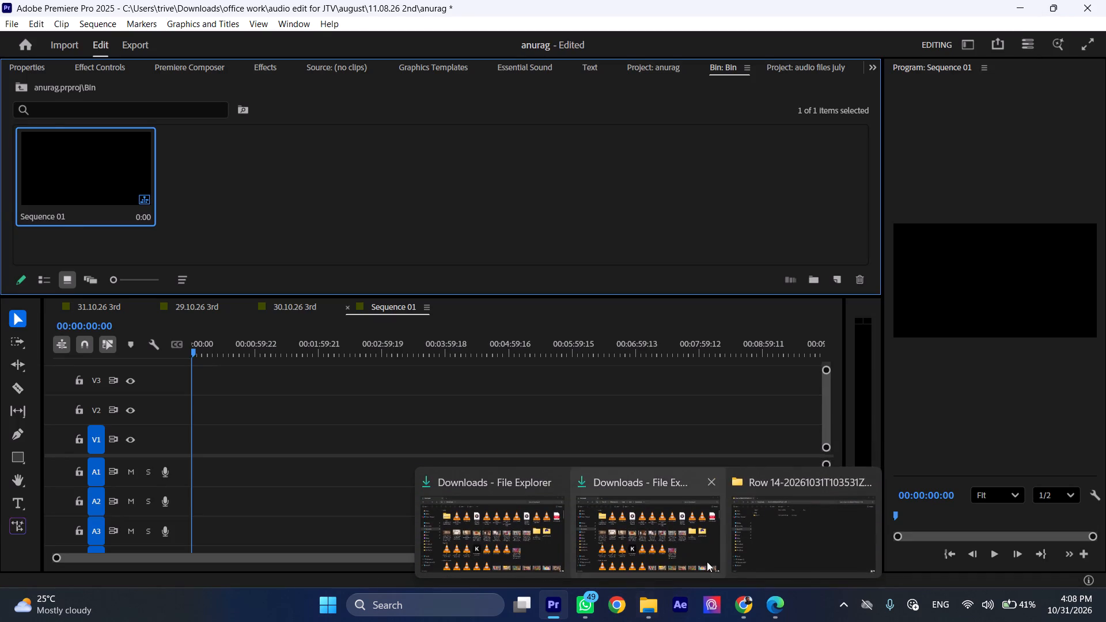
Import the Clips and VO folders from the extracted Row 14 folder in File Explorer into the new Premiere Pro bin.
click(788, 544)
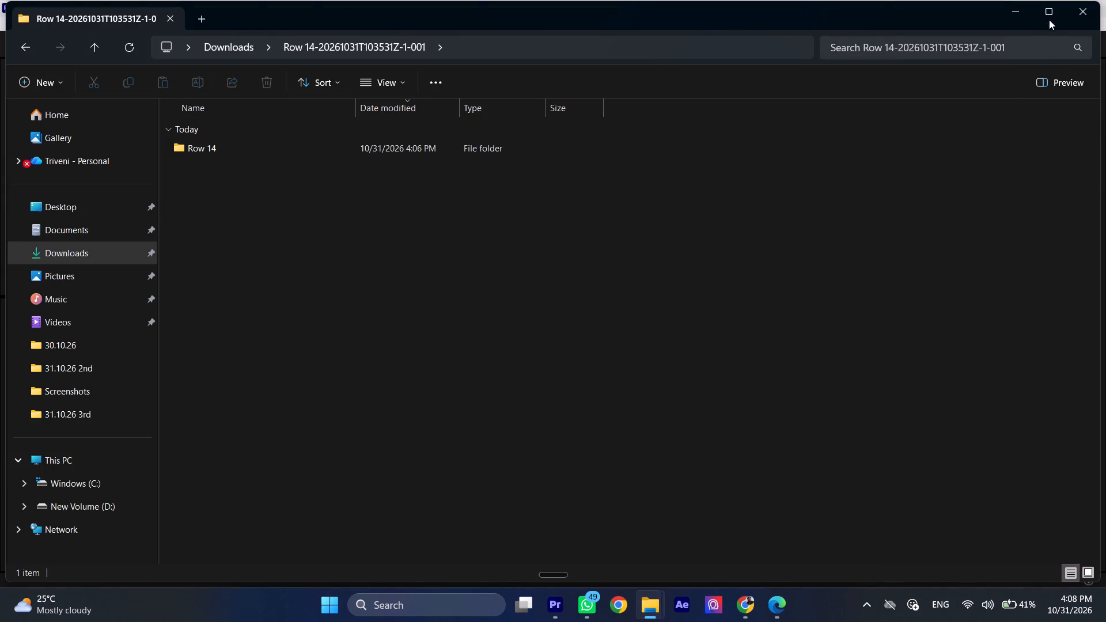
click(1050, 14)
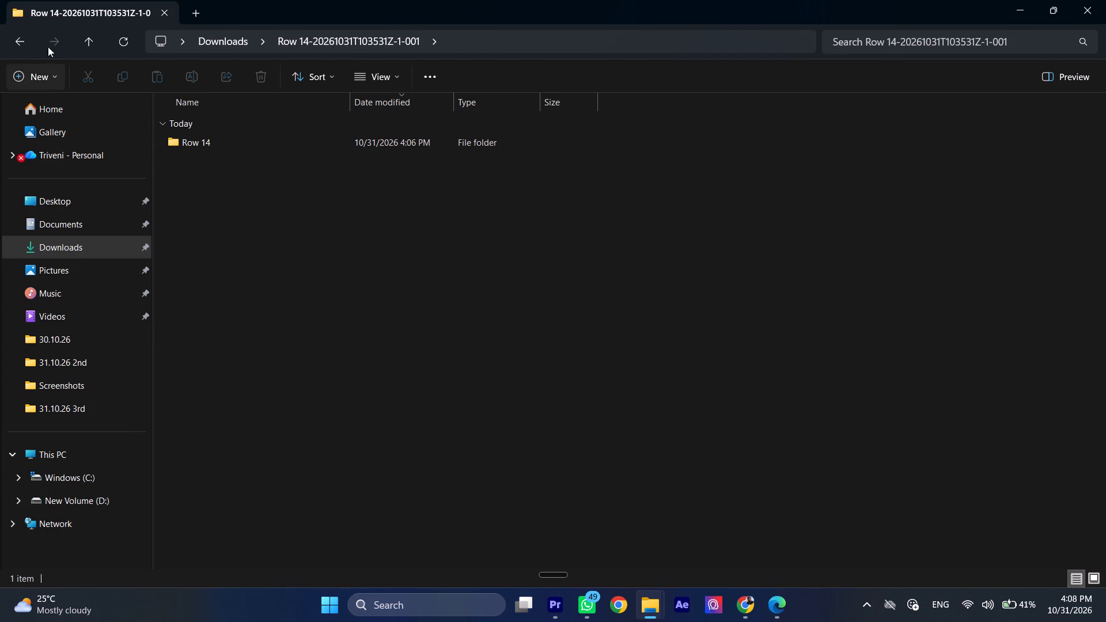
click(87, 40)
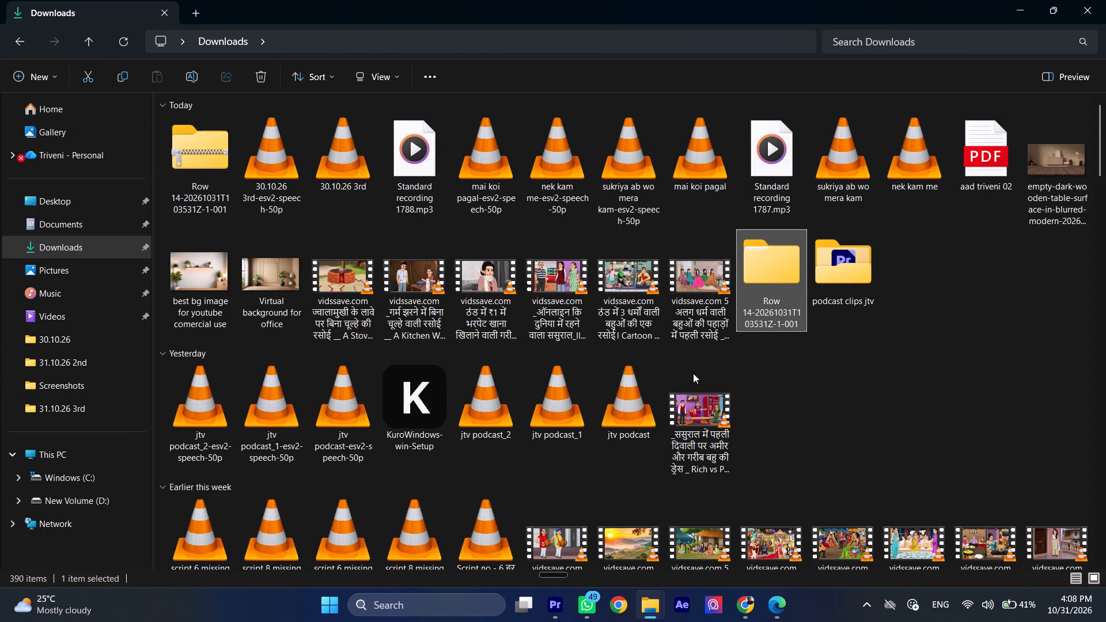
double_click(769, 268)
double_click(291, 140)
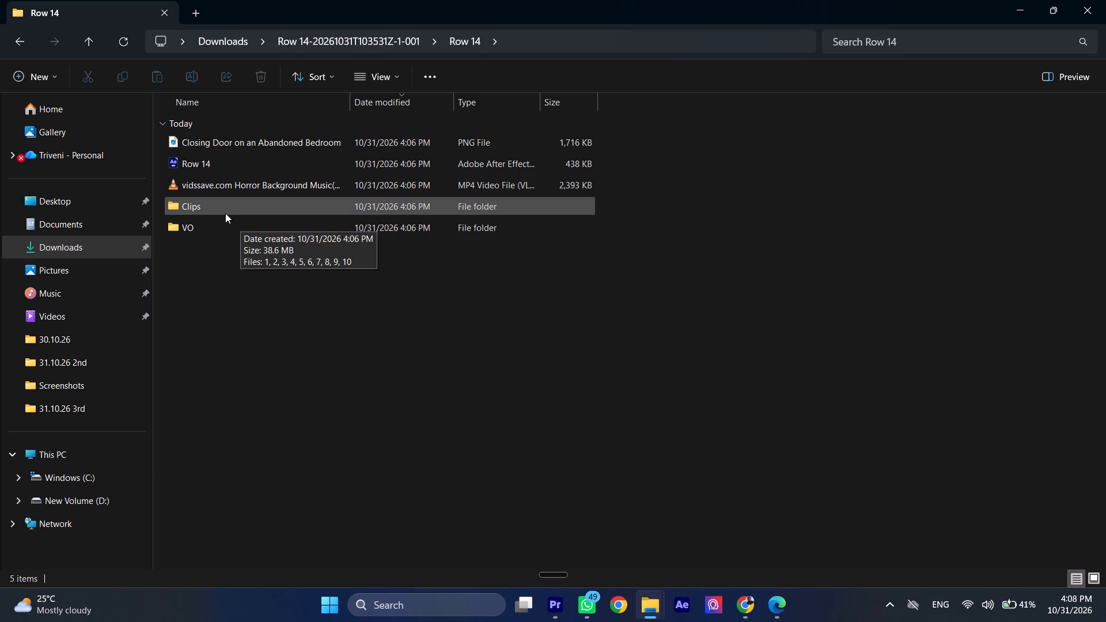
click(89, 35)
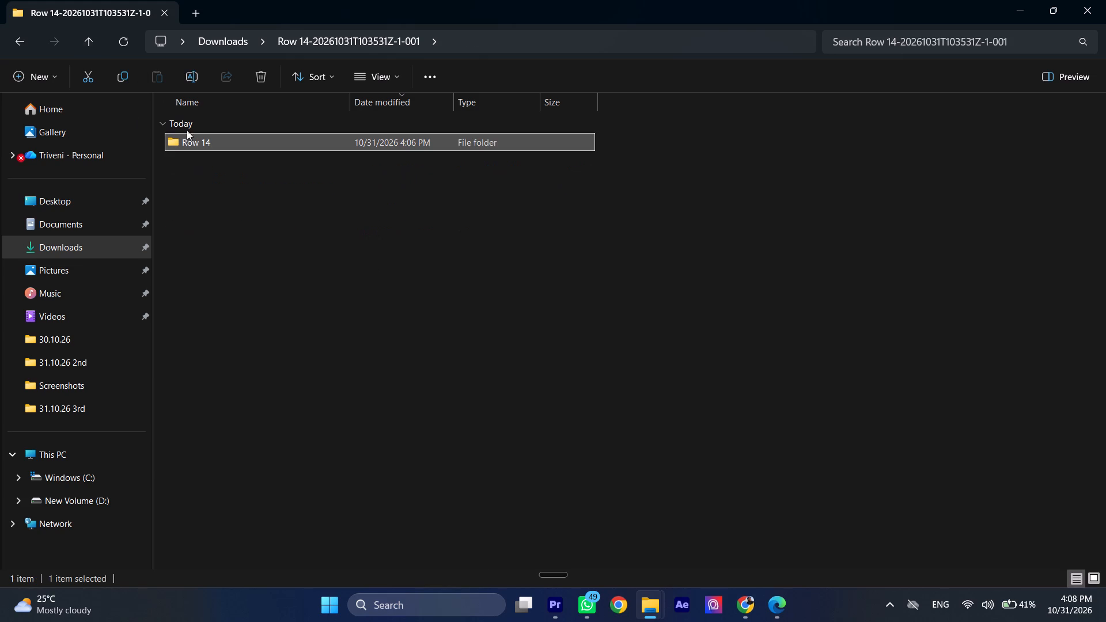
double_click(192, 140)
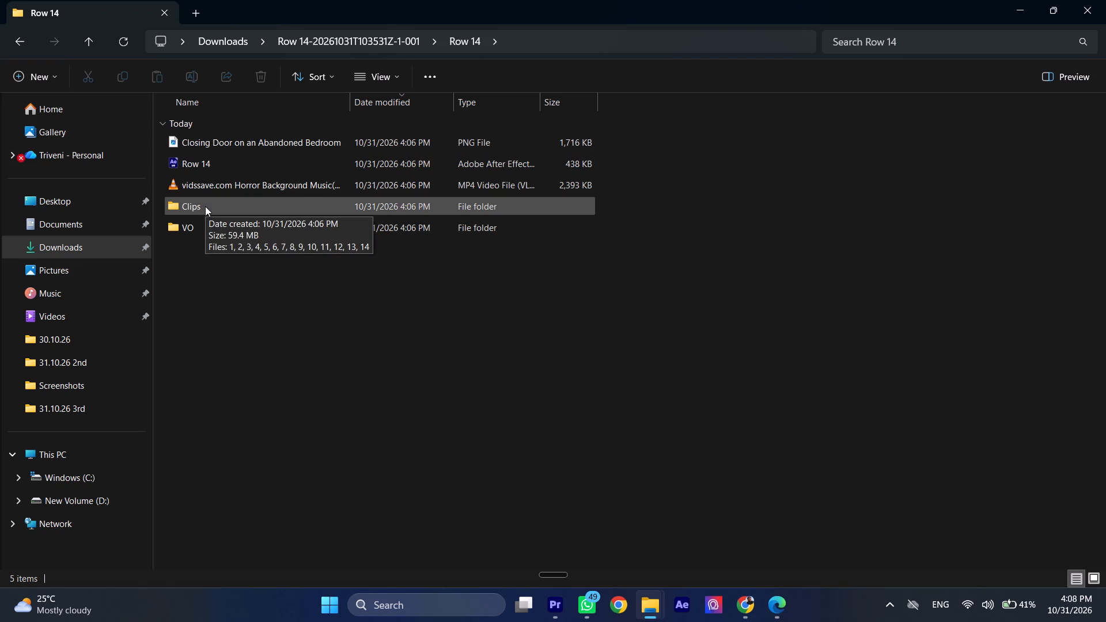
drag(198, 263, 211, 206)
drag(205, 200, 478, 419)
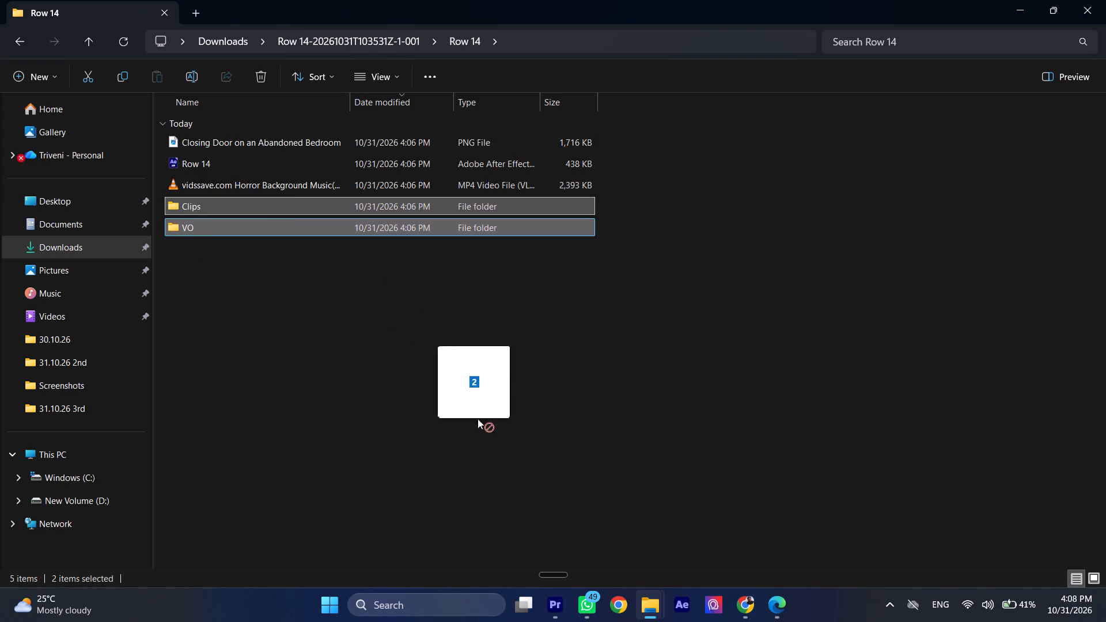
drag(478, 419, 301, 189)
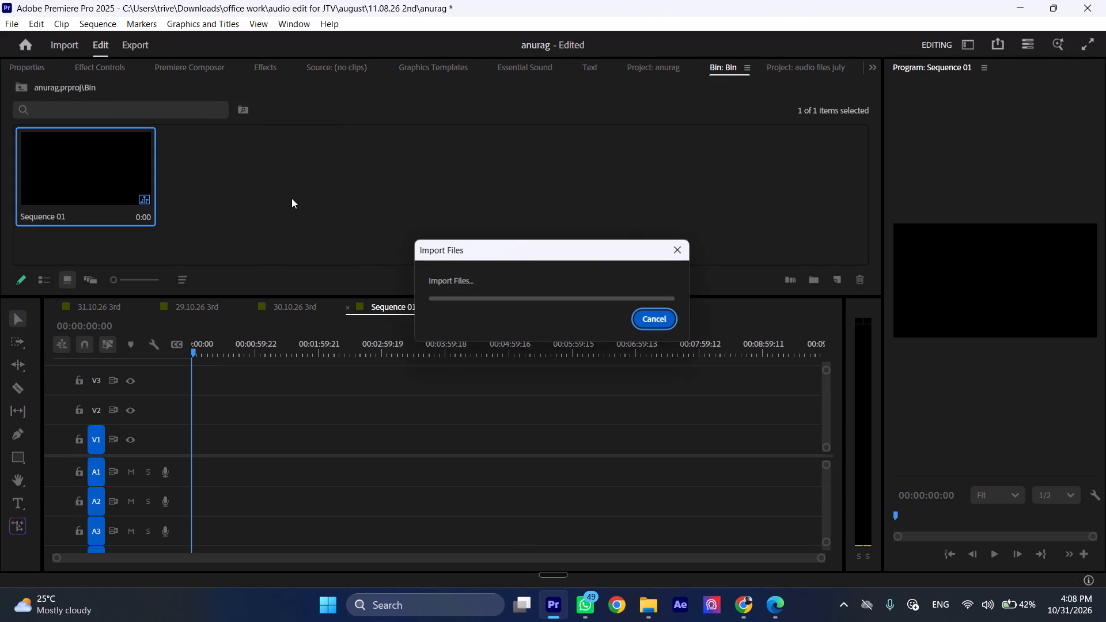
click(587, 198)
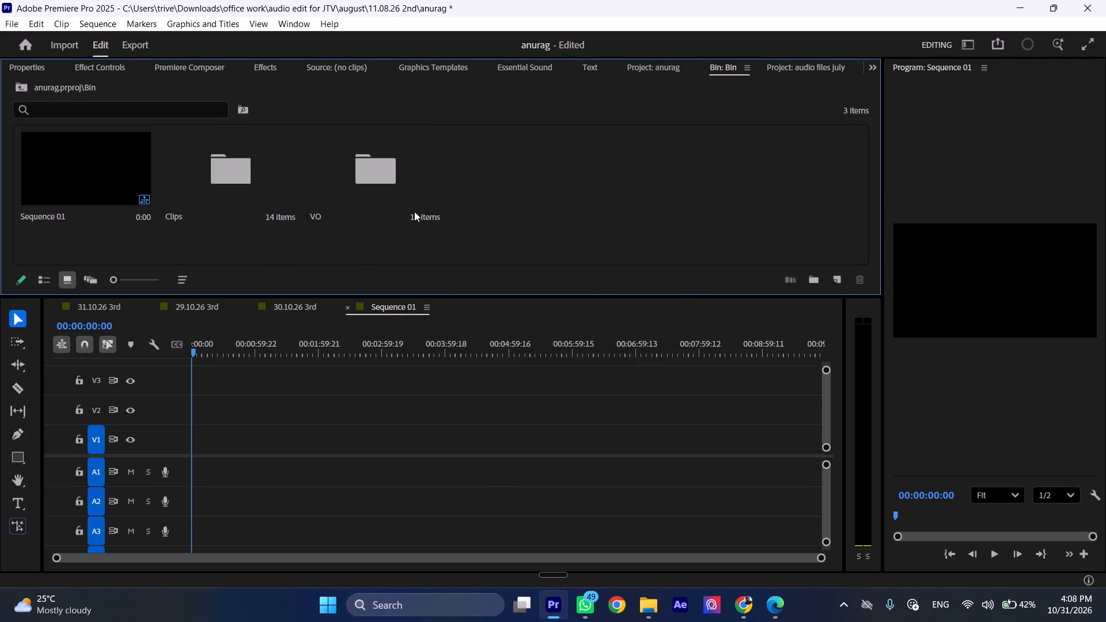
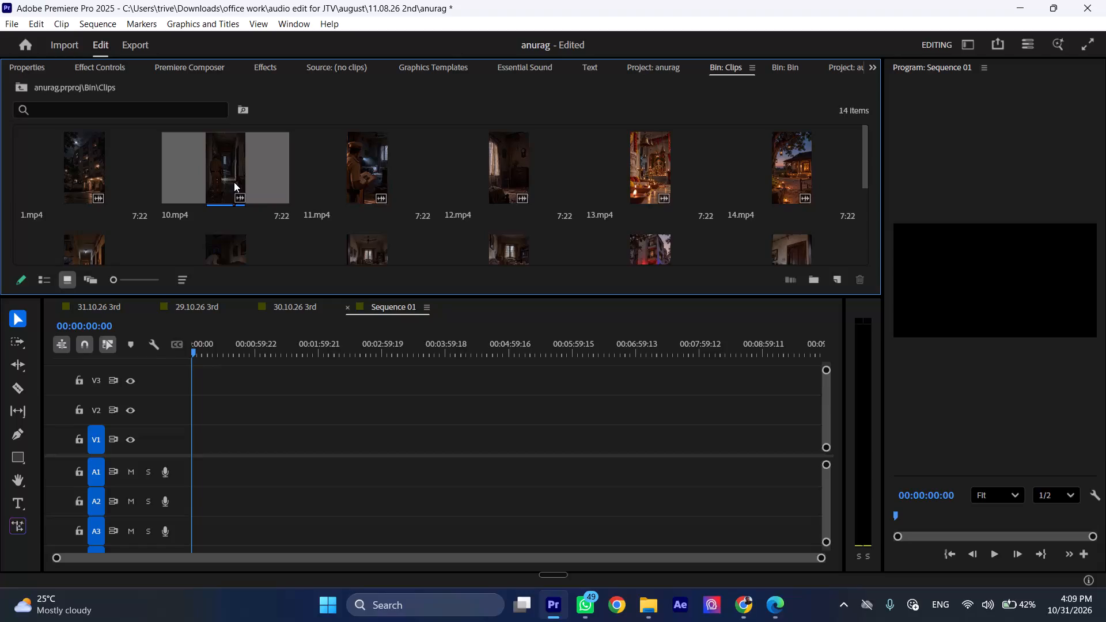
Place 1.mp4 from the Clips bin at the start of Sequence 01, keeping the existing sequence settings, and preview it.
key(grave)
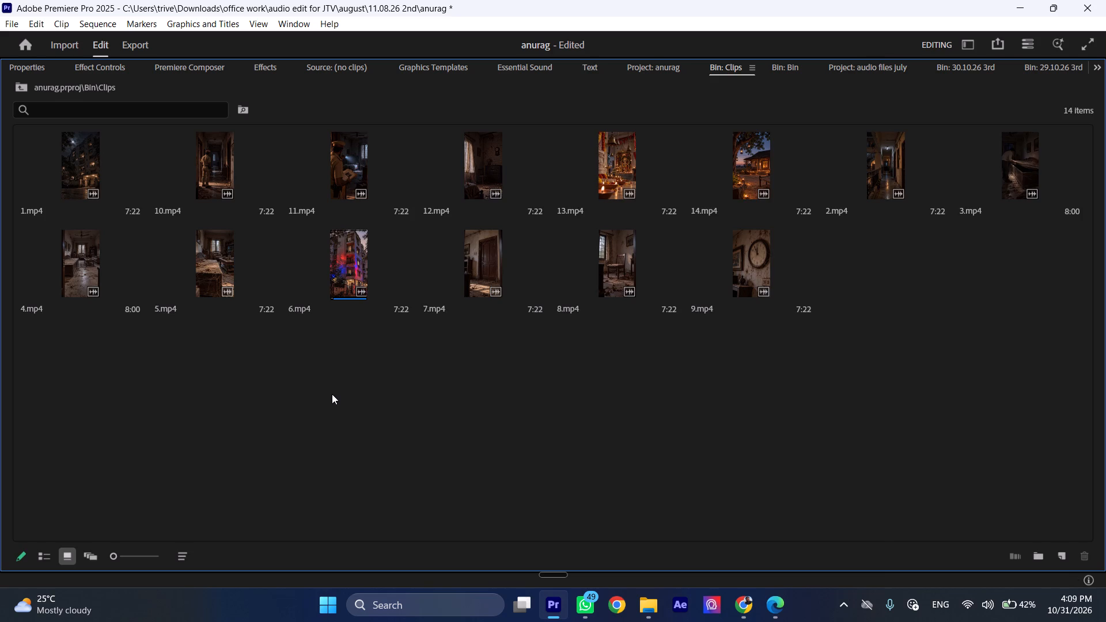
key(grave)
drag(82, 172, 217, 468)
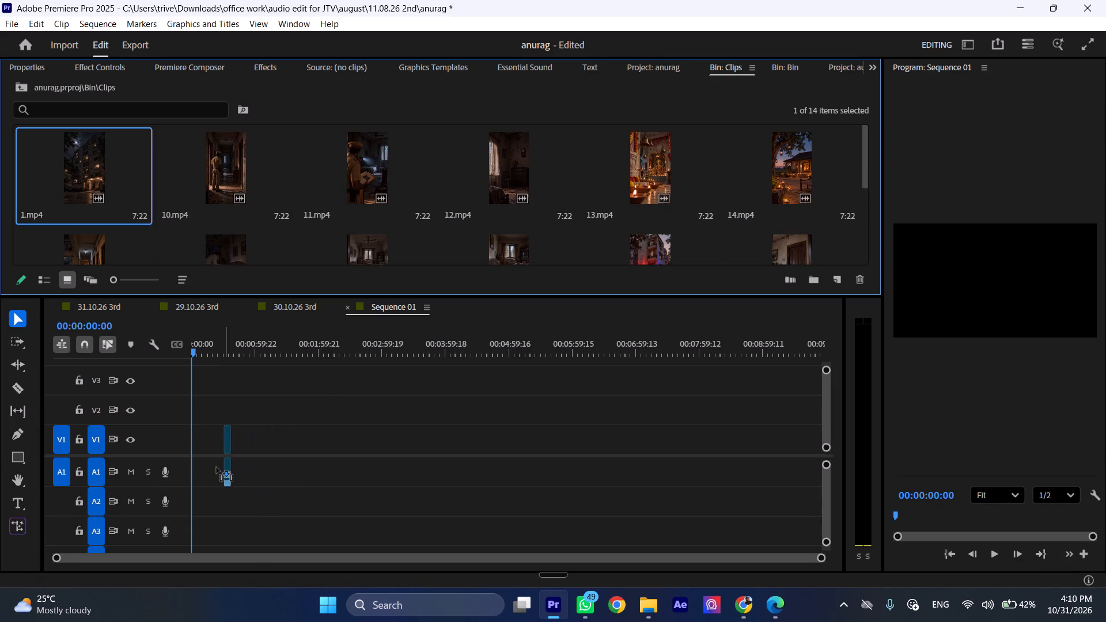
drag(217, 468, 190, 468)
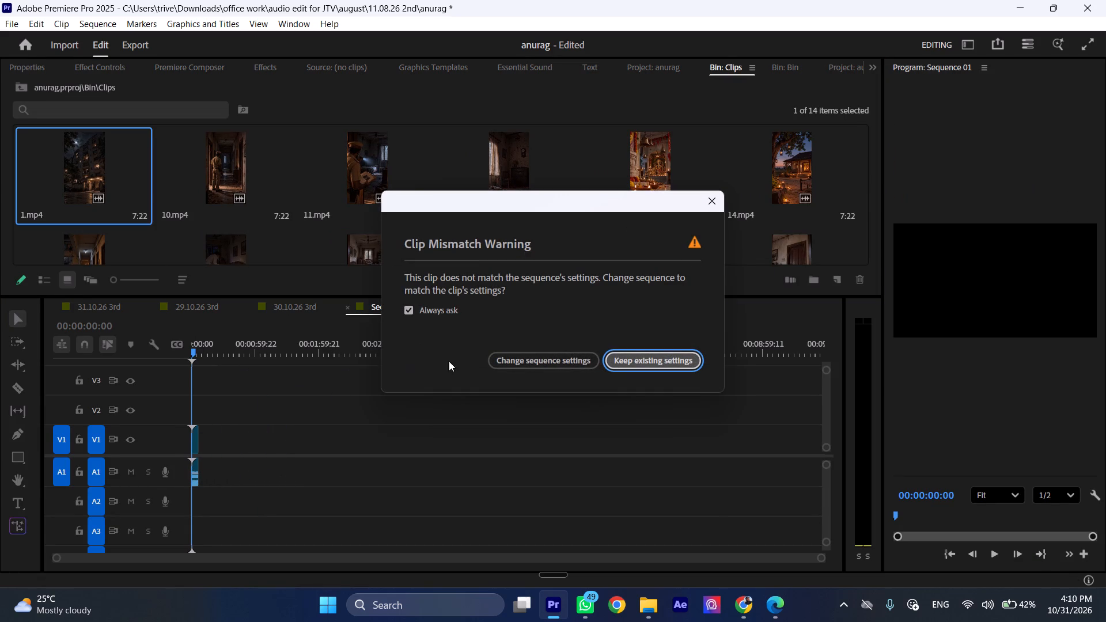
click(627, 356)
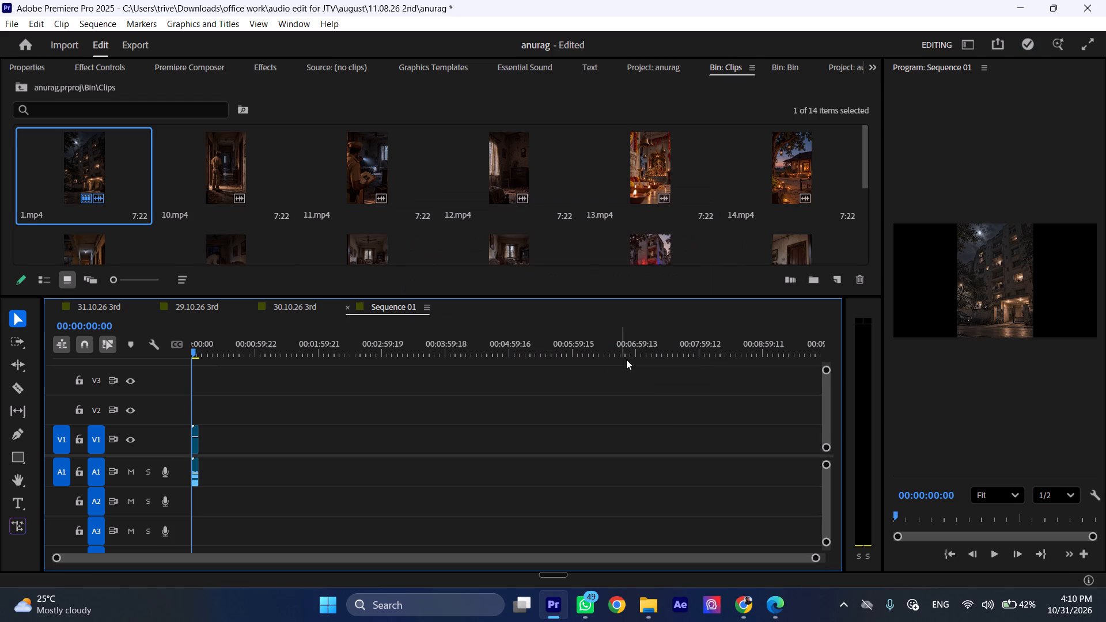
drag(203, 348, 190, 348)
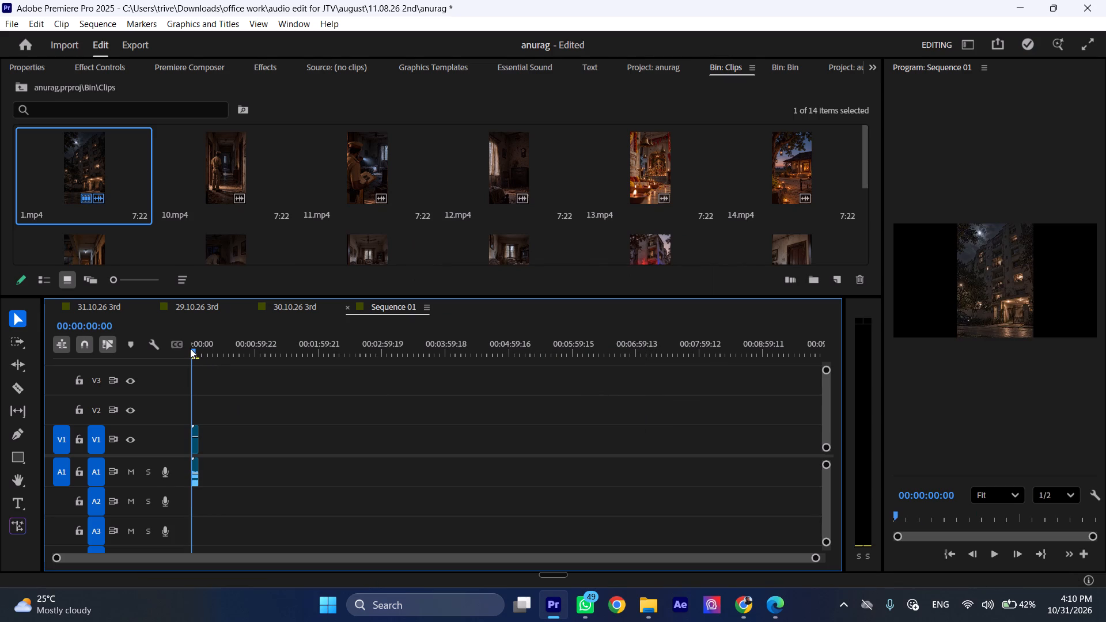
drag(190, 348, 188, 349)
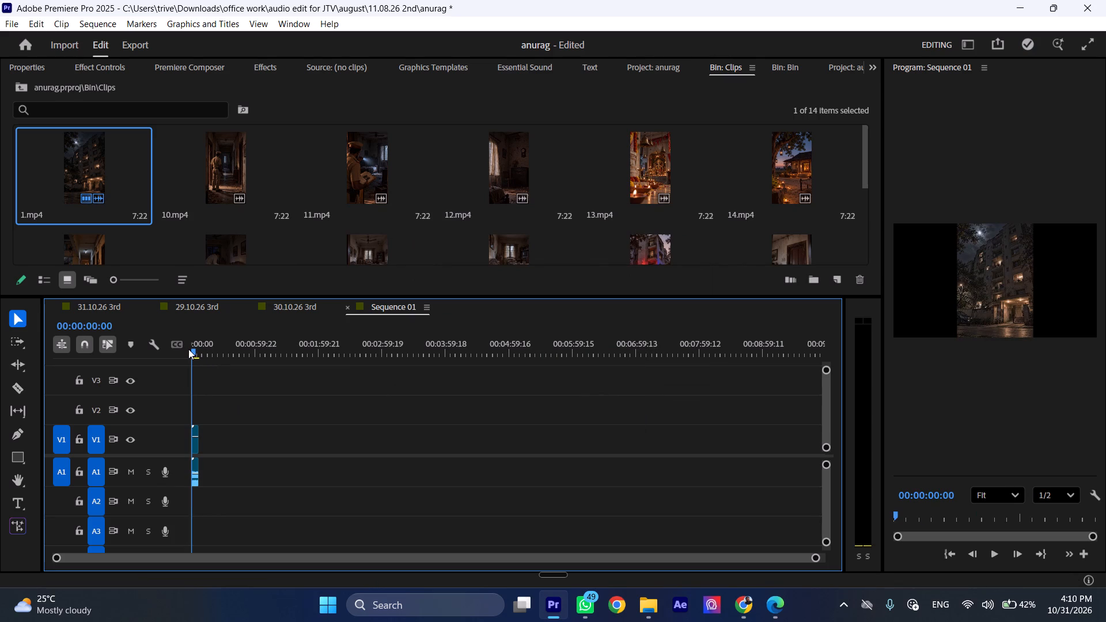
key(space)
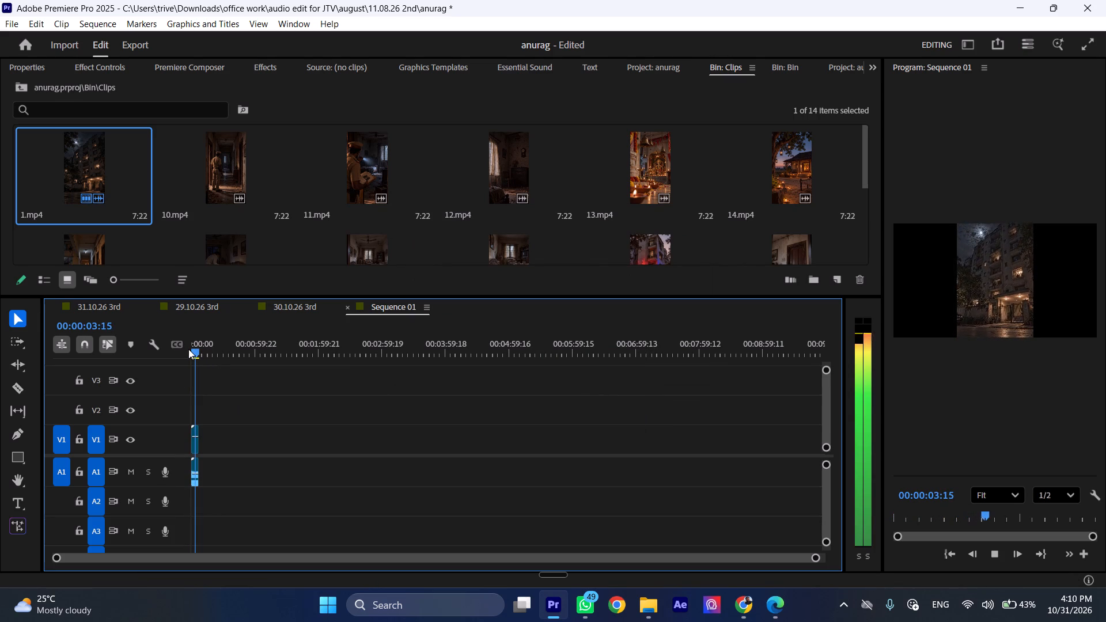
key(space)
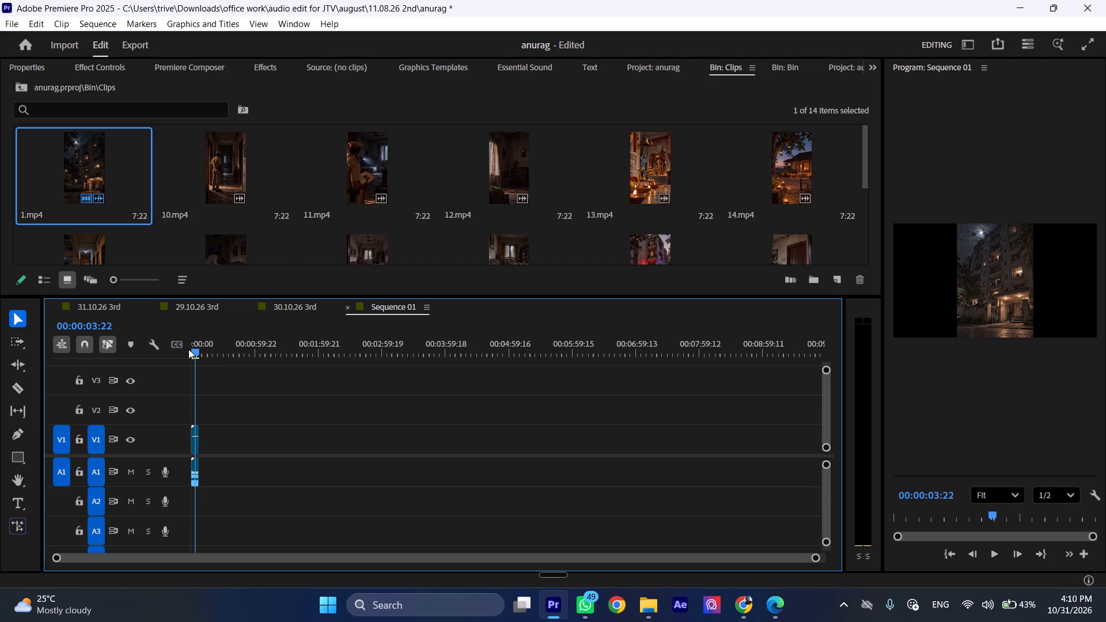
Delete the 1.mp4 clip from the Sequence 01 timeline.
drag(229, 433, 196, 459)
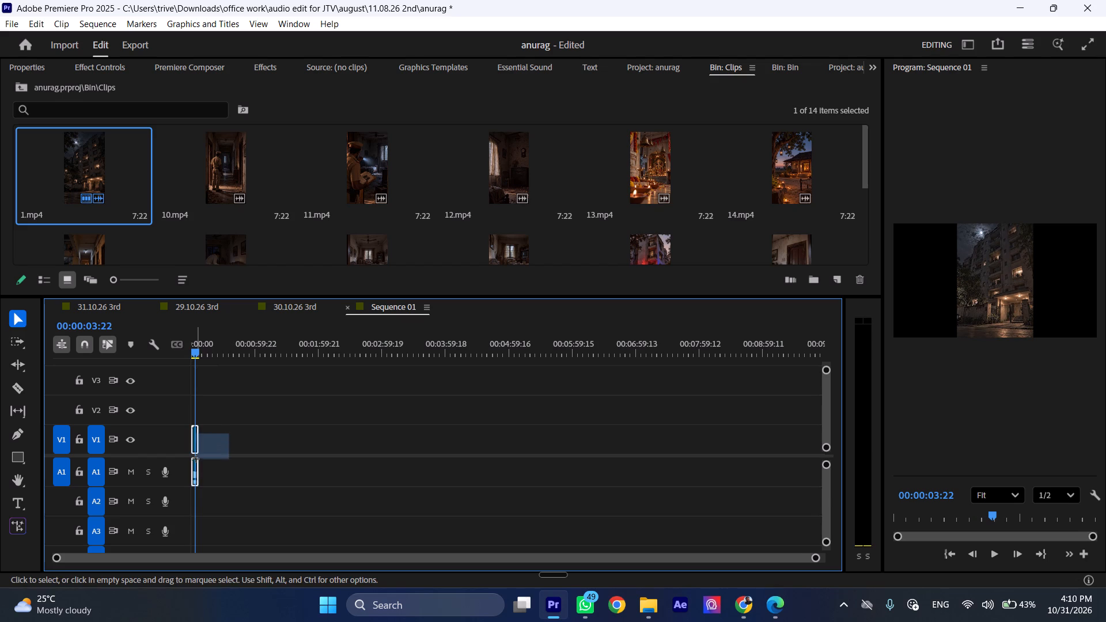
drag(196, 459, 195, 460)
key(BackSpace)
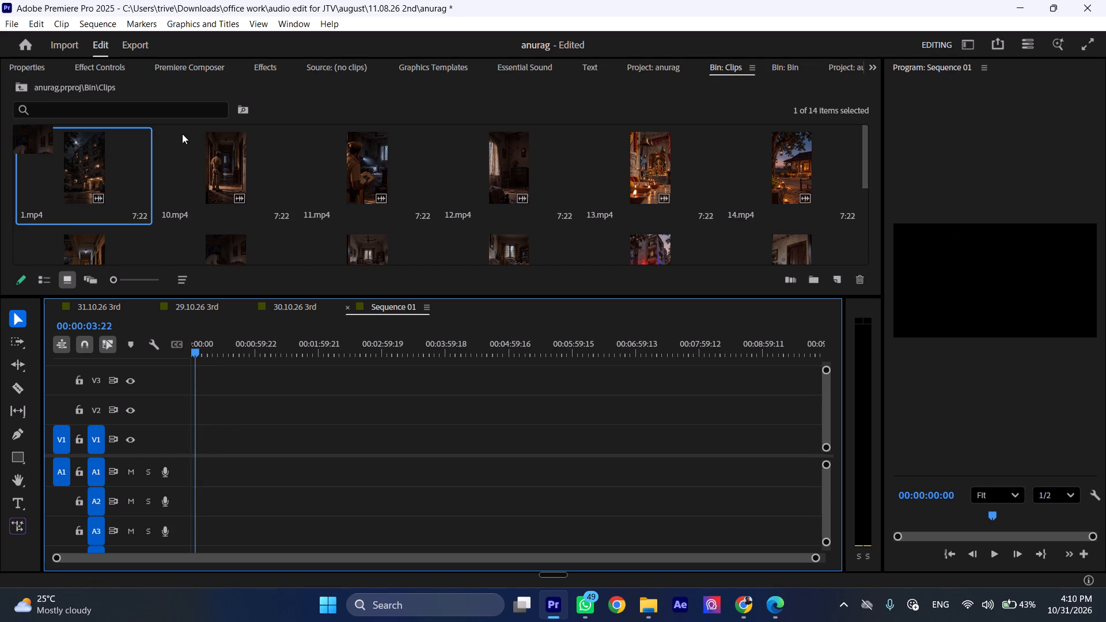
Open the VO bin inside the anurag project's bin and look through its voice-over videos.
click(668, 70)
double_click(49, 181)
double_click(355, 185)
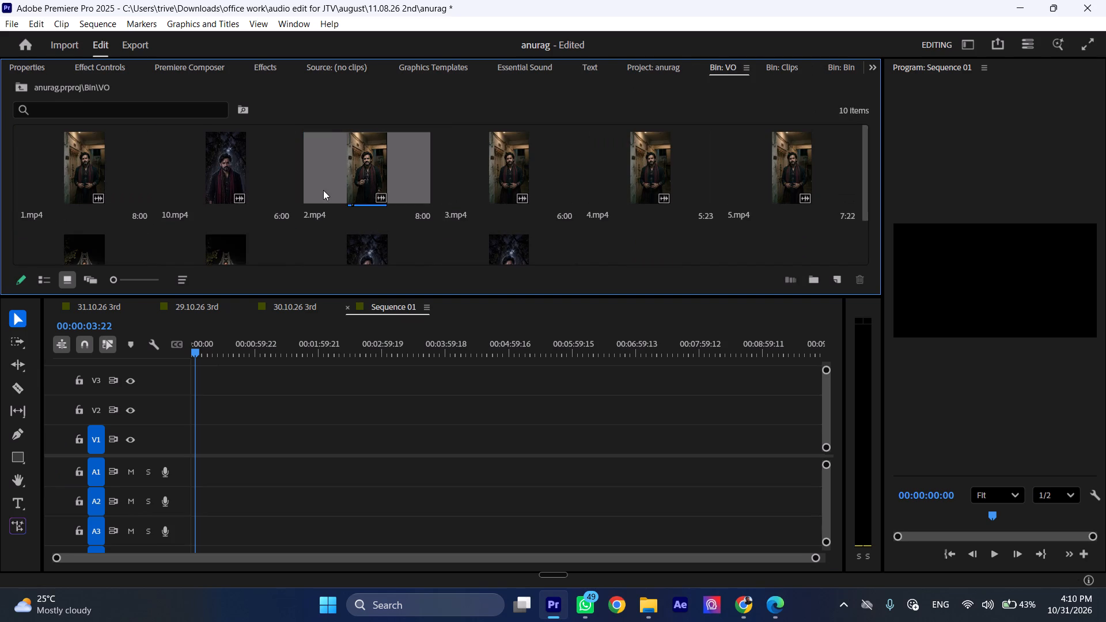
click(872, 70)
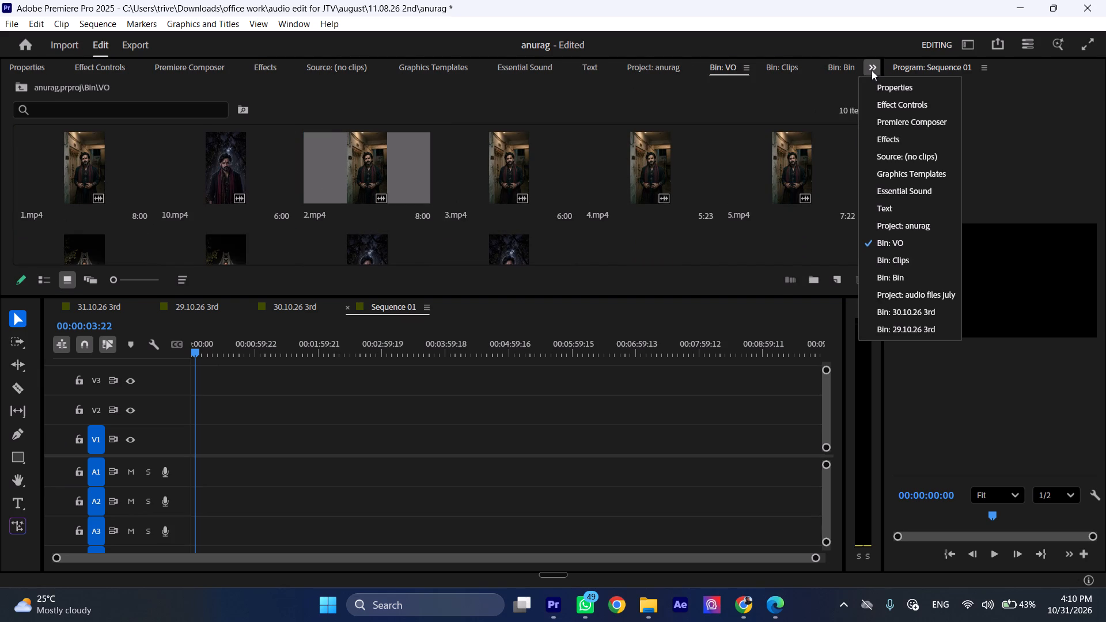
click(872, 70)
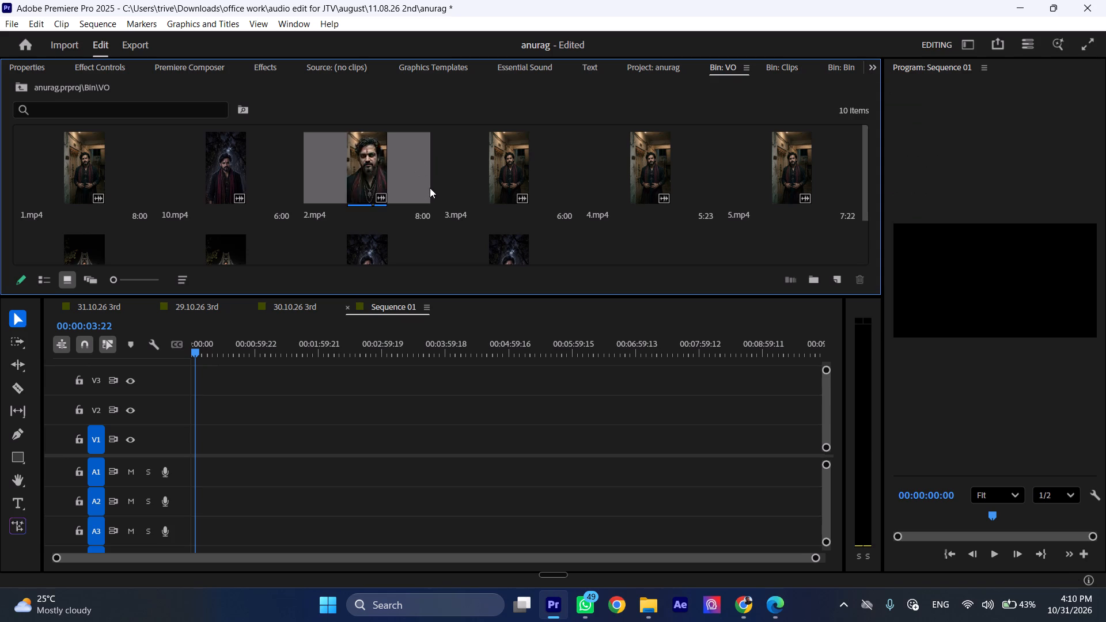
scroll(592, 236, down, 2)
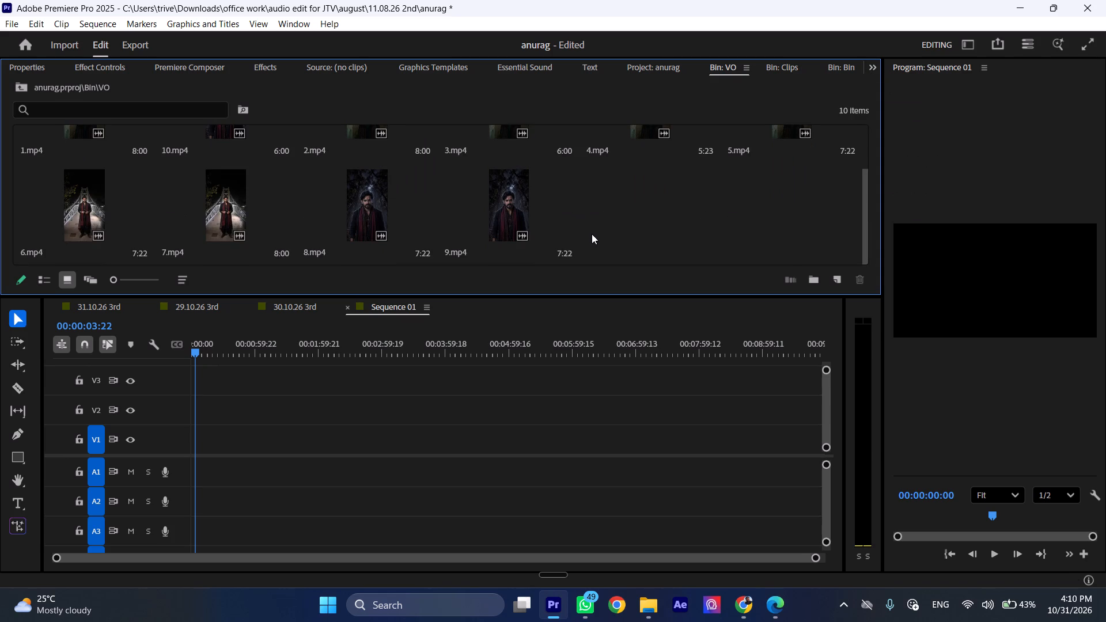
scroll(592, 234, up, 2)
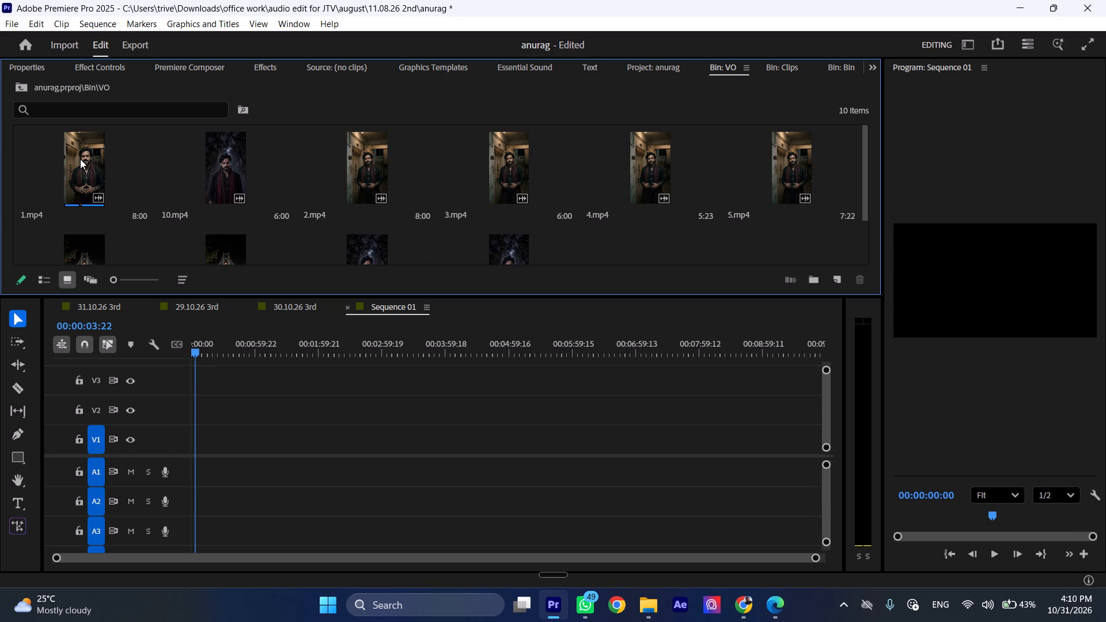
Place the VO videos 1.mp4 to 10.mp4 in numerical order at the start of Sequence 01, keeping the existing sequence settings.
ctrl+click(80, 159)
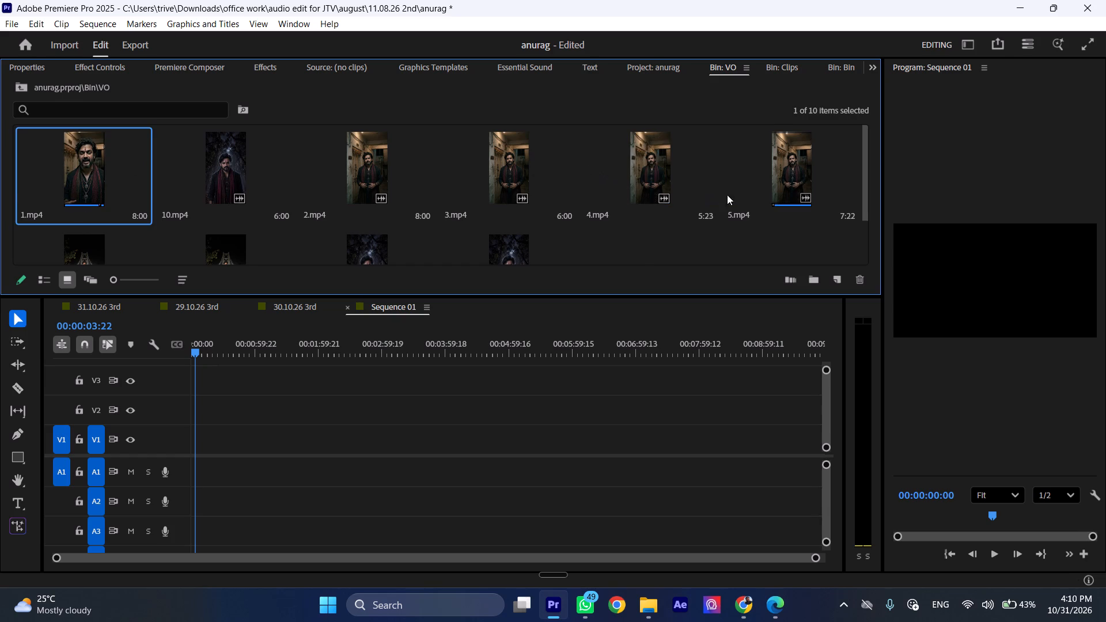
ctrl+click(354, 175)
scroll(354, 175, down, 3)
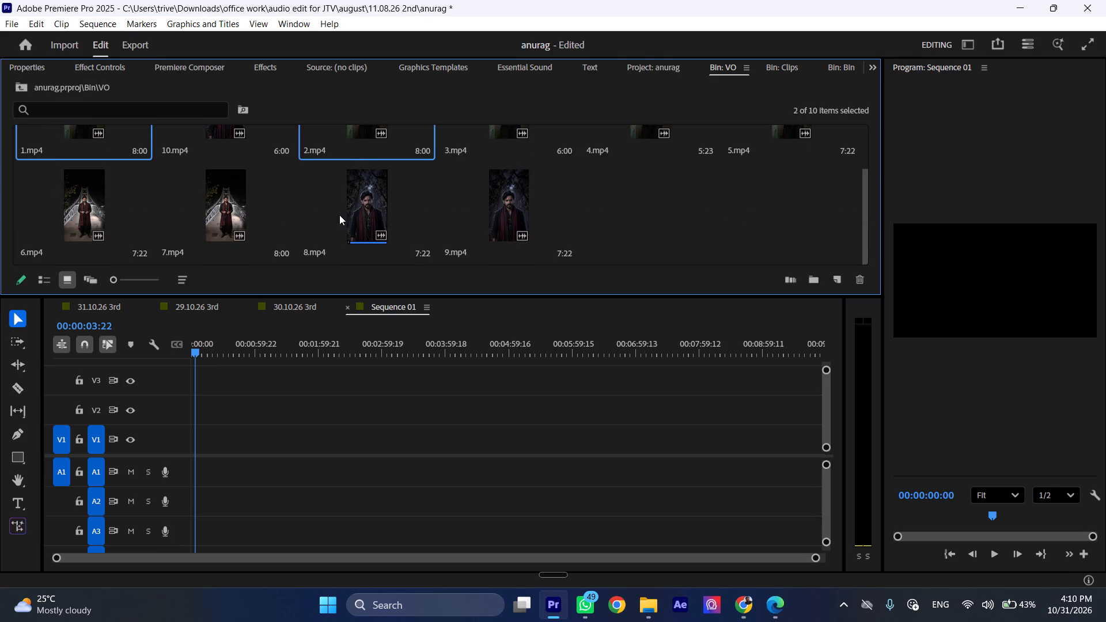
scroll(339, 215, up, 2)
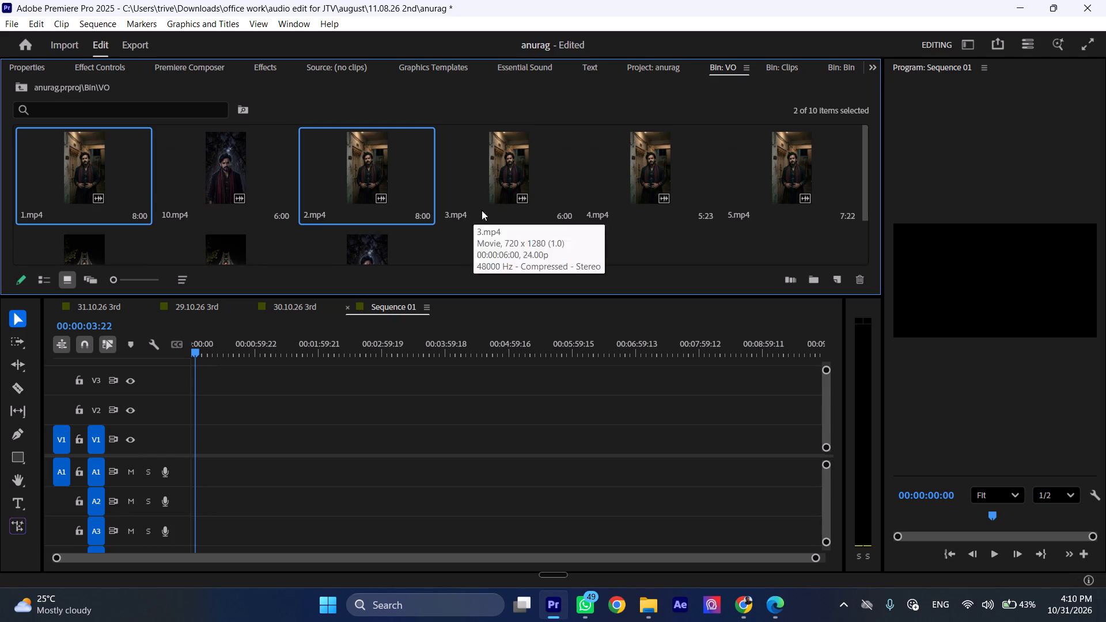
ctrl+click(501, 181)
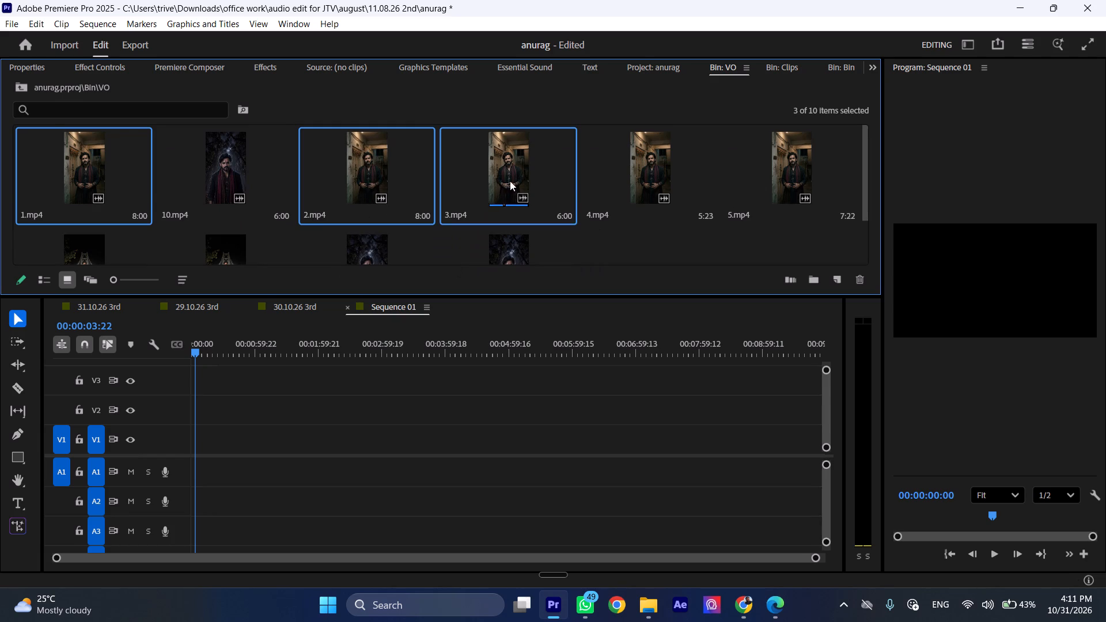
ctrl+click(617, 175)
ctrl+click(800, 175)
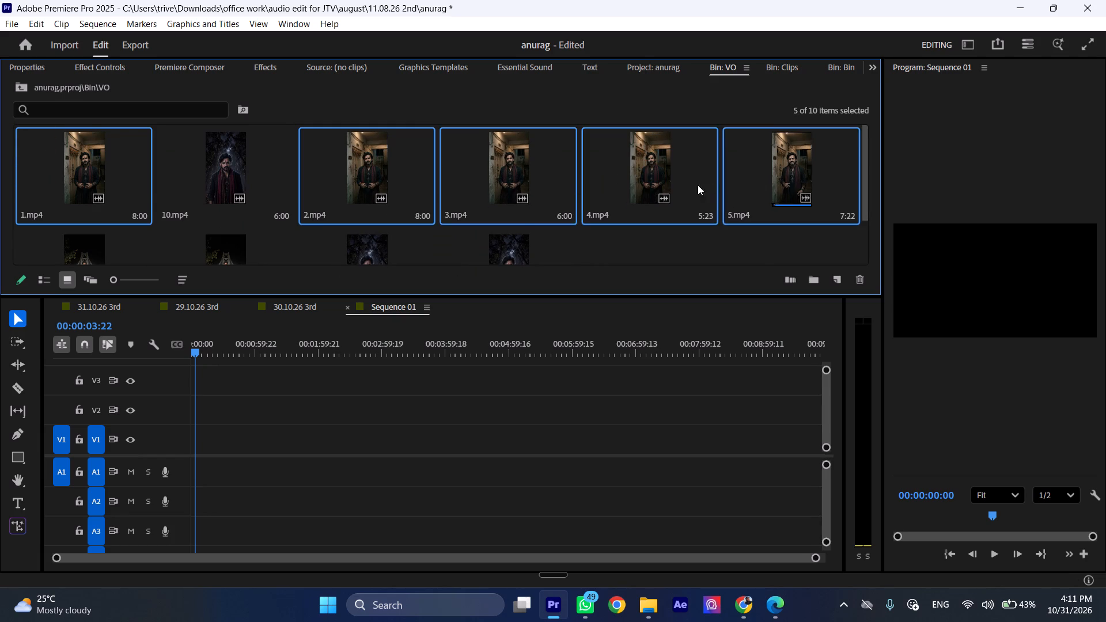
scroll(595, 194, down, 2)
ctrl+click(67, 207)
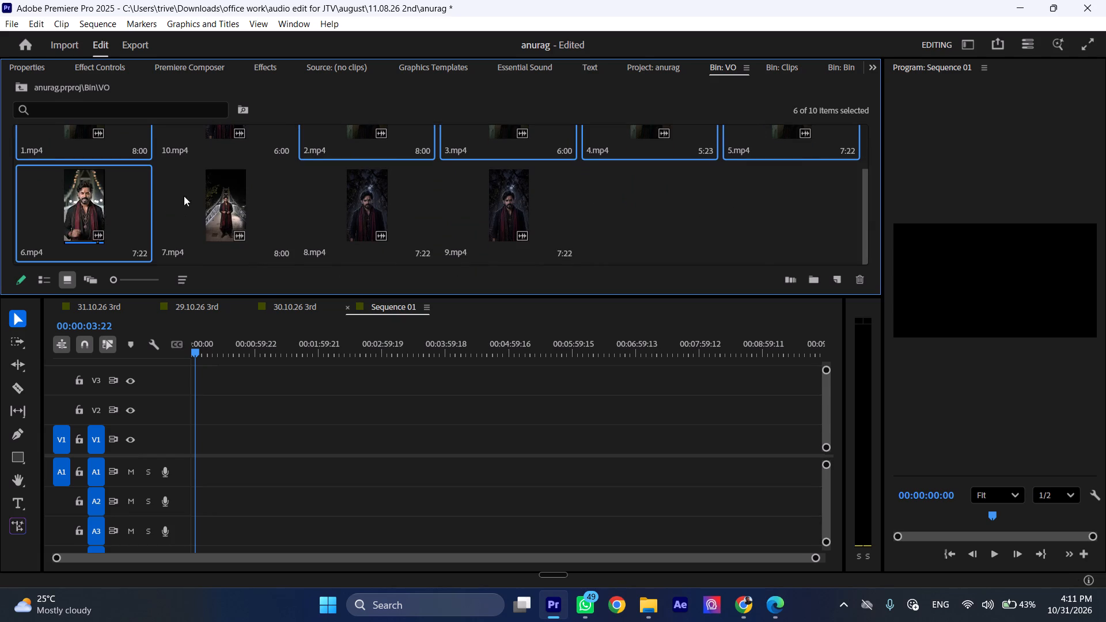
ctrl+click(195, 193)
ctrl+click(347, 193)
ctrl+click(513, 196)
scroll(422, 215, up, 2)
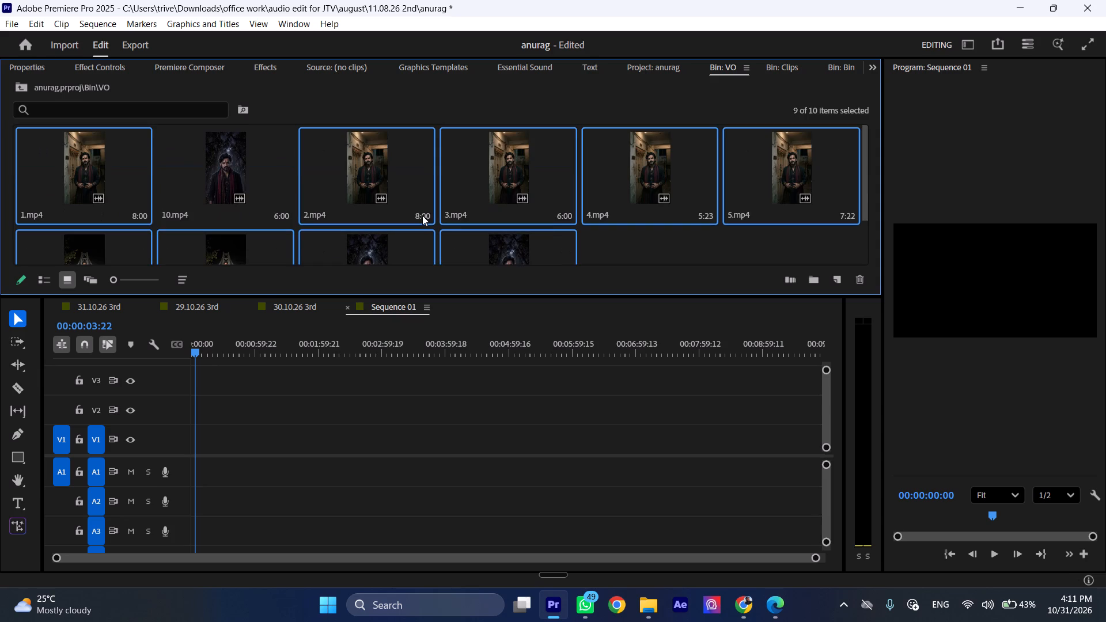
scroll(443, 202, down, 1)
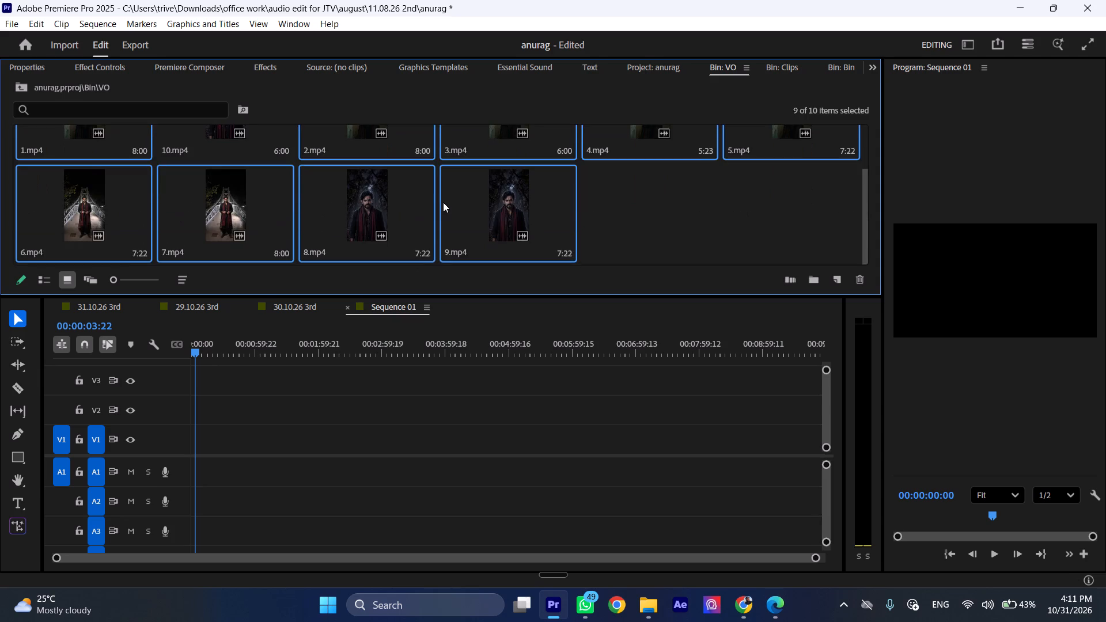
scroll(443, 202, up, 2)
ctrl+click(222, 172)
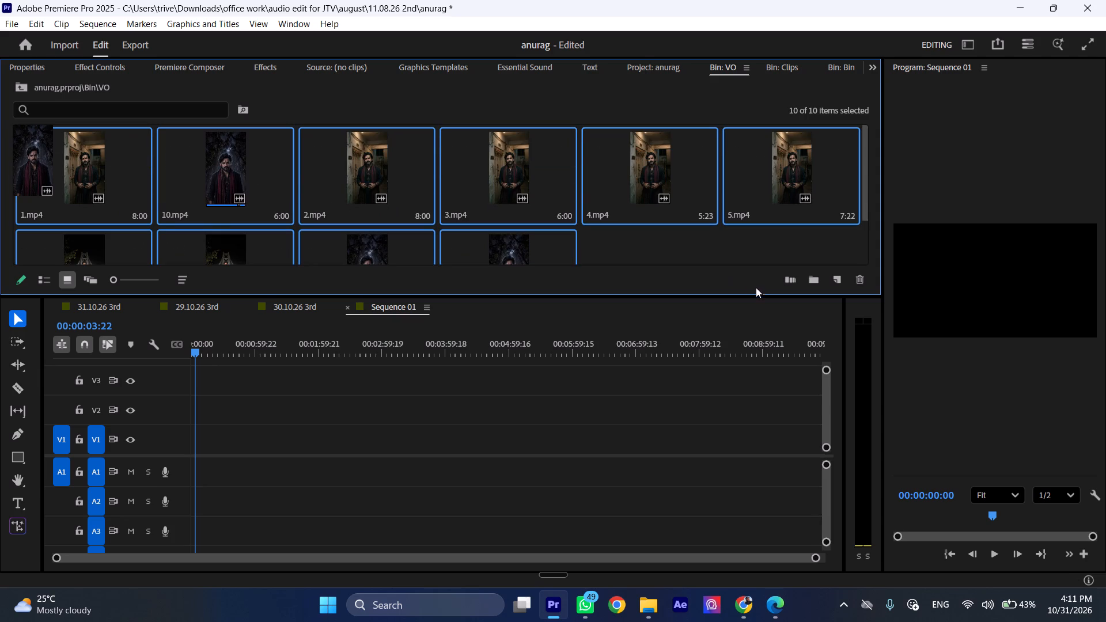
drag(73, 178, 221, 482)
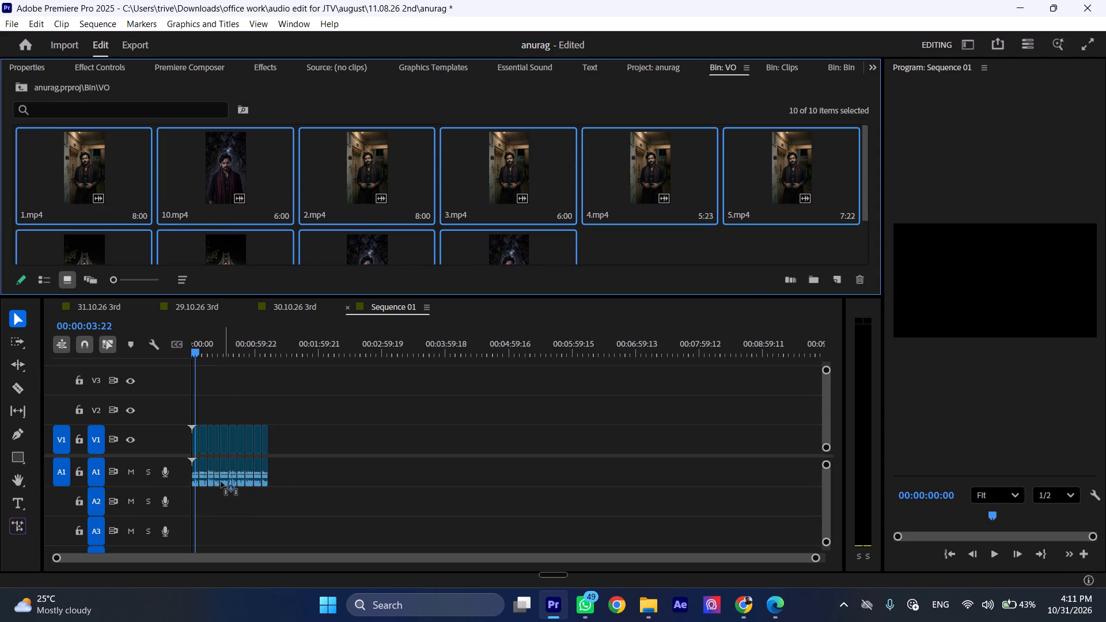
drag(221, 482, 209, 481)
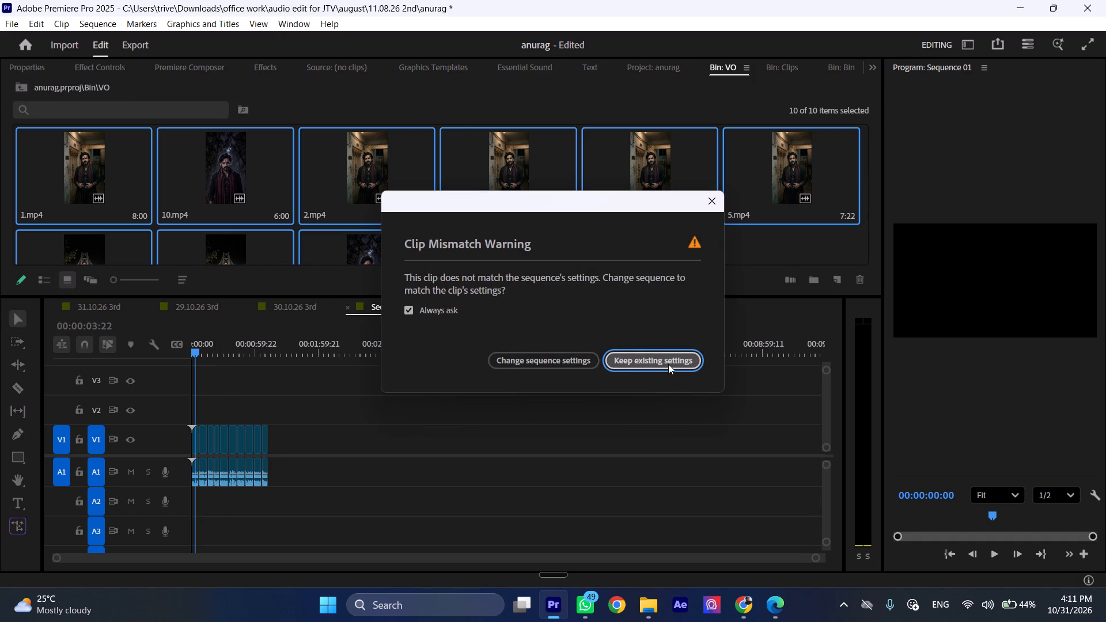
click(668, 364)
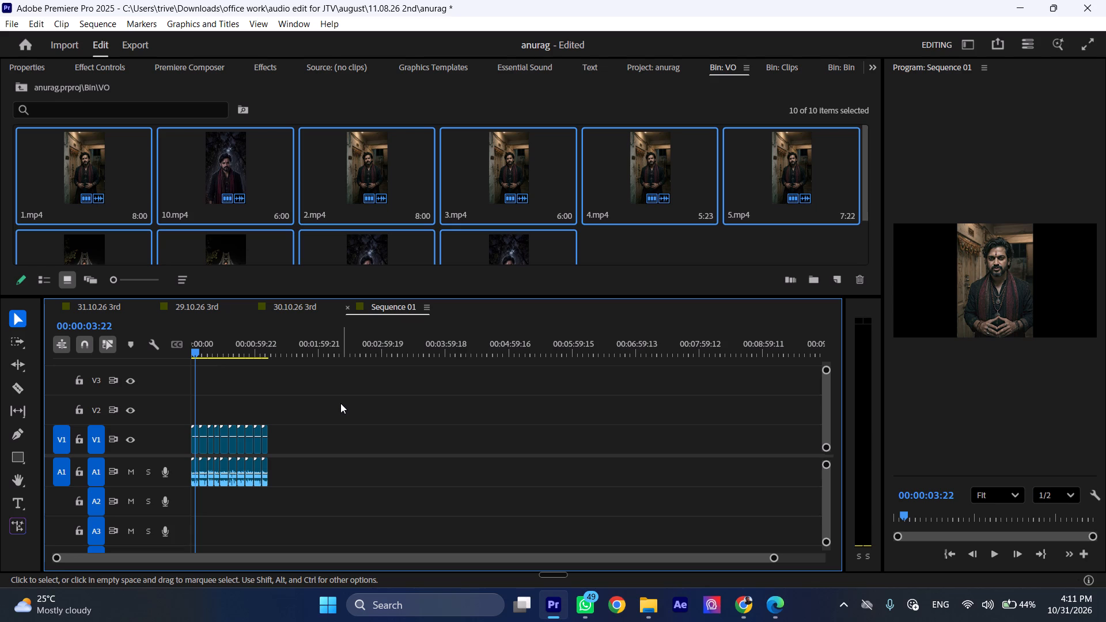
click(340, 403)
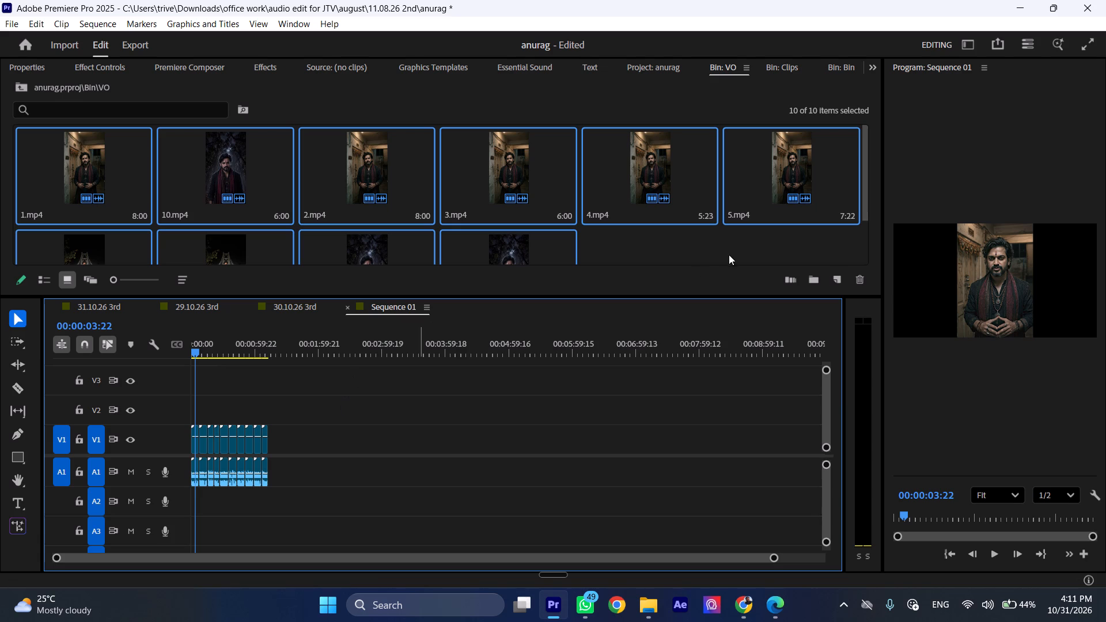
click(662, 249)
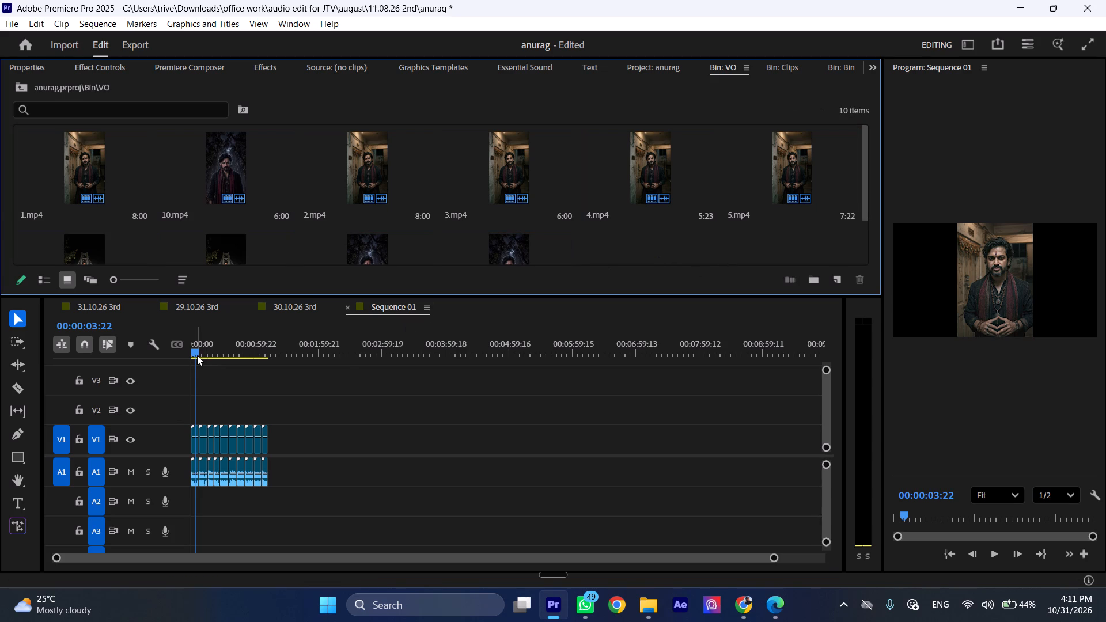
Set the playhead to 00:00:06:03 and fit the full row of voice-over clips in the Sequence 01 timeline view.
key(ctrl+shift+c)
key(ctrl+shift+c)
click(199, 351)
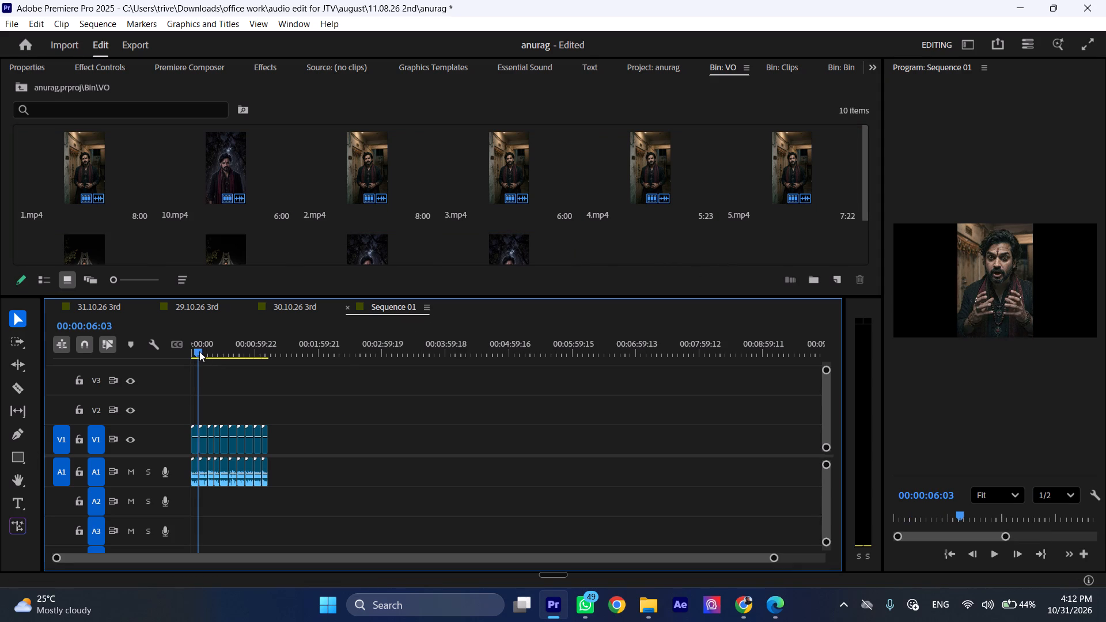
key(ctrl+shift+c)
key(ctrl+shift+c)
key(ctrl+shift+c)
key(ctrl+shift+c)
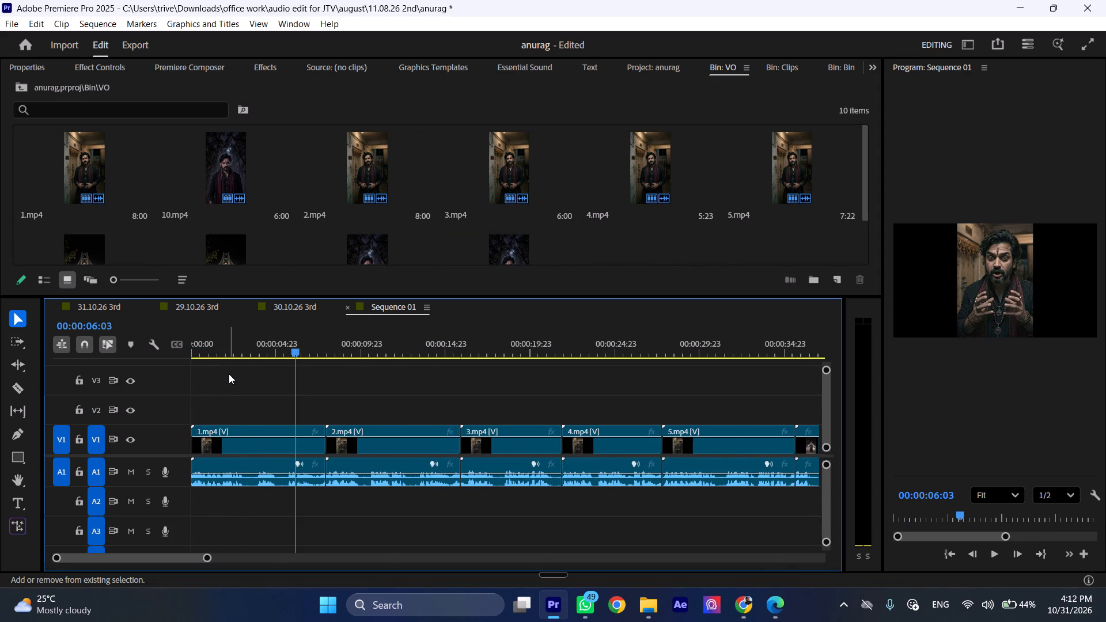
key(ctrl+shift+x)
key(ctrl+shift+x)
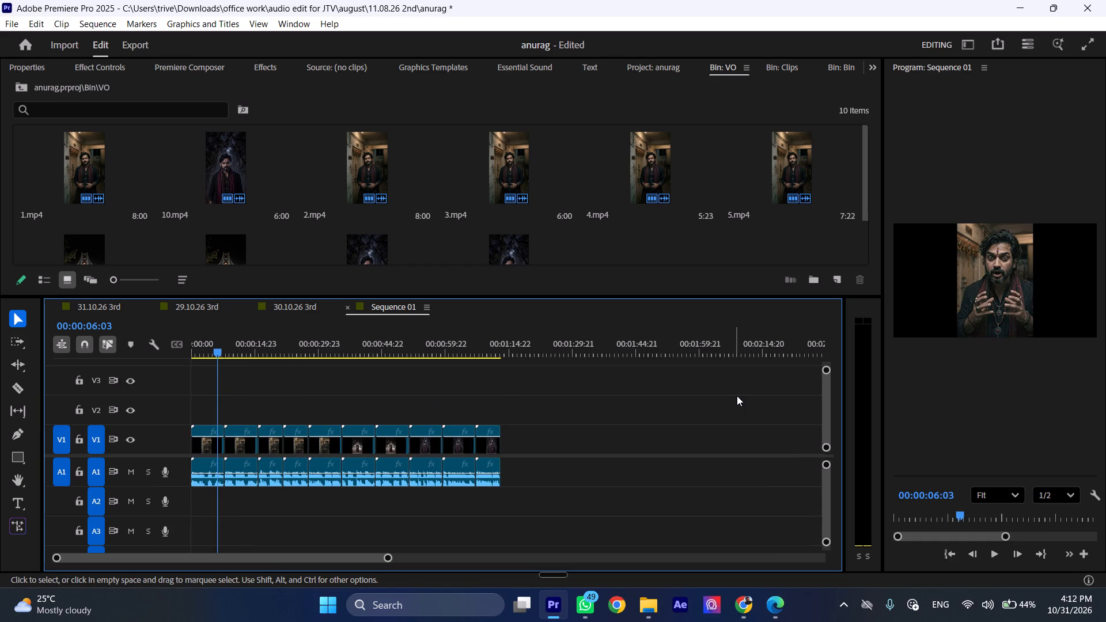
key(ctrl+k)
key(ctrl+k)
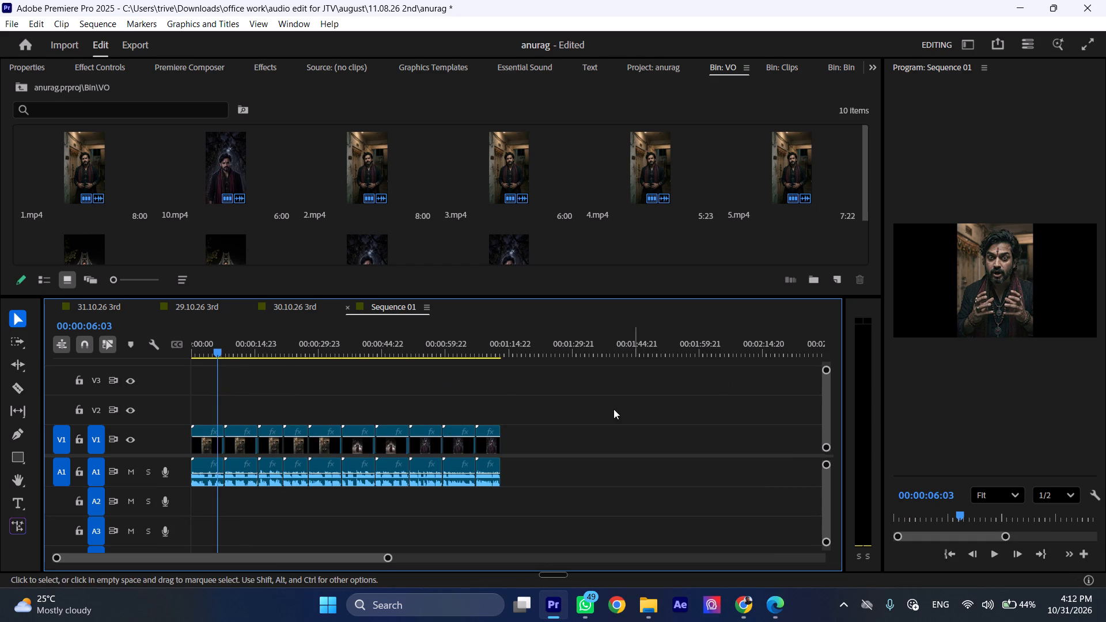
click(613, 409)
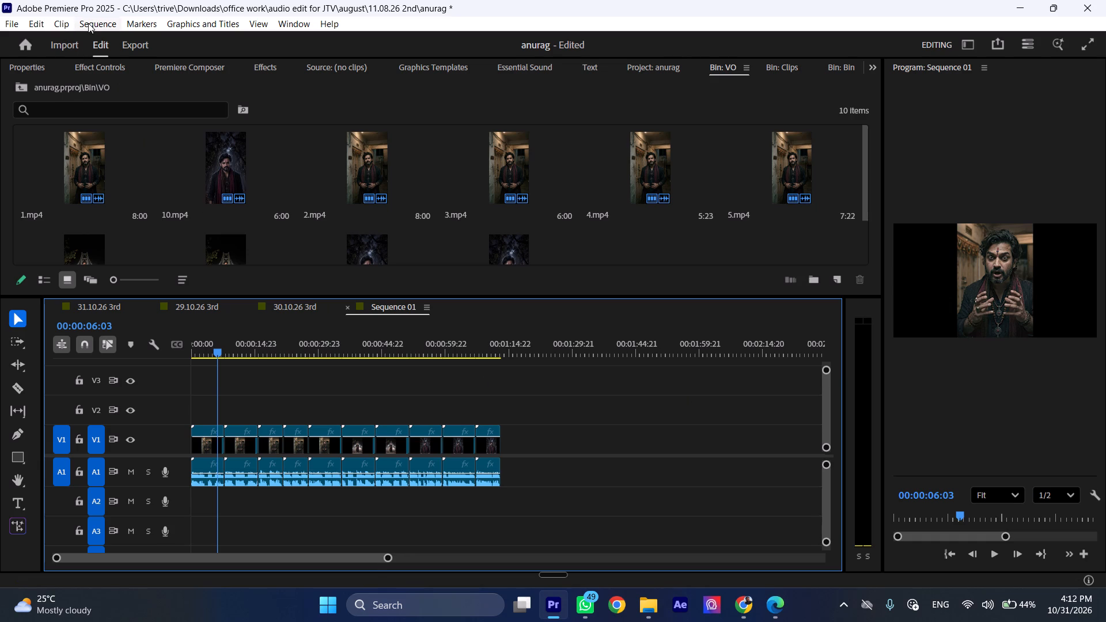
Change Sequence 01's frame size to 1080 horizontal by 1920 vertical and accept deleting its preview files.
click(88, 23)
click(134, 32)
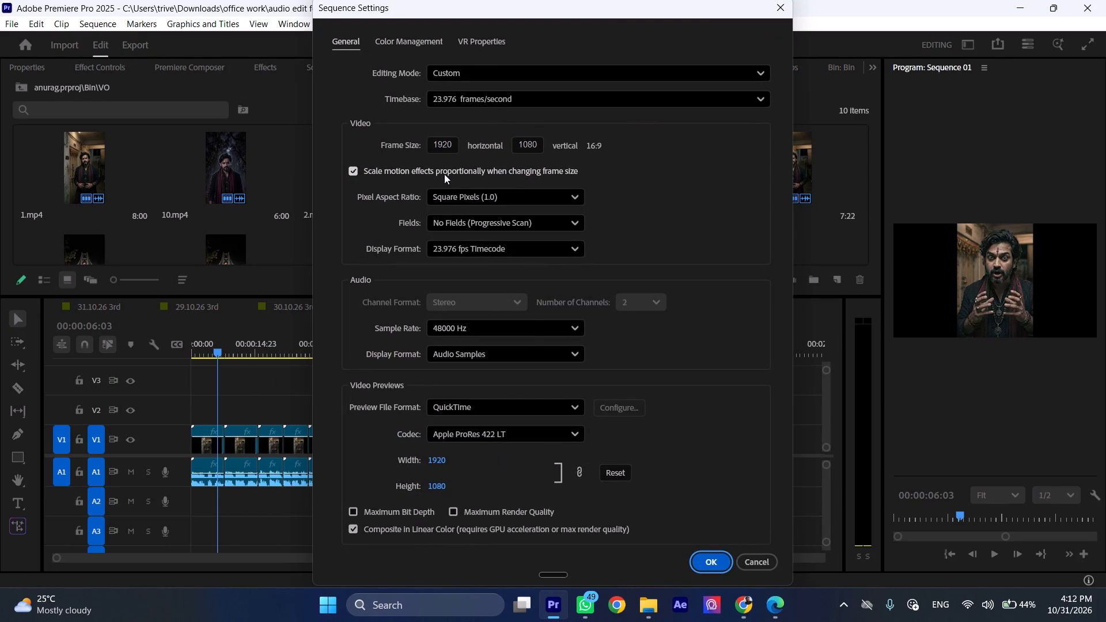
double_click(447, 147)
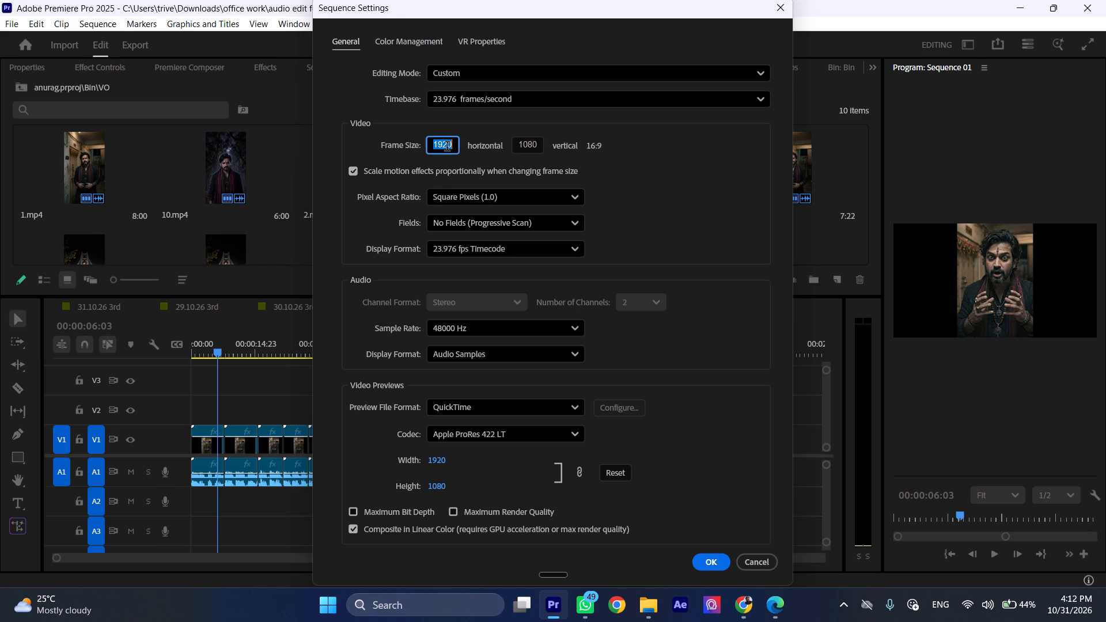
key(ctrl+x)
key(1)
text(080)
double_click(535, 145)
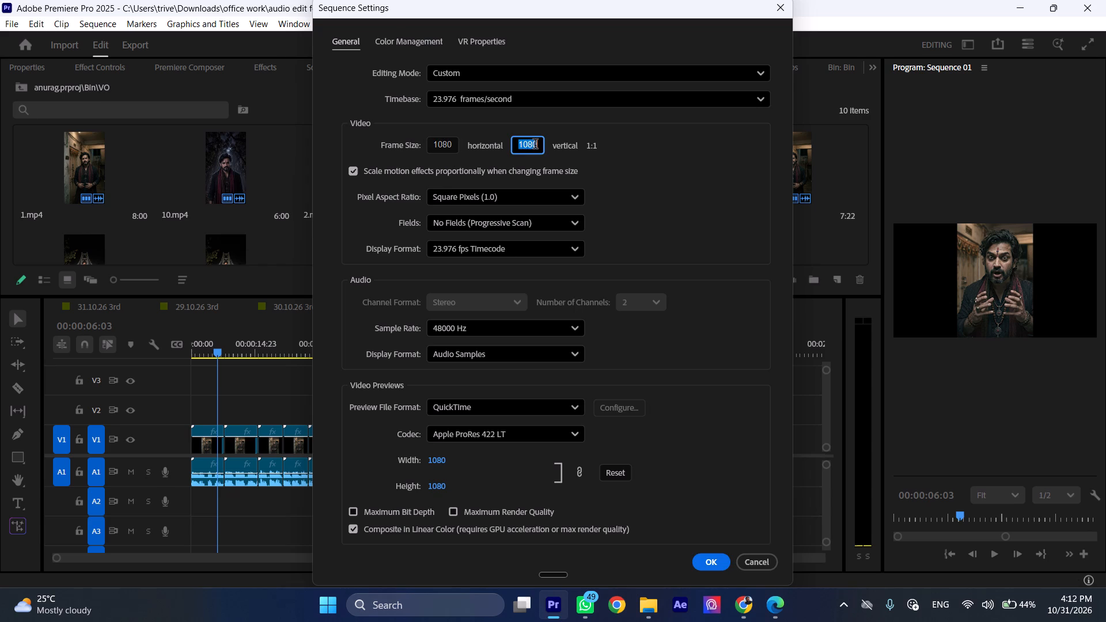
key(ctrl+v)
click(715, 555)
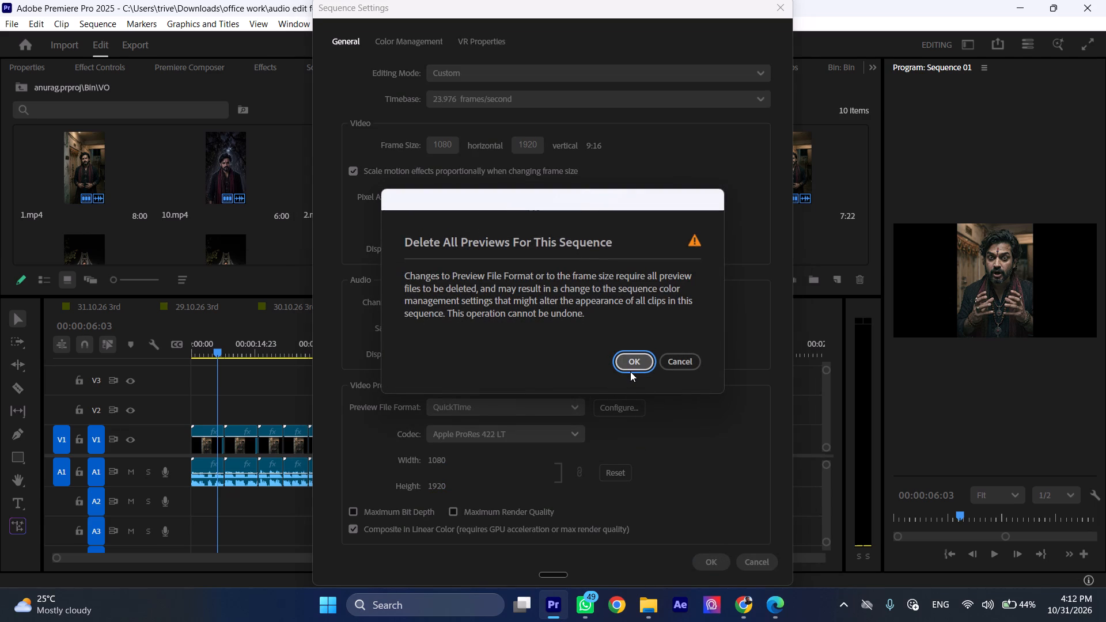
click(630, 371)
click(630, 365)
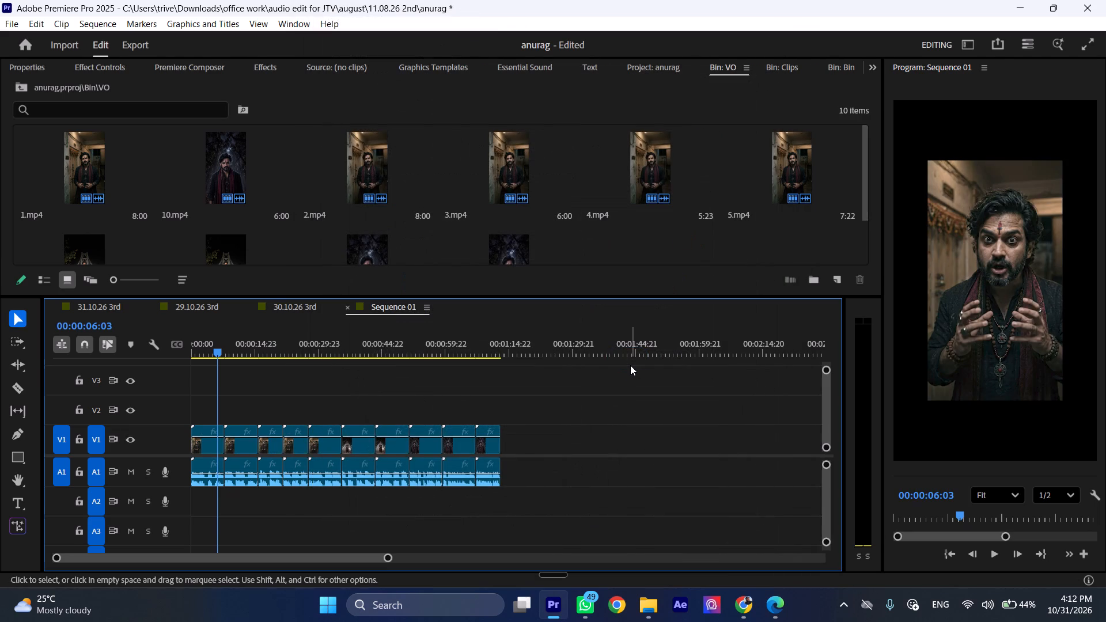
click(574, 472)
Scale all the voice-over clips in Sequence 01 to 161% and set their horizontal position to 509 so they fill the vertical frame.
drag(533, 401, 134, 445)
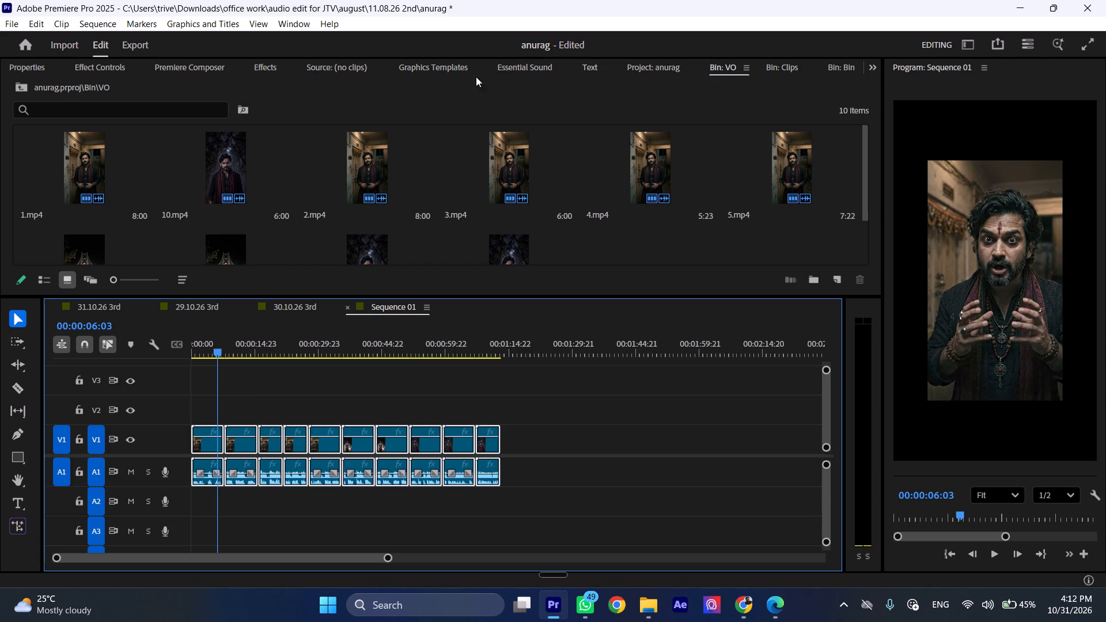
click(33, 65)
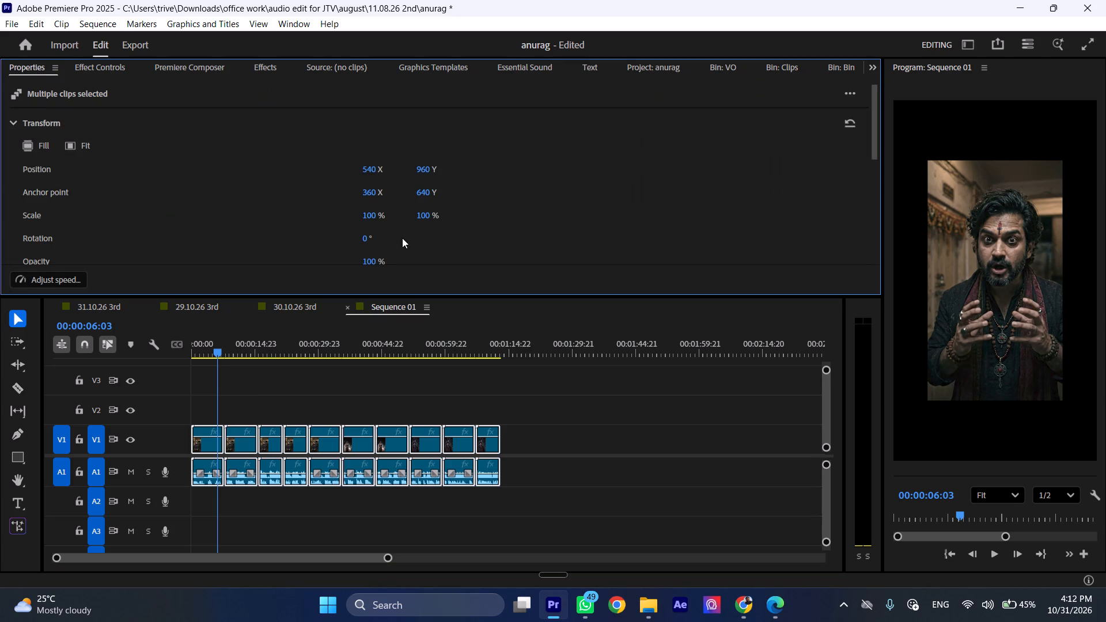
drag(366, 214, 380, 218)
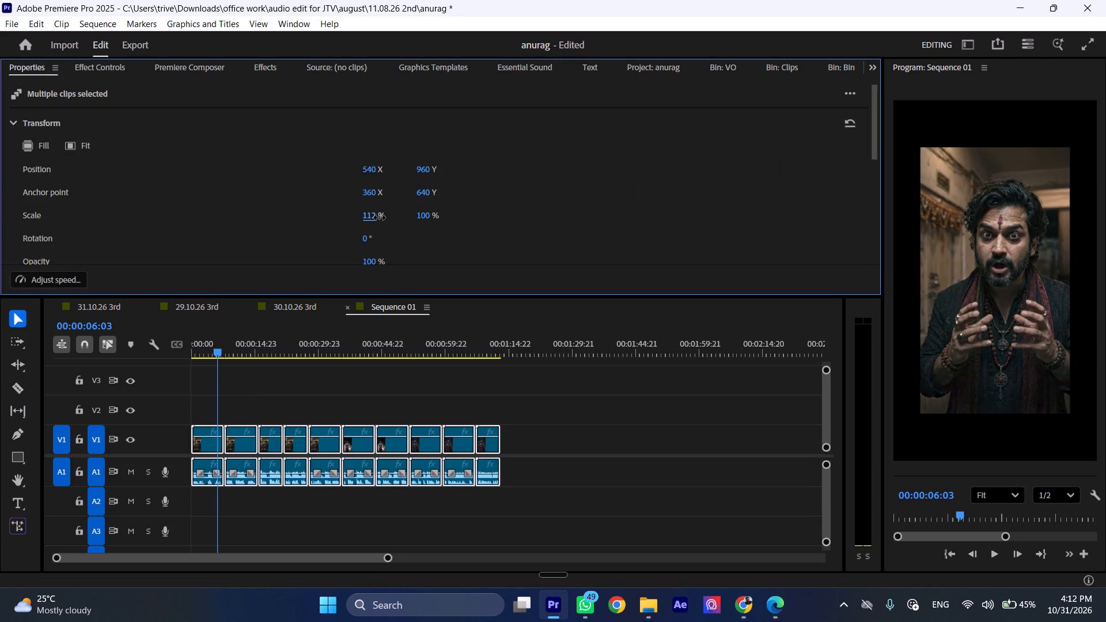
drag(380, 218, 417, 225)
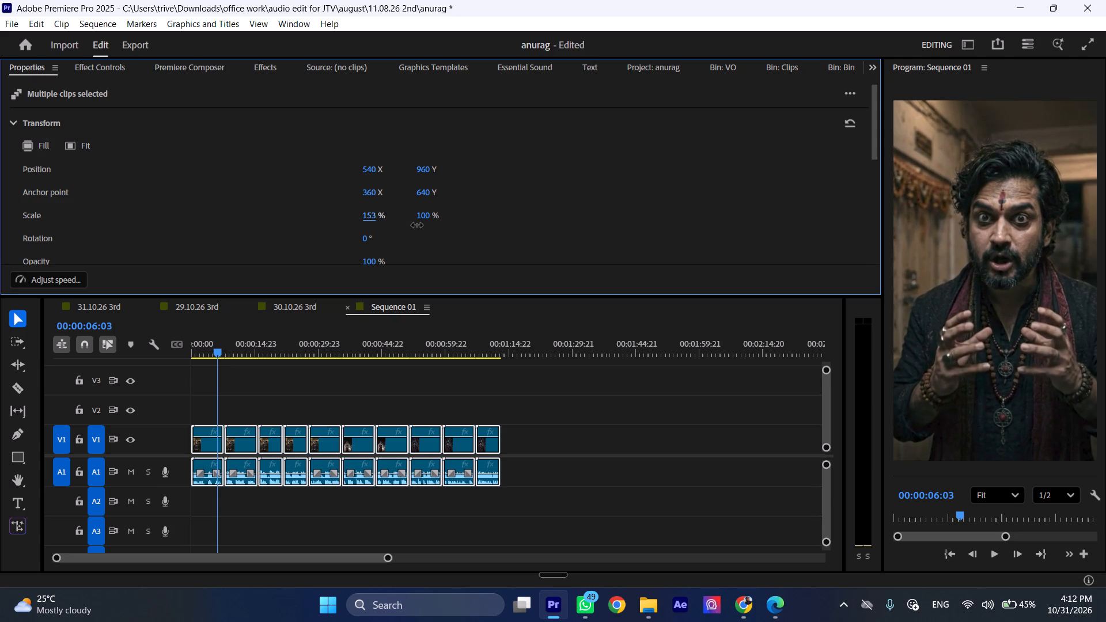
drag(417, 225, 415, 226)
drag(374, 170, 351, 170)
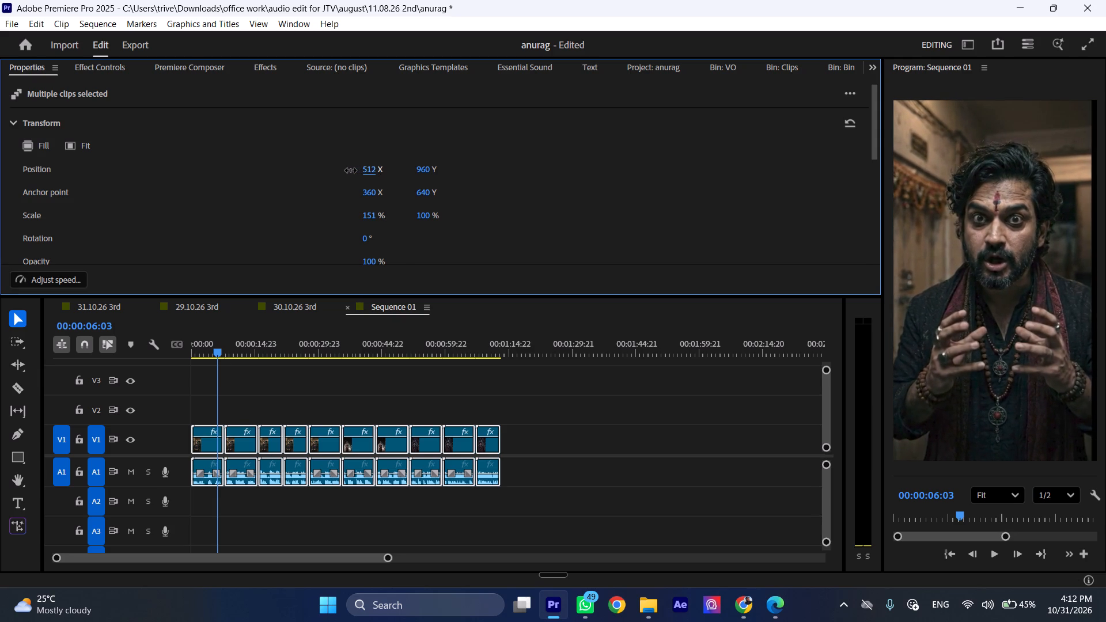
drag(351, 170, 350, 170)
drag(370, 216, 374, 217)
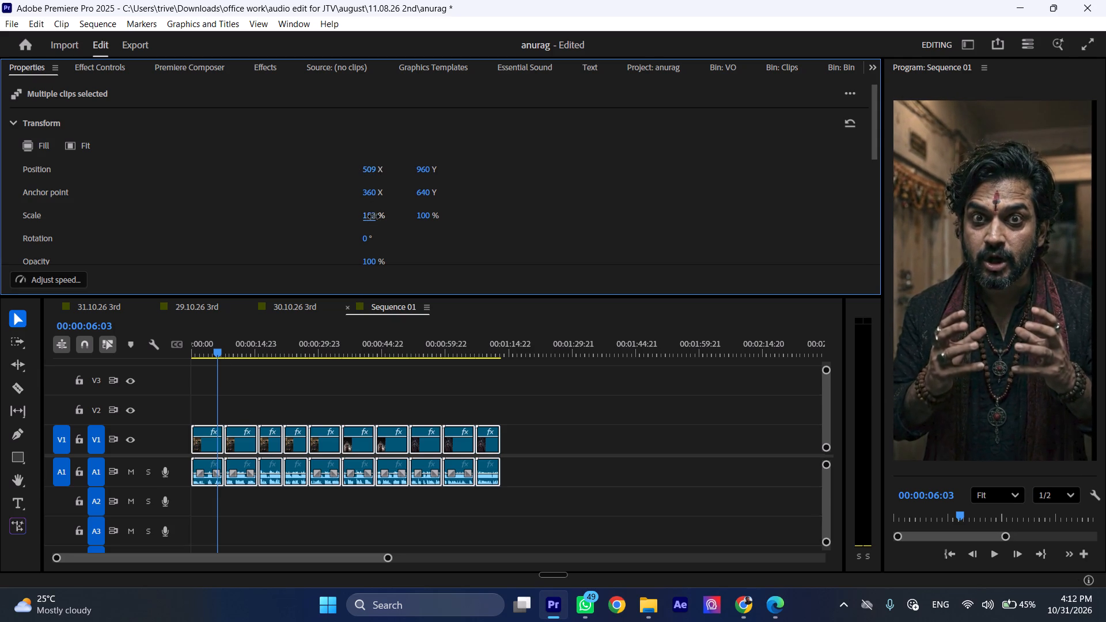
drag(374, 217, 381, 217)
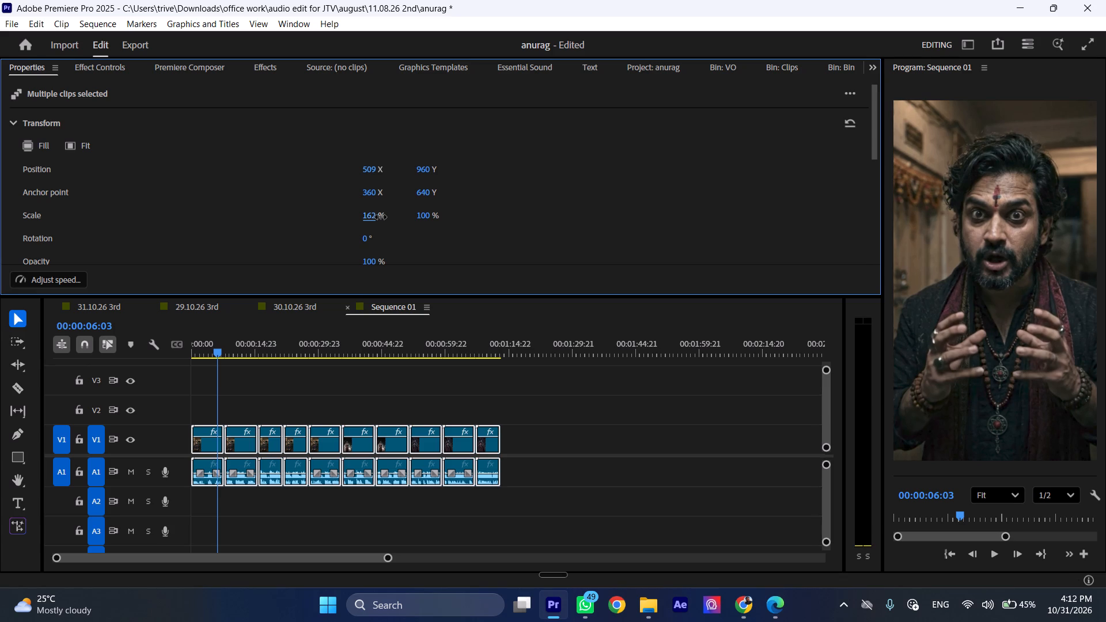
drag(381, 217, 379, 216)
click(556, 437)
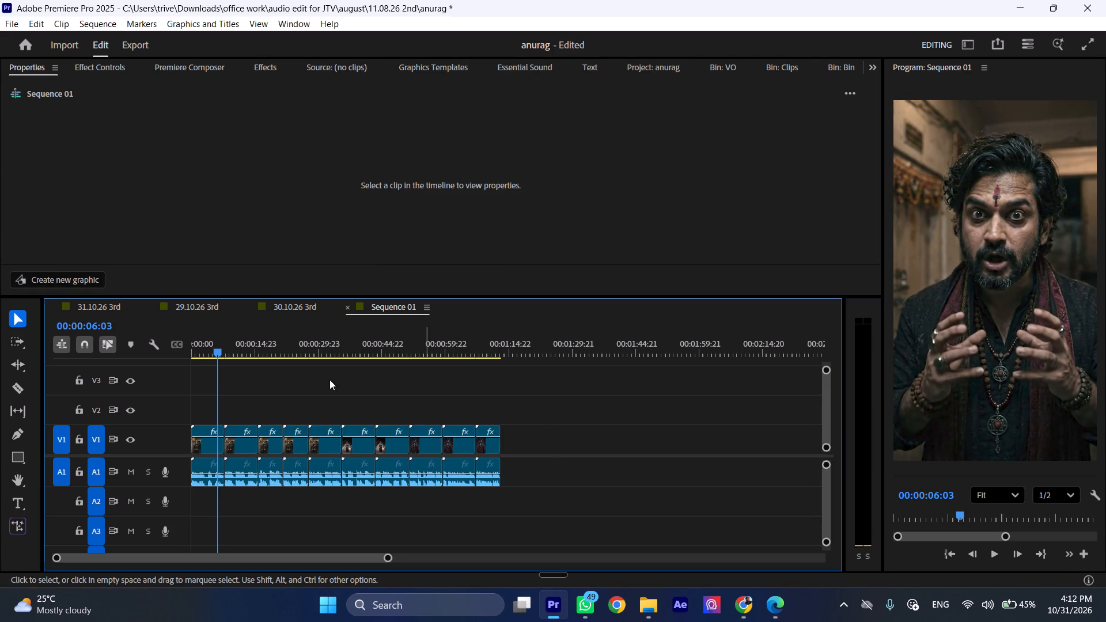
Play Sequence 01 from the start and scrub through the first voice-over clips to check framing and speech.
drag(214, 347, 192, 349)
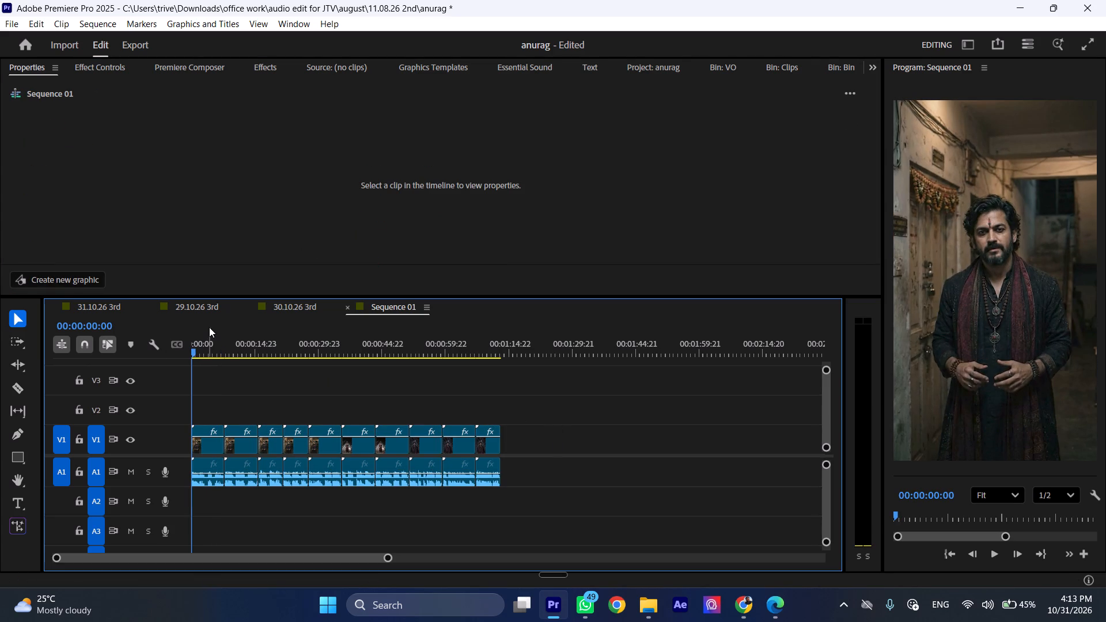
key(space)
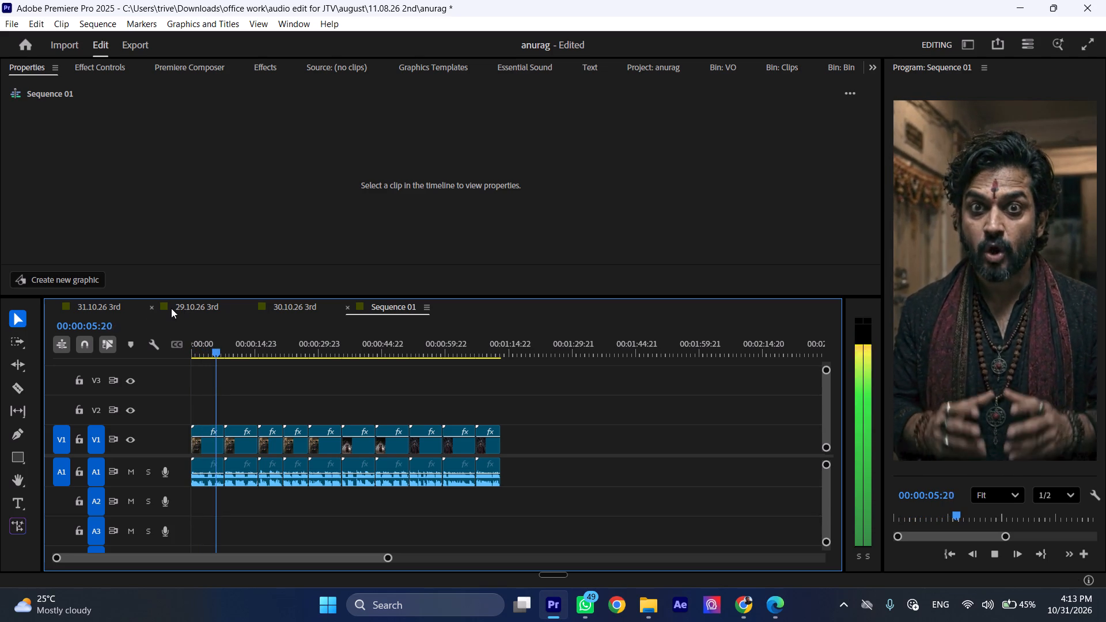
drag(207, 342, 202, 344)
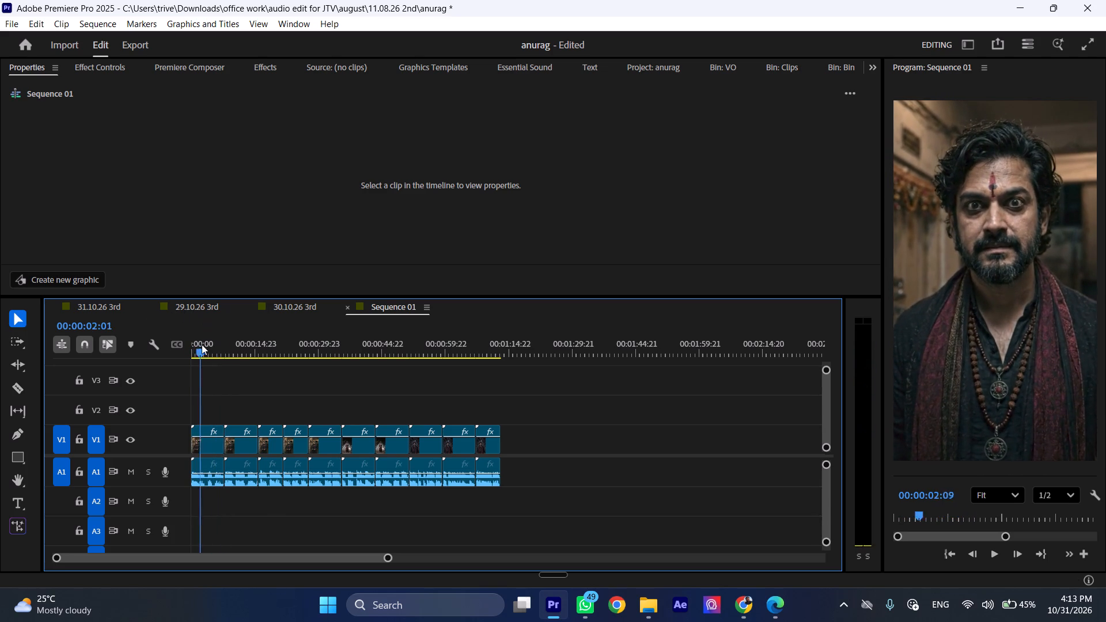
drag(202, 344, 187, 346)
key(space)
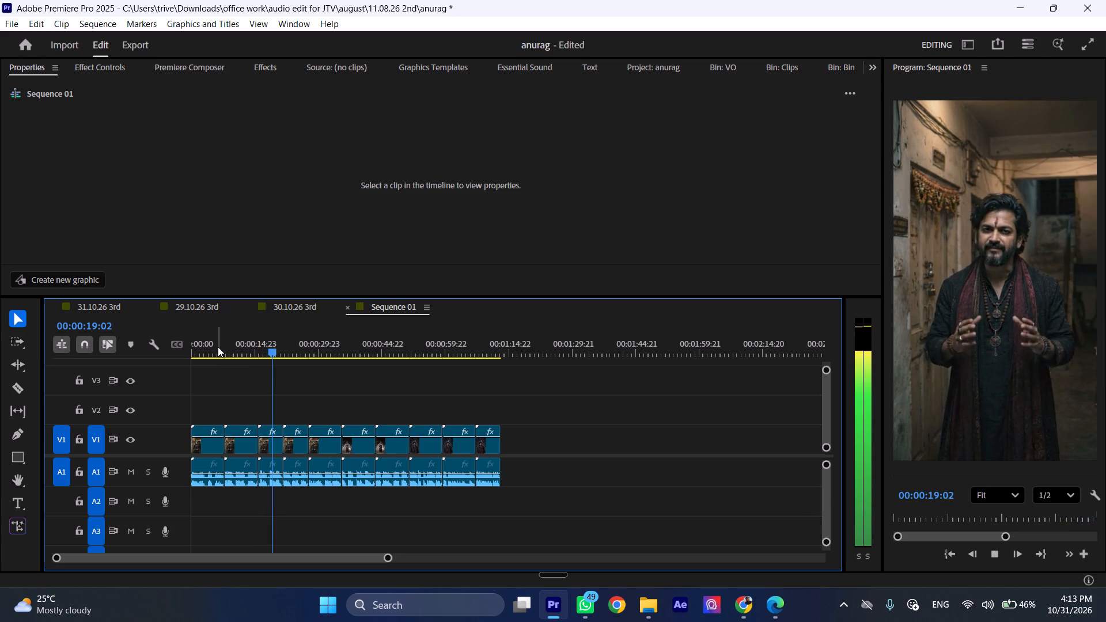
key(space)
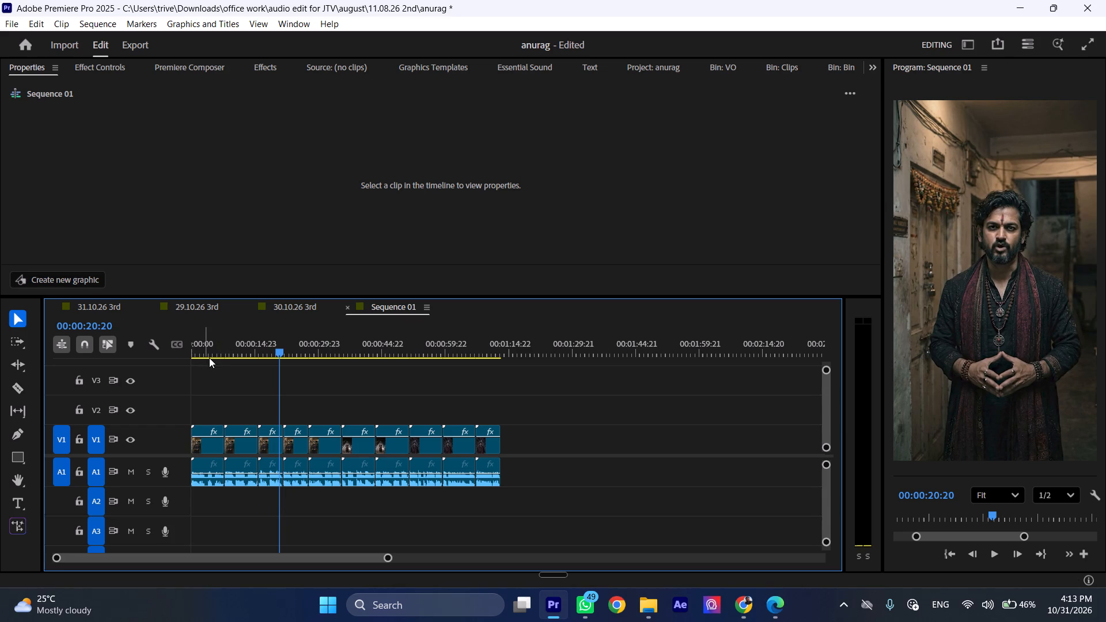
drag(214, 353, 320, 366)
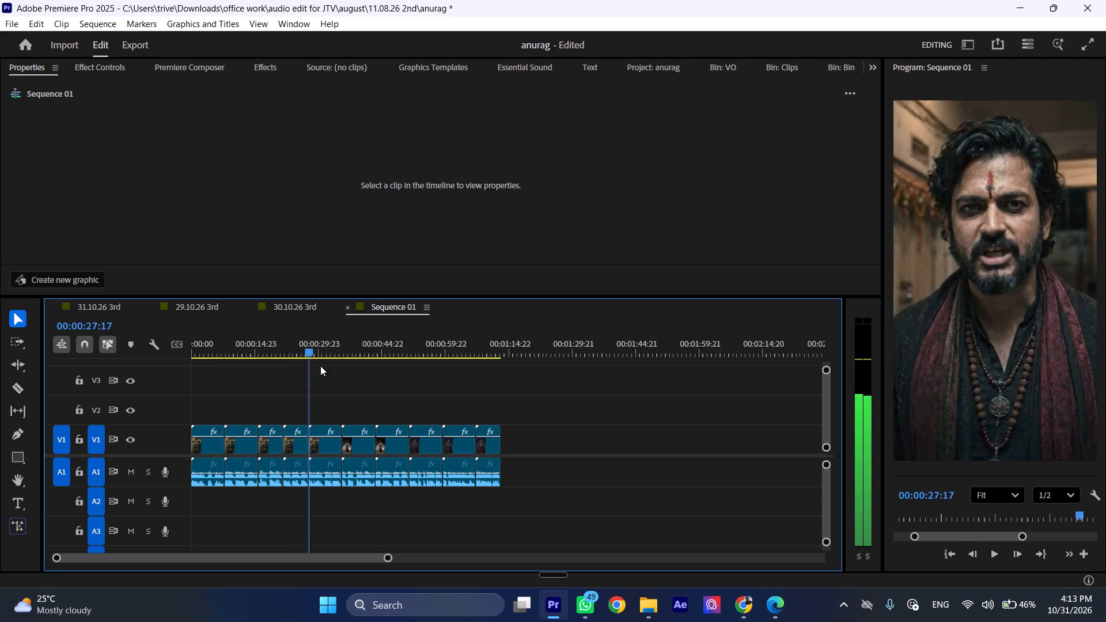
drag(320, 366, 180, 366)
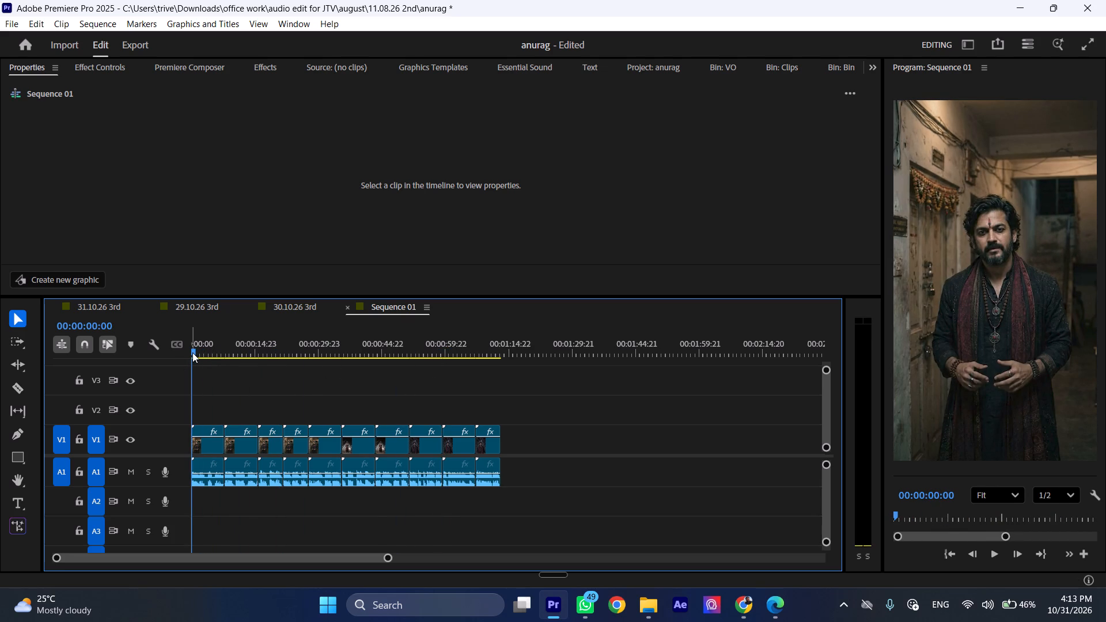
Replay the opening of Sequence 01 several times, checking 1.mp4 and its transition into 2.mp4.
key(space)
key(space)
drag(200, 353, 183, 356)
key(space)
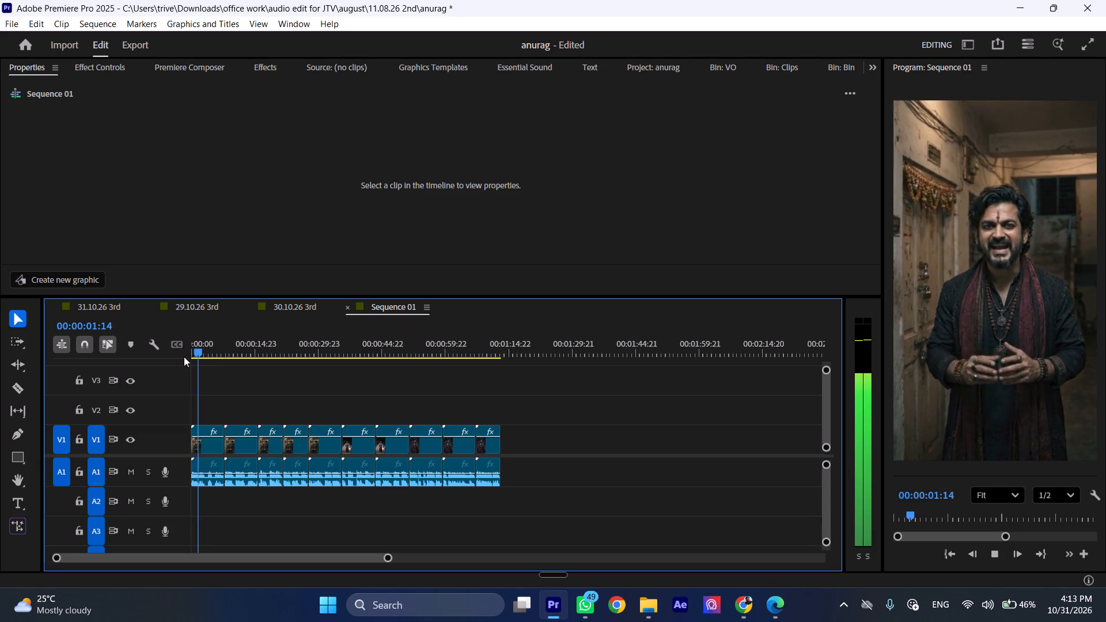
key(space)
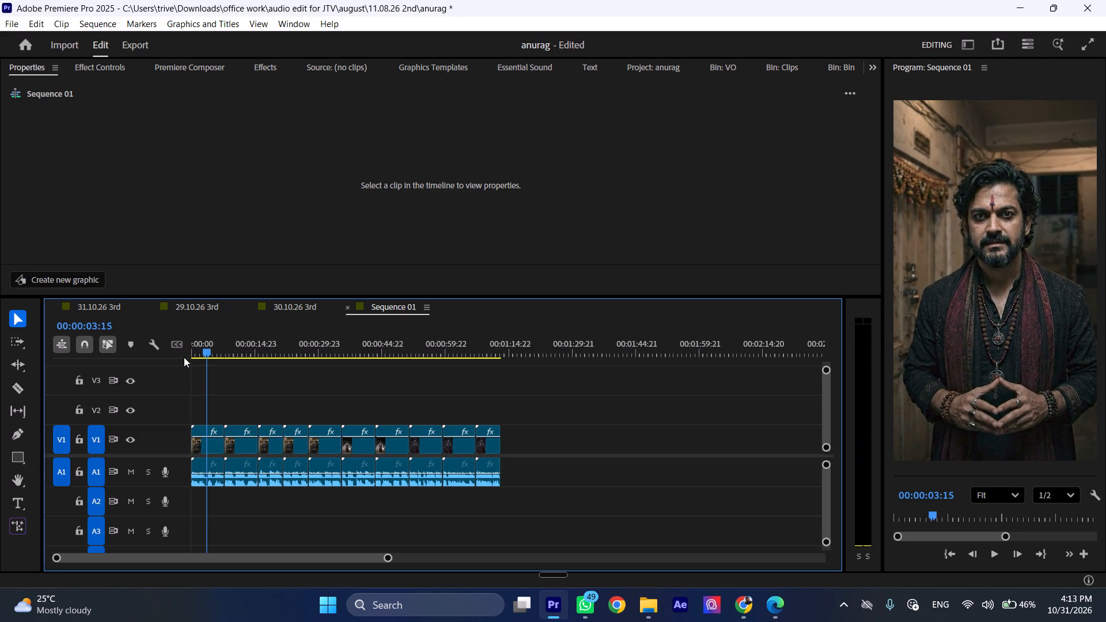
key(space)
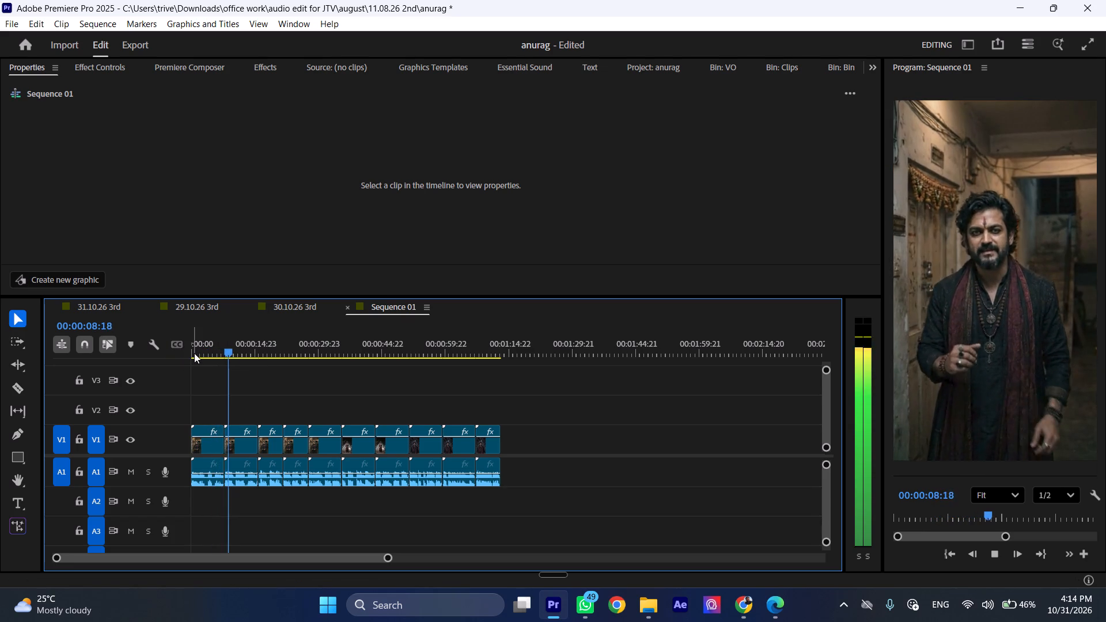
drag(194, 353, 177, 354)
key(space)
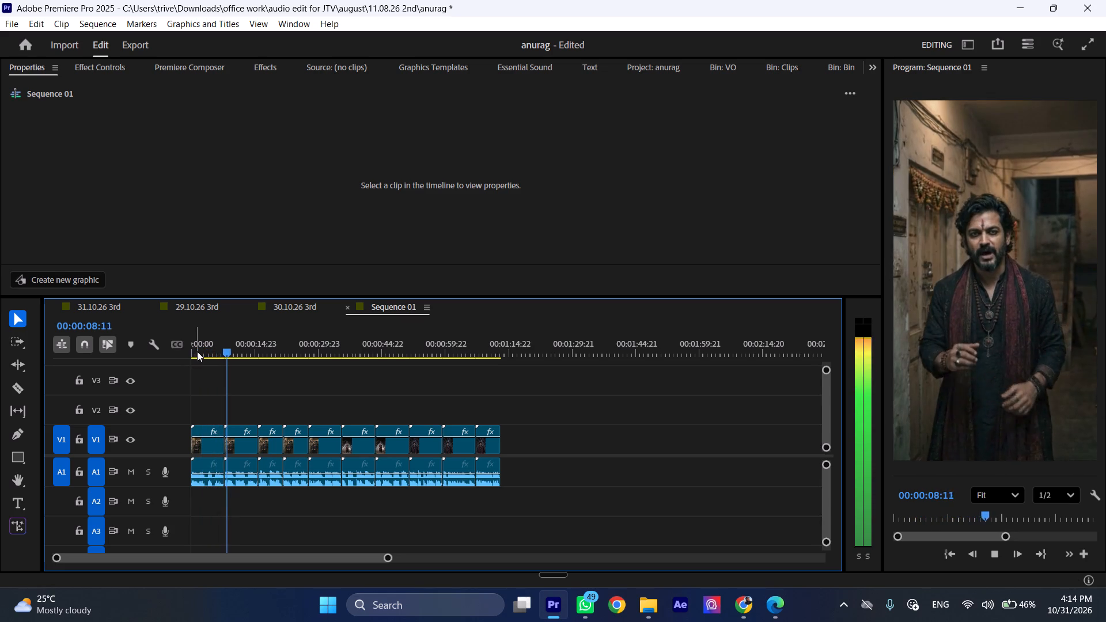
key(space)
drag(197, 351, 189, 352)
Play the first moments of 1.mp4 to check where the speech starts.
key(ctrl+shift+c)
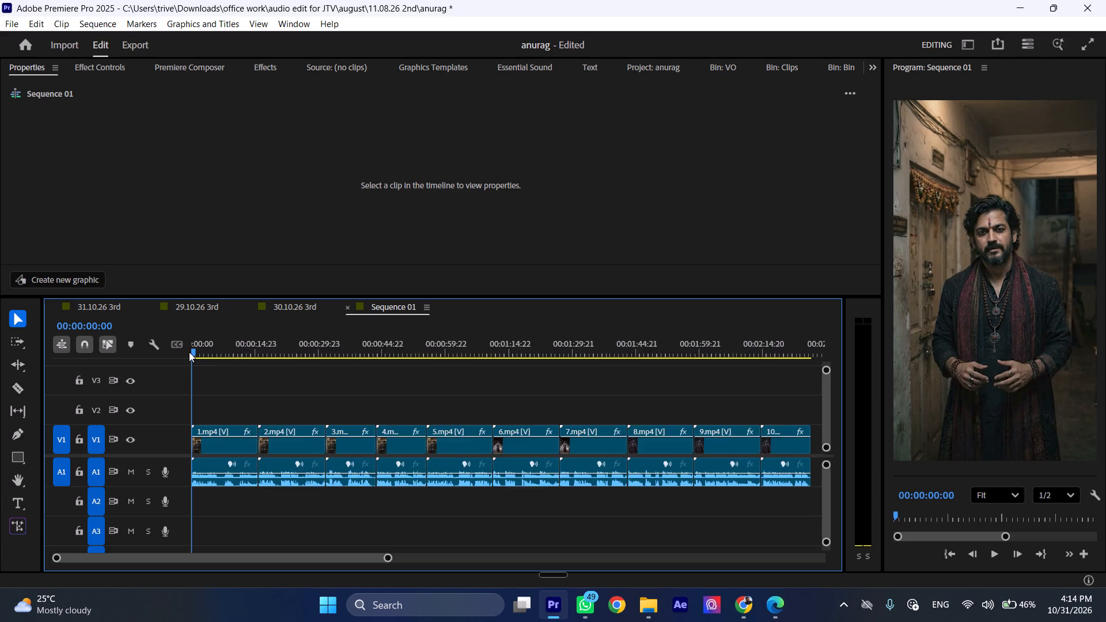
key(ctrl+shift+c)
key(ctrl+shift+c)
key(ctrl+shift+c)
key(ctrl+shift+c)
key(space)
key(space)
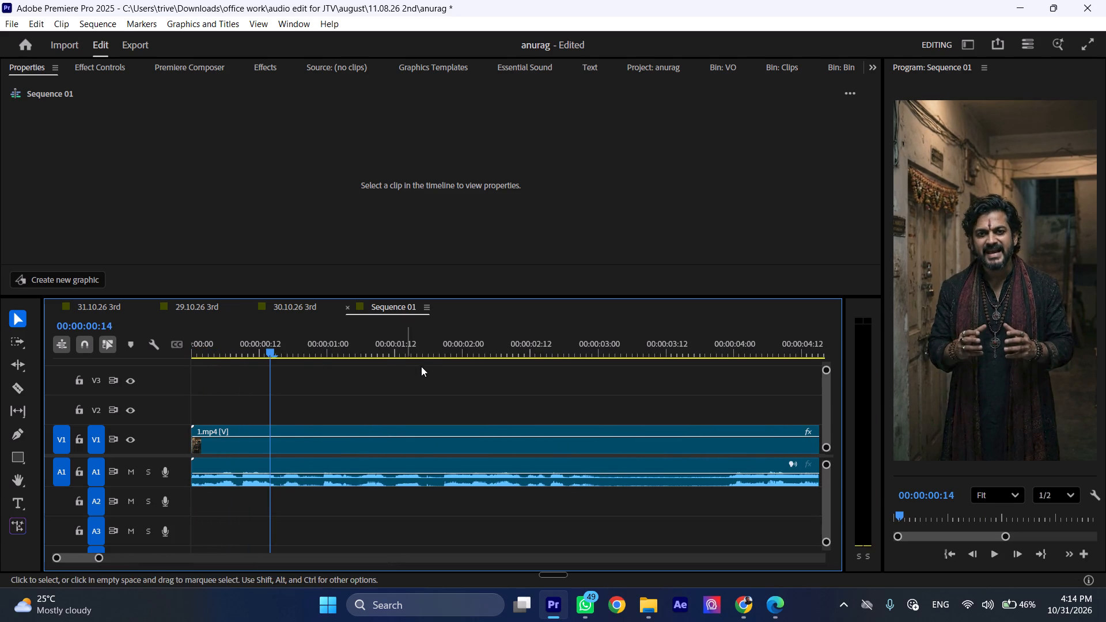
Replay the cut between 1.mp4 and 2.mp4 from several points to check how the speech runs across it.
key(ctrl+shift+x)
key(ctrl+shift+x)
key(ctrl+shift+x)
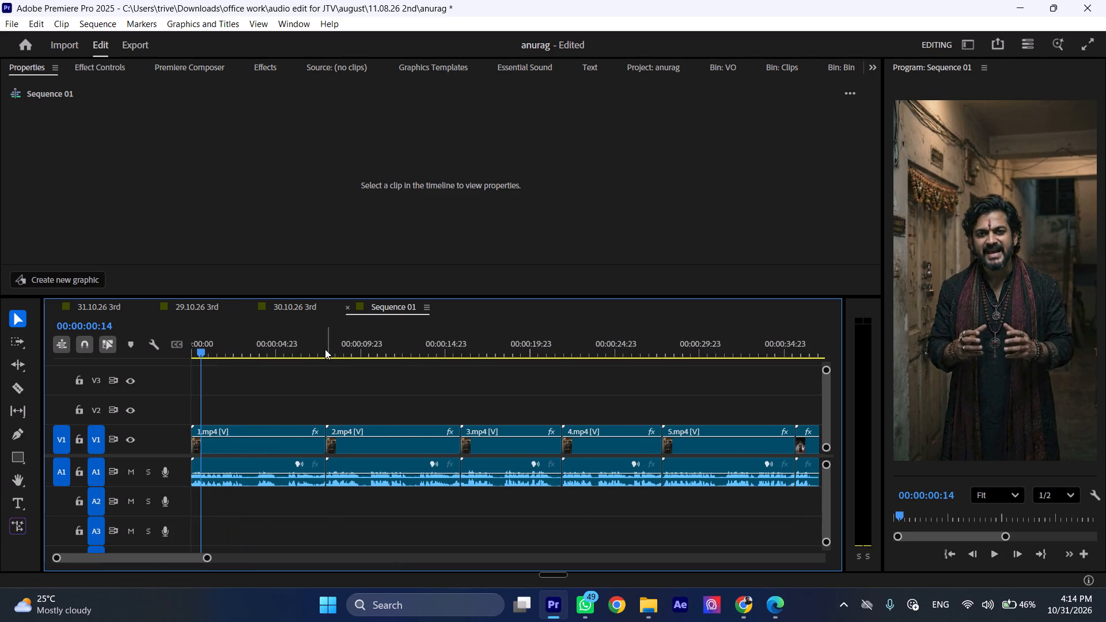
click(325, 348)
key(ctrl+shift+c)
key(ctrl+shift+c)
key(ctrl+shift+c)
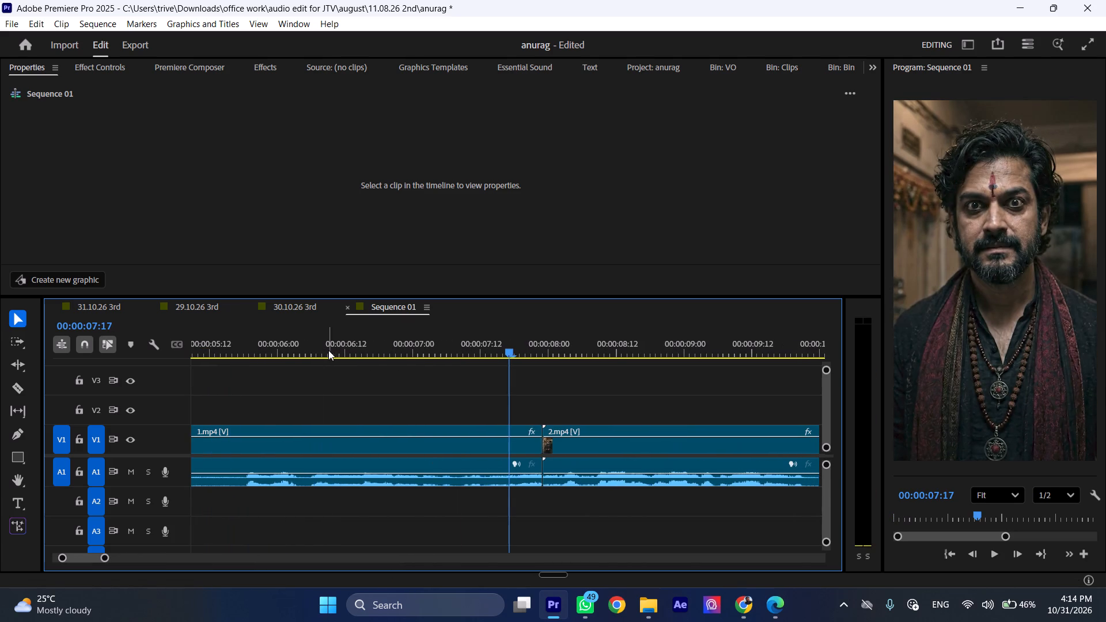
drag(441, 331, 433, 331)
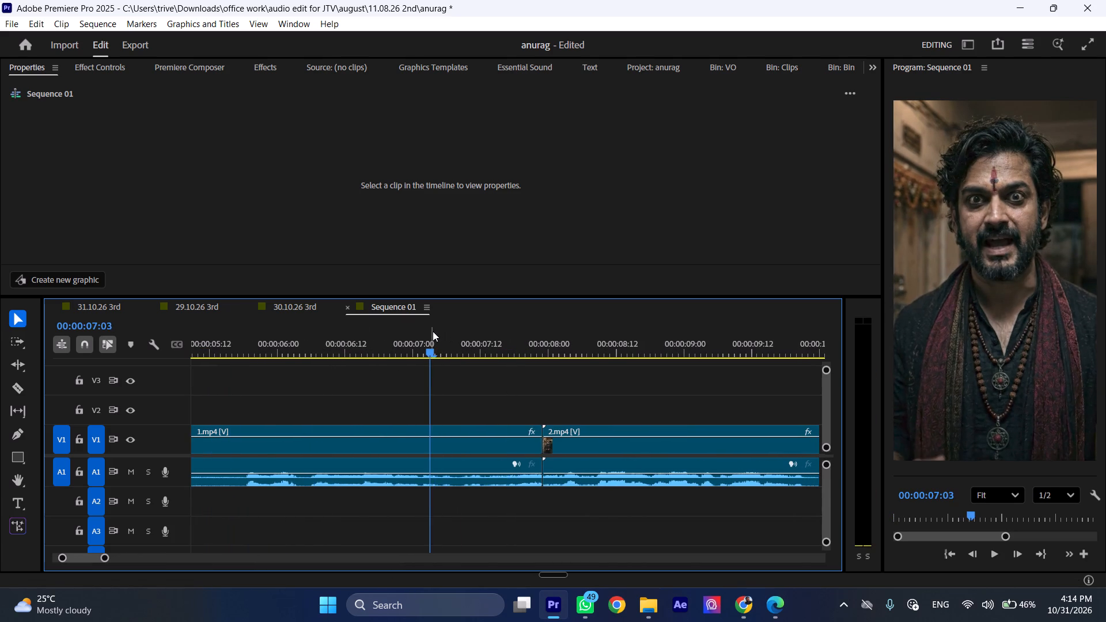
key(space)
key(space)
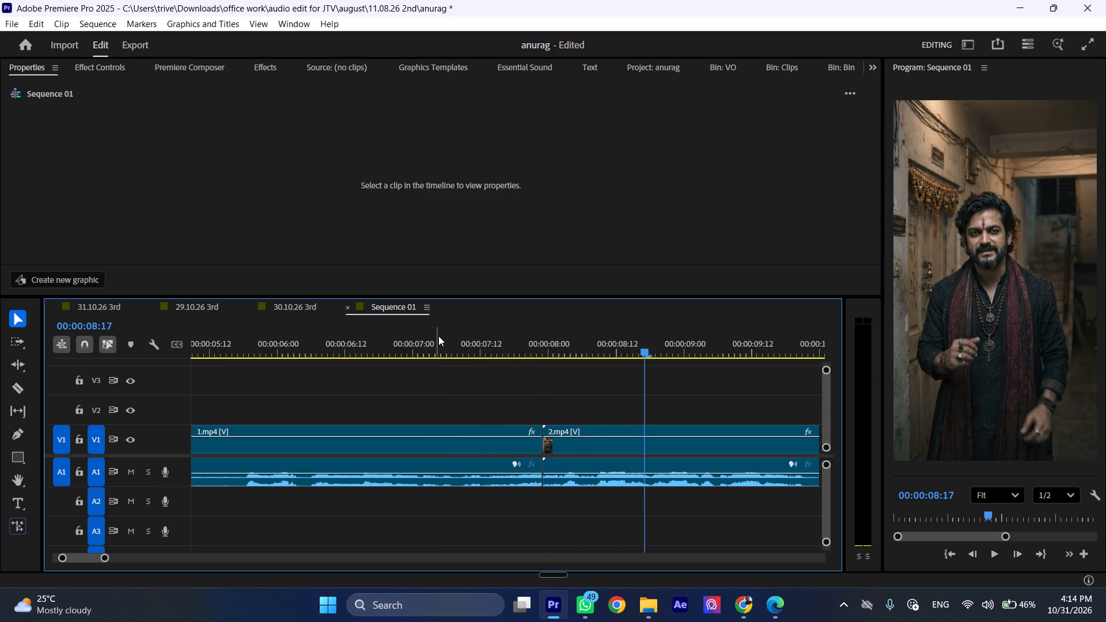
drag(491, 341, 505, 356)
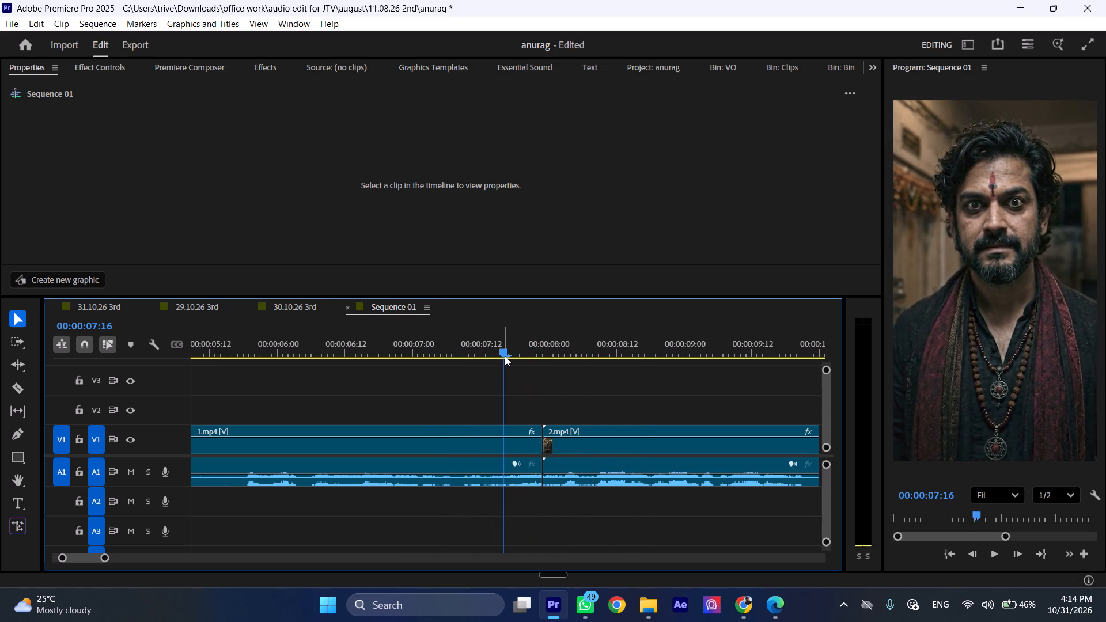
key(space)
click(505, 356)
key(space)
drag(505, 356, 438, 368)
key(space)
key(space)
drag(412, 367, 363, 367)
click(366, 358)
click(366, 352)
key(space)
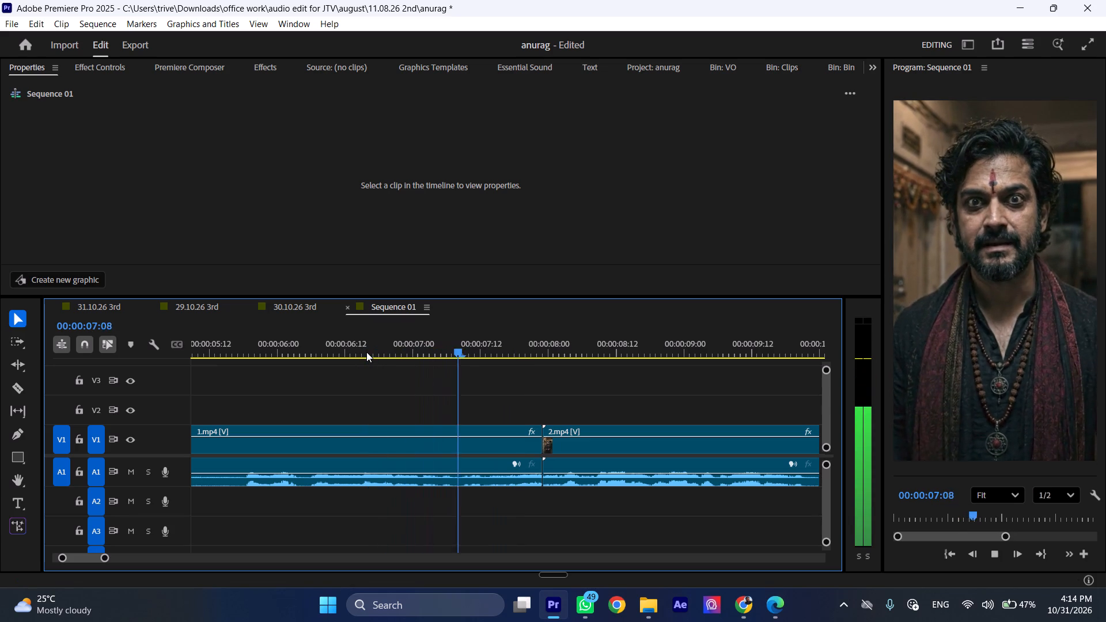
key(space)
drag(479, 353, 488, 354)
key(space)
click(485, 352)
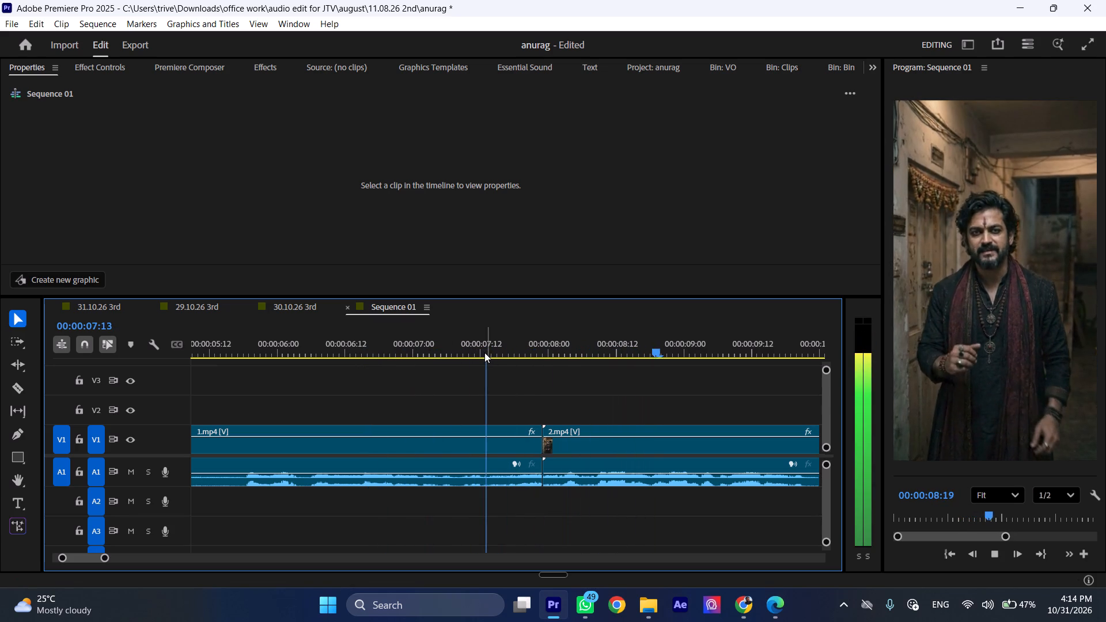
key(space)
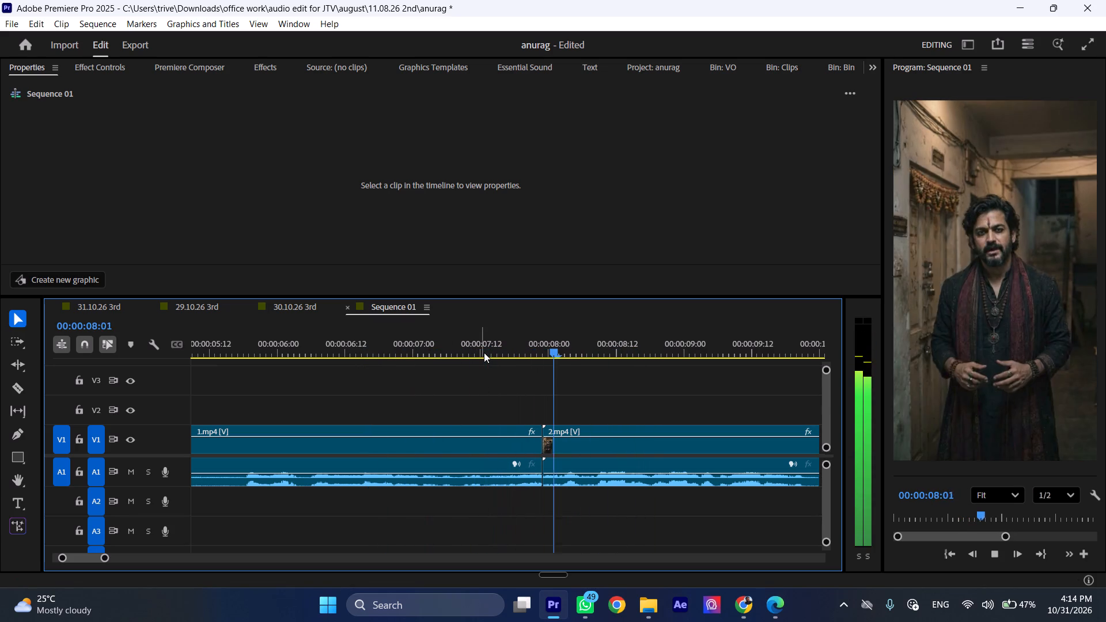
click(484, 352)
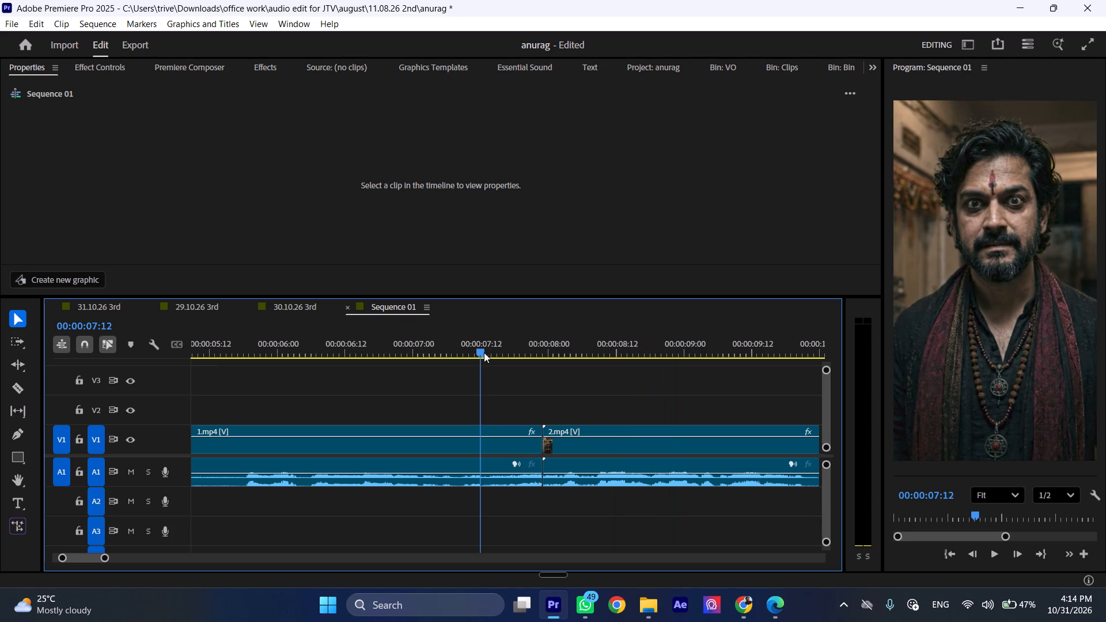
key(space)
key(space)
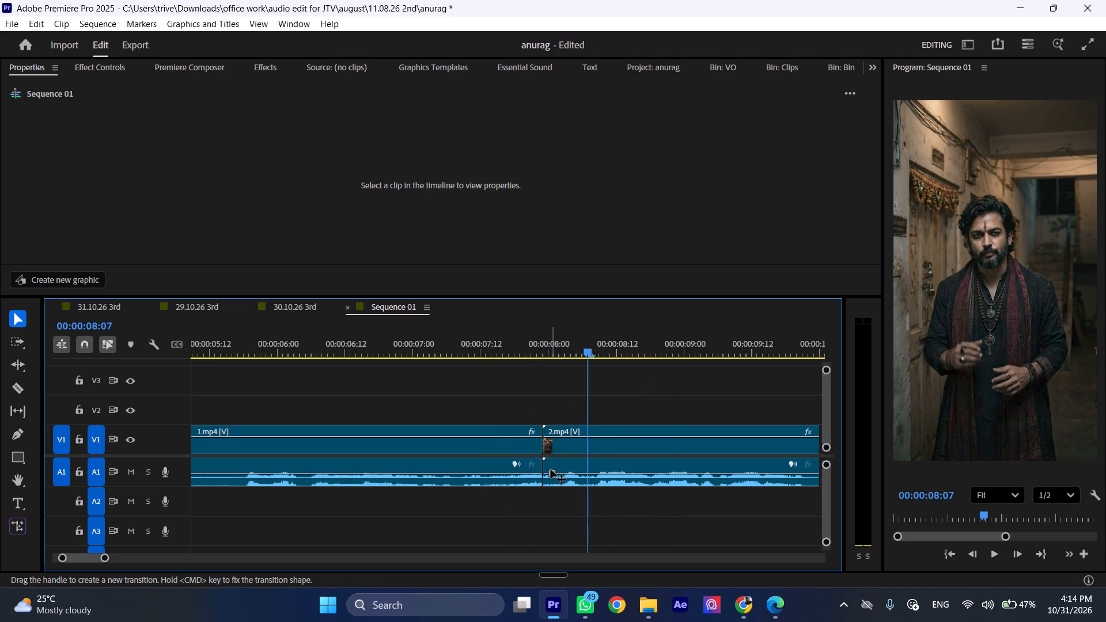
Add a short audio transition at the cut between 1.mp4 and 2.mp4, placing it on the end of 1.mp4's audio.
drag(554, 472, 559, 472)
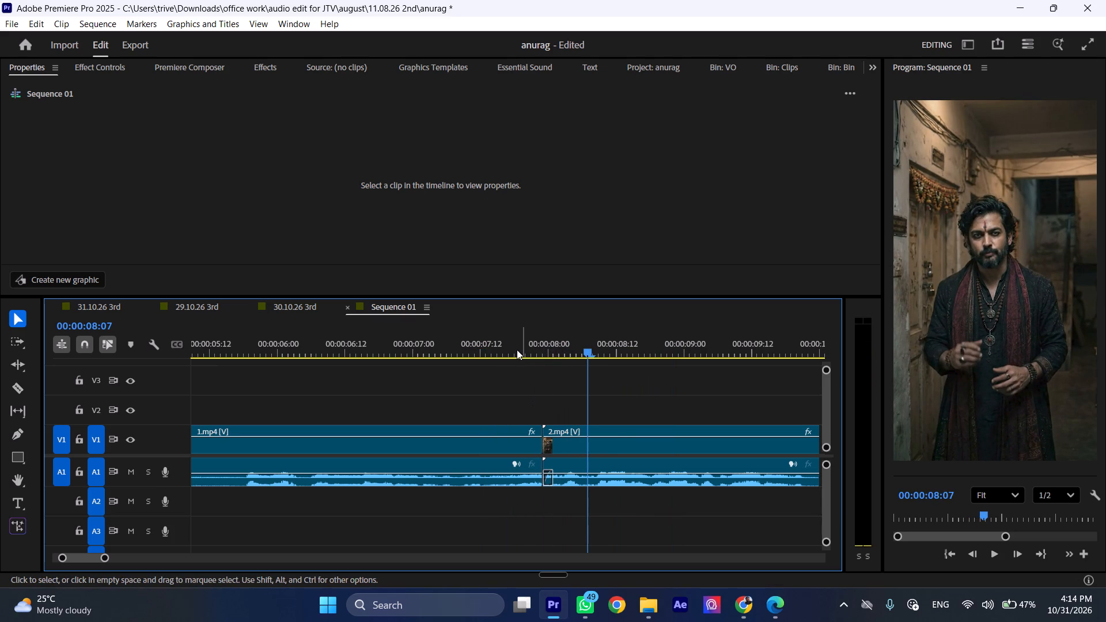
click(517, 350)
key(space)
click(517, 350)
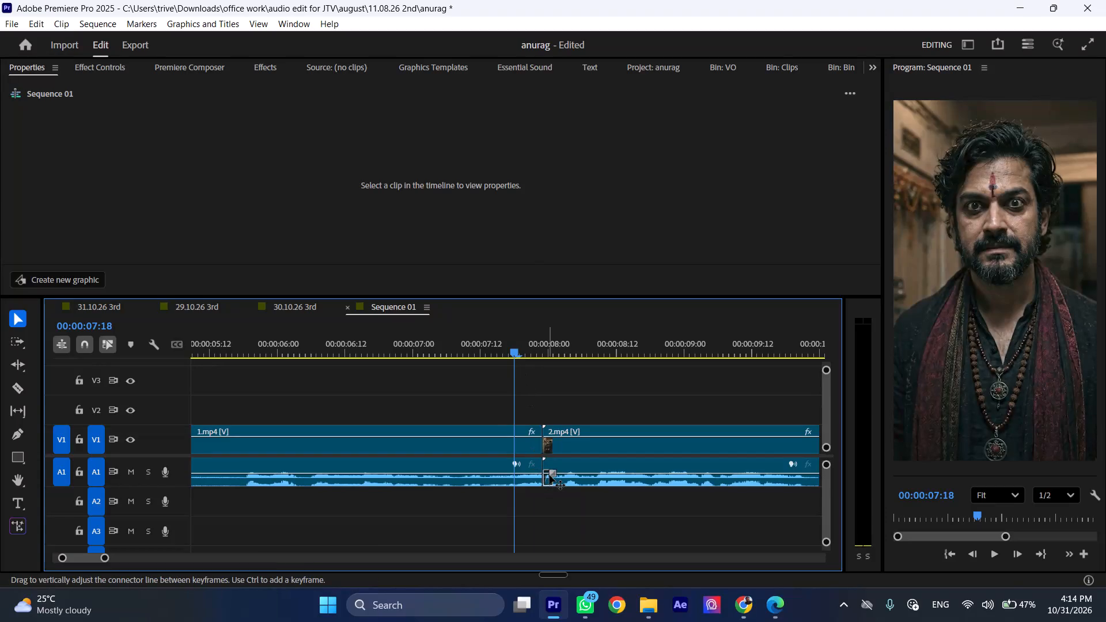
drag(553, 475, 535, 475)
drag(535, 474, 532, 474)
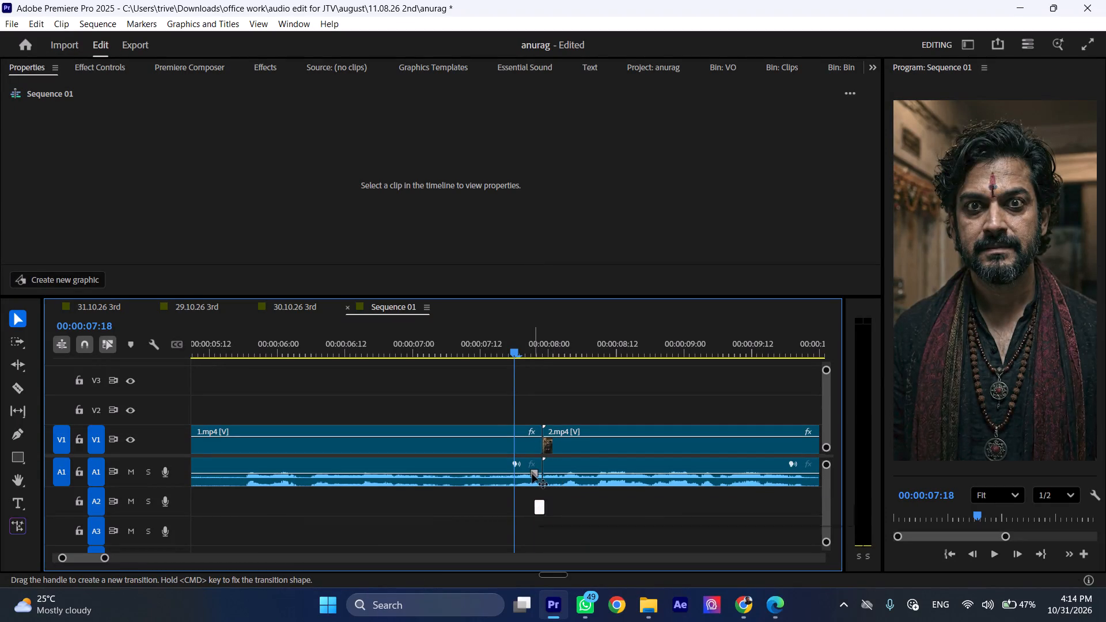
drag(532, 474, 529, 474)
click(479, 350)
key(space)
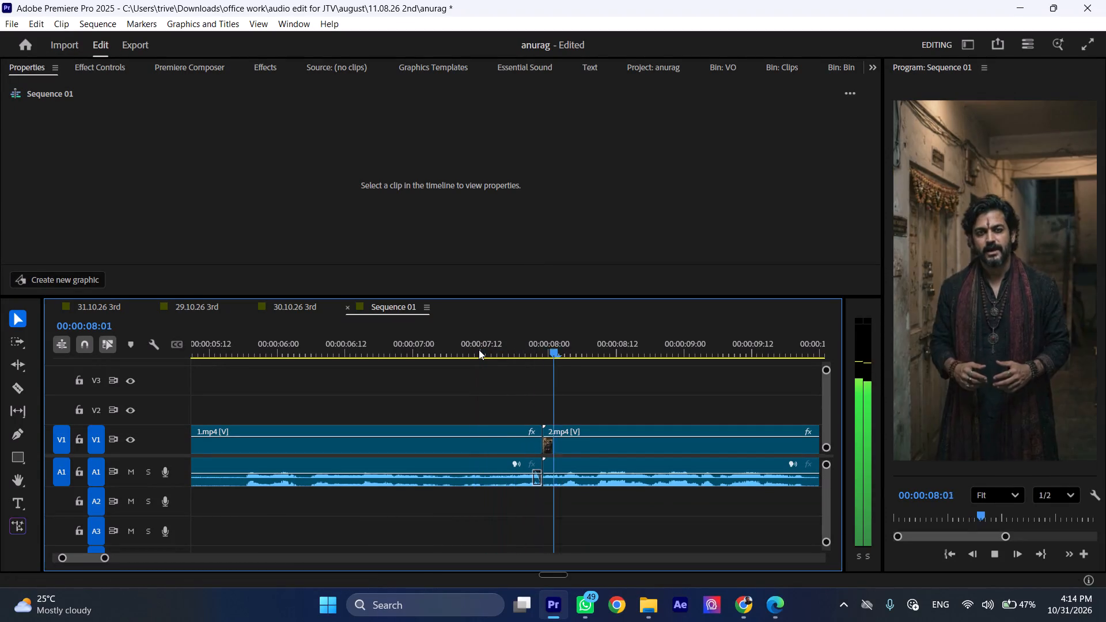
click(479, 350)
key(space)
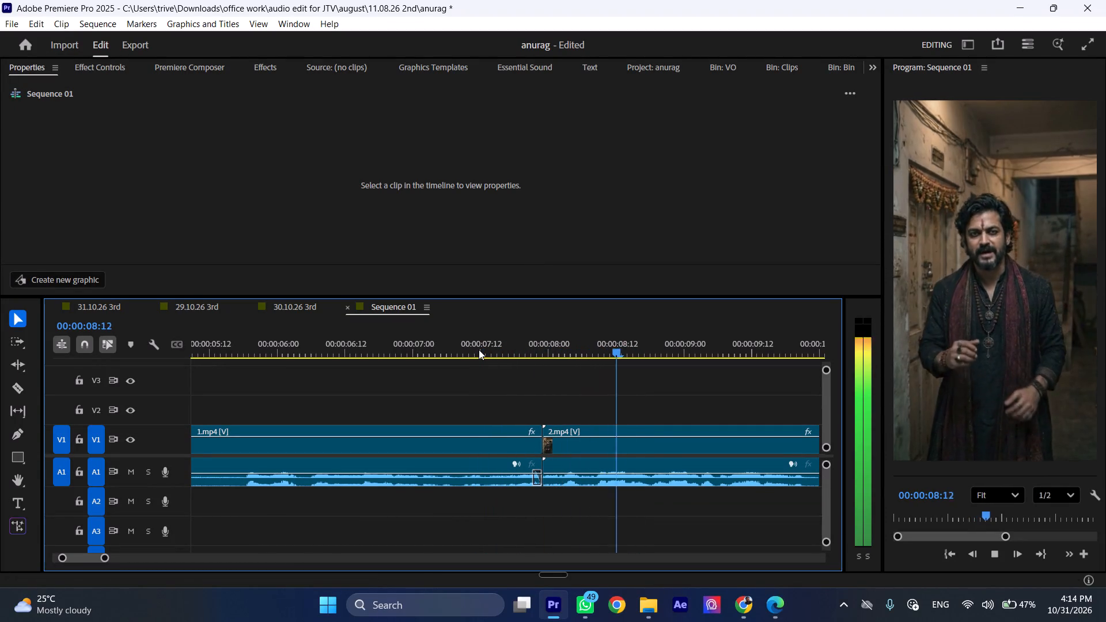
click(479, 350)
Play the cut between 2.mp4 and 3.mp4 to check for a pause in the speech.
key(ctrl+shift+x)
key(ctrl+shift+x)
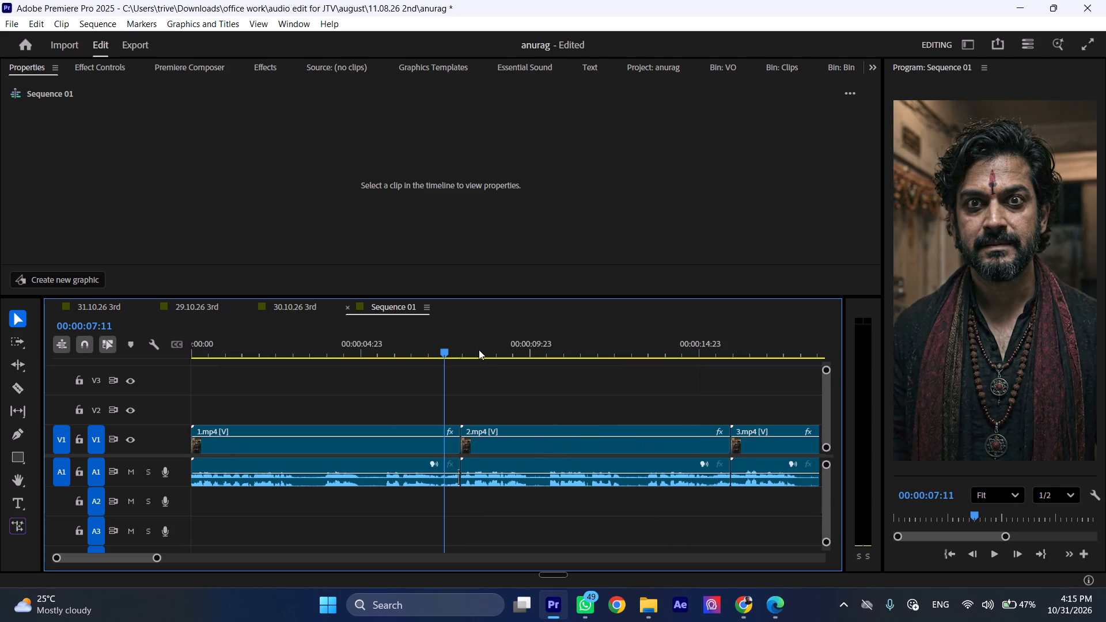
key(ctrl+shift+x)
click(465, 343)
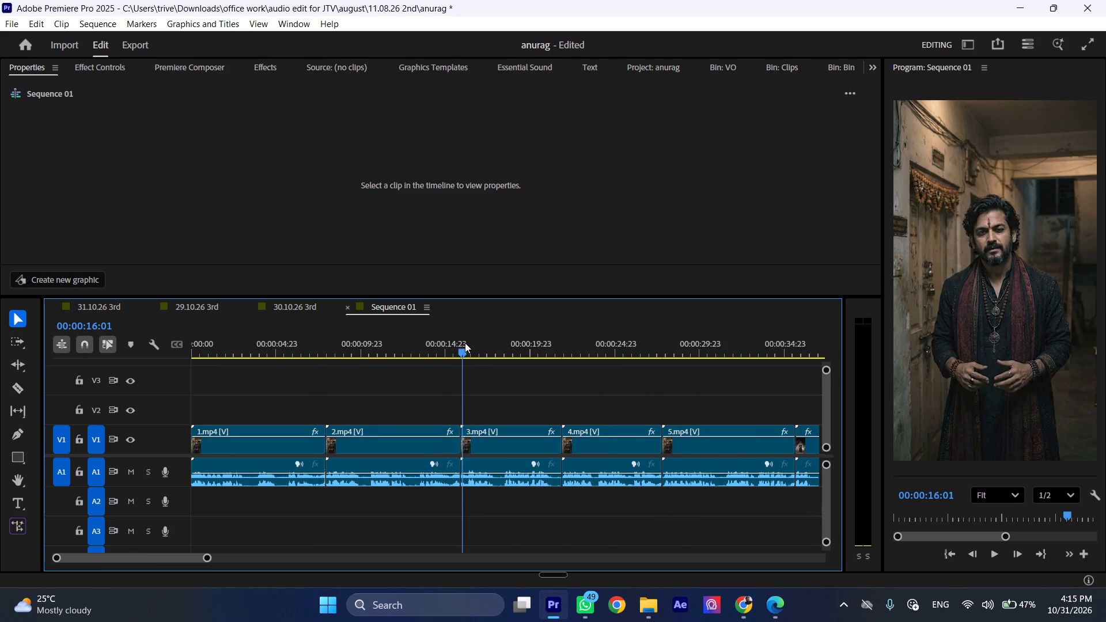
key(ctrl+shift+c)
key(ctrl+shift+c)
key(ctrl+shift+c)
key(ctrl+shift+c)
click(463, 343)
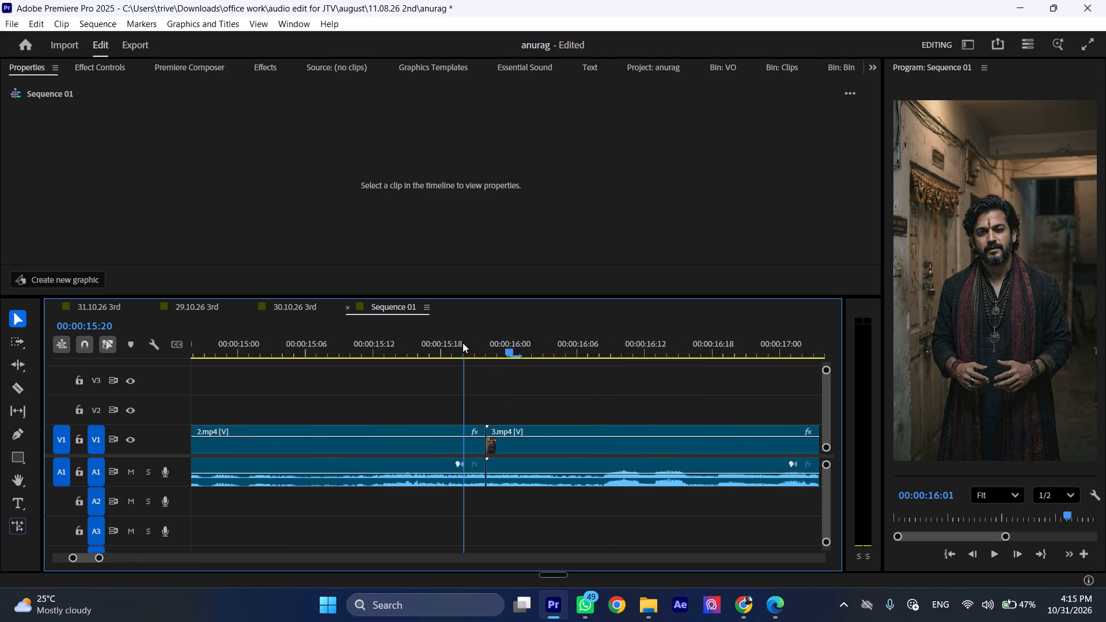
key(space)
drag(460, 343, 289, 376)
key(space)
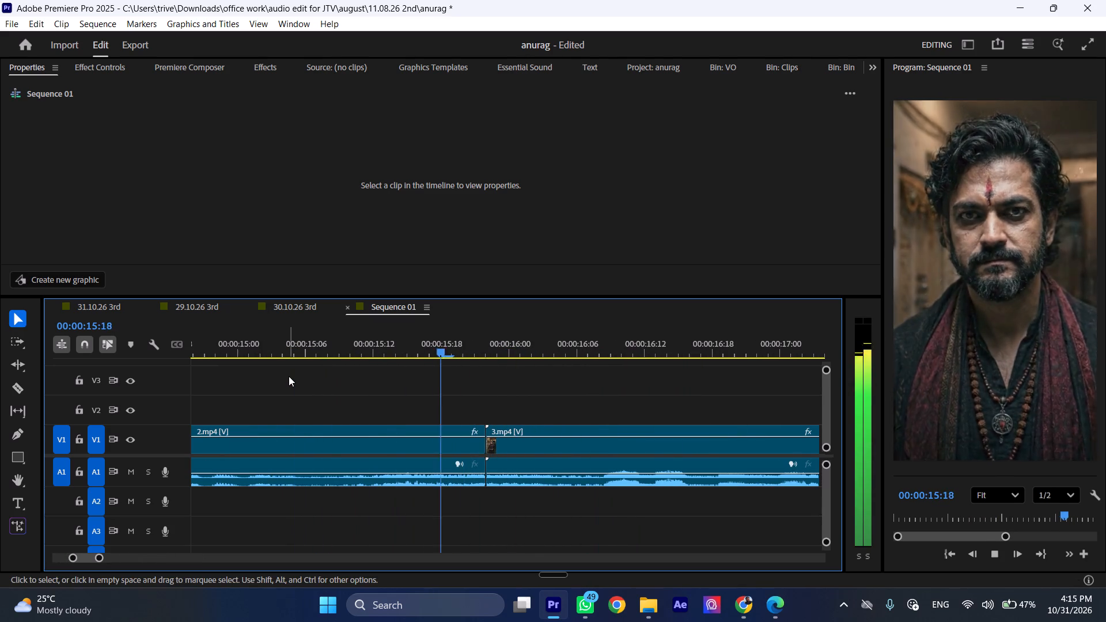
key(space)
key(ctrl+shift+x)
key(ctrl+shift+x)
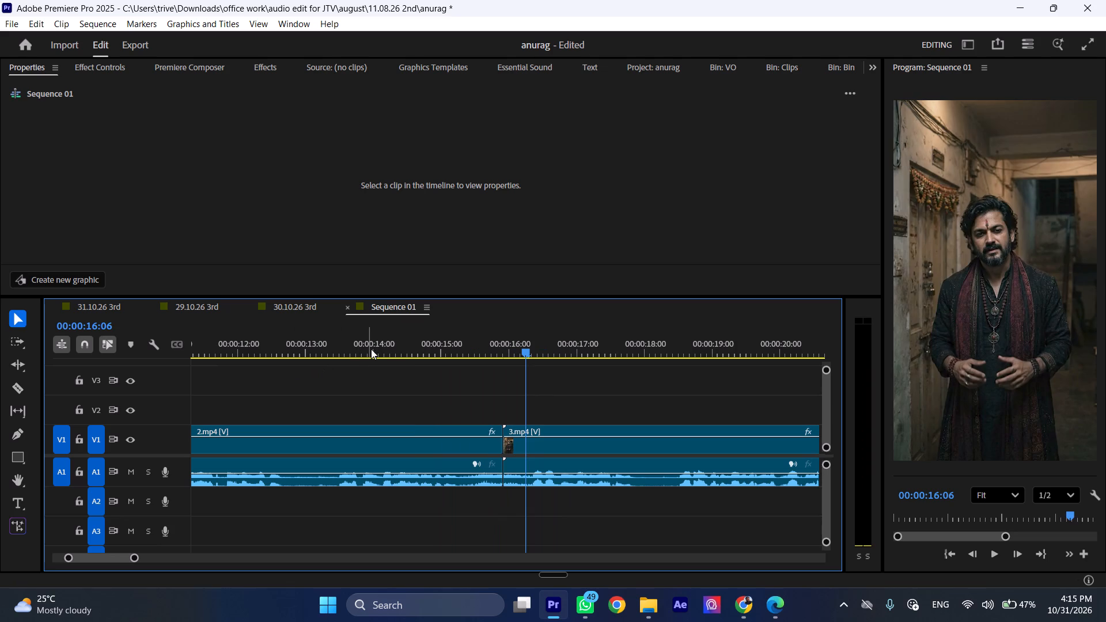
click(432, 349)
key(space)
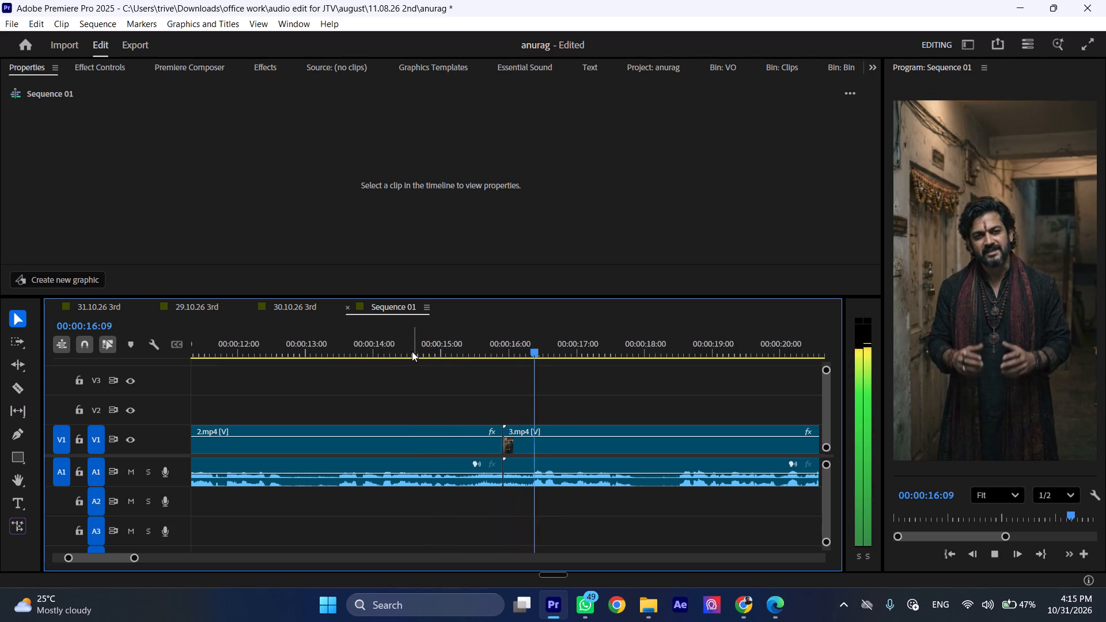
Trim the end of 2.mp4 back to 00:00:15:10.
click(406, 349)
key(space)
key(space)
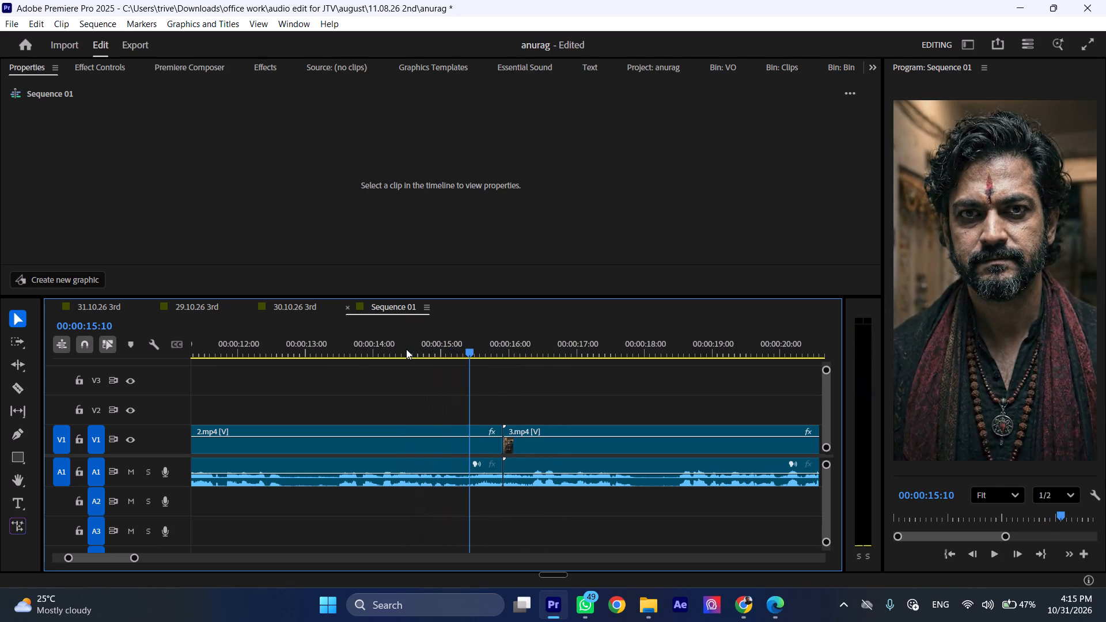
drag(501, 449, 471, 453)
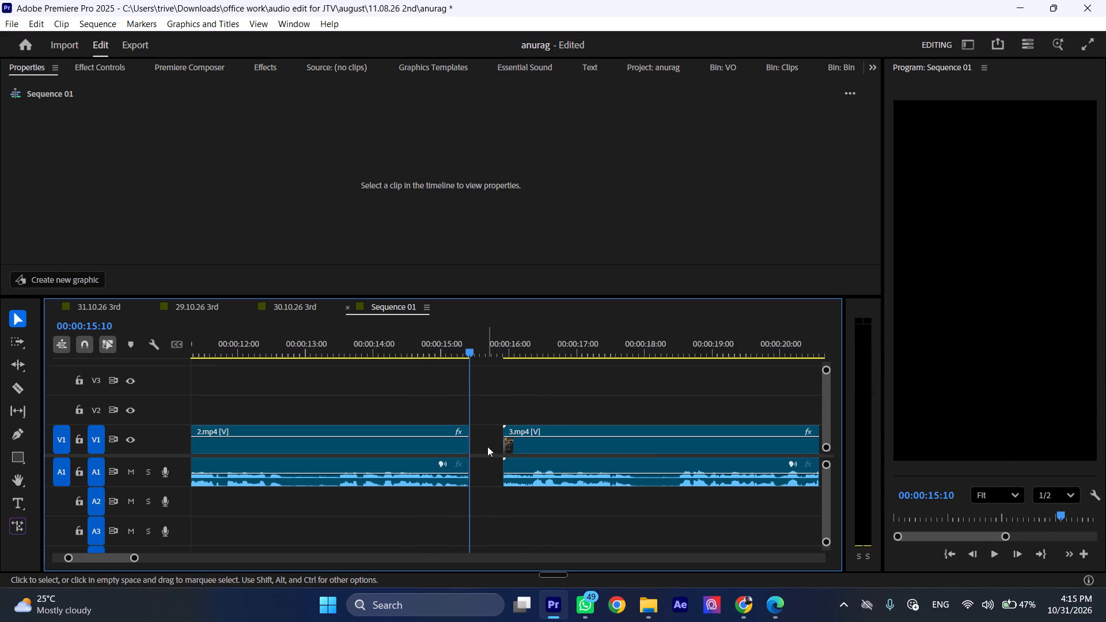
Ripple delete the gap between 2.mp4 and 3.mp4 and play across the new cut.
click(487, 446)
right_click(487, 446)
click(503, 446)
click(482, 439)
right_click(482, 439)
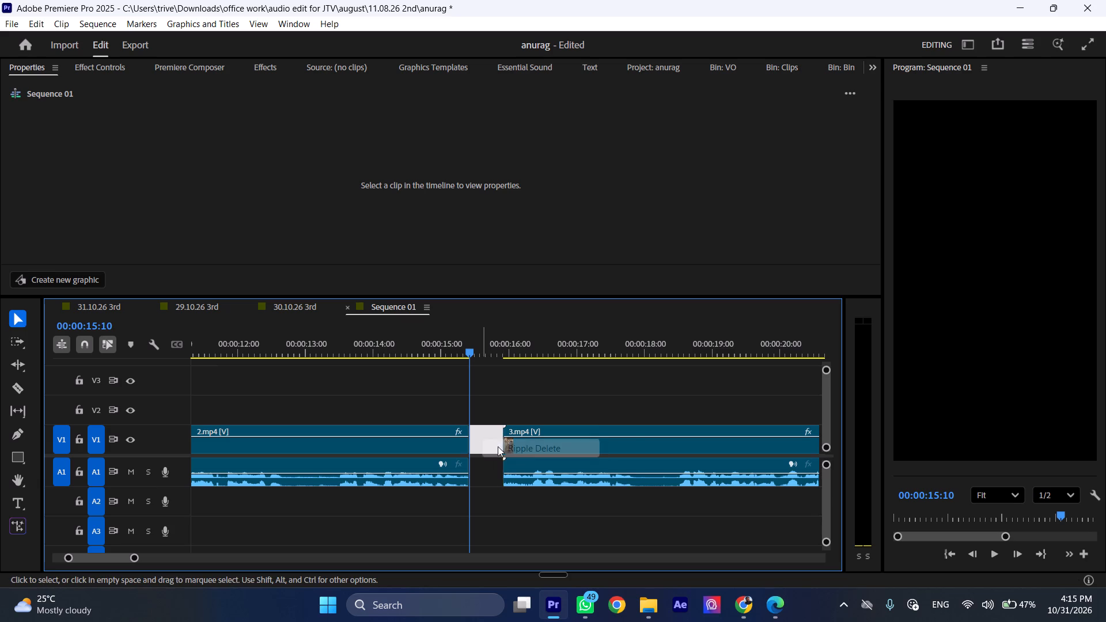
click(503, 450)
key(space)
click(422, 351)
key(space)
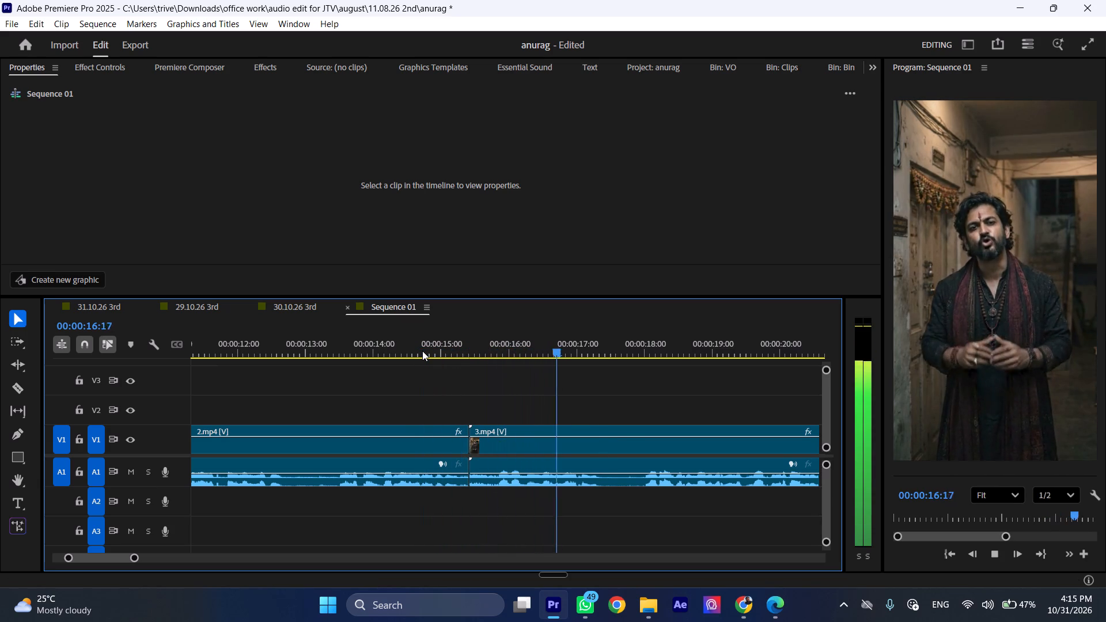
key(space)
Play the cut between 3.mp4 and 4.mp4 to check the speech across it.
key(ctrl+shift+x)
key(ctrl+shift+x)
key(ctrl+shift+x)
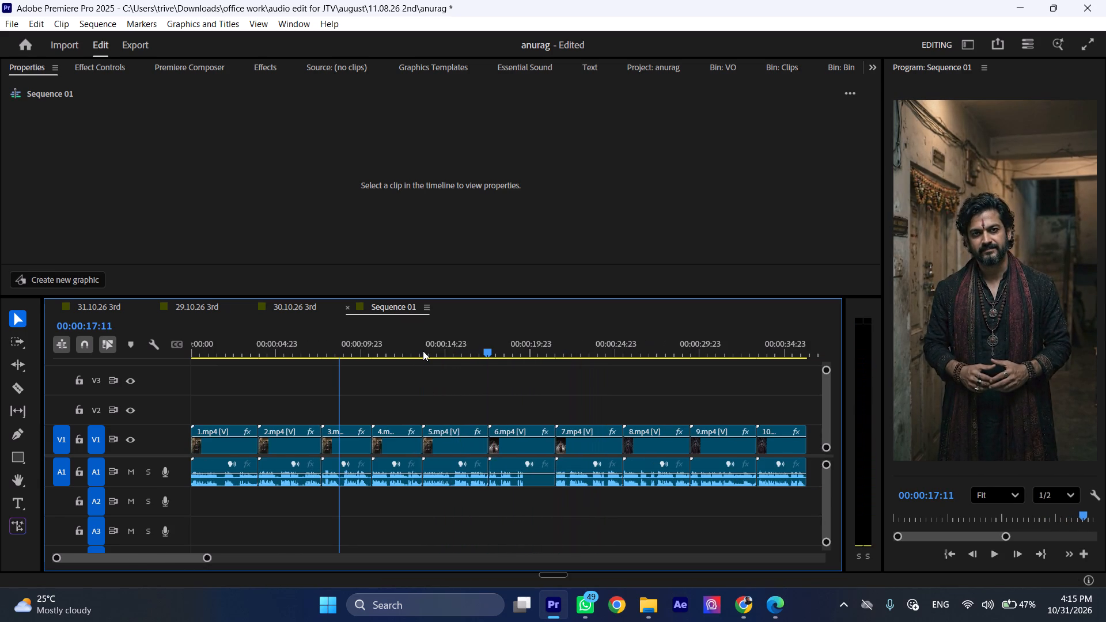
click(371, 346)
key(ctrl+shift+c)
key(ctrl+shift+c)
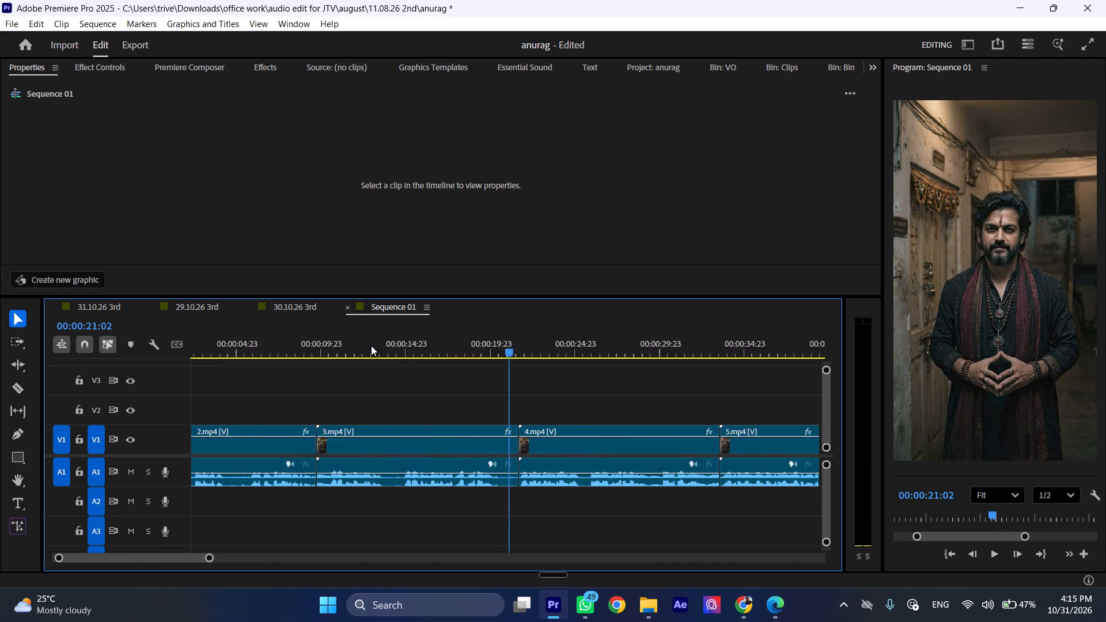
key(ctrl+shift+c)
key(ctrl+shift+c)
click(378, 343)
key(space)
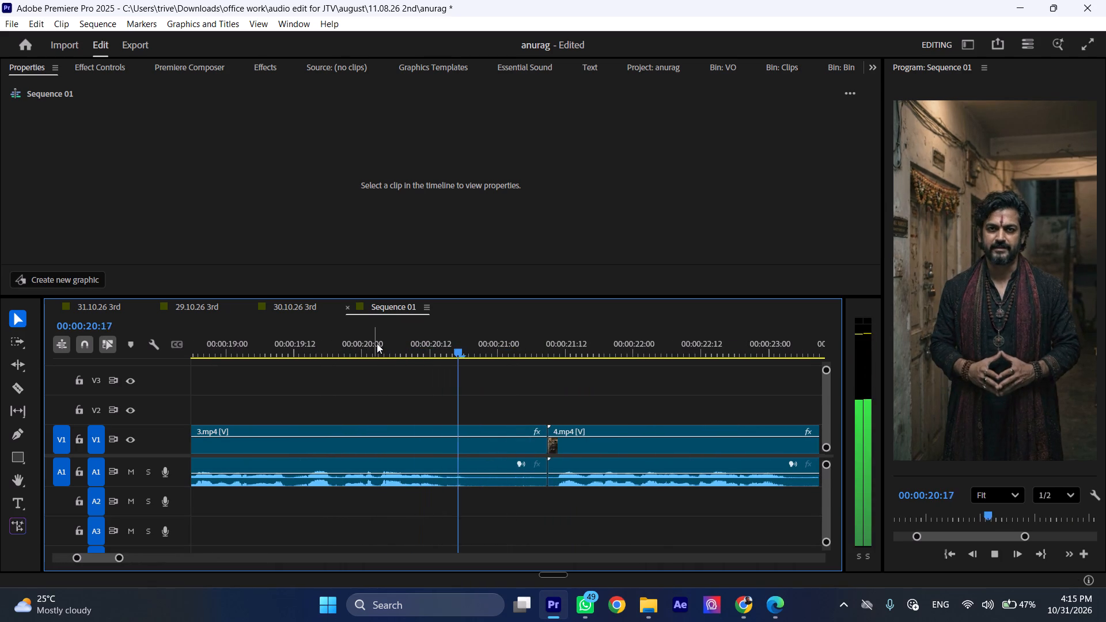
key(space)
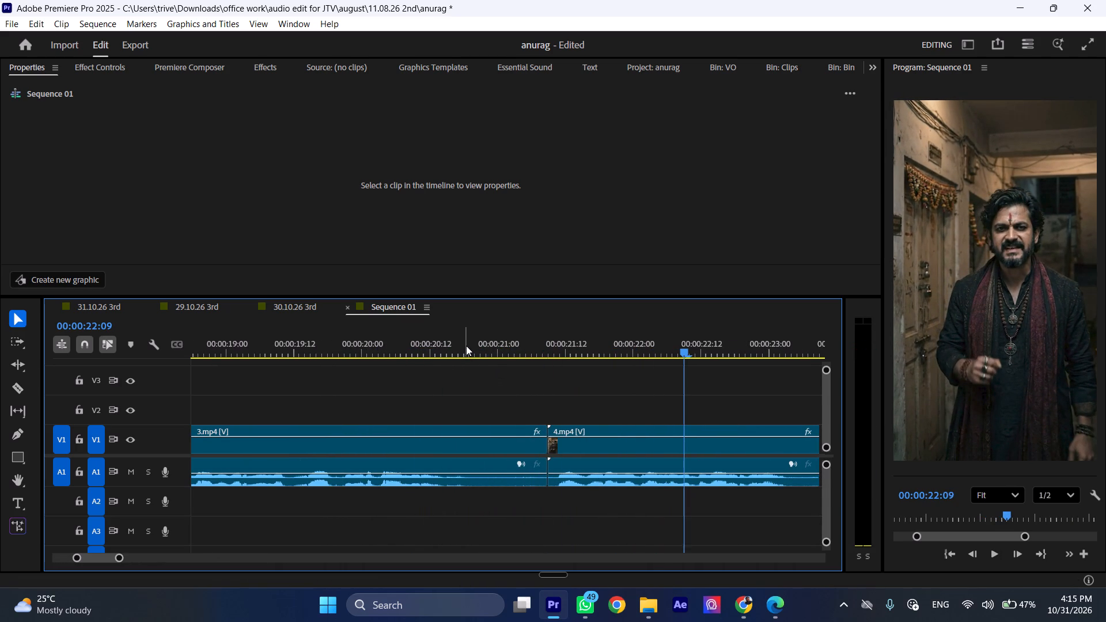
Play the cut between 4.mp4 and 5.mp4 to check for a pause in the speech.
key(ctrl+shift+x)
key(ctrl+shift+x)
key(ctrl+shift+x)
key(ctrl+shift+x)
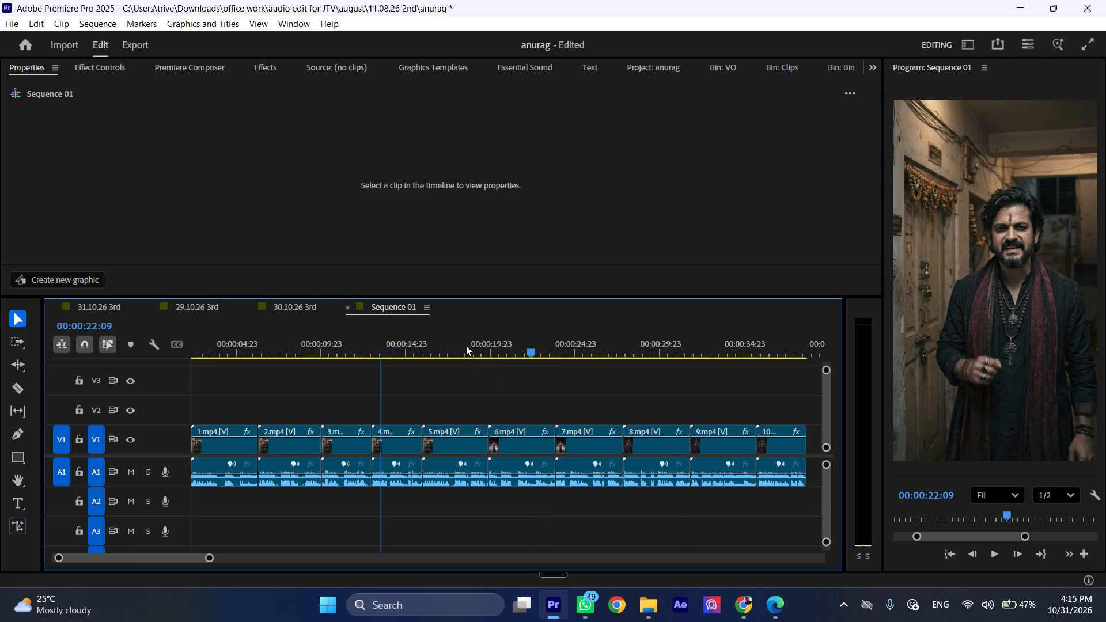
click(424, 342)
key(ctrl+shift+c)
key(ctrl+shift+c)
key(ctrl+shift+c)
key(ctrl+shift+c)
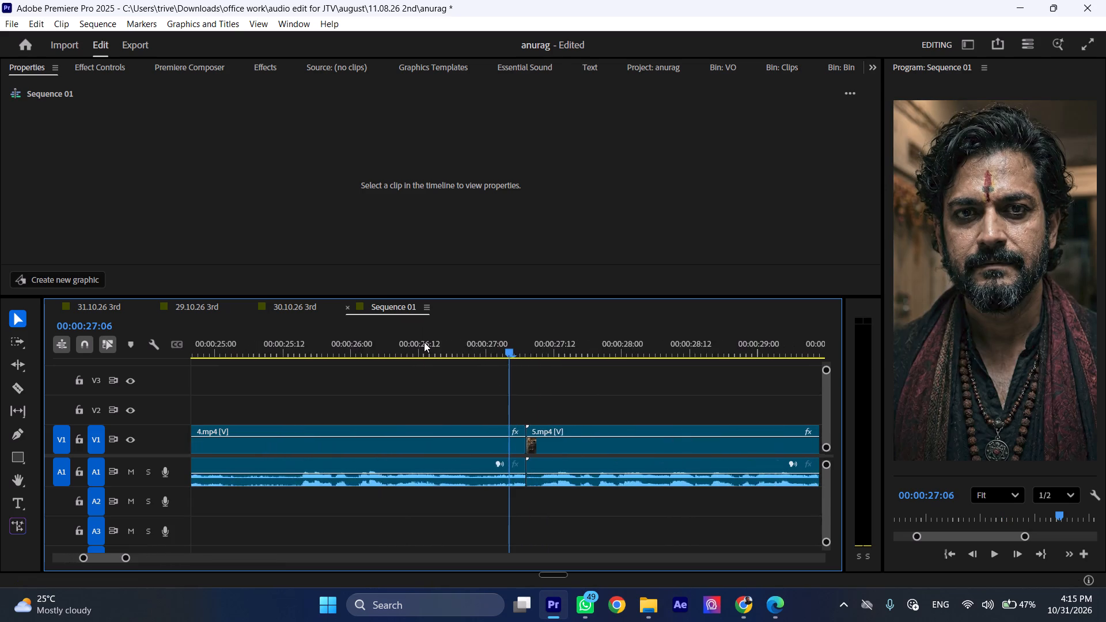
key(ctrl+shift+c)
click(424, 342)
key(space)
click(424, 342)
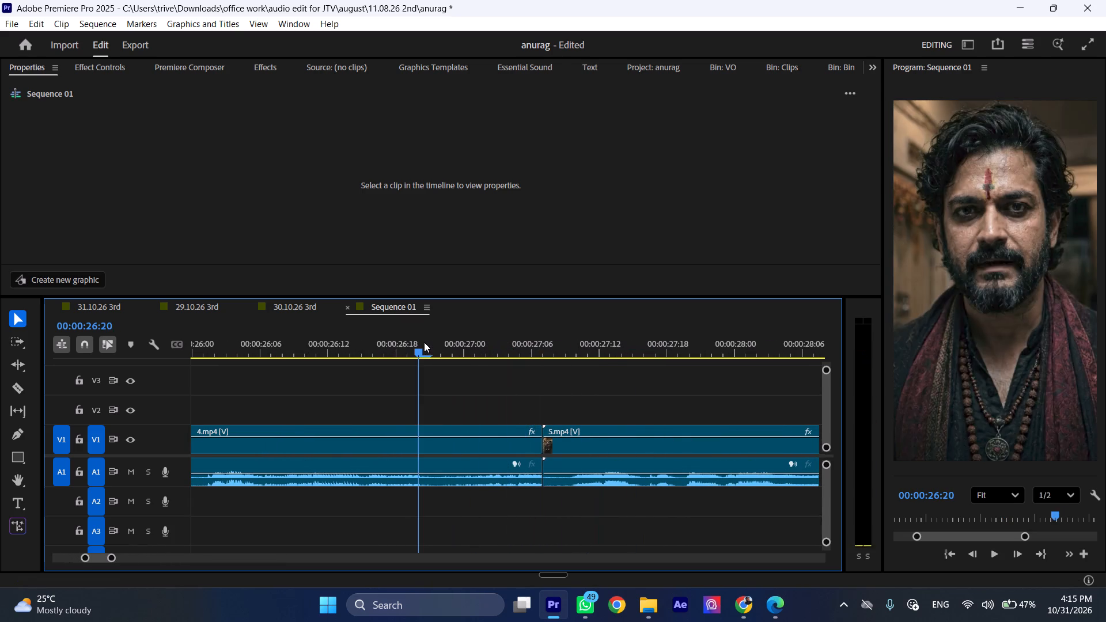
key(space)
key(space)
drag(424, 342, 329, 361)
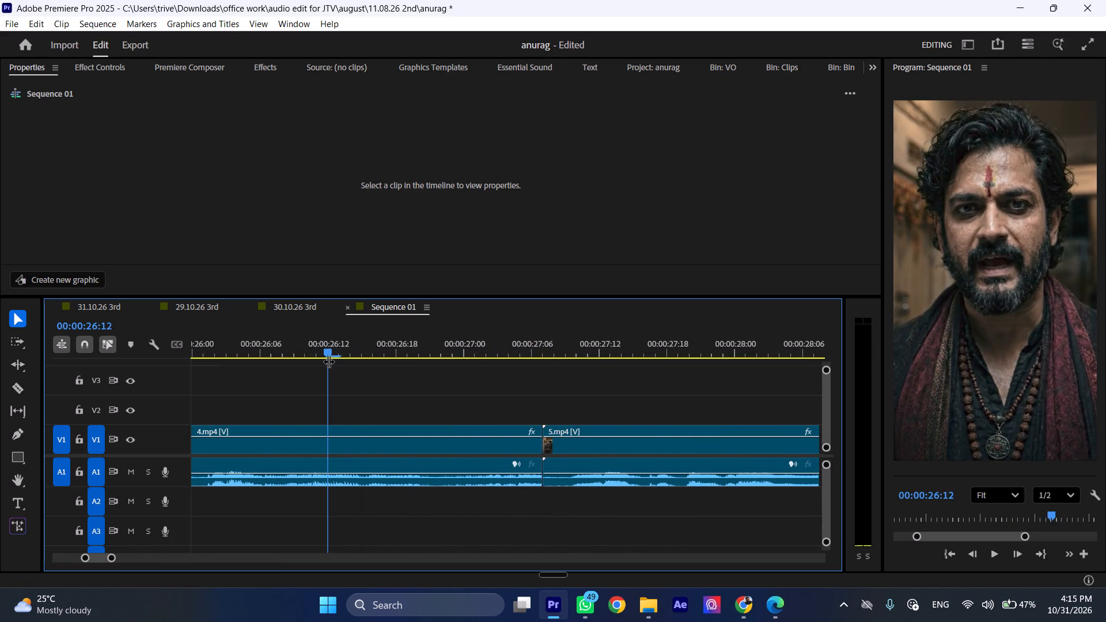
key(space)
key(space)
Split 4.mp4 at 00:00:27:00, ripple delete its leftover end piece, and play across the new cut into 5.mp4.
click(468, 356)
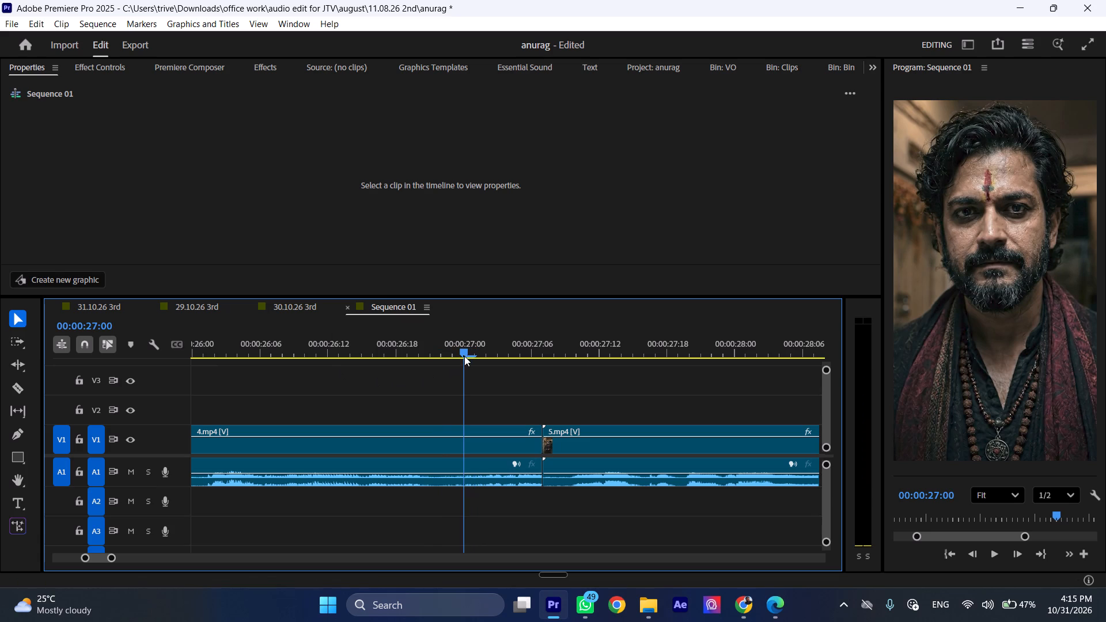
drag(499, 399, 510, 475)
key(shift+c)
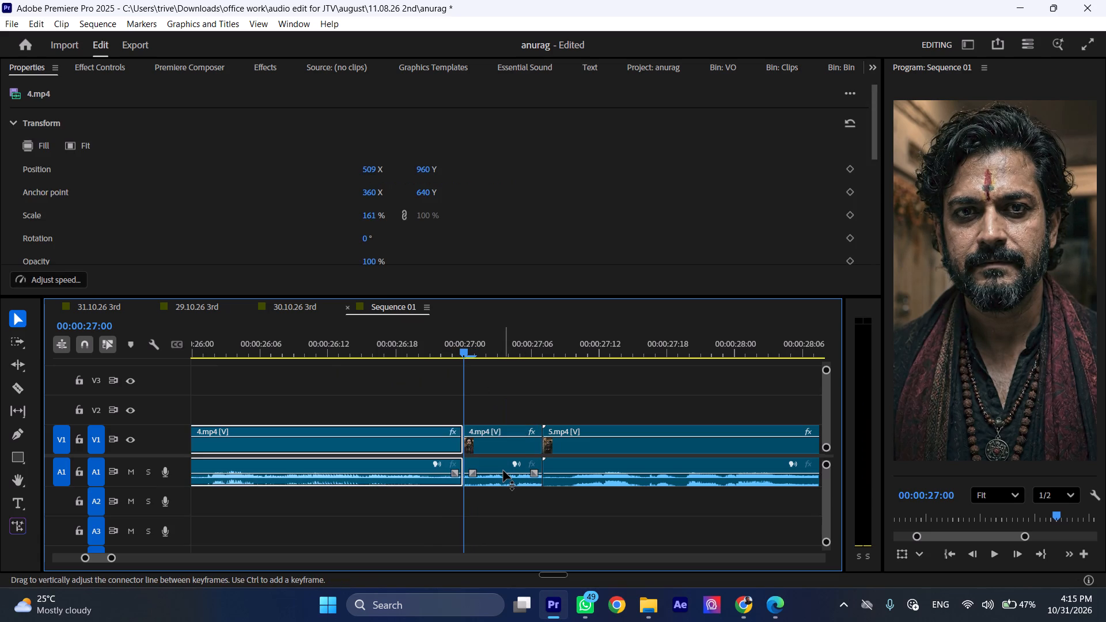
click(503, 471)
key(ctrl+shift+d)
click(341, 348)
key(space)
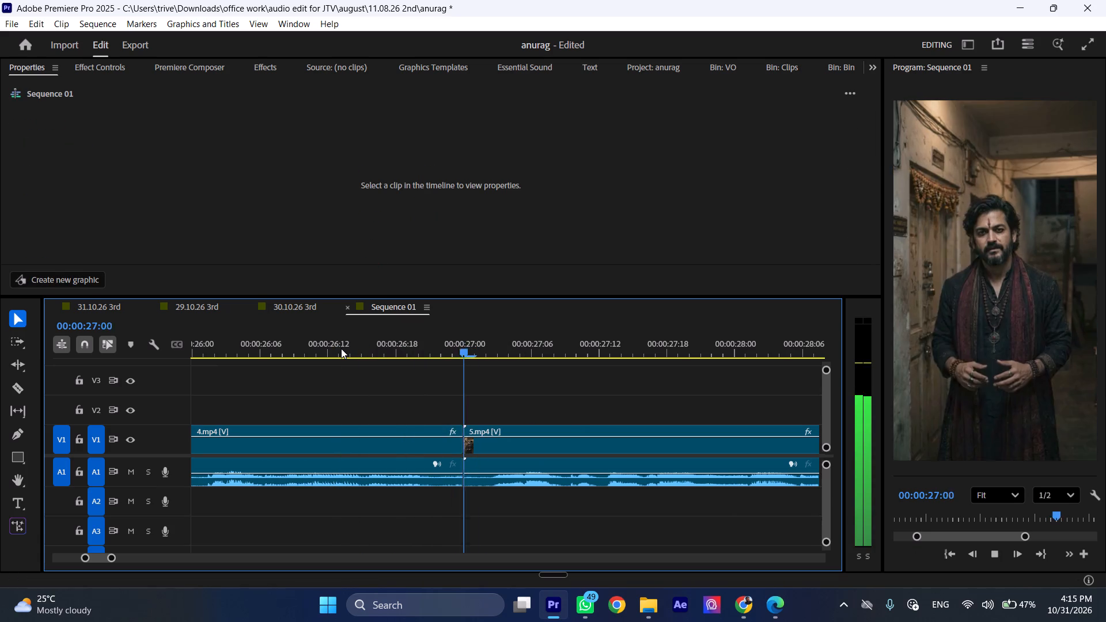
key(space)
click(299, 339)
key(space)
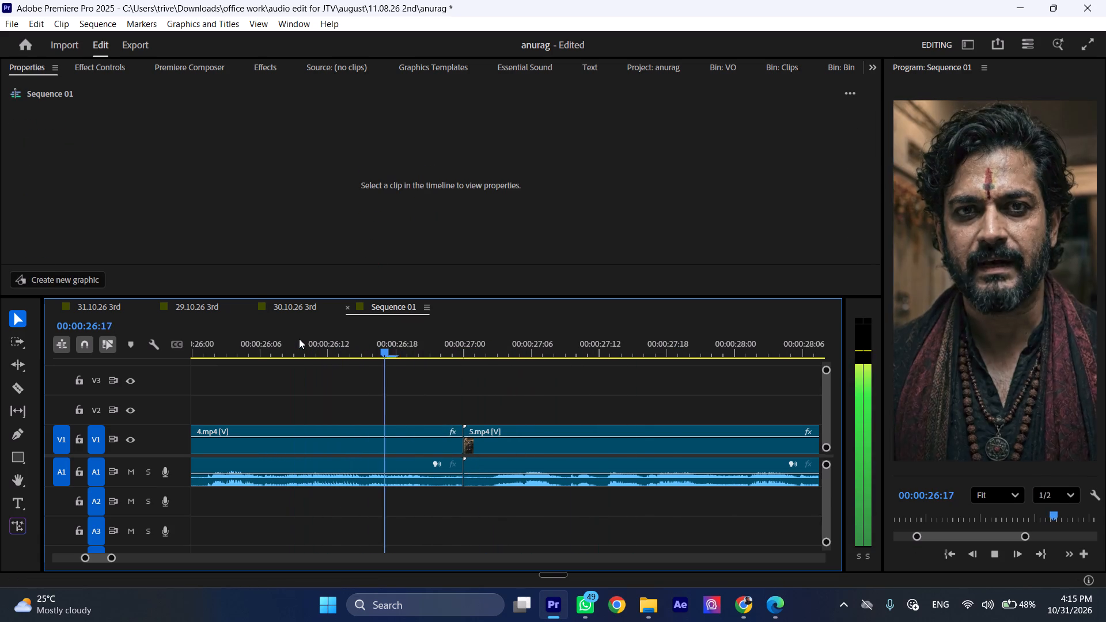
key(space)
Play the cut between 5.mp4 and 6.mp4 to check for a pause in the speech.
key(ctrl+shift+x)
key(ctrl+shift+x)
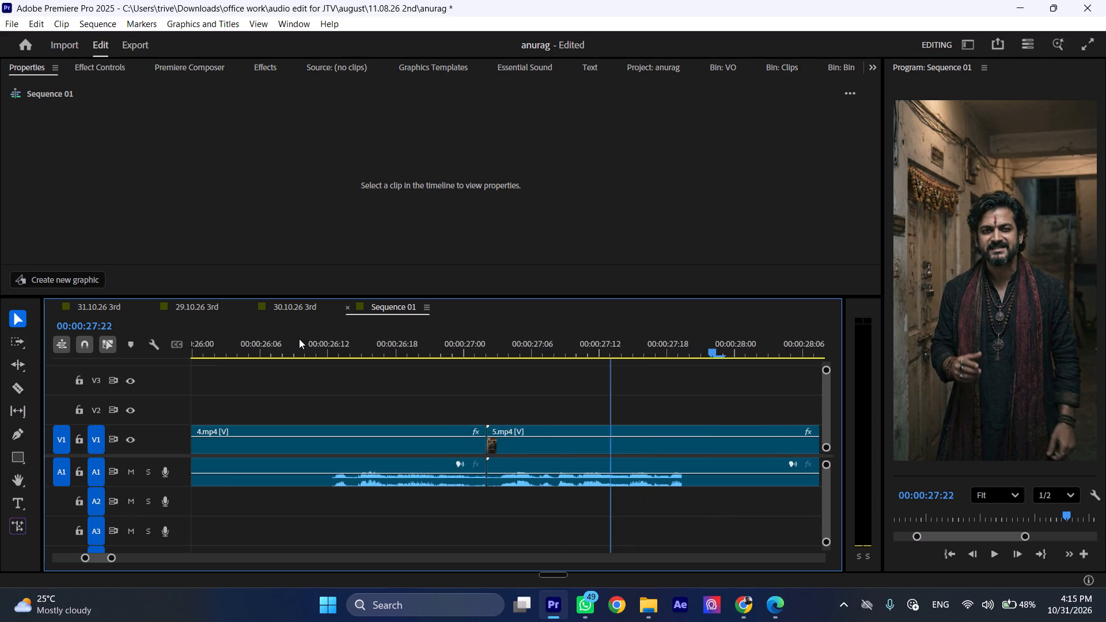
key(ctrl+shift+x)
key(ctrl+shift+x)
key(ctrl+shift+x)
drag(480, 340, 486, 342)
key(ctrl+shift+c)
key(ctrl+shift+c)
key(ctrl+shift+c)
key(ctrl+shift+c)
key(ctrl+shift+c)
drag(349, 342, 339, 344)
key(space)
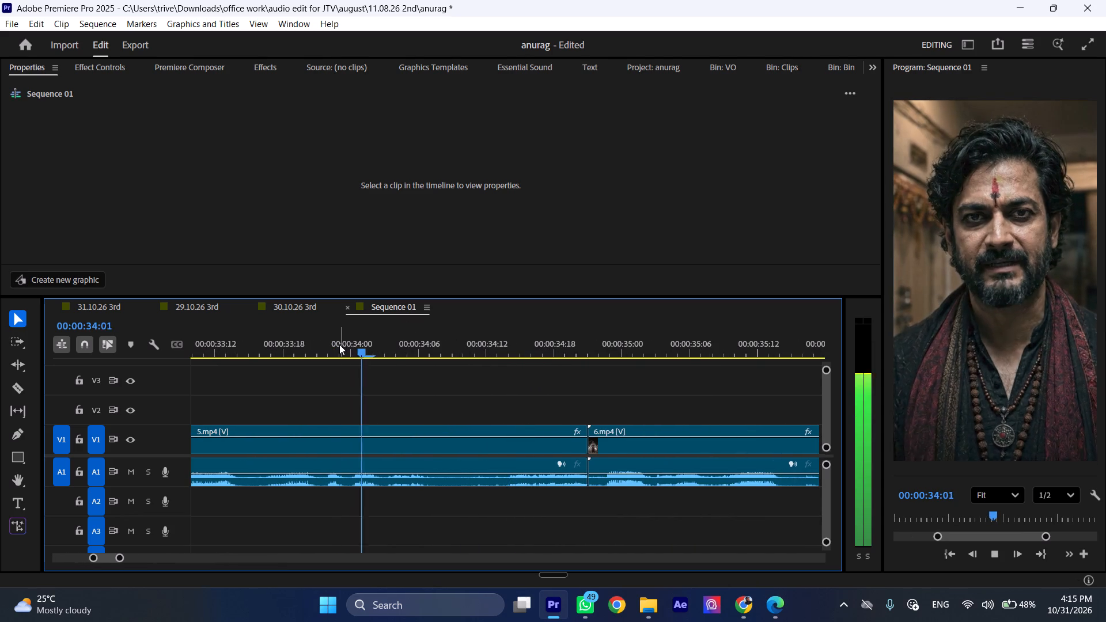
key(space)
click(358, 341)
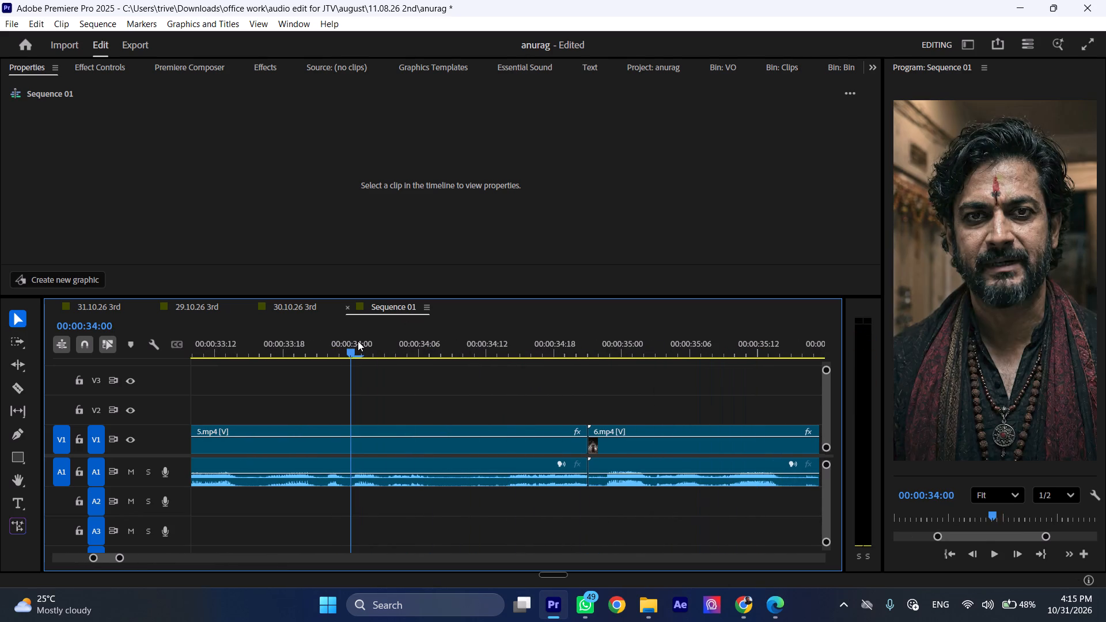
key(space)
key(space)
Split 5.mp4 at 00:00:34:09, ripple delete its leftover end piece, and play across the new cut into 6.mp4.
click(451, 334)
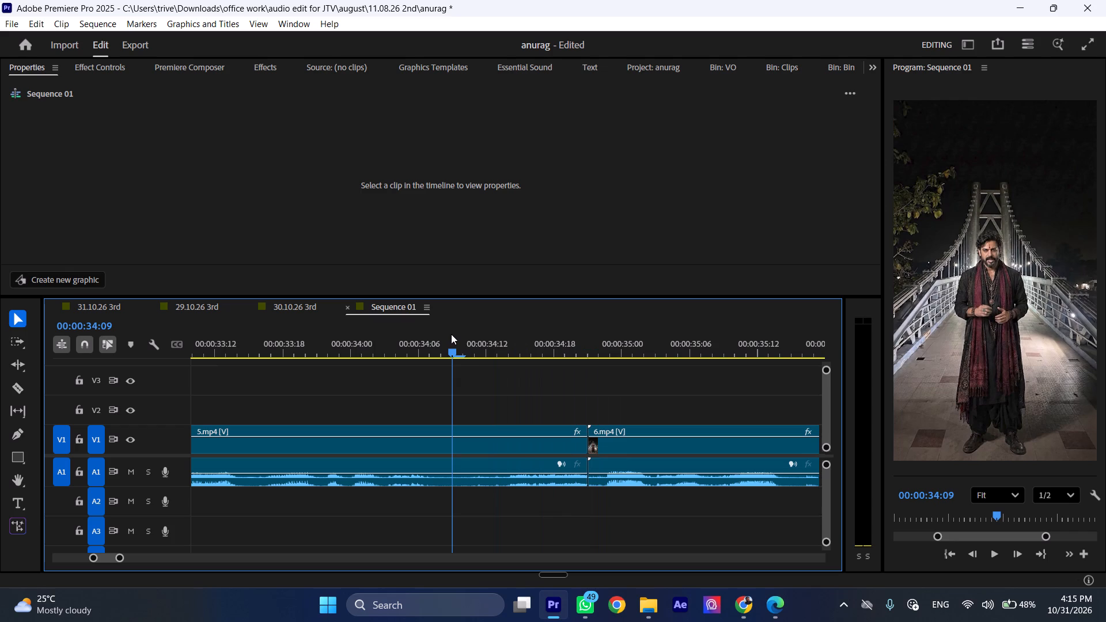
drag(488, 390, 497, 457)
key(shift+c)
click(488, 453)
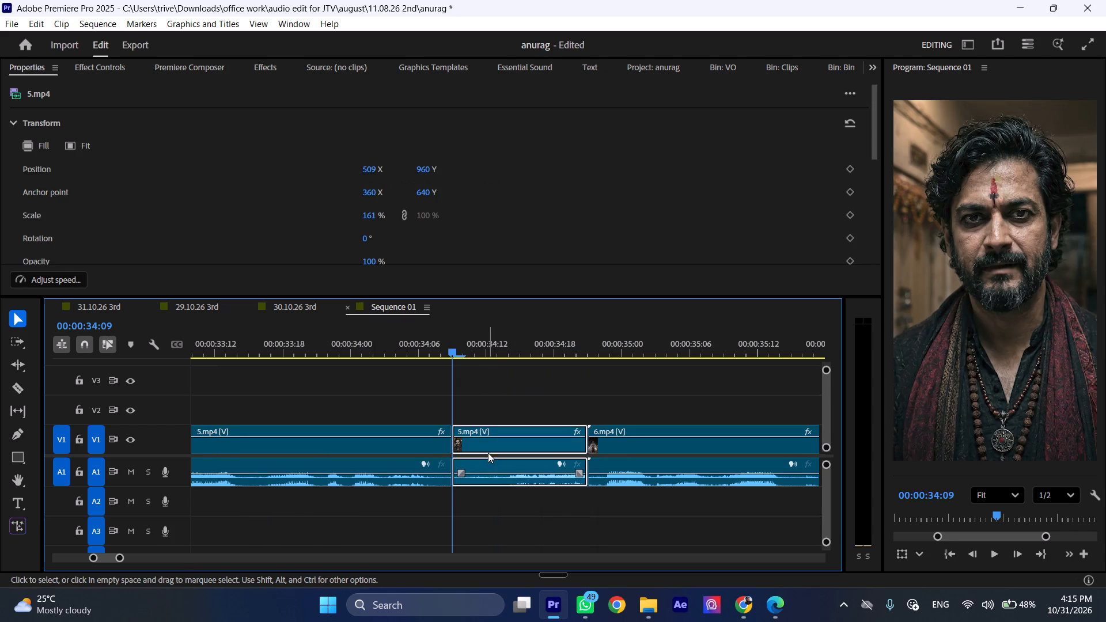
key(ctrl+shift+d)
click(319, 363)
click(312, 347)
key(space)
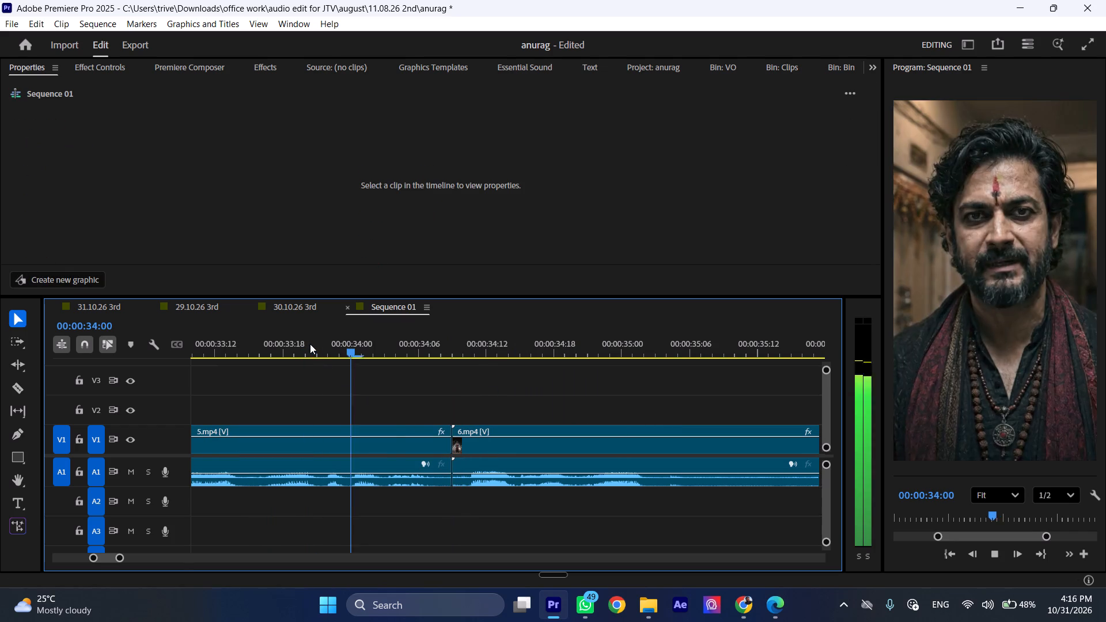
key(space)
key(ctrl+shift+x)
key(ctrl+shift+x)
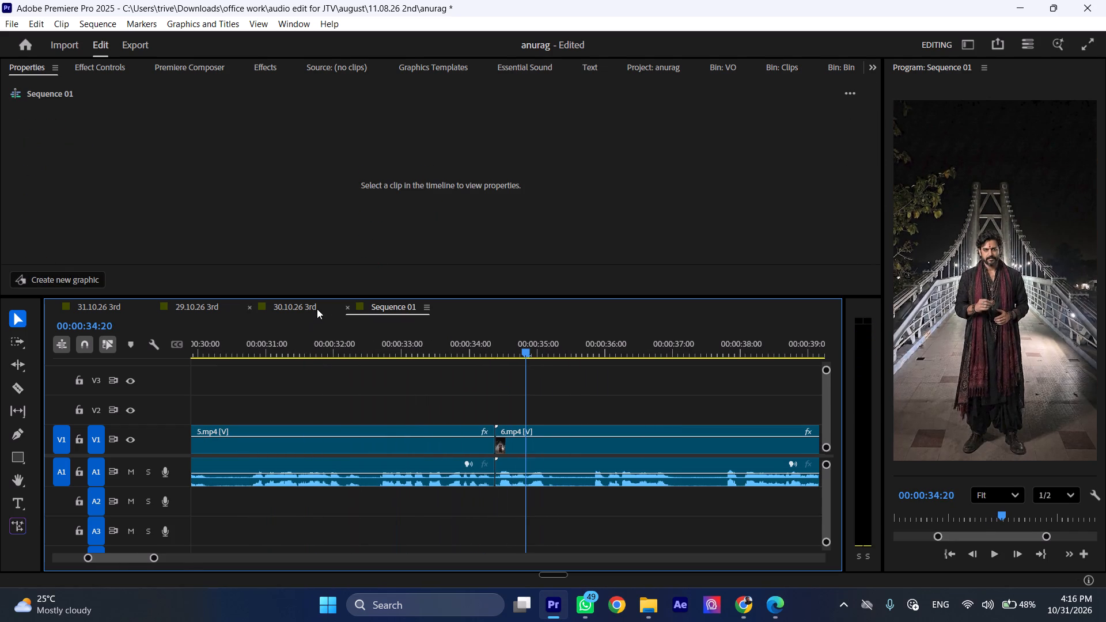
click(380, 334)
key(space)
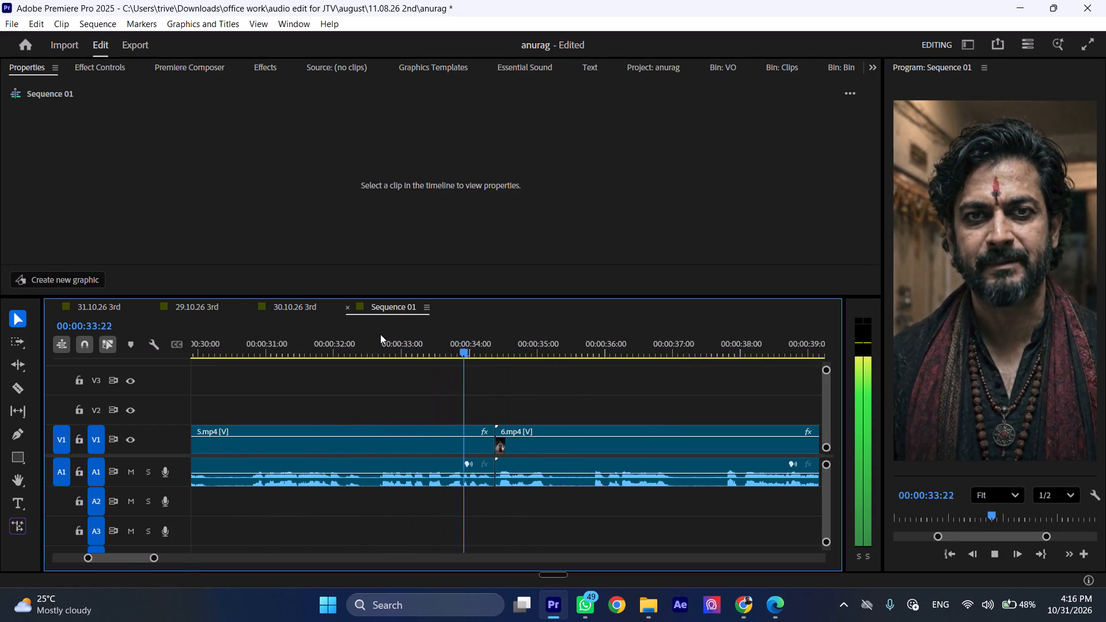
key(space)
Play the end of 6.mp4 and its cut to 7.mp4 to find where the speech stops.
key(ctrl+shift+x)
key(ctrl+shift+x)
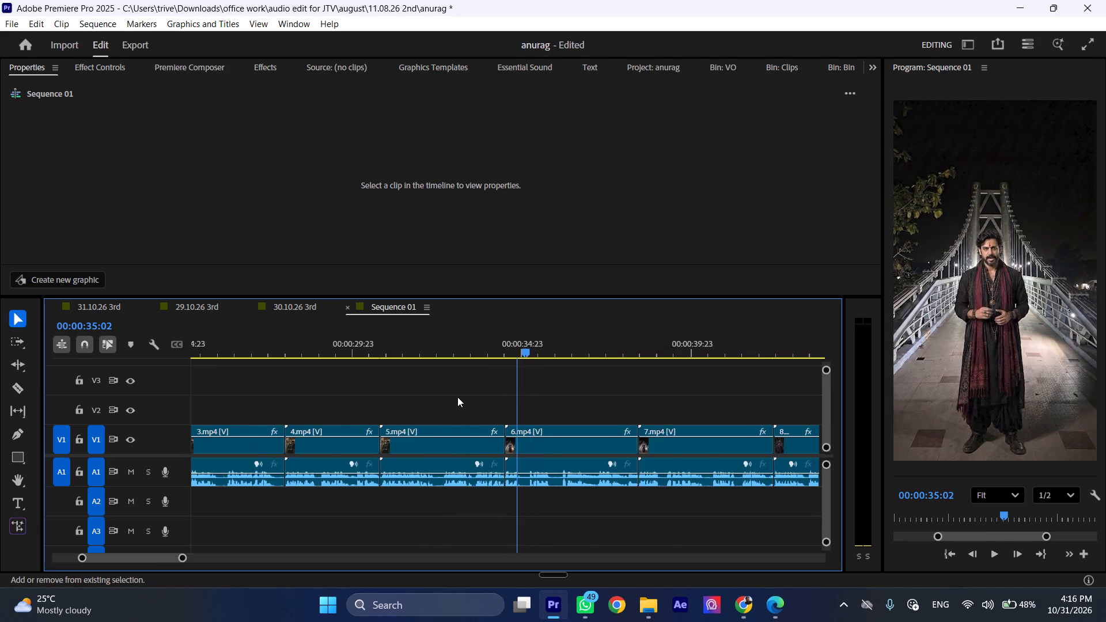
key(ctrl+shift+x)
drag(541, 350, 552, 351)
key(ctrl+shift+c)
key(ctrl+shift+c)
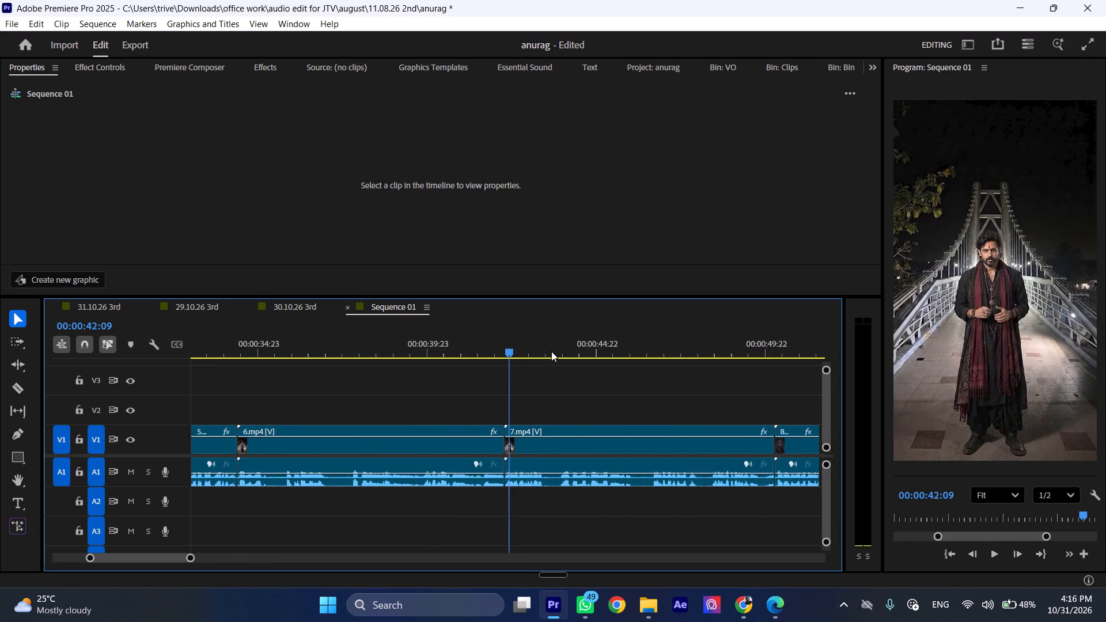
key(ctrl+shift+c)
key(ctrl+shift+c)
key(ctrl+shift+c)
click(363, 336)
key(space)
key(space)
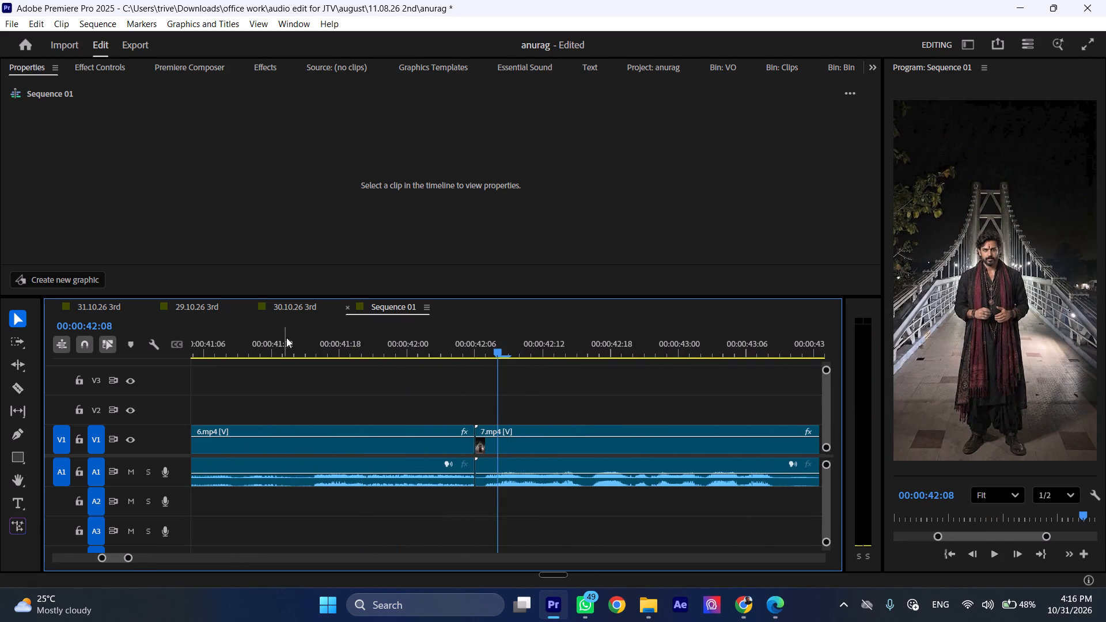
scroll(451, 407, up, 10)
click(378, 343)
key(space)
click(366, 343)
key(space)
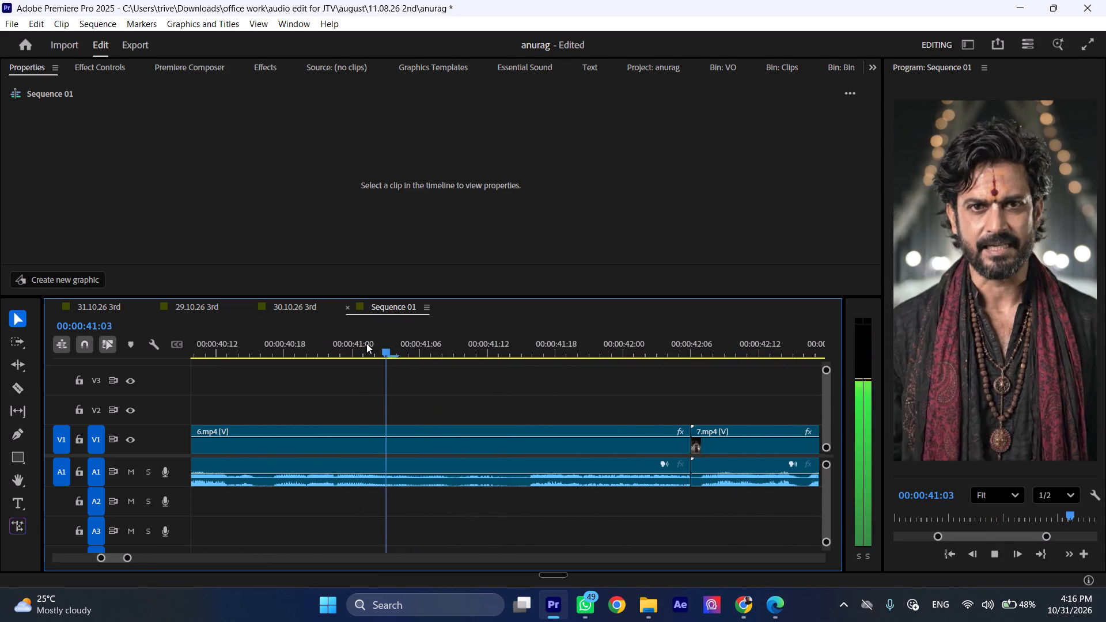
key(space)
Split 6.mp4 at 00:00:41:15, ripple delete its leftover end piece, and play across the new cut into 7.mp4.
drag(514, 345, 525, 347)
drag(547, 385, 569, 473)
key(shift+c)
drag(563, 413, 577, 451)
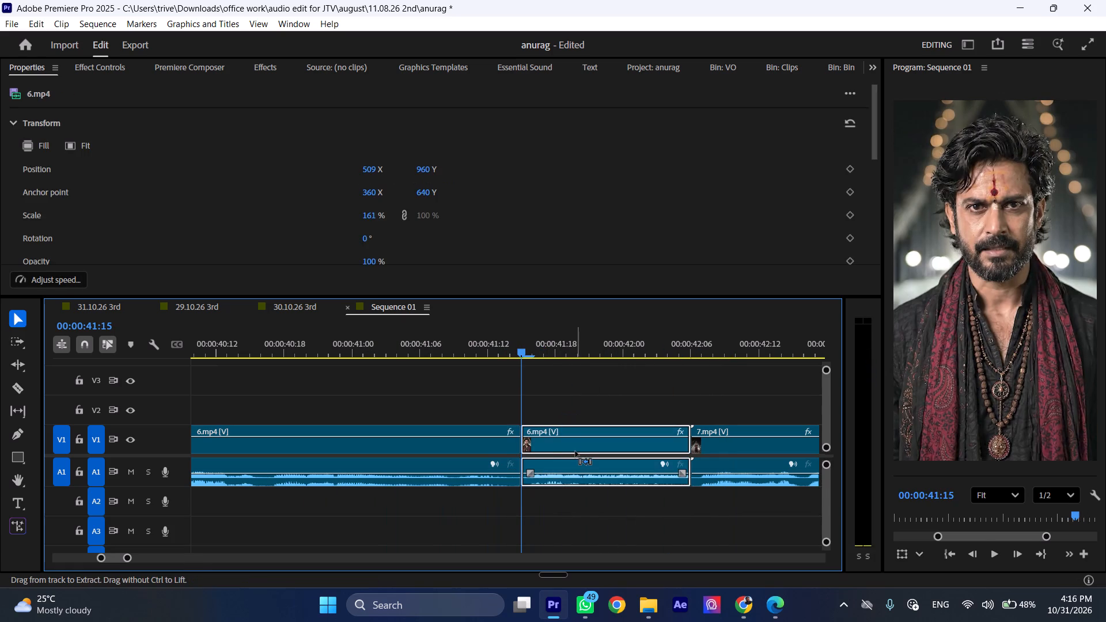
key(ctrl+shift+d)
click(390, 352)
key(space)
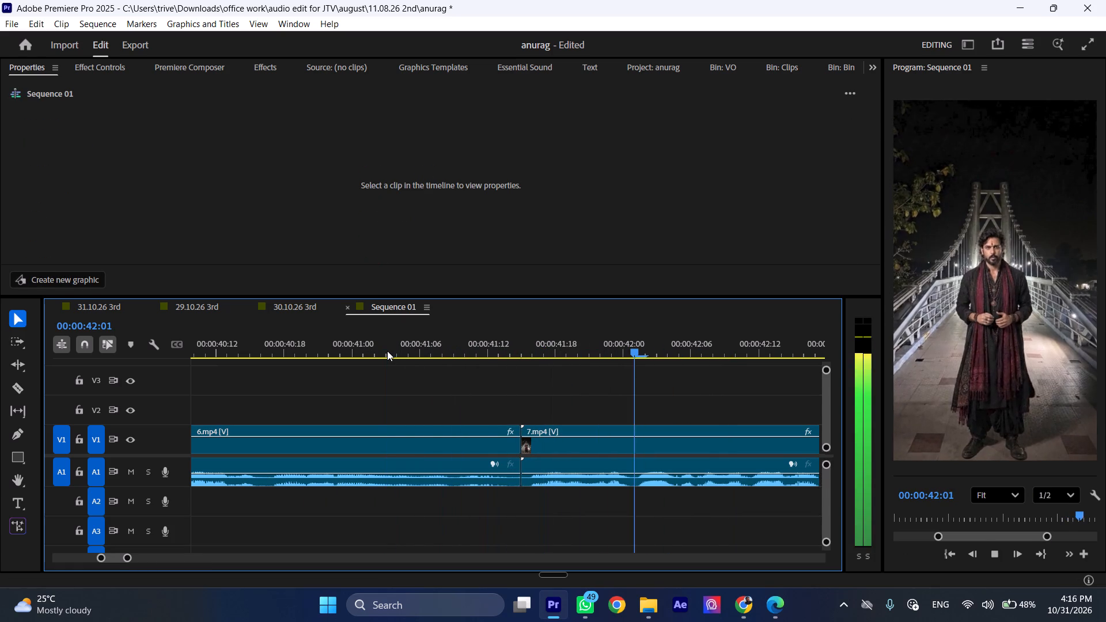
key(space)
Play the end of 7.mp4 before its cut to 8.mp4 to find where the speech stops.
key(ctrl+shift+x)
key(ctrl+shift+x)
key(ctrl+shift+x)
key(ctrl+shift+x)
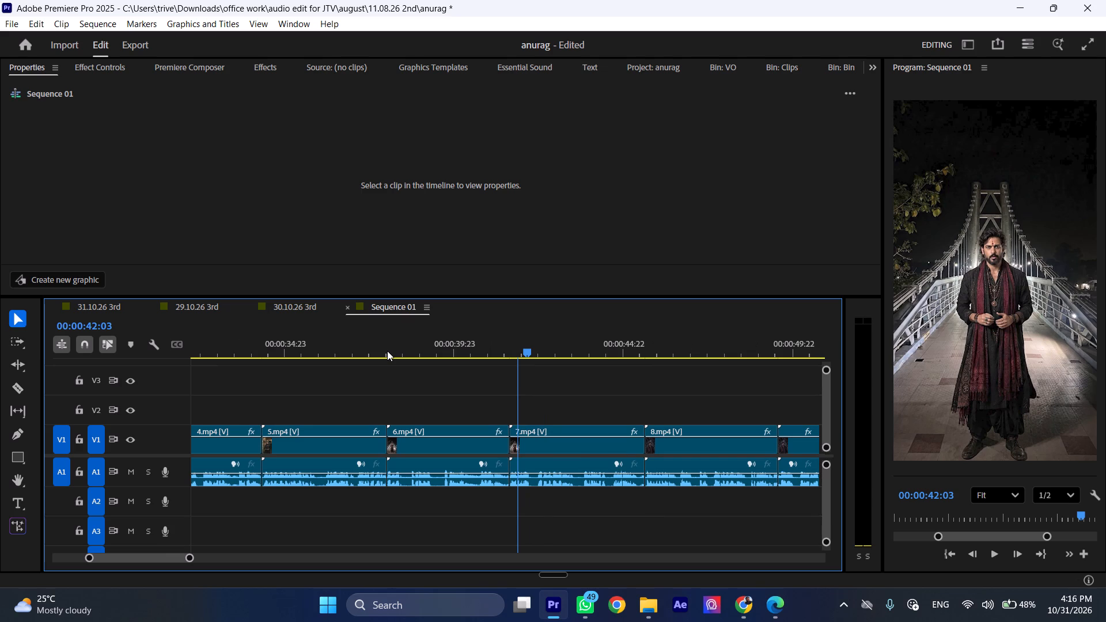
drag(628, 348, 646, 354)
key(ctrl+shift+c)
key(ctrl+shift+c)
key(ctrl+shift+c)
key(ctrl+shift+c)
key(ctrl+shift+c)
click(247, 337)
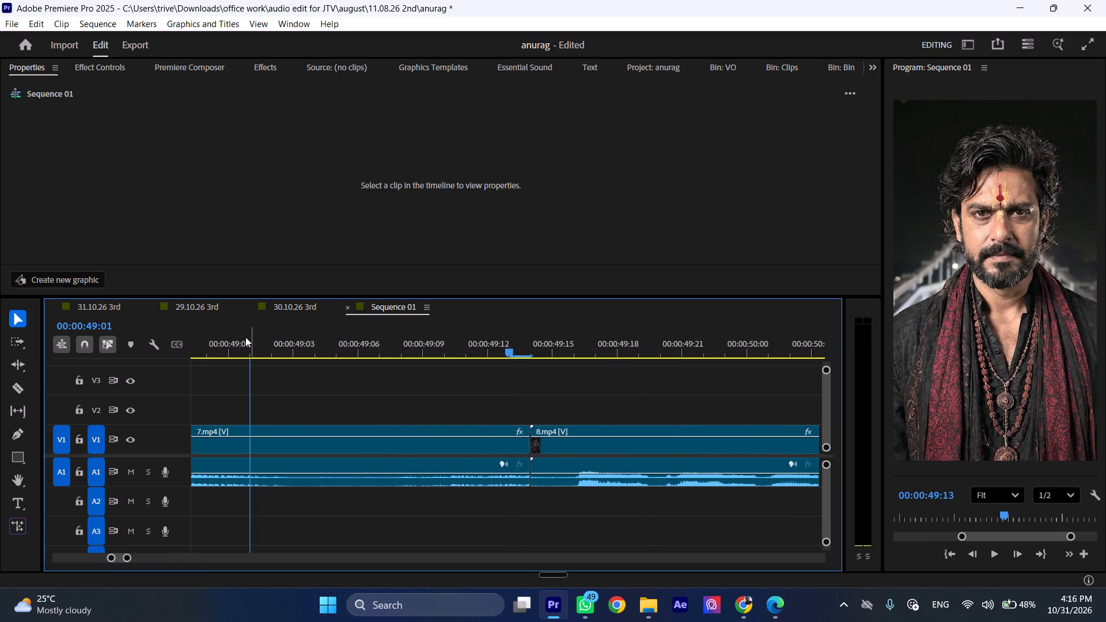
key(space)
key(space)
drag(318, 330, 362, 347)
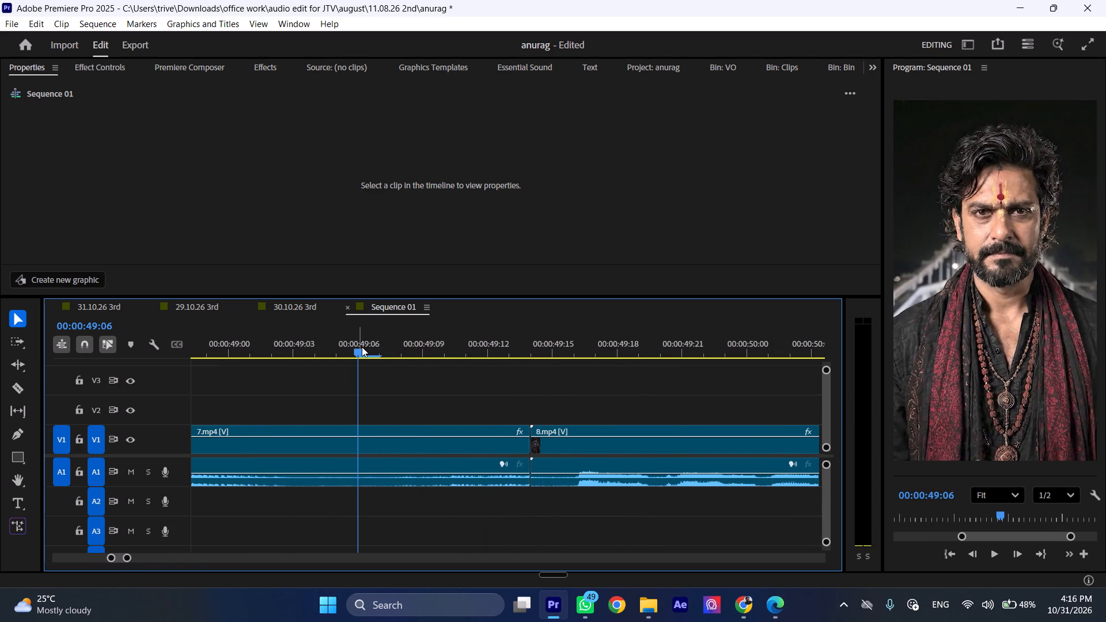
key(space)
key(space)
Split 7.mp4 at 00:00:49:06, ripple delete its leftover end piece, and play on into 8.mp4.
click(353, 333)
drag(424, 376, 445, 466)
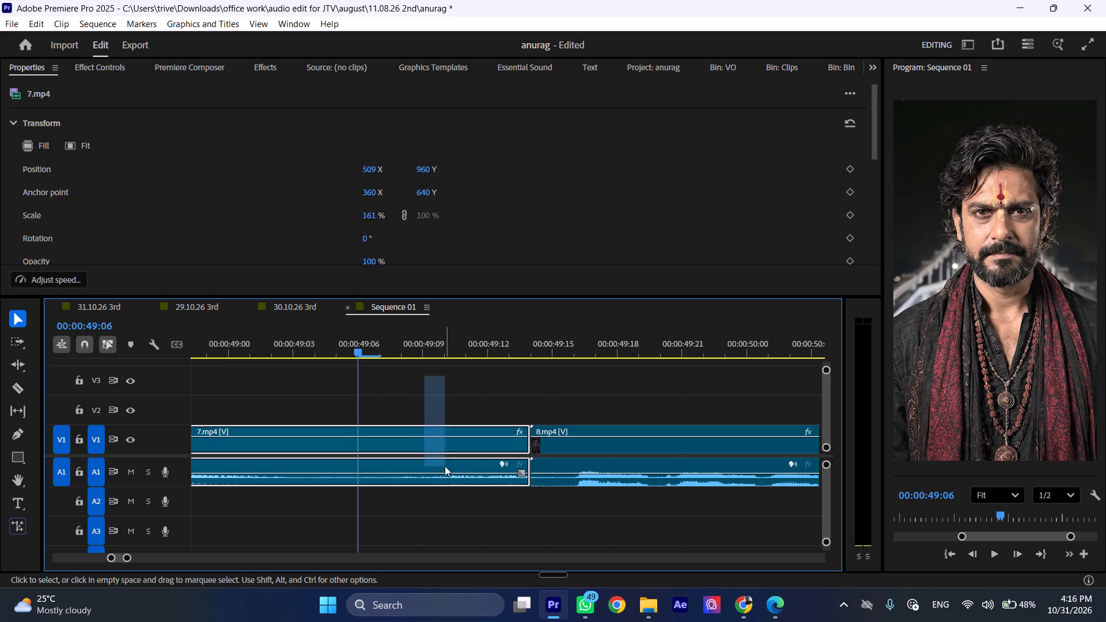
key(shift+c)
click(448, 437)
key(ctrl+shift+d)
key(space)
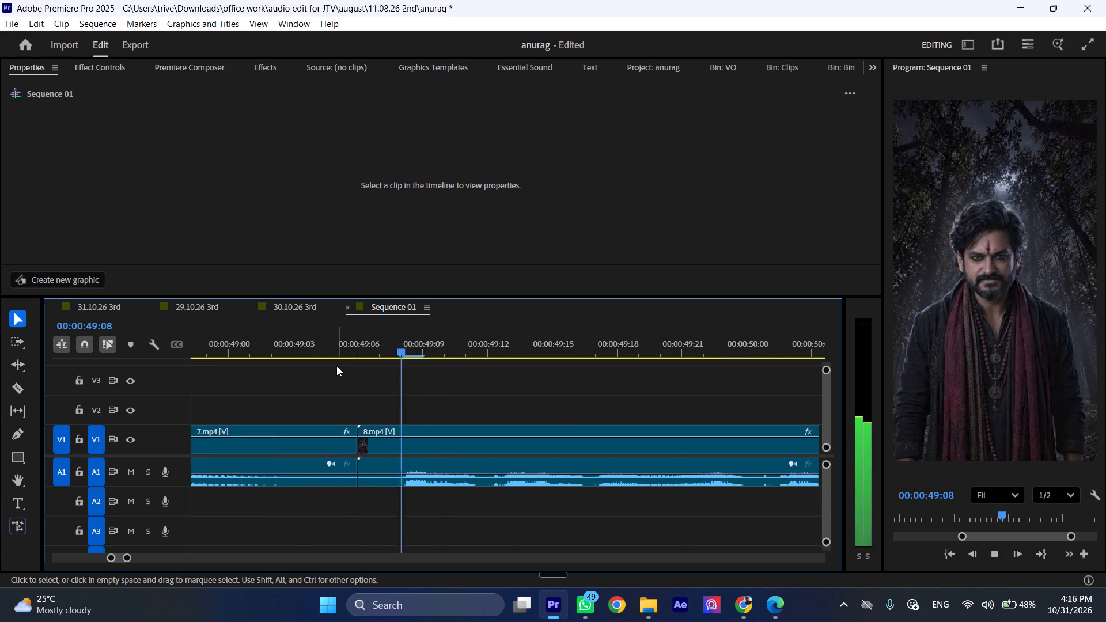
key(space)
Play the end of 8.mp4 and its cut to 9.mp4 to find where the speech stops.
key(ctrl+shift+x)
key(ctrl+shift+x)
key(ctrl+shift+x)
key(ctrl+shift+x)
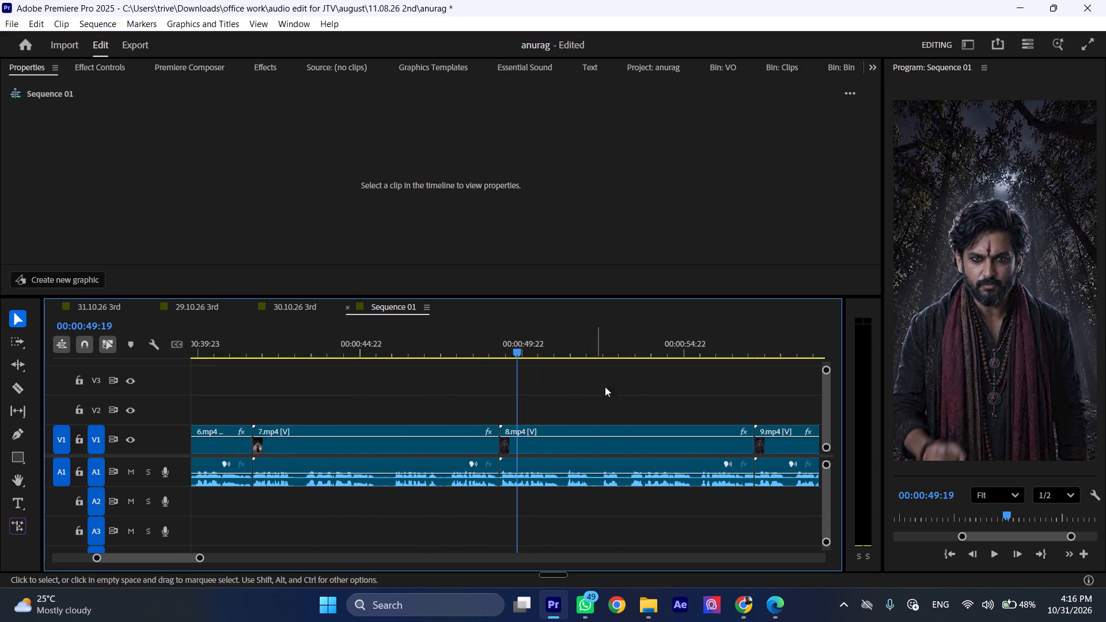
drag(765, 335, 777, 339)
click(763, 336)
key(ctrl+shift+c)
key(ctrl+shift+c)
key(ctrl+shift+c)
key(ctrl+shift+c)
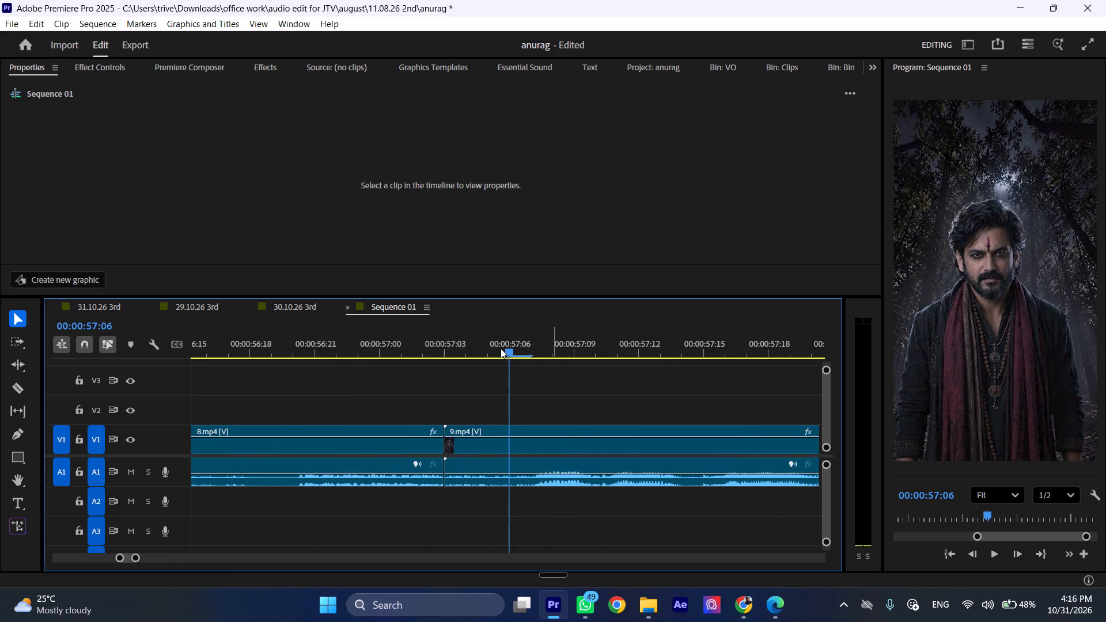
click(293, 339)
key(space)
key(space)
scroll(396, 416, up, 4)
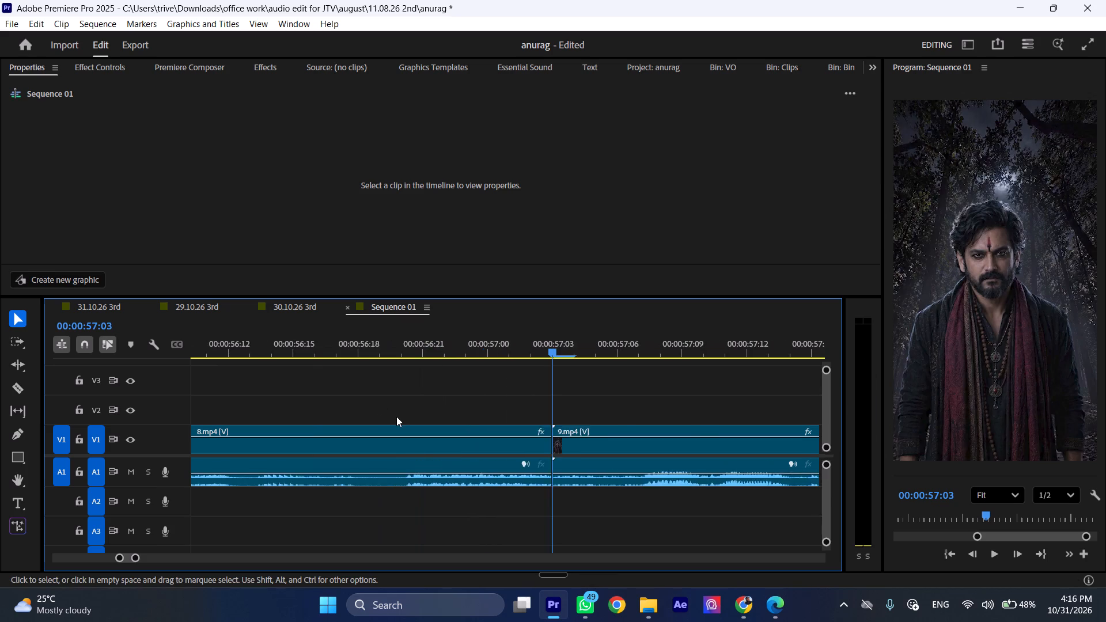
scroll(396, 416, up, 5)
drag(309, 347, 304, 347)
key(space)
click(303, 345)
key(space)
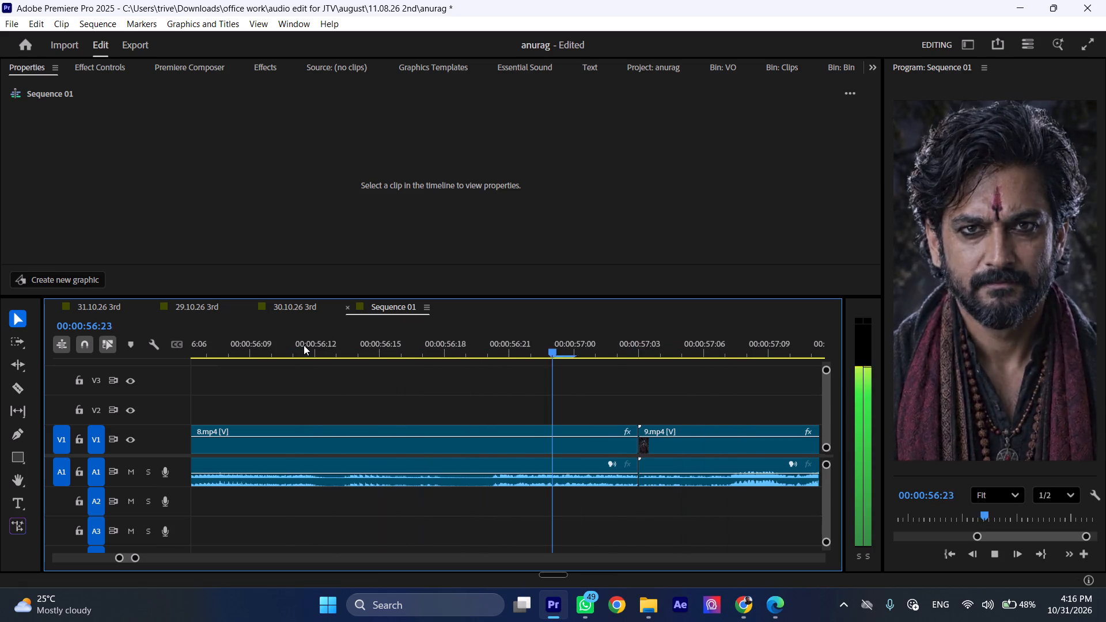
key(space)
click(304, 345)
key(space)
key(space)
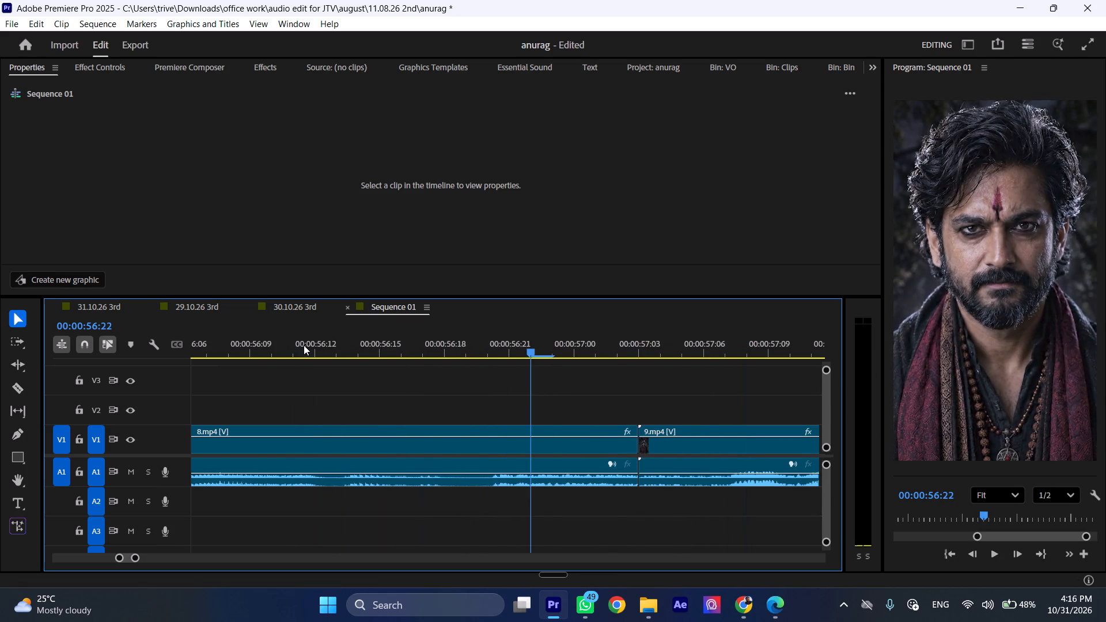
Split 8.mp4 at 00:00:56:19, ripple delete its leftover end piece, and play across the new cut into 9.mp4.
drag(489, 332, 477, 336)
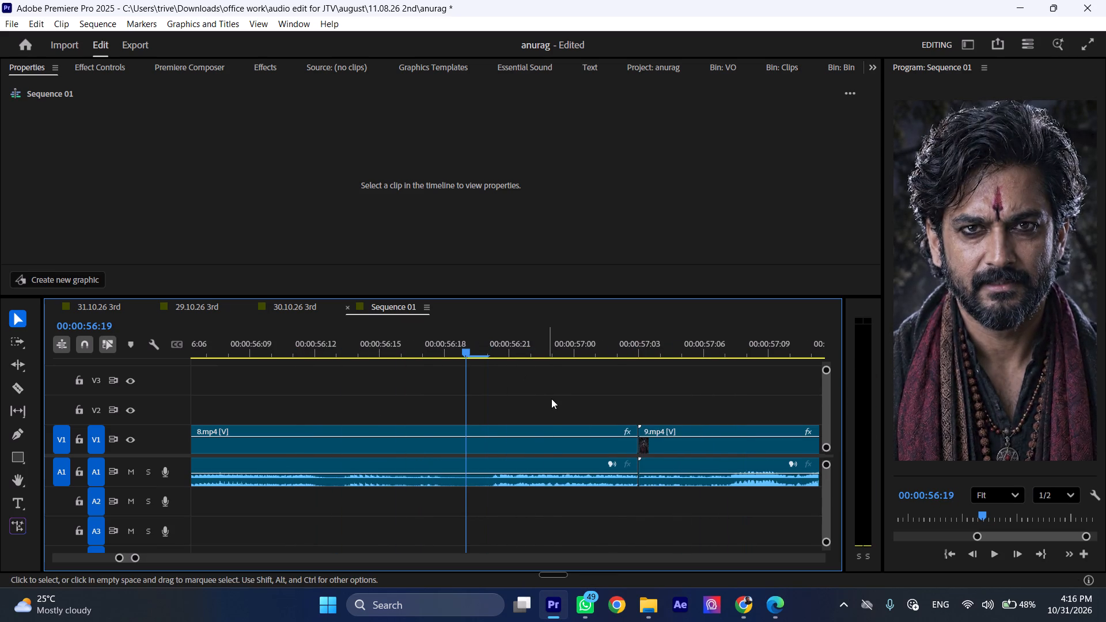
drag(554, 399, 586, 487)
key(shift+c)
click(574, 465)
key(ctrl+shift+d)
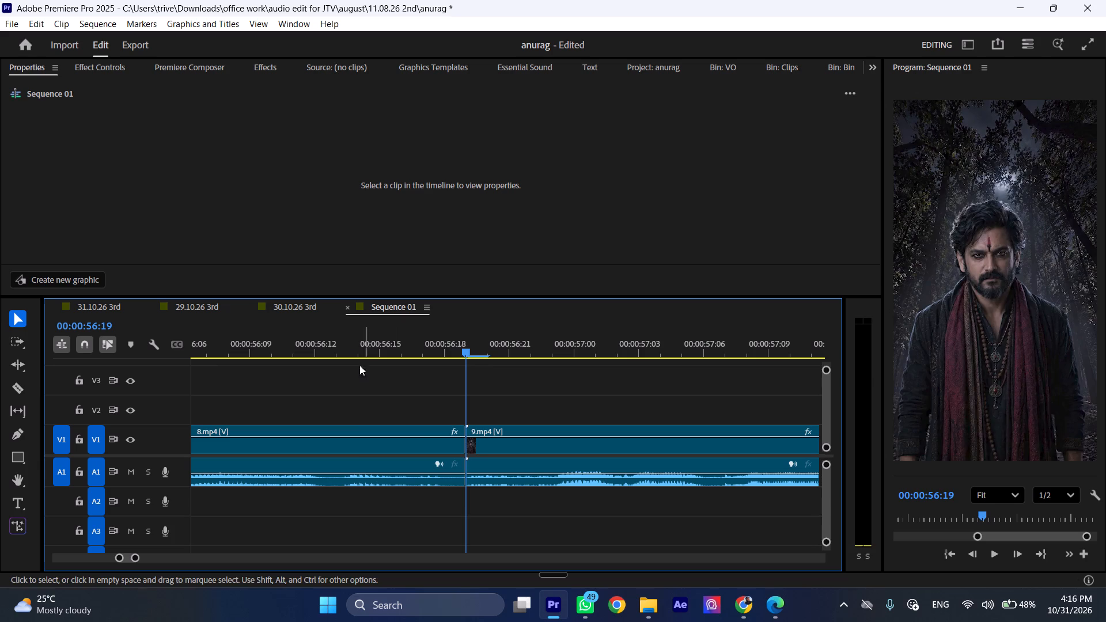
click(354, 352)
key(space)
key(space)
key(ctrl+shift+x)
key(ctrl+shift+x)
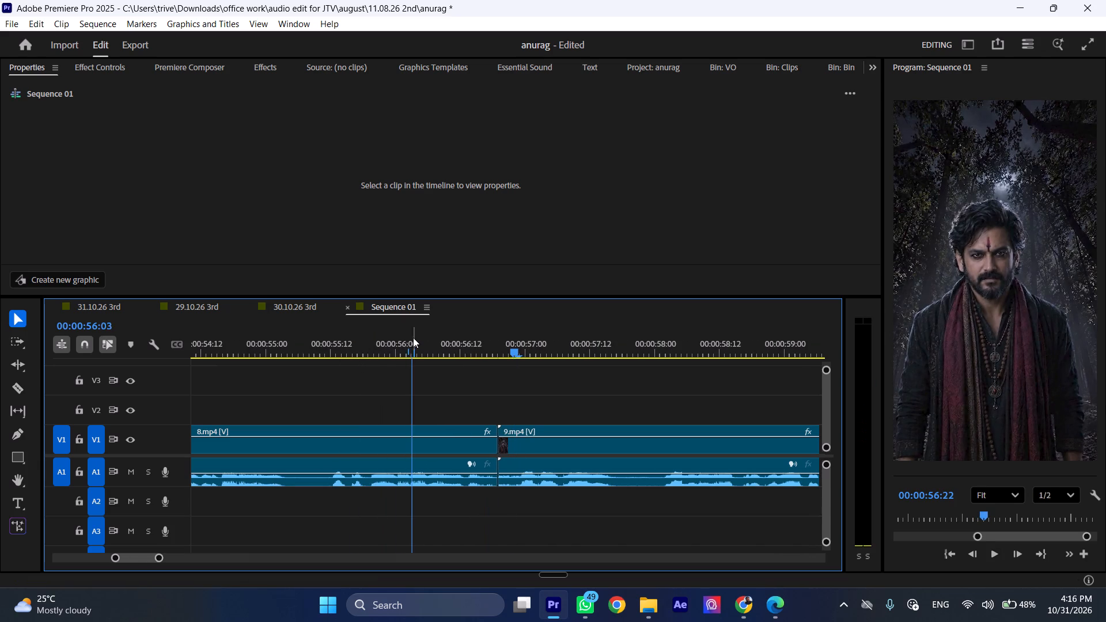
Replay the end of 8.mp4 across its tightened cut into 9.mp4 to check the transition.
click(411, 337)
key(space)
key(space)
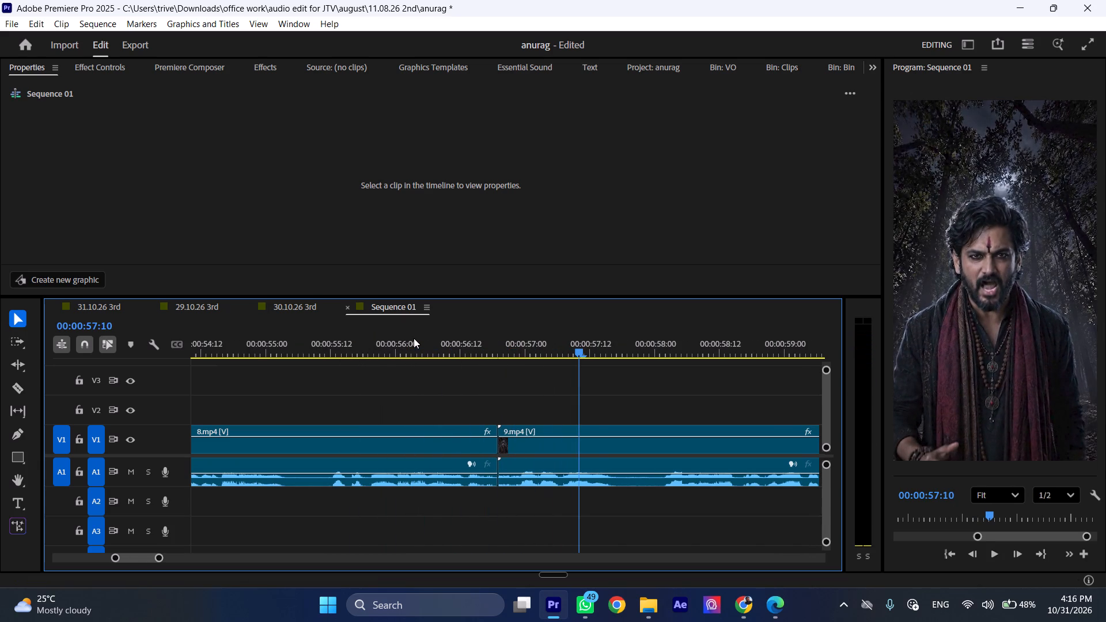
Play the end of 9.mp4 before its cut to 10.mp4 to find where the speech stops.
key(ctrl+shift+x)
key(ctrl+shift+x)
key(ctrl+shift+x)
key(ctrl+shift+x)
click(570, 335)
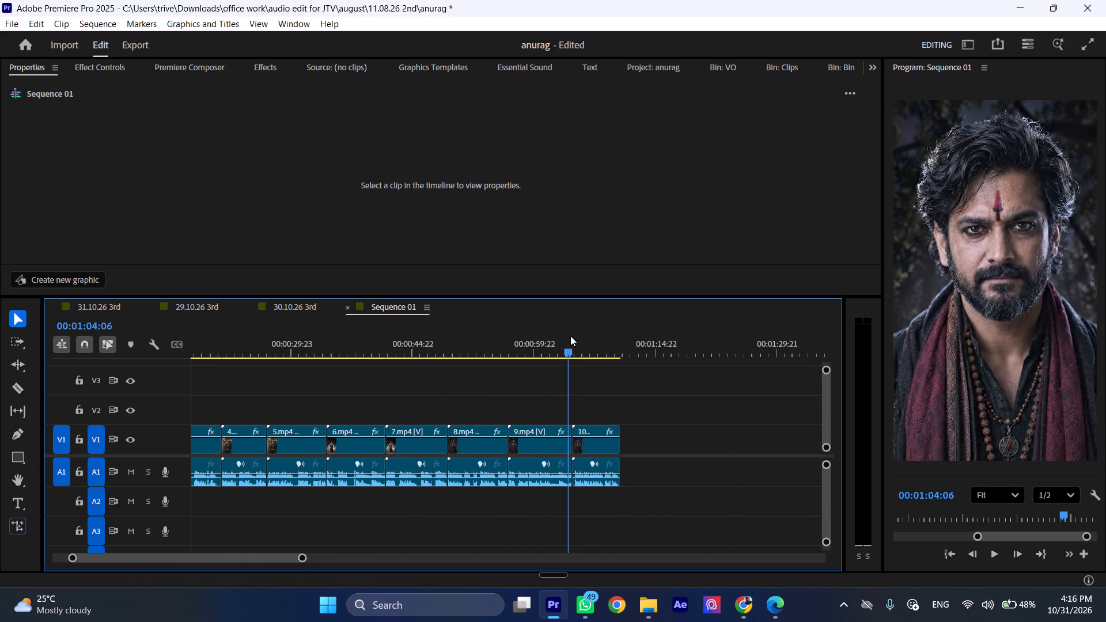
key(ctrl+shift+c)
key(ctrl+shift+c)
key(ctrl+shift+c)
click(374, 343)
key(space)
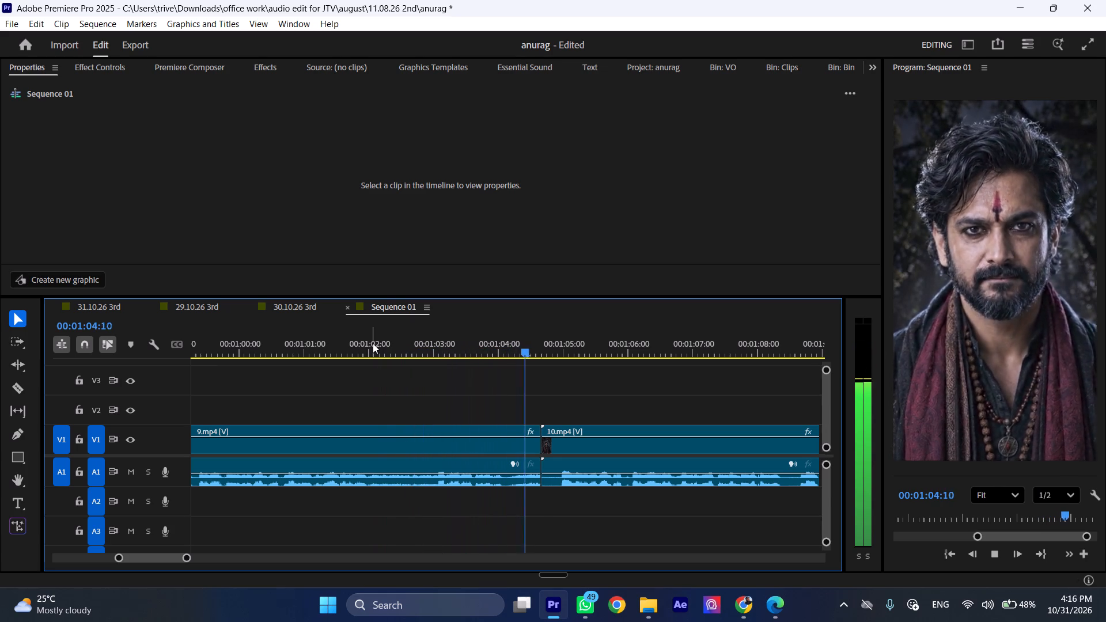
Split 9.mp4 at 00:01:04:03, ripple delete its leftover end piece, and play across the new cut into 10.mp4.
click(512, 342)
click(514, 343)
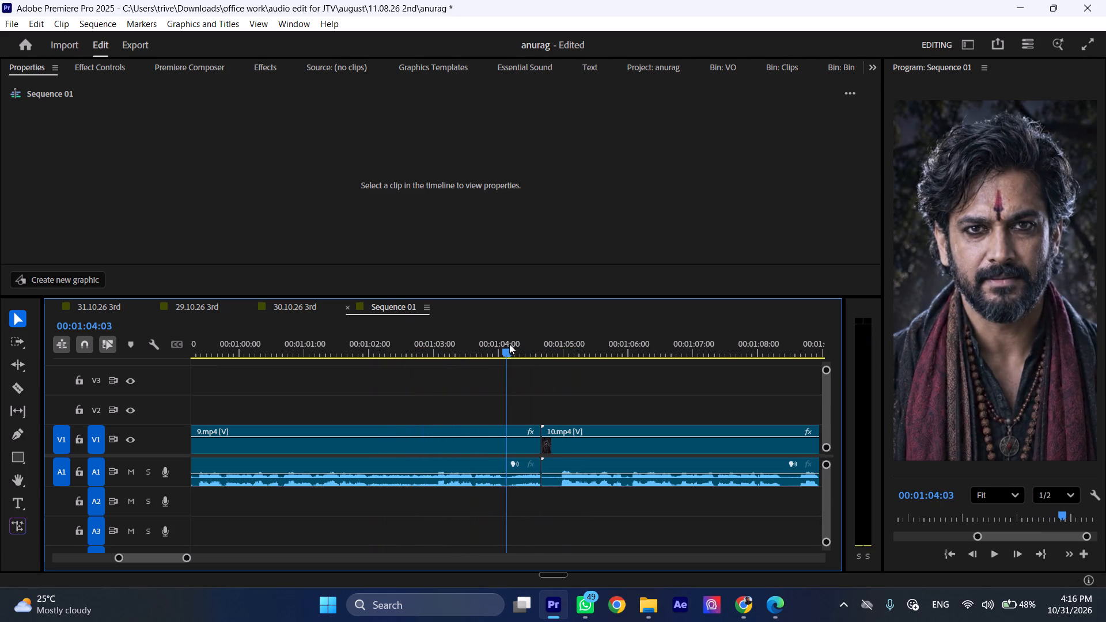
drag(525, 394, 528, 428)
click(515, 436)
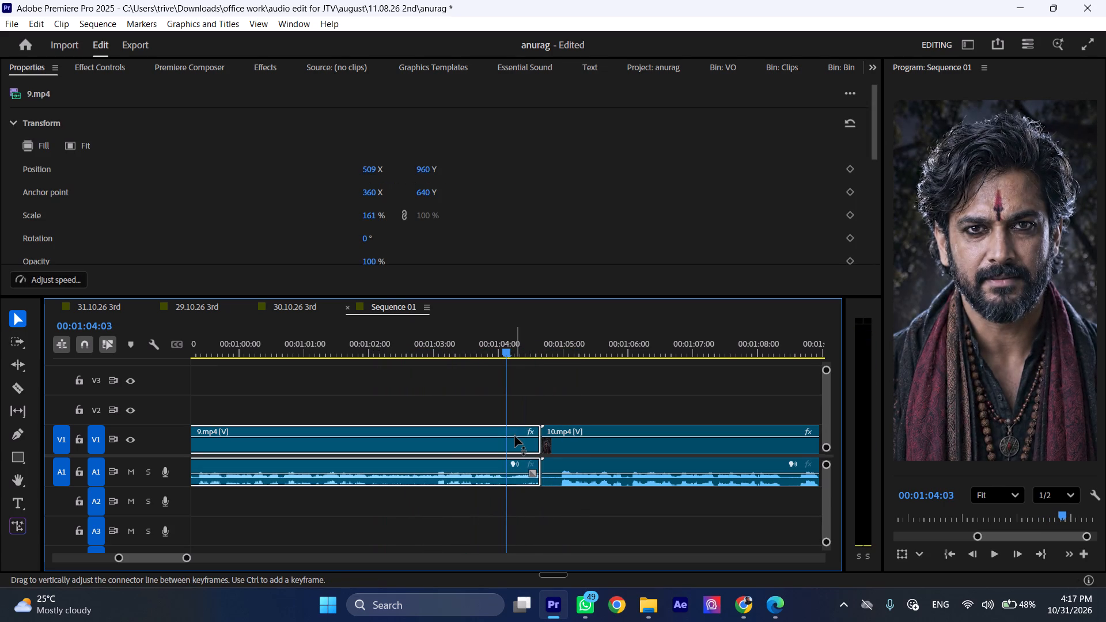
key(shift+c)
click(517, 443)
key(ctrl+shift+d)
click(445, 344)
key(space)
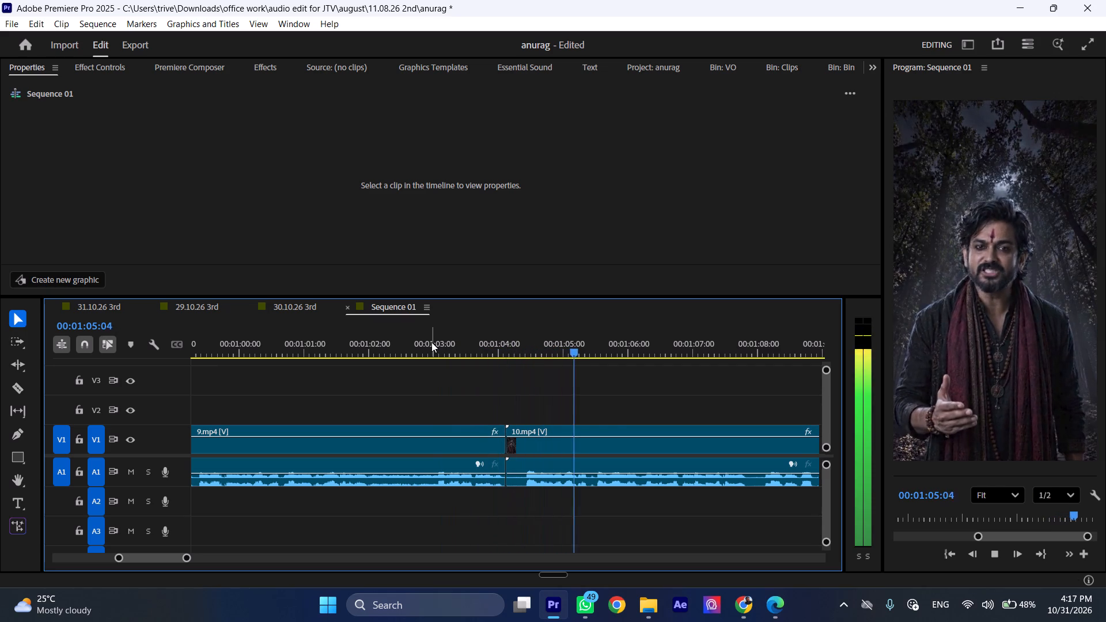
key(space)
Split 10.mp4 at 00:01:04:08, ripple delete its short opening piece, and play across the cut from 9.mp4.
key(ctrl+shift+x)
key(ctrl+shift+x)
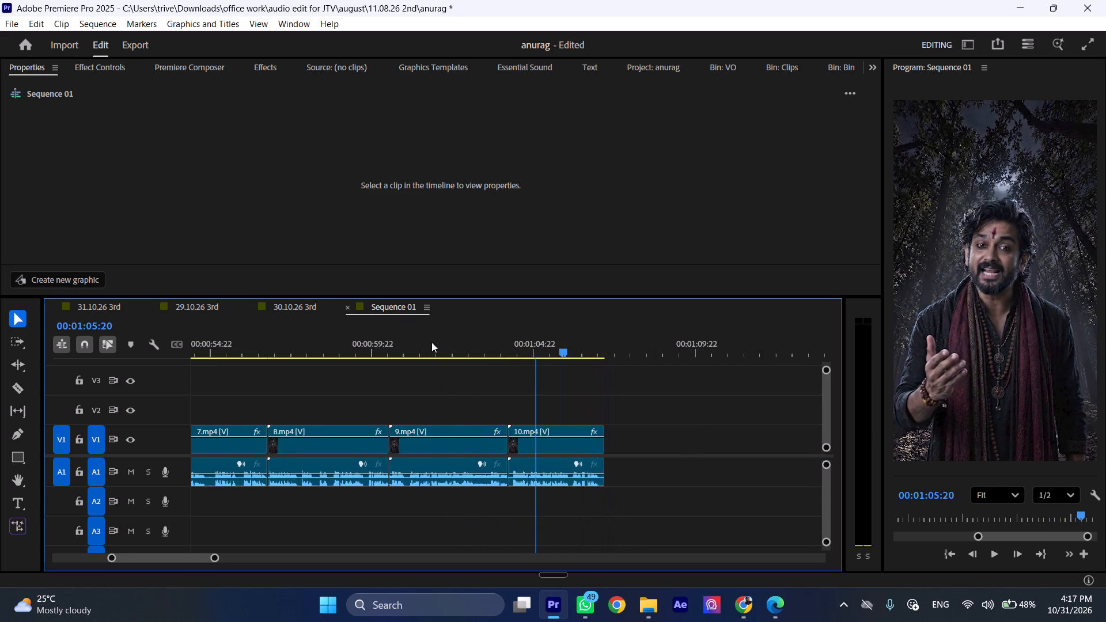
click(516, 354)
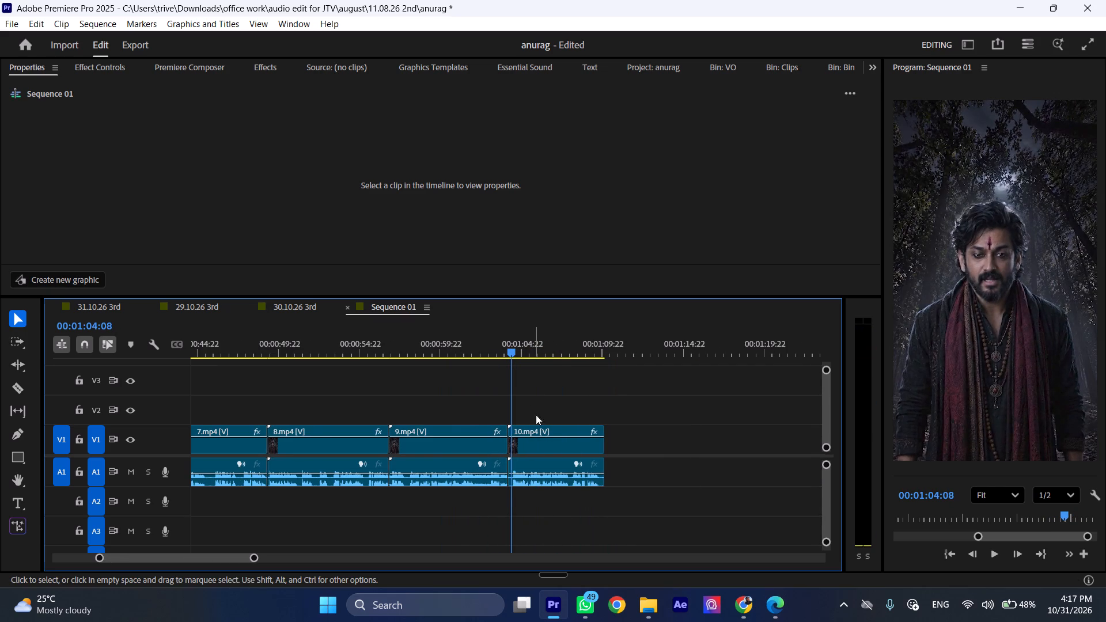
click(536, 430)
key(shift+c)
key(ctrl+shift+d)
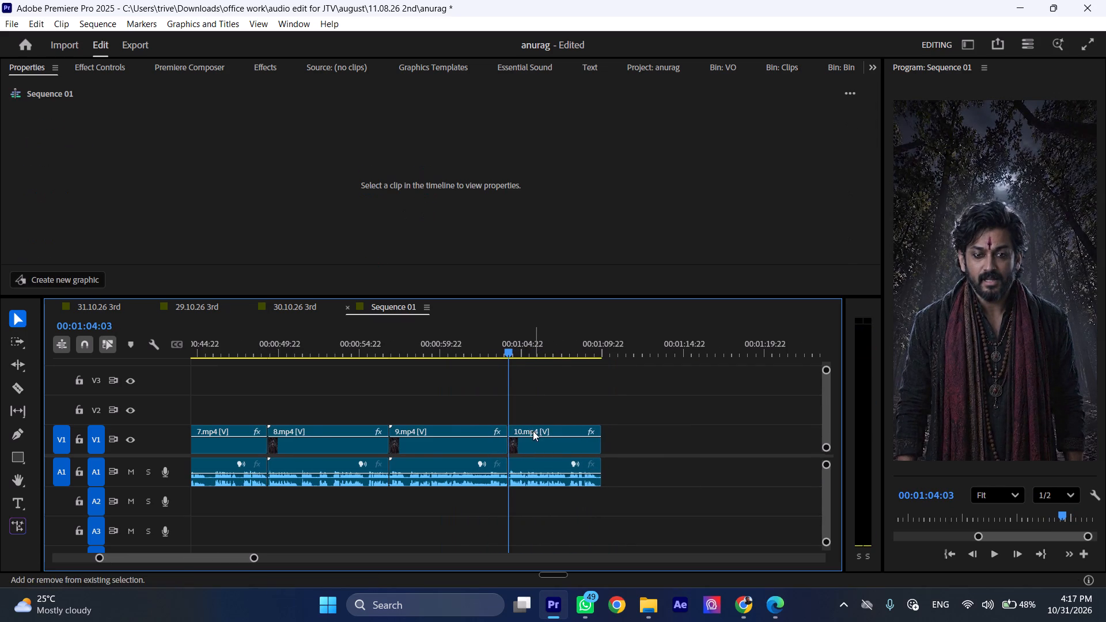
click(490, 340)
key(space)
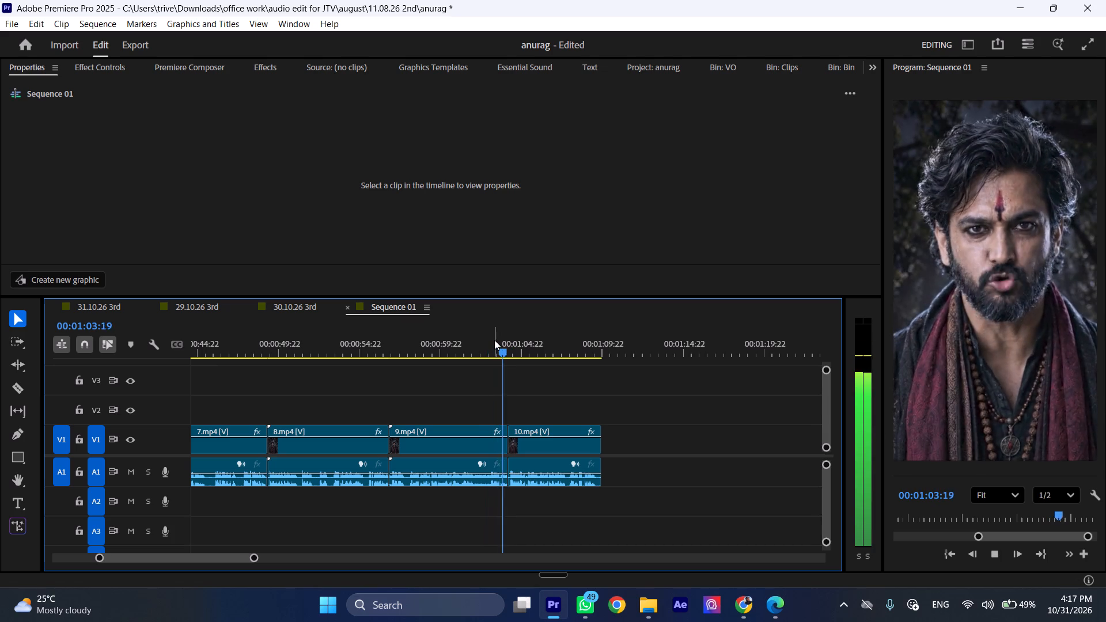
key(space)
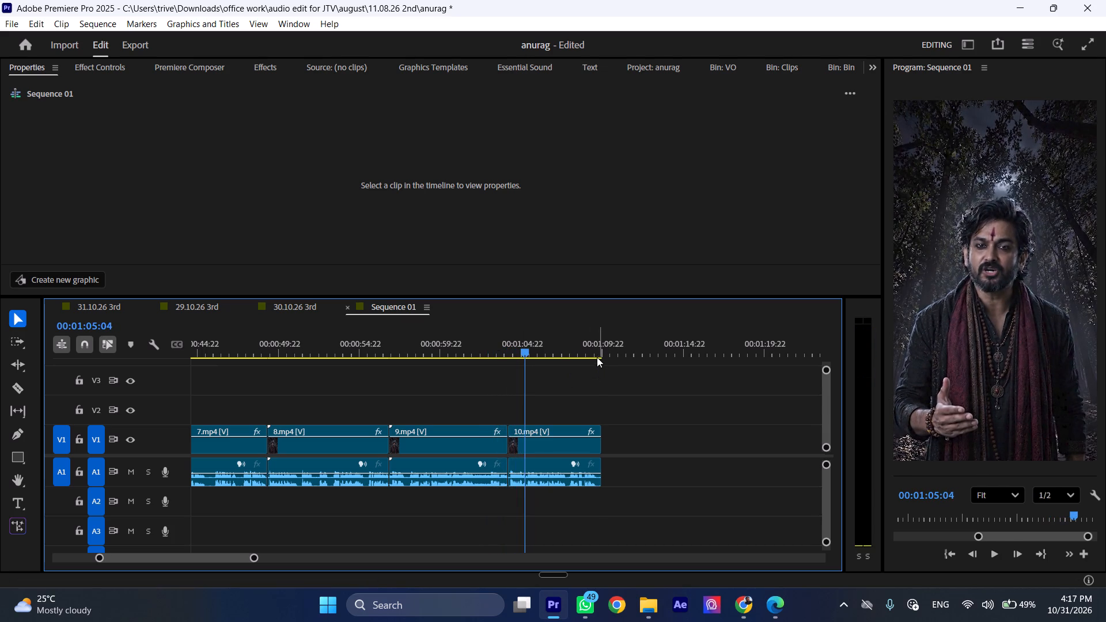
Play the last frames of 10.mp4 and trim the clip's end back to 00:01:09:18.
click(596, 354)
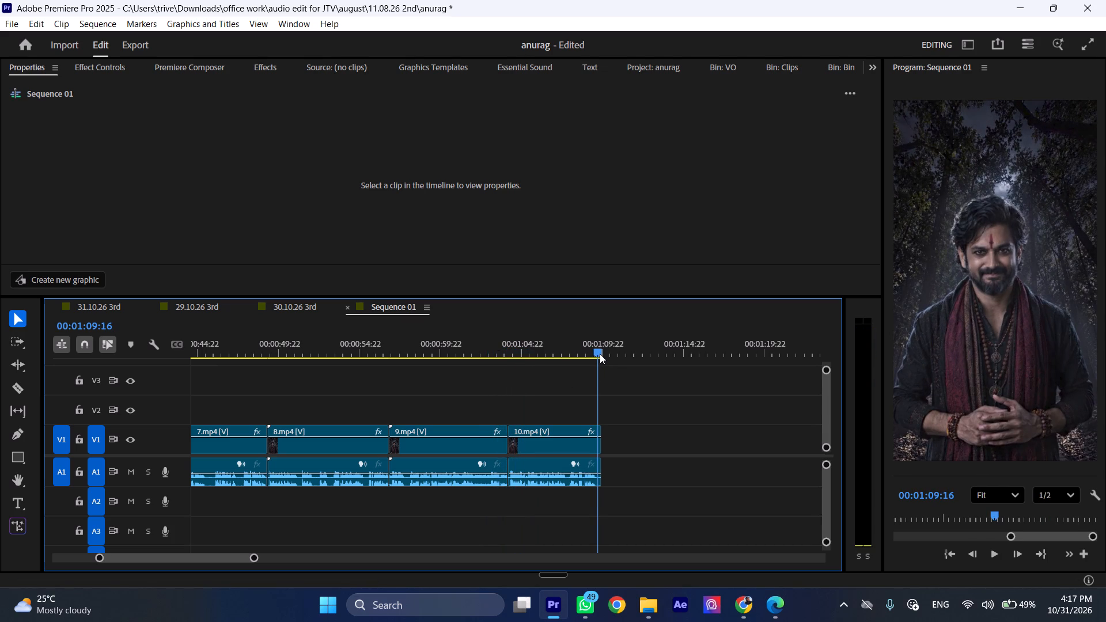
key(space)
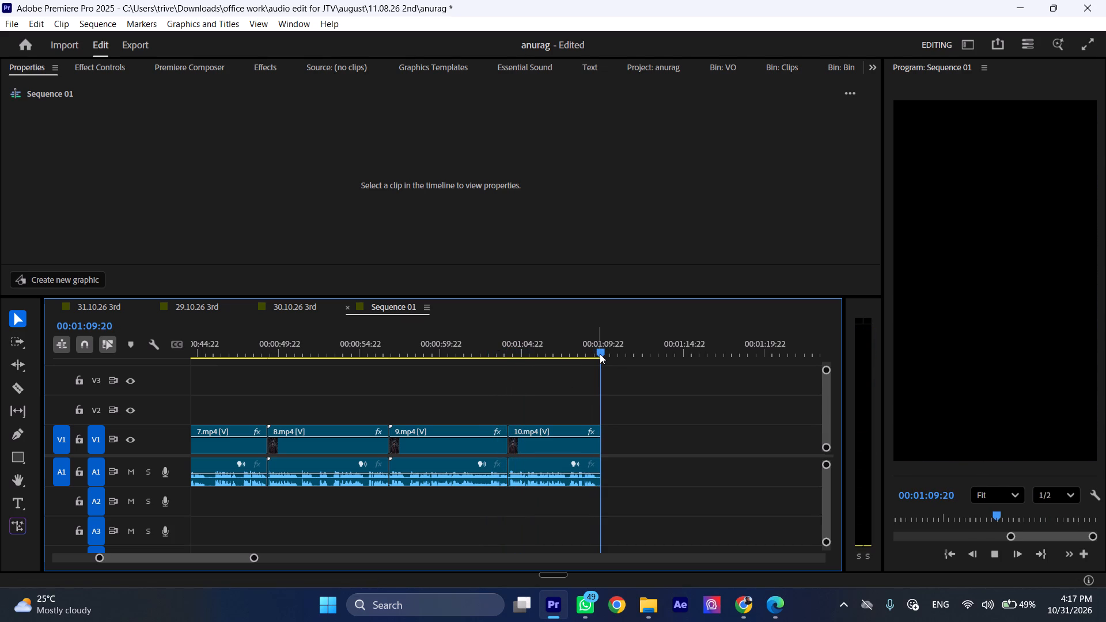
drag(587, 350, 599, 351)
key(ctrl+shift+c)
key(ctrl+shift+c)
drag(512, 350, 522, 350)
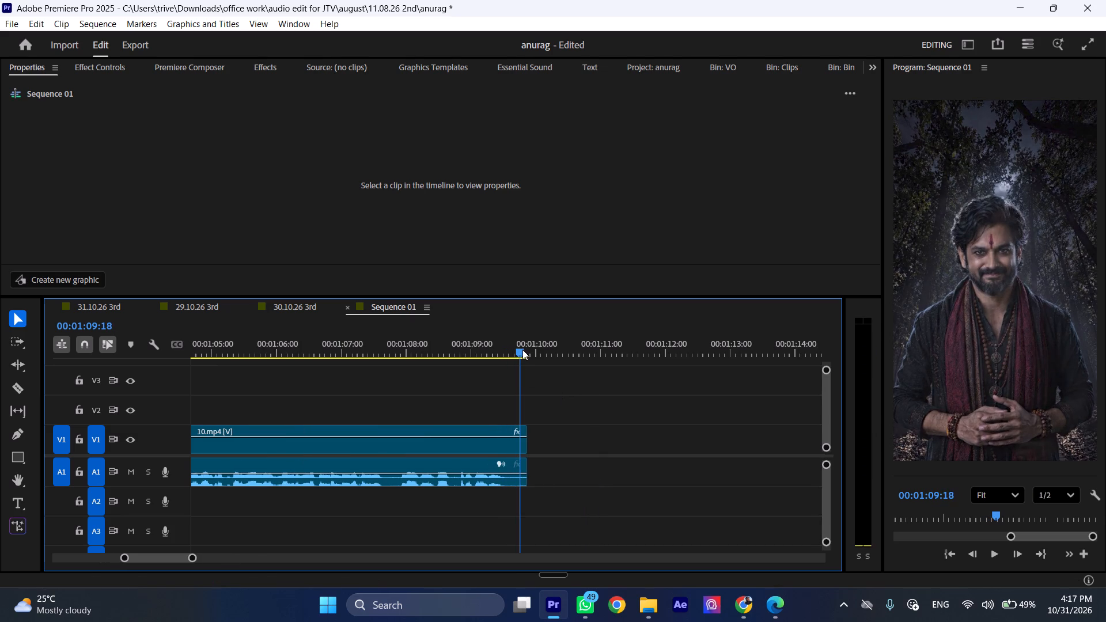
drag(529, 437, 523, 437)
Review the assembled sequence from its beginning at faster playback speed to check the first cuts.
key(ctrl+shift+x)
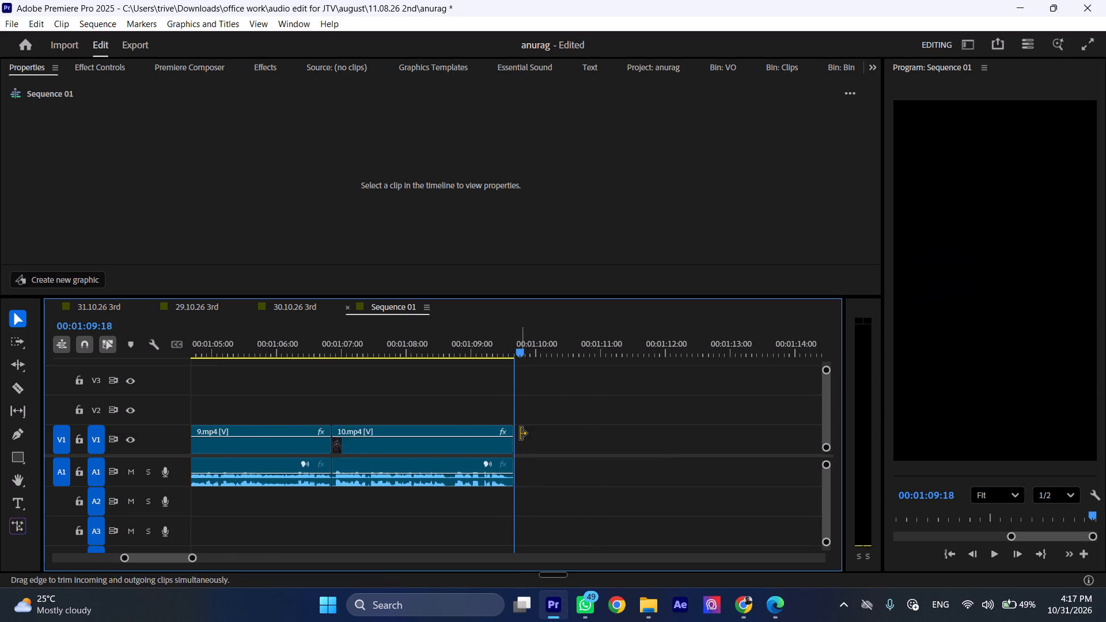
key(ctrl+shift+x)
key(ctrl+shift+x)
key(ctrl+shift+x)
key(ctrl+shift+x)
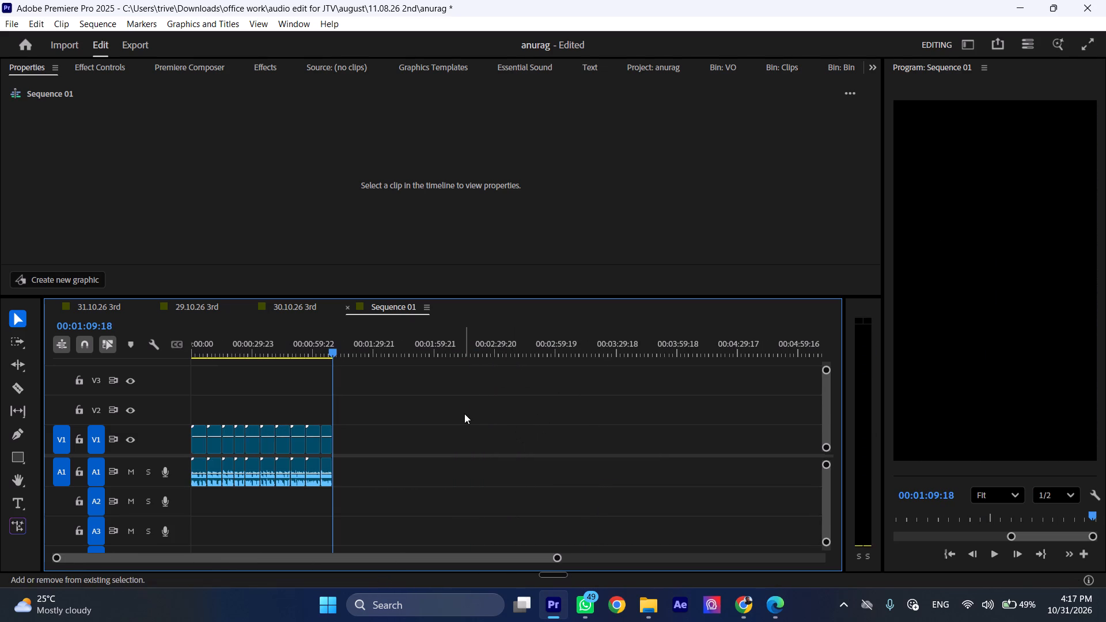
key(ctrl+shift+c)
key(ctrl+shift+c)
drag(449, 328, 403, 331)
scroll(421, 373, up, 3)
key(ctrl+shift+x)
key(ctrl+shift+x)
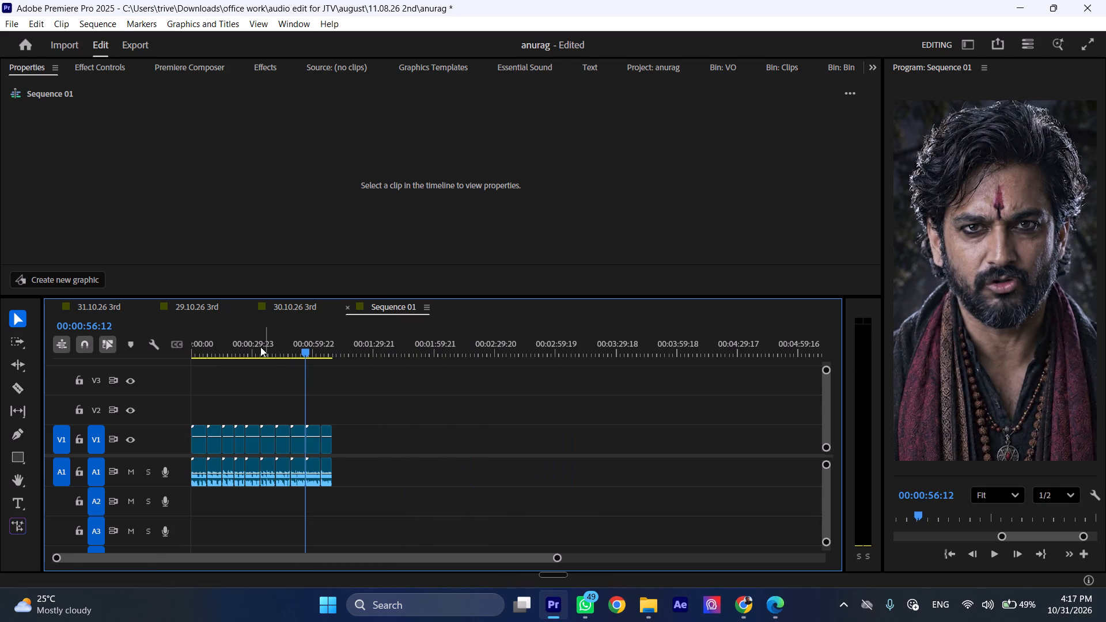
drag(252, 344, 169, 359)
key(space)
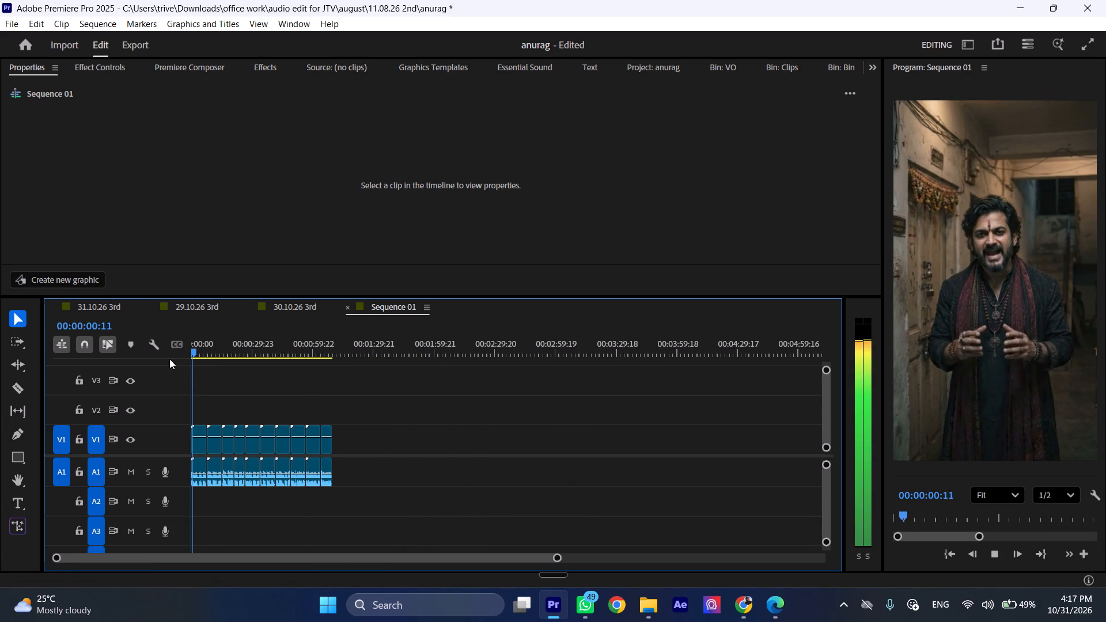
key(l)
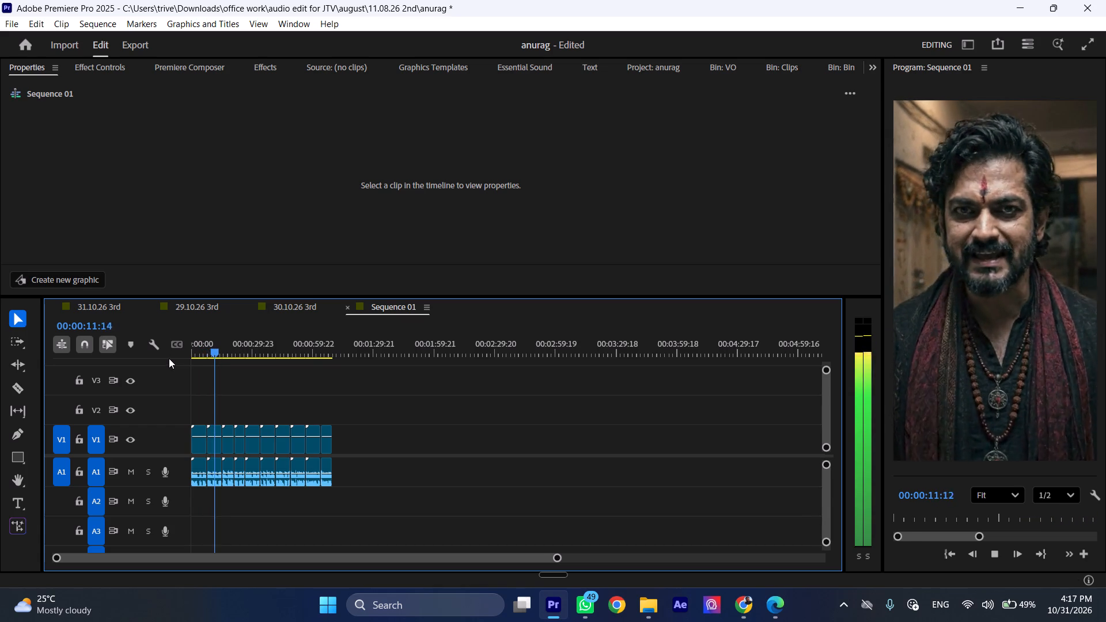
key(space)
Replay the sequence from 00:00:01:14 in 1.mp4 at faster speed to check the pacing between clips.
key(ctrl+shift+x)
key(ctrl+shift+x)
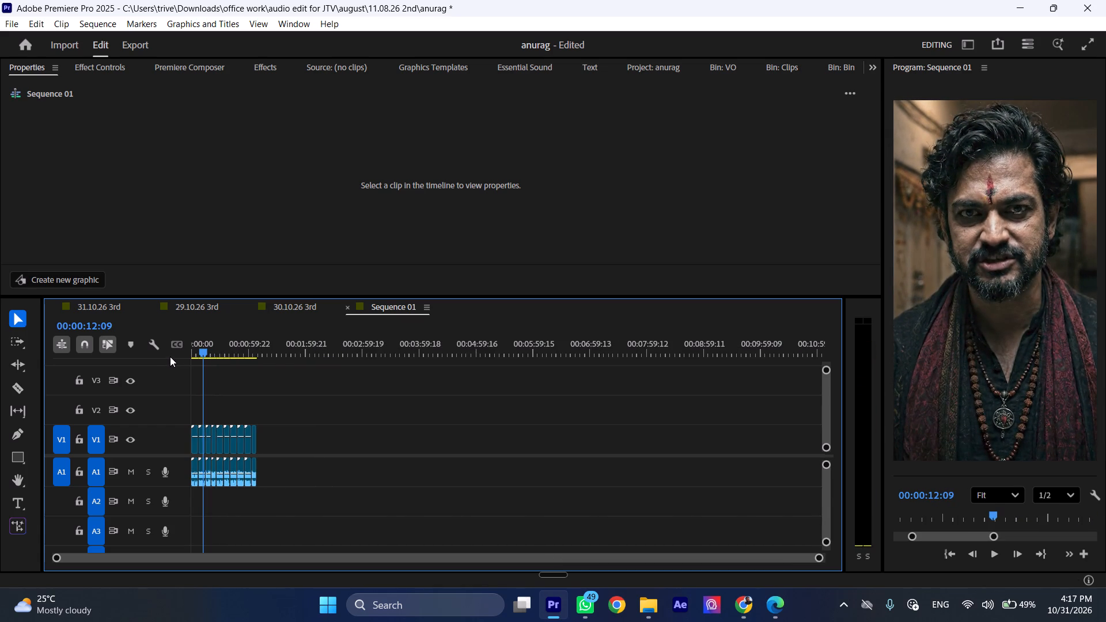
key(ctrl+shift+c)
key(ctrl+shift+c)
key(ctrl+shift+c)
key(ctrl+shift+c)
click(217, 346)
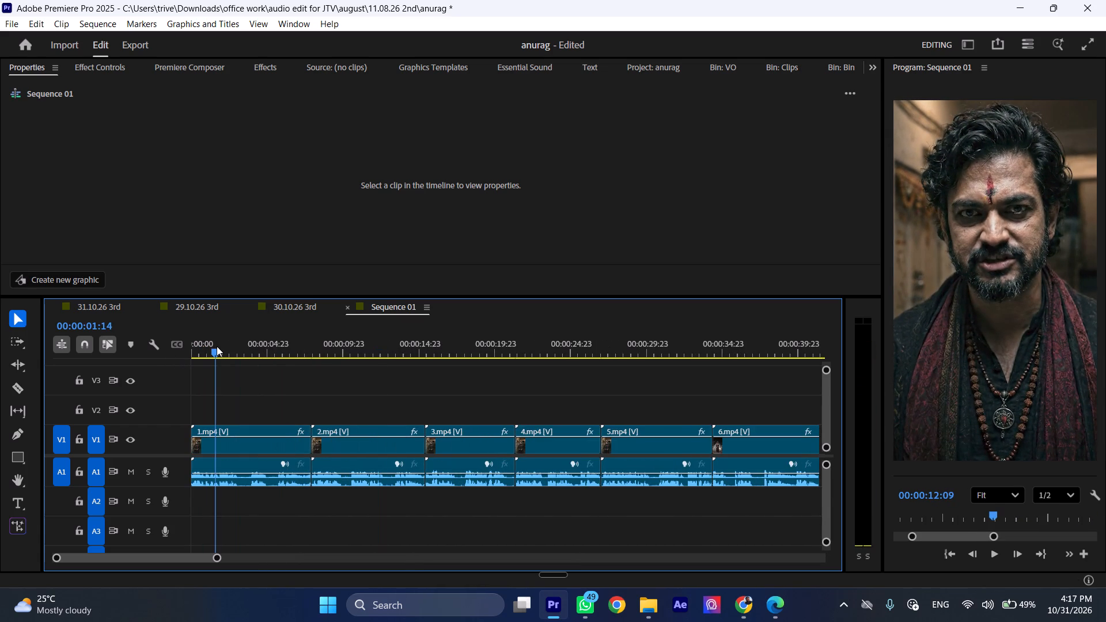
key(space)
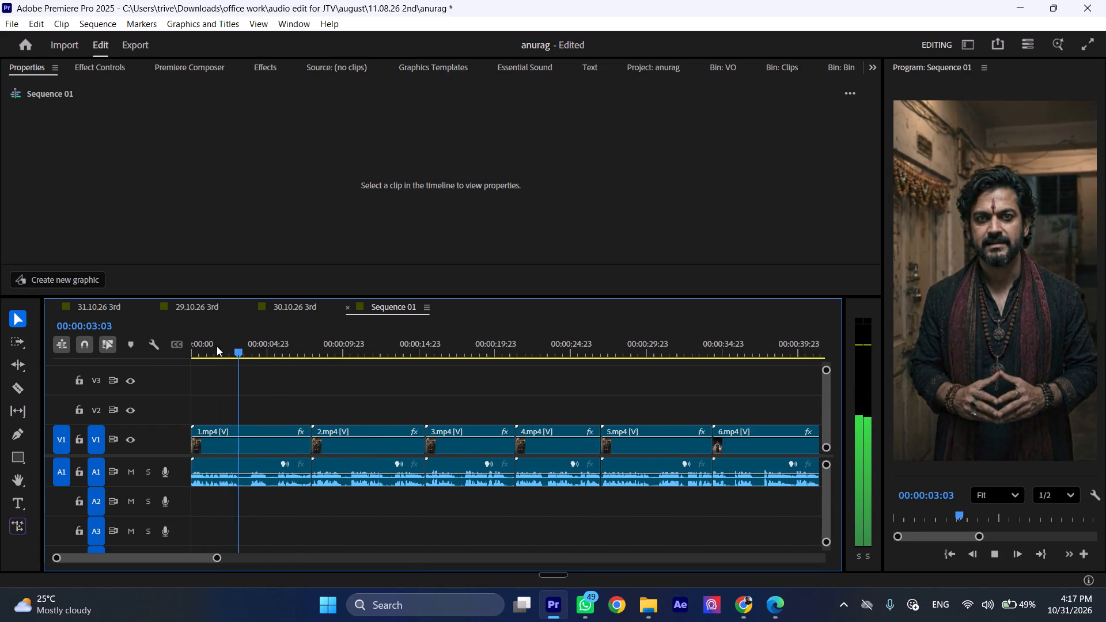
key(l)
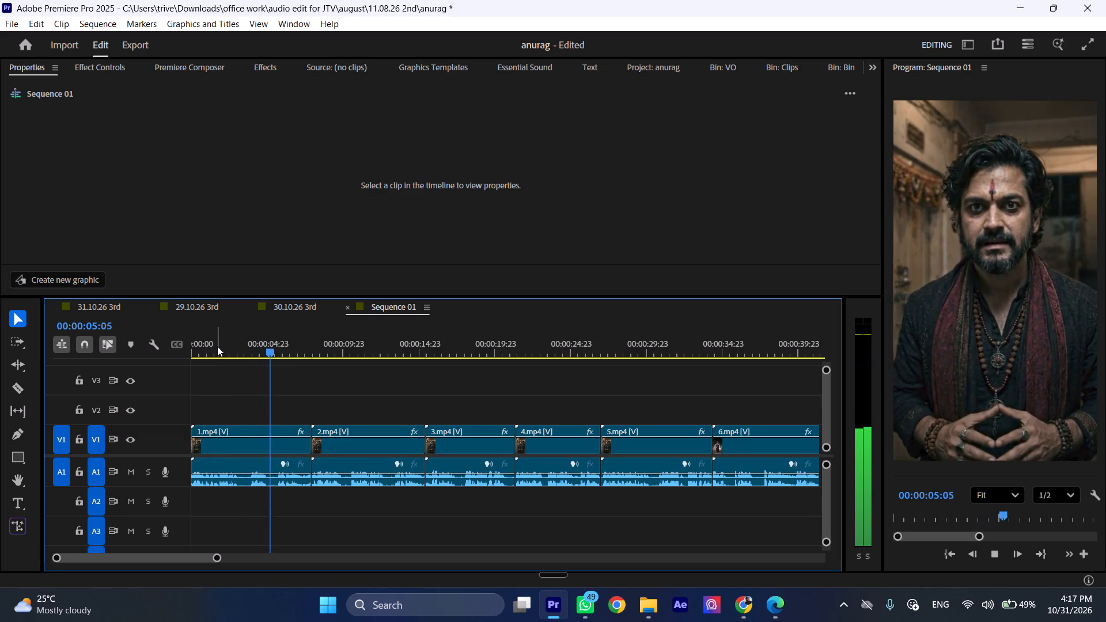
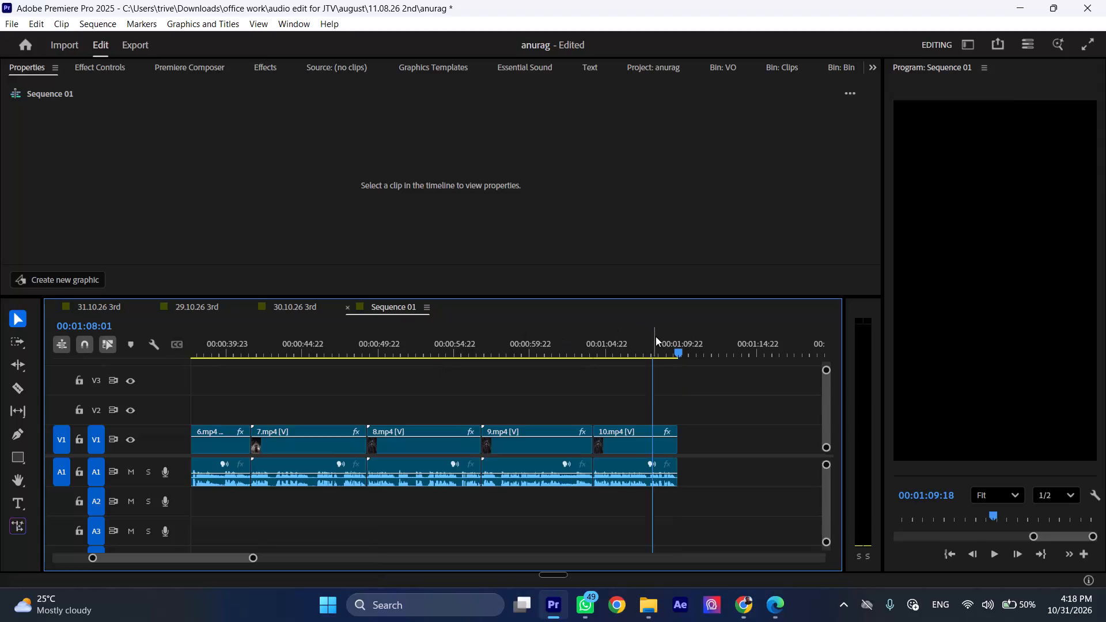
Play the closing seconds of 10.mp4 from 00:01:08:01 to check how the sequence ends.
key(space)
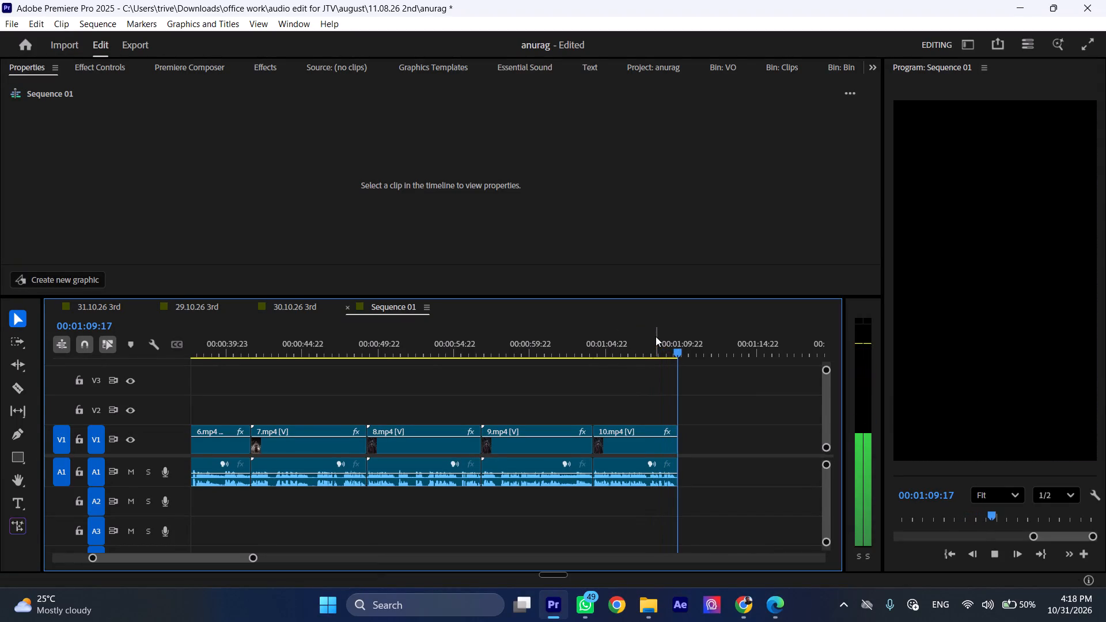
click(656, 336)
Play the opening of 1.mp4 from the sequence start and park the playhead at 00:00:03:18.
key(ctrl+shift+x)
key(ctrl+shift+x)
key(ctrl+shift+x)
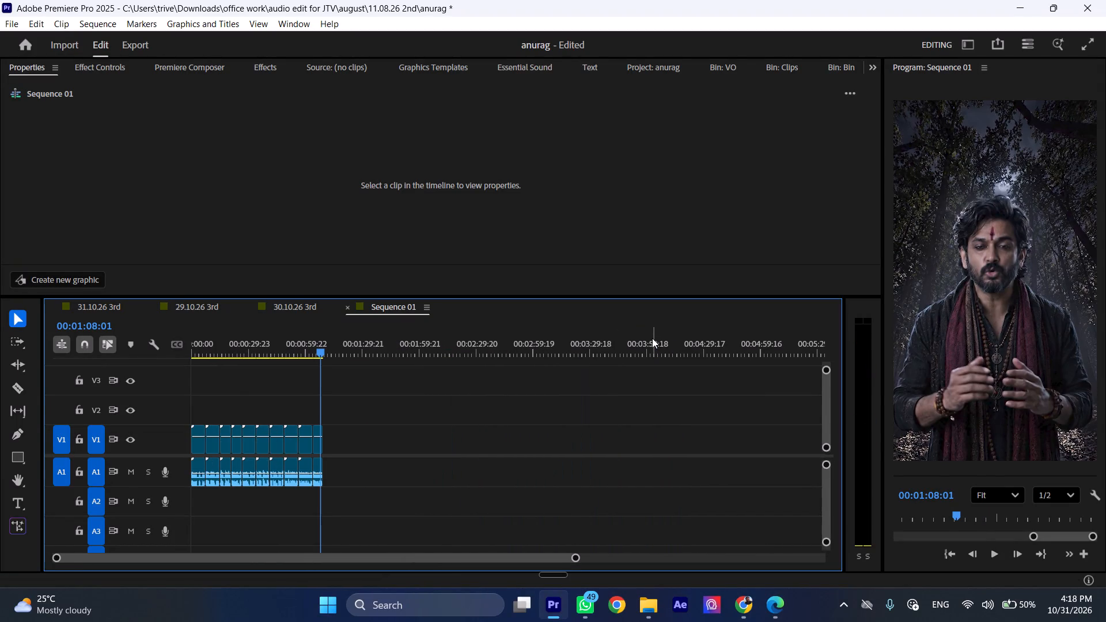
key(ctrl+shift+c)
key(ctrl+shift+c)
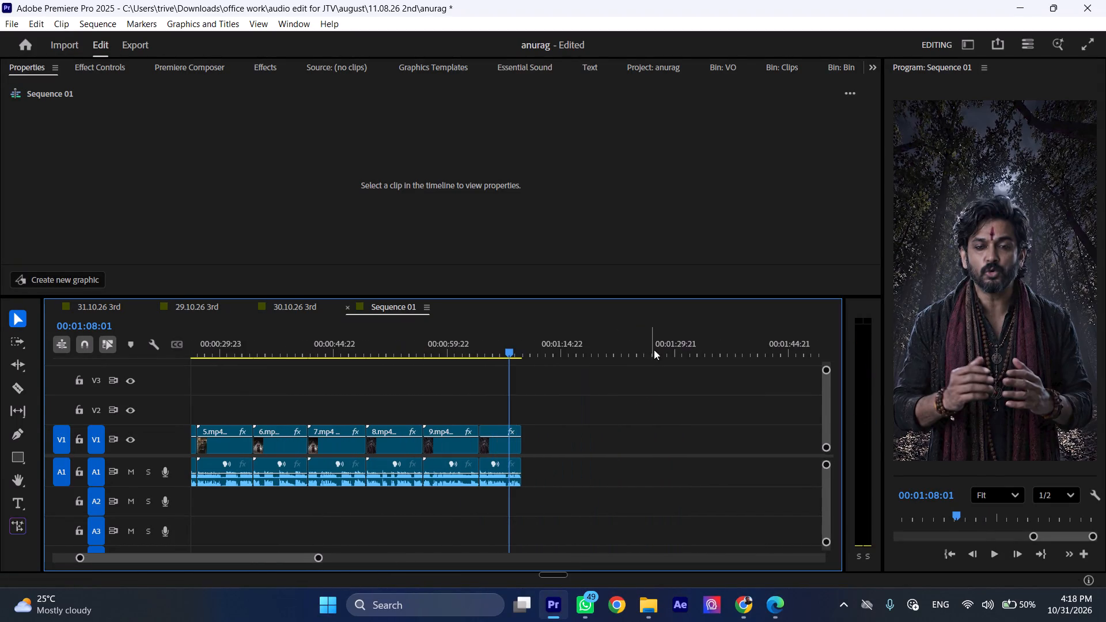
scroll(632, 404, up, 15)
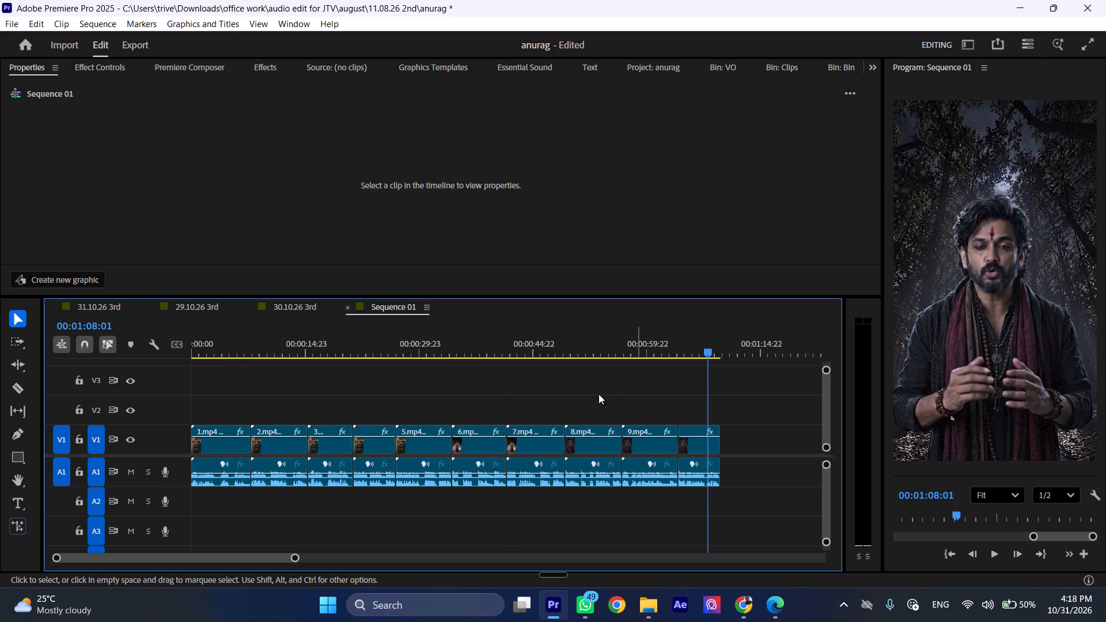
drag(211, 347, 206, 348)
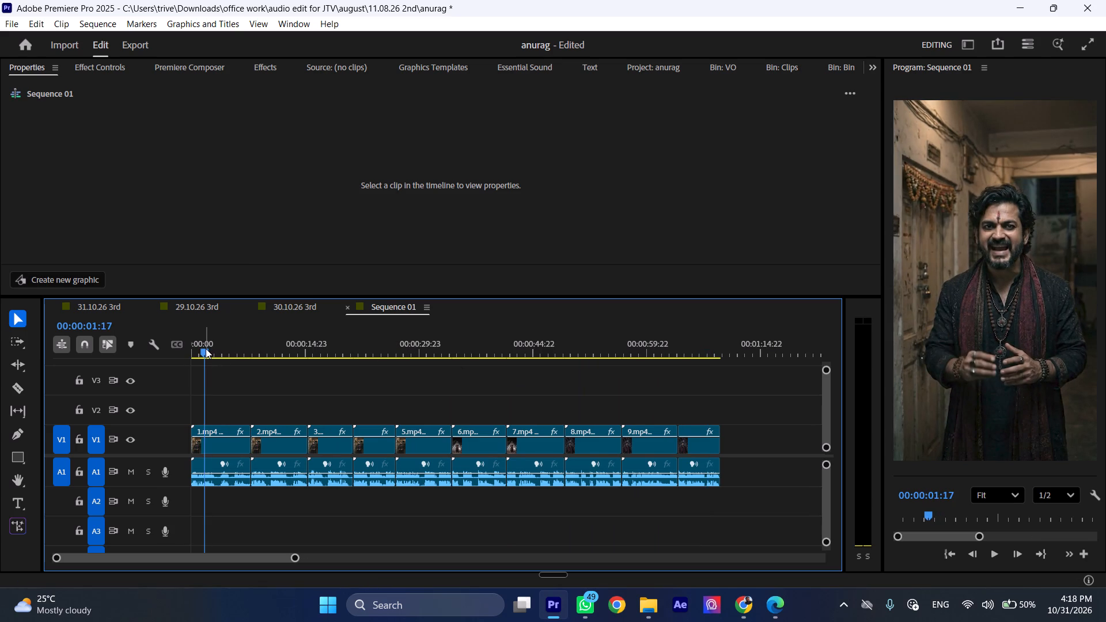
key(ctrl+shift+c)
key(ctrl+shift+c)
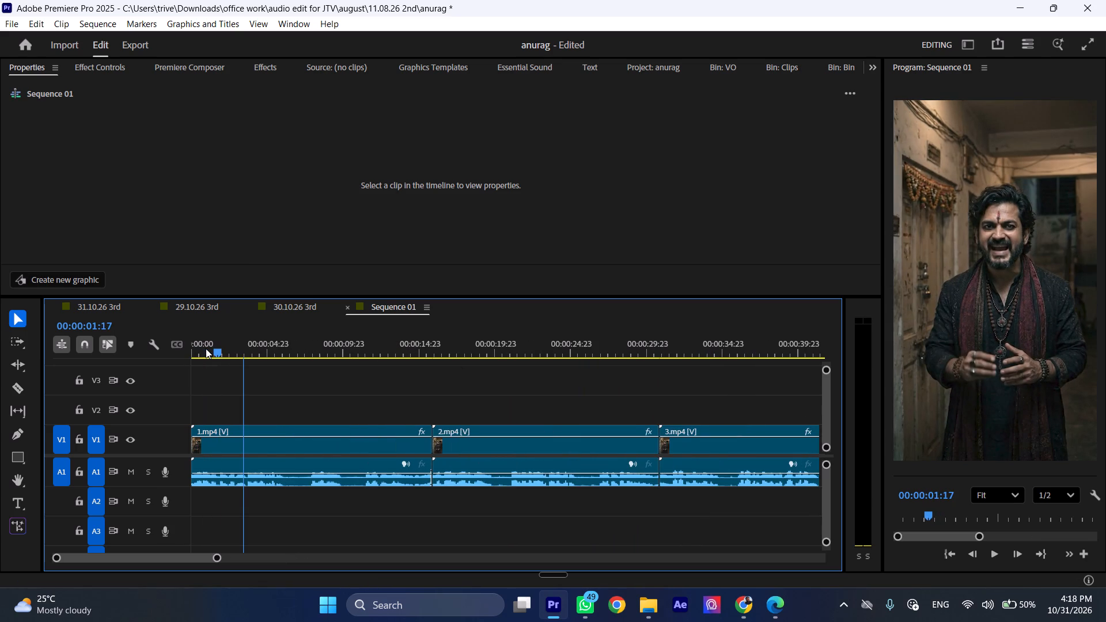
drag(206, 348, 180, 351)
key(space)
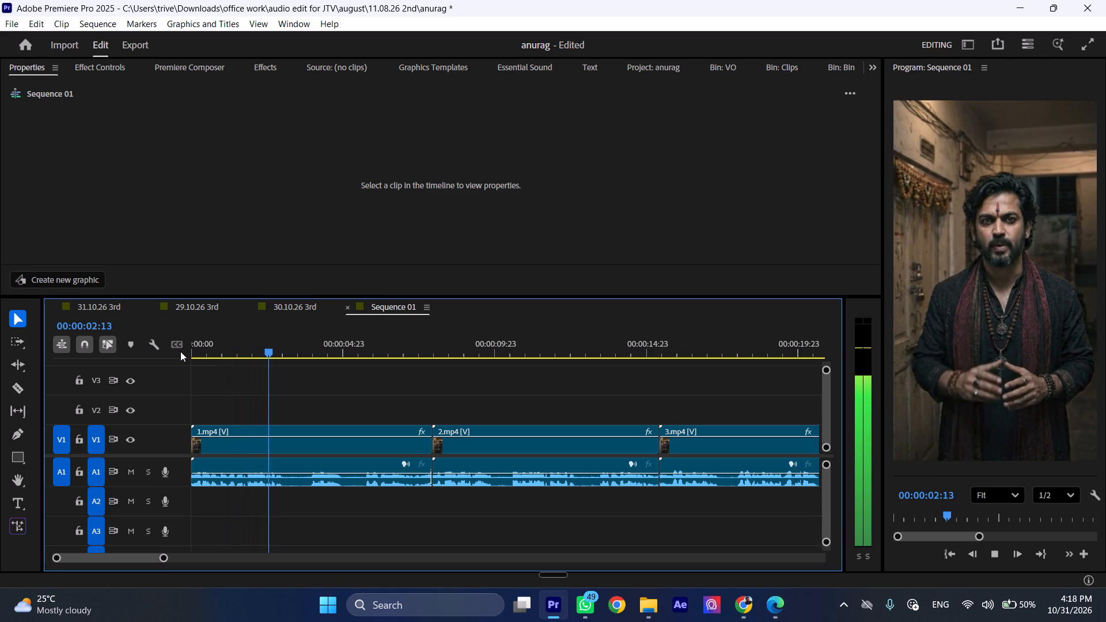
key(space)
key(space)
key(space)
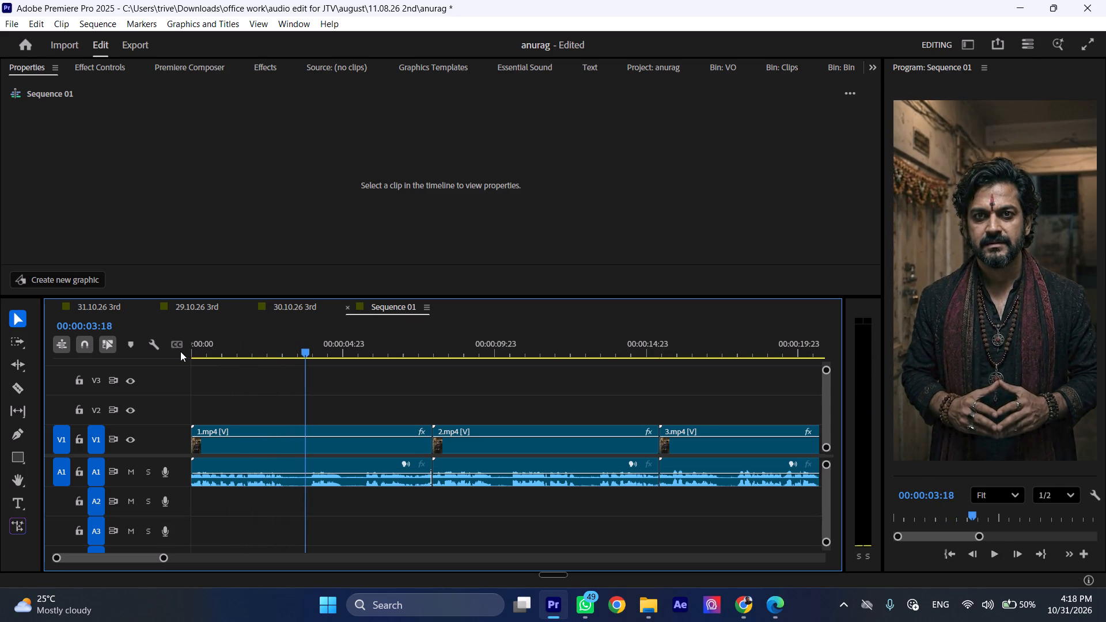
key(space)
click(306, 350)
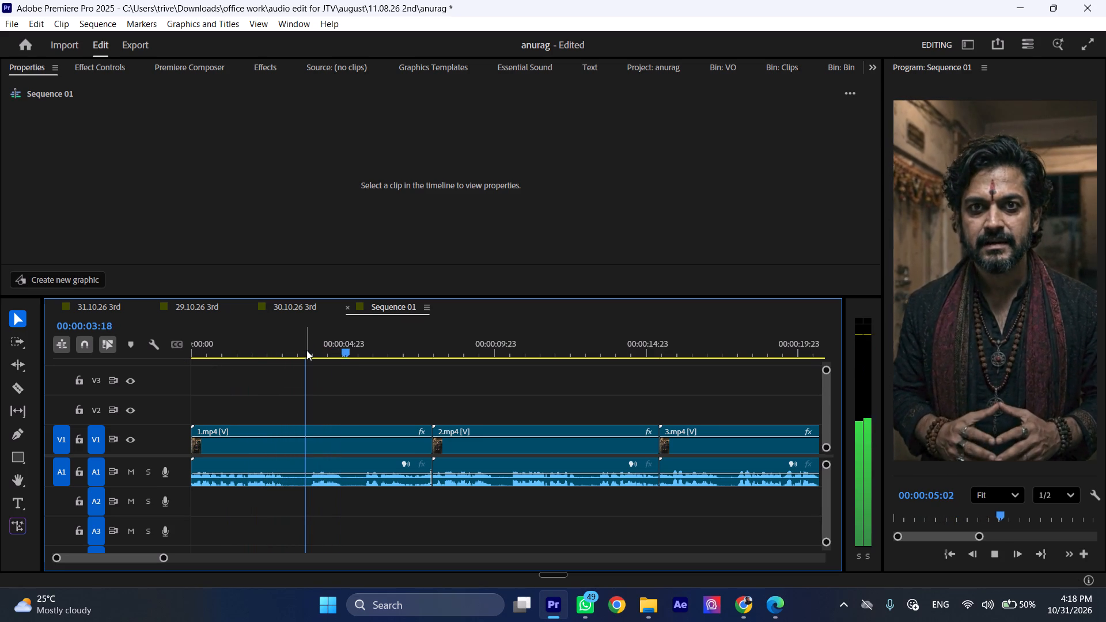
key(space)
click(306, 350)
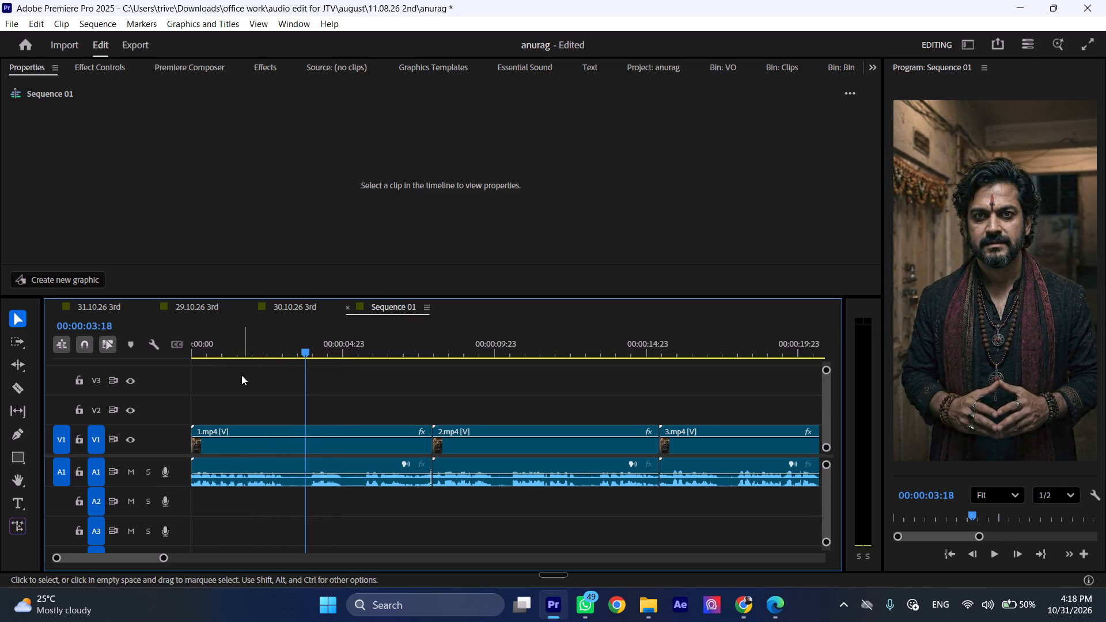
Select all clips in the sequence and unlink their video from their audio.
click(222, 435)
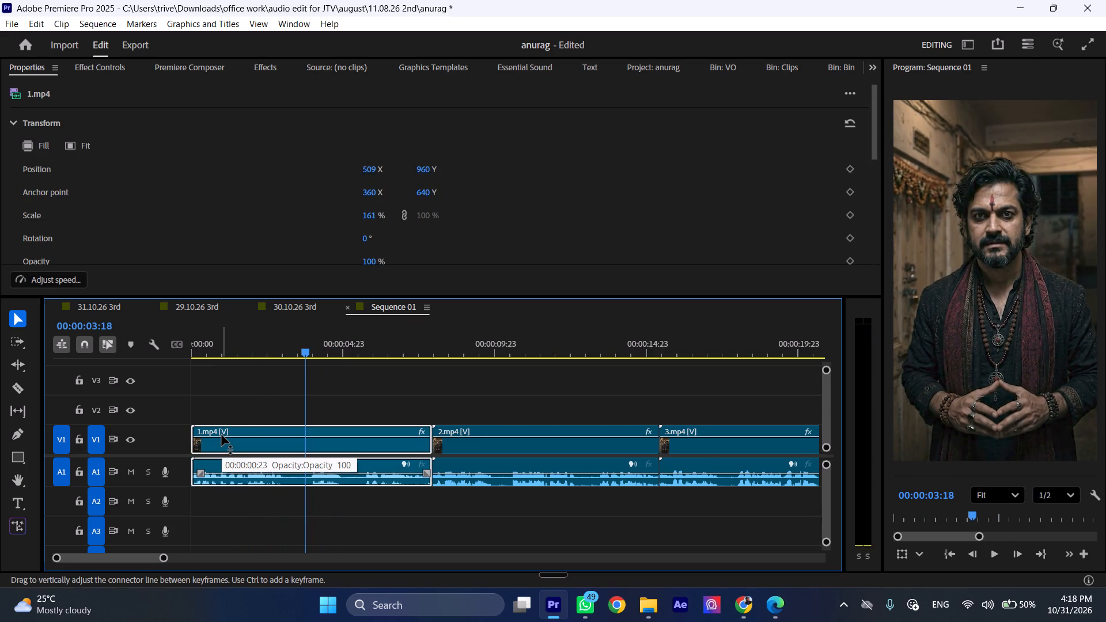
key(ctrl+shift+x)
key(ctrl+shift+x)
key(ctrl+shift+x)
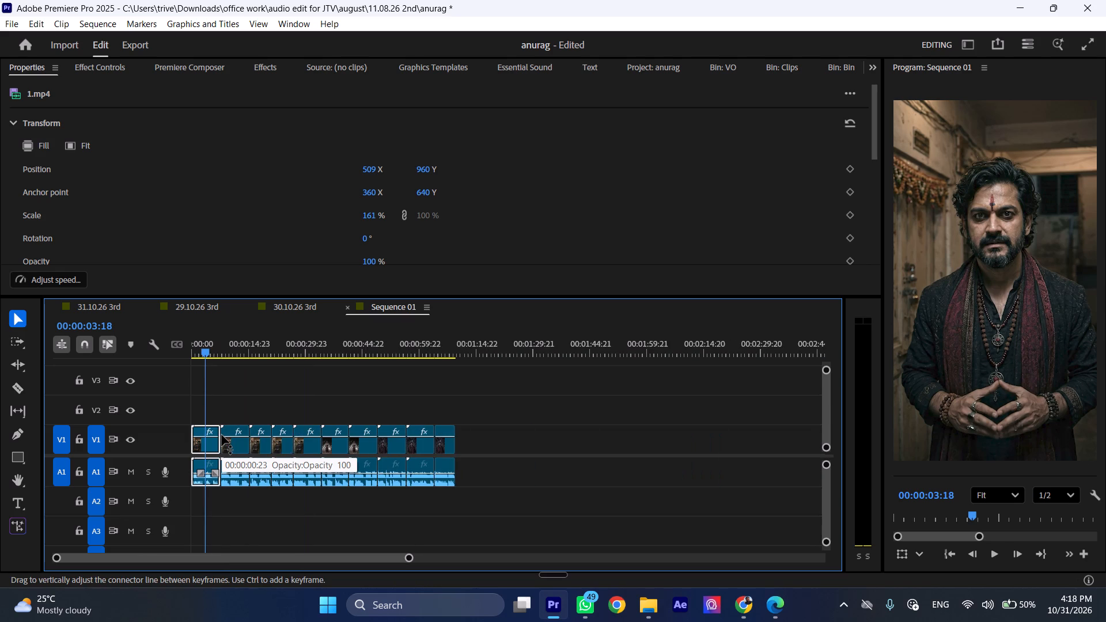
drag(545, 389, 136, 505)
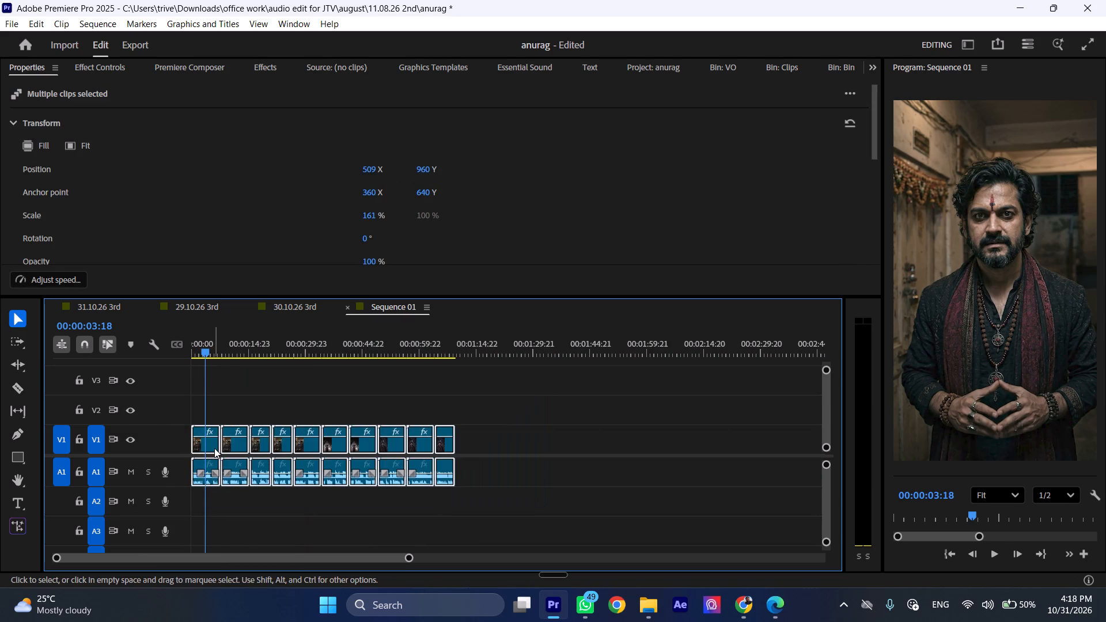
right_click(214, 448)
click(271, 257)
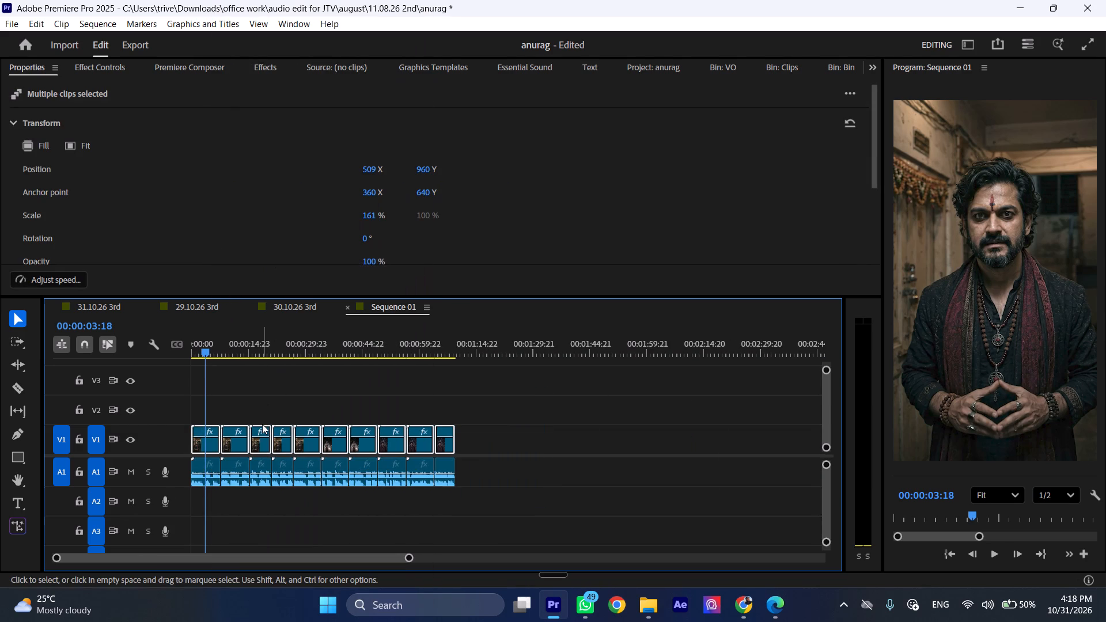
click(240, 386)
Split the V1 video of 1.mp4 at 00:00:03:18 and delete the opening piece, keeping its audio and the gap.
key(ctrl+shift+c)
key(ctrl+shift+c)
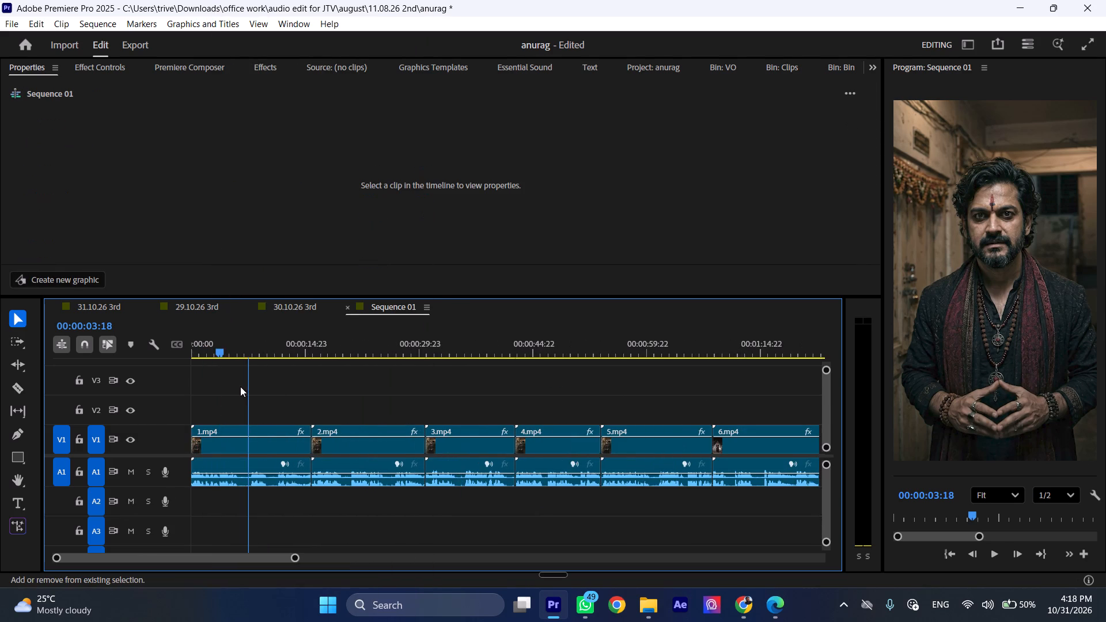
click(261, 446)
key(shift+c)
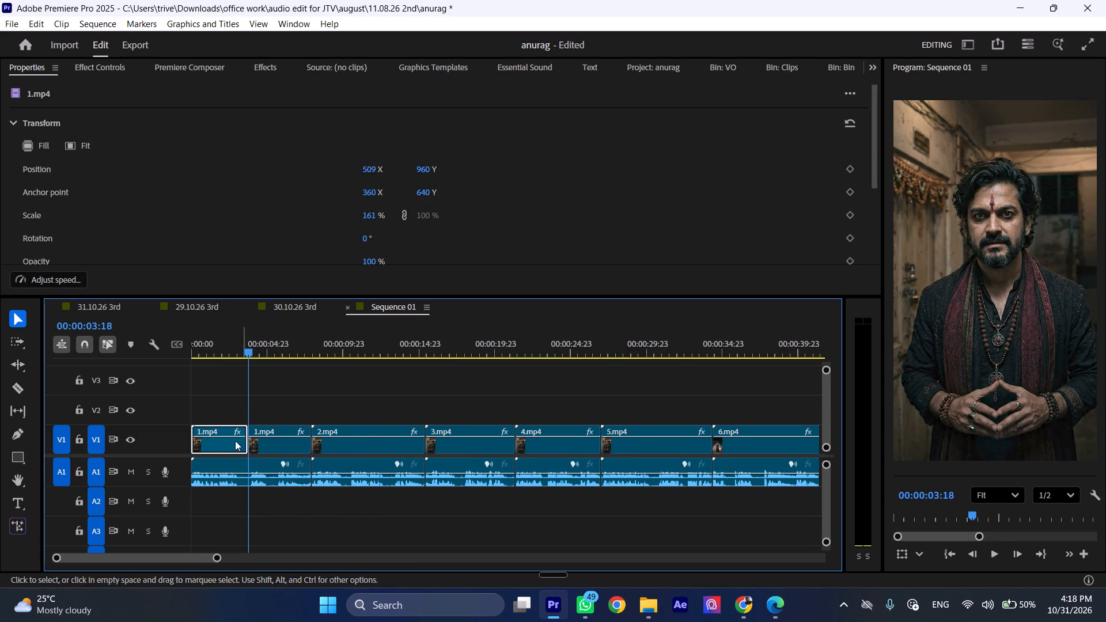
key(BackSpace)
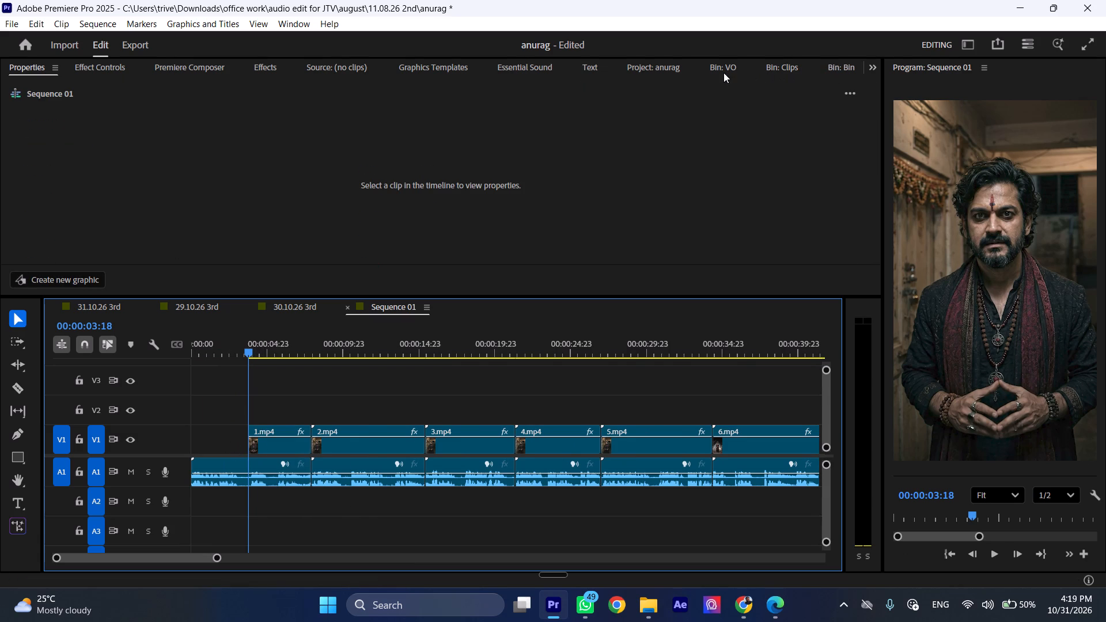
Place 1.mp4, the night apartment building shot from the Clips bin, on V2 at the sequence start.
click(790, 69)
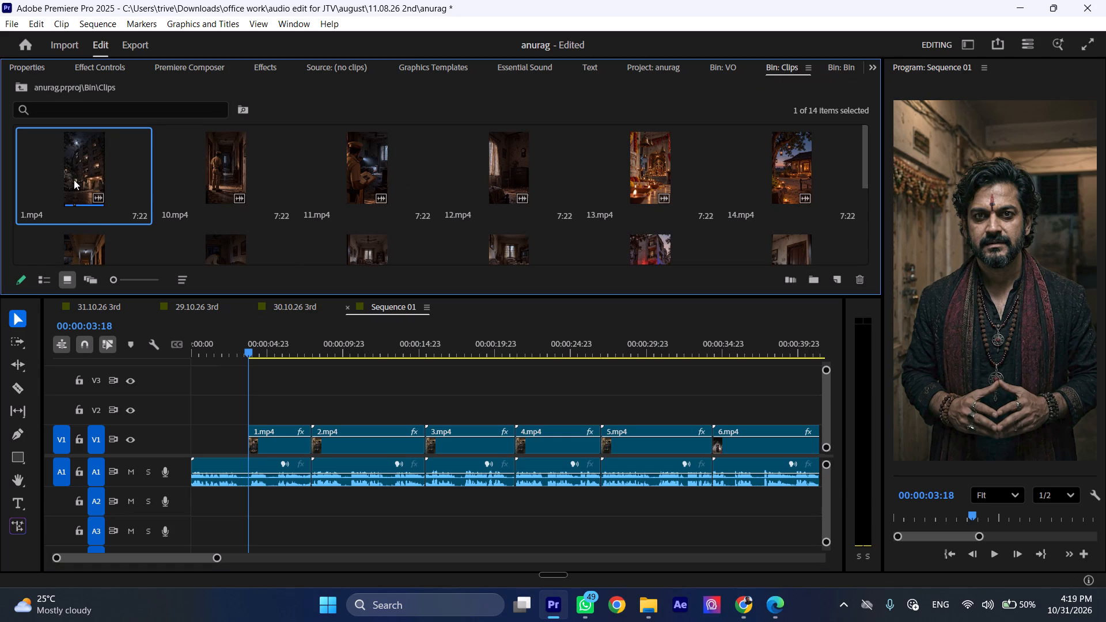
drag(77, 173, 202, 356)
drag(202, 356, 180, 400)
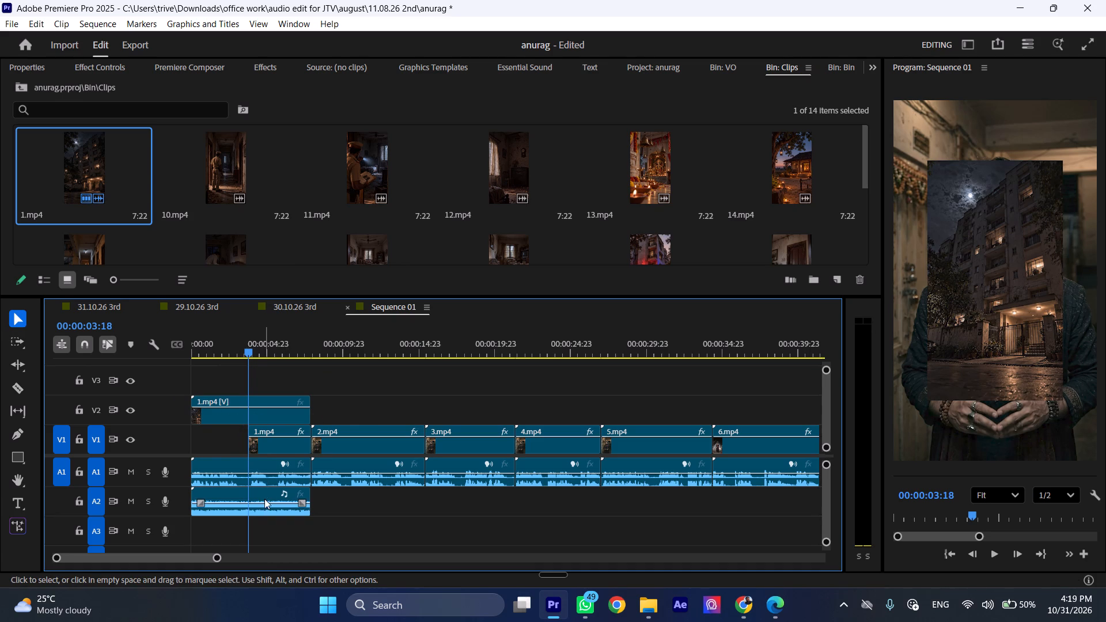
Unlink the building clip on V2 and delete its audio from A2.
click(249, 415)
right_click(249, 415)
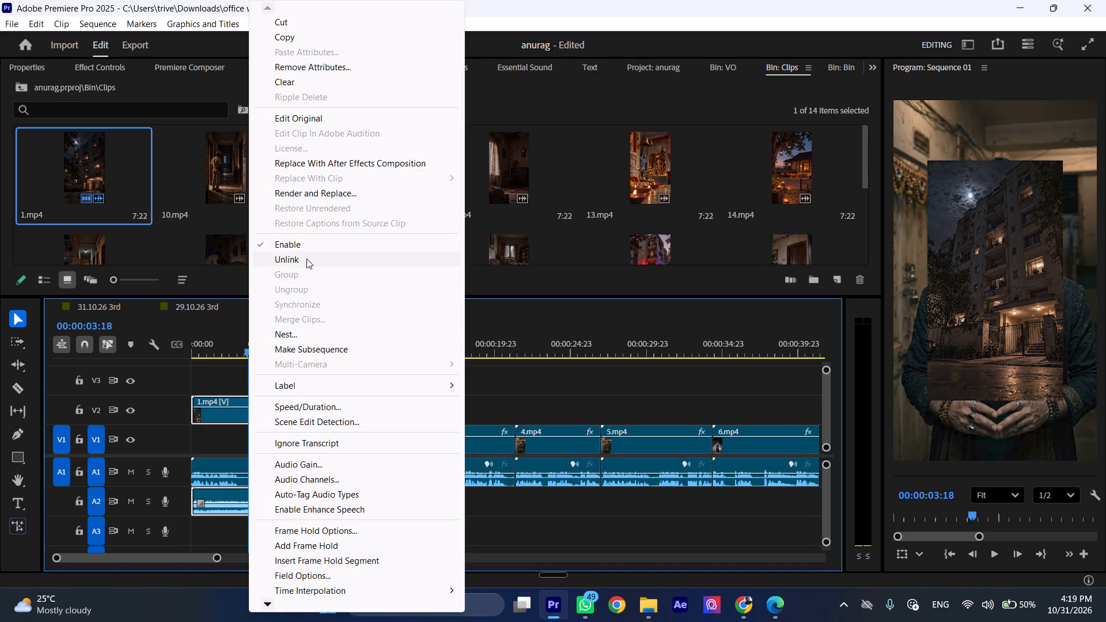
click(306, 259)
click(274, 491)
key(BackSpace)
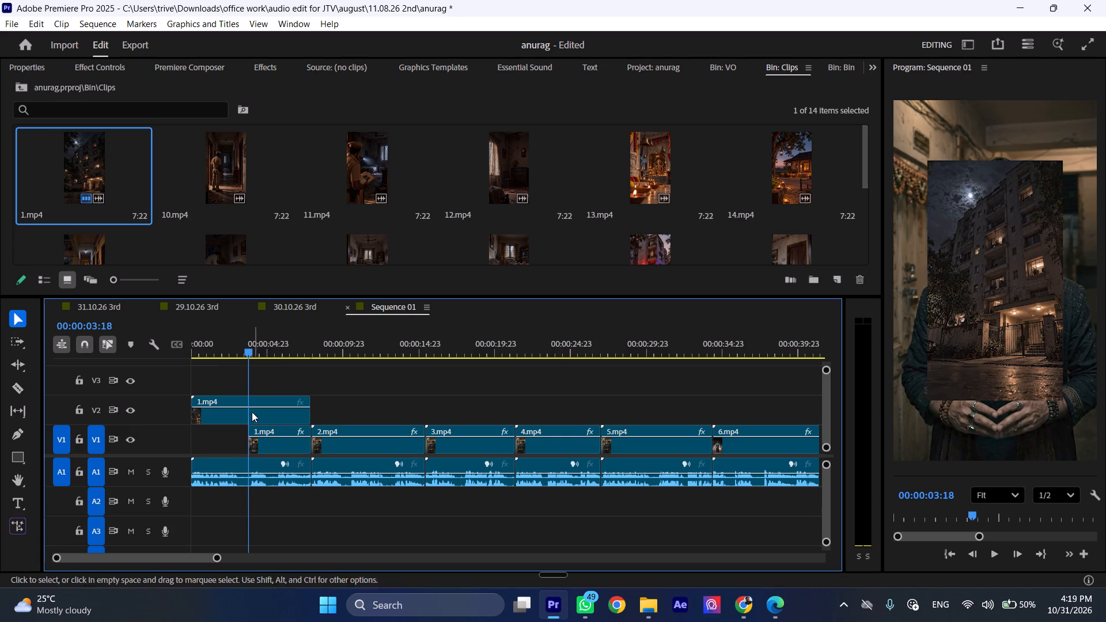
Scrub through the building clip on V2, split it at 00:00:00:23, and delete the opening piece.
key(ctrl+shift+c)
key(ctrl+shift+c)
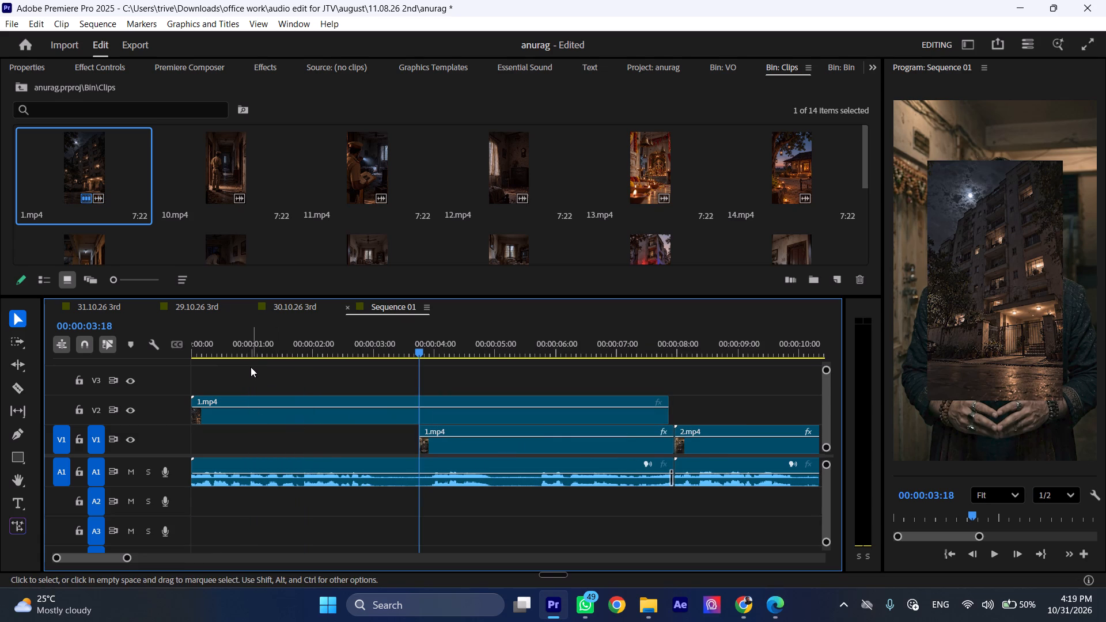
drag(217, 342, 186, 348)
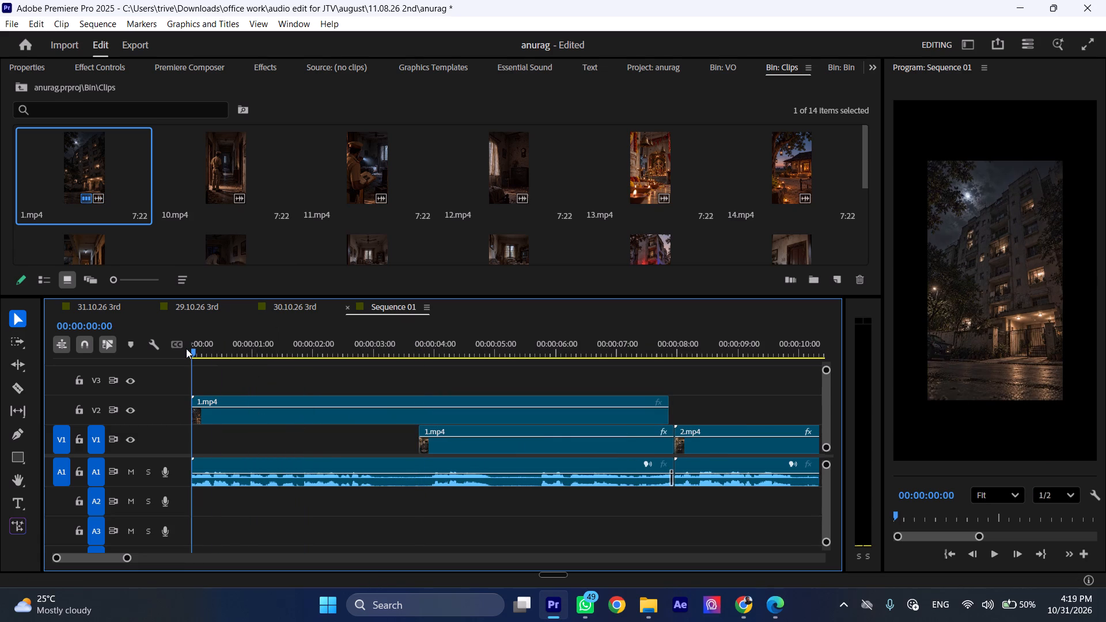
drag(186, 348, 515, 359)
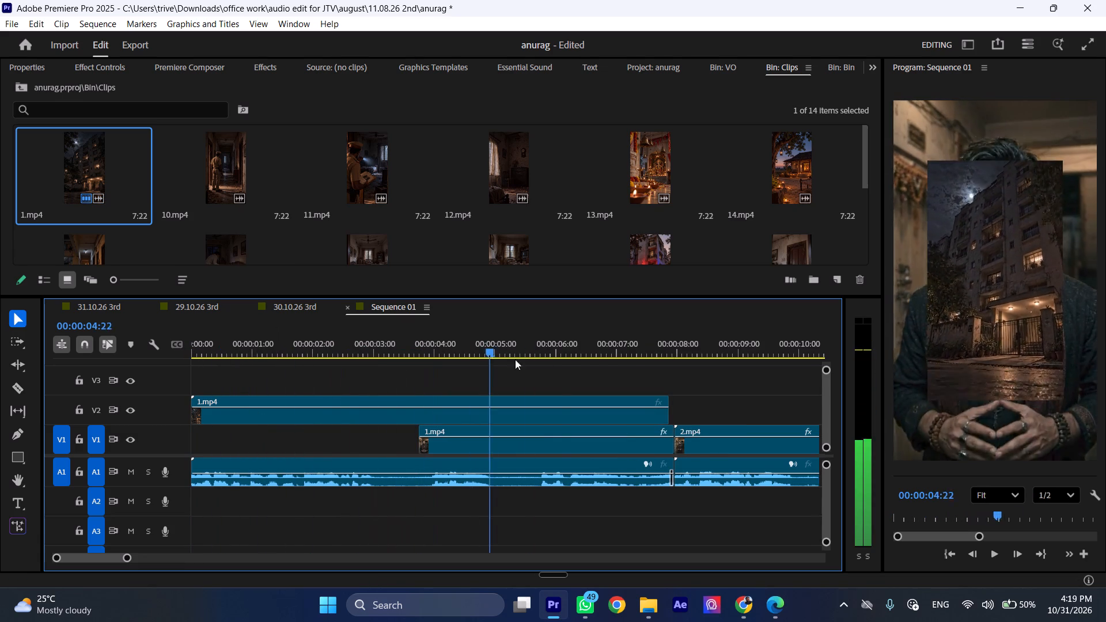
drag(515, 359, 650, 359)
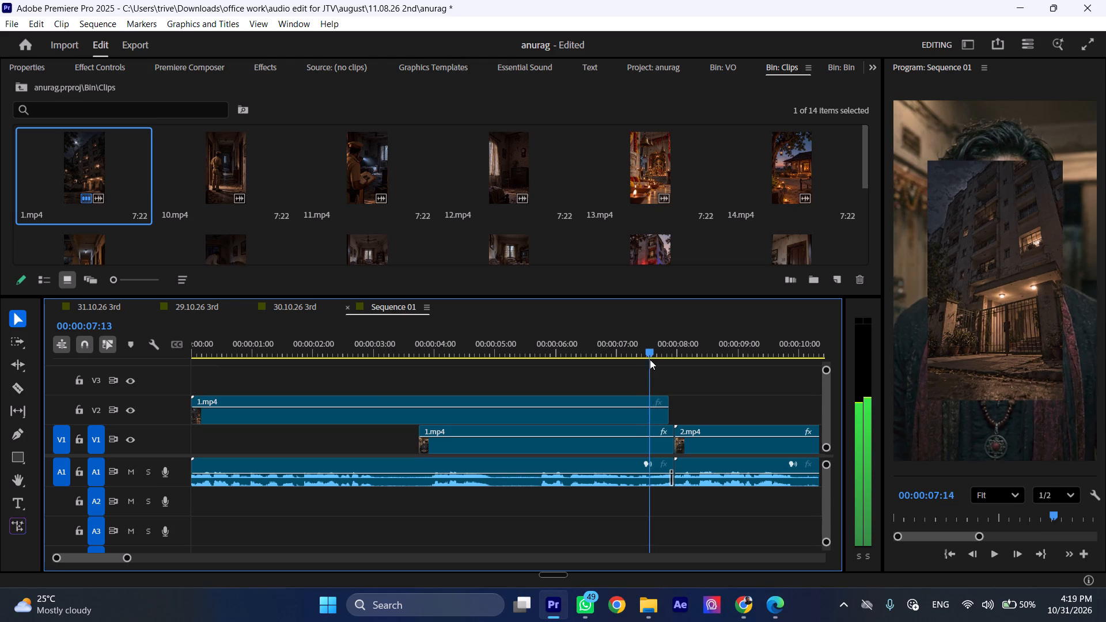
drag(650, 359, 403, 369)
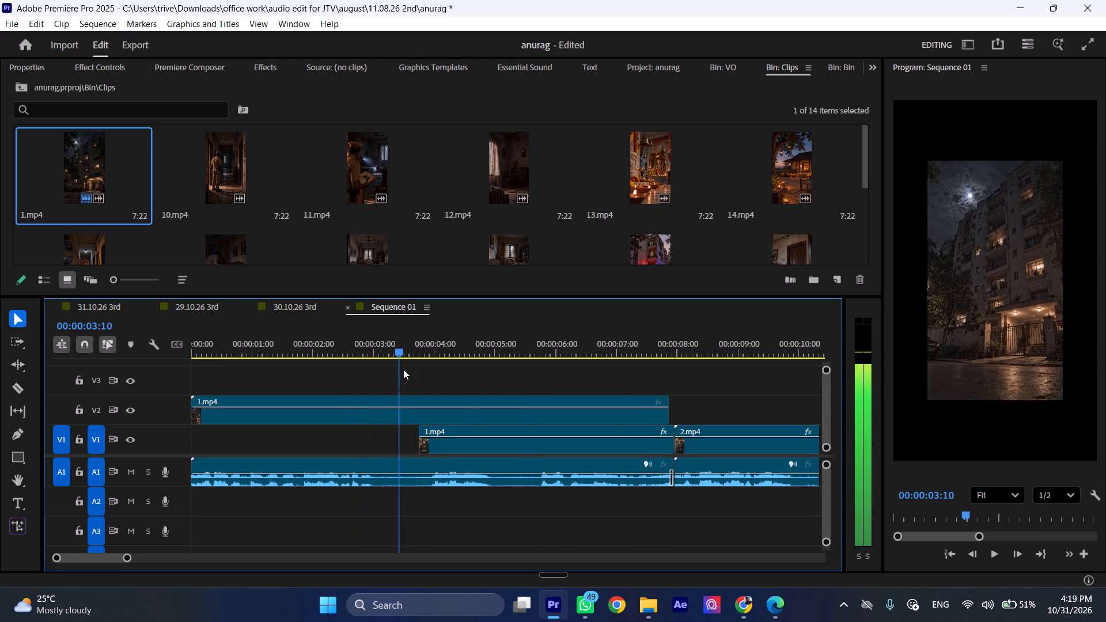
drag(403, 369, 315, 371)
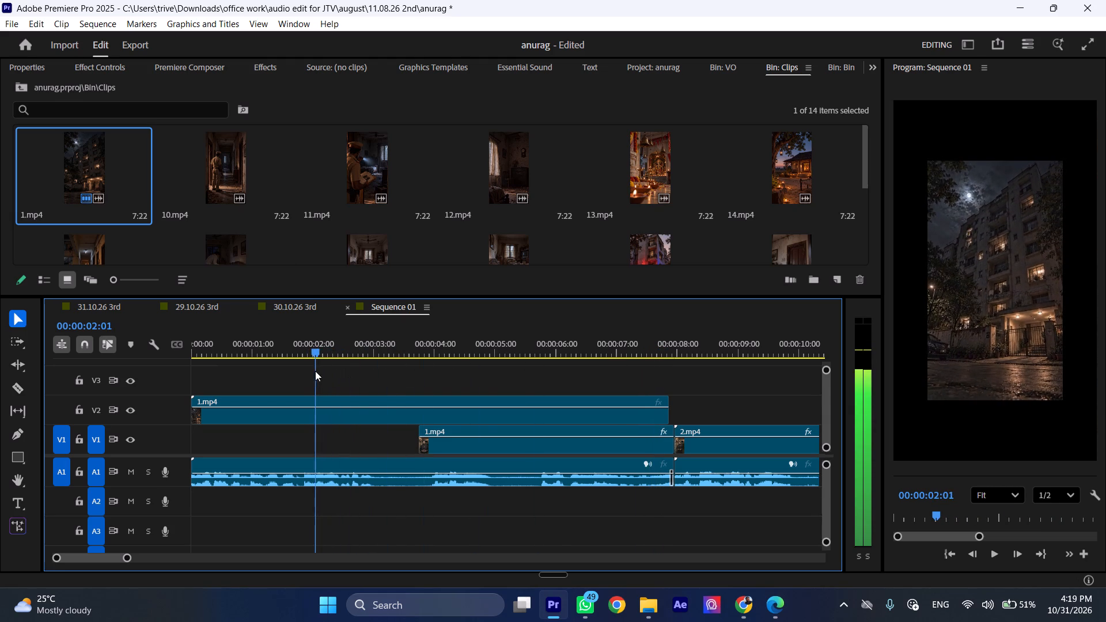
drag(315, 371, 327, 373)
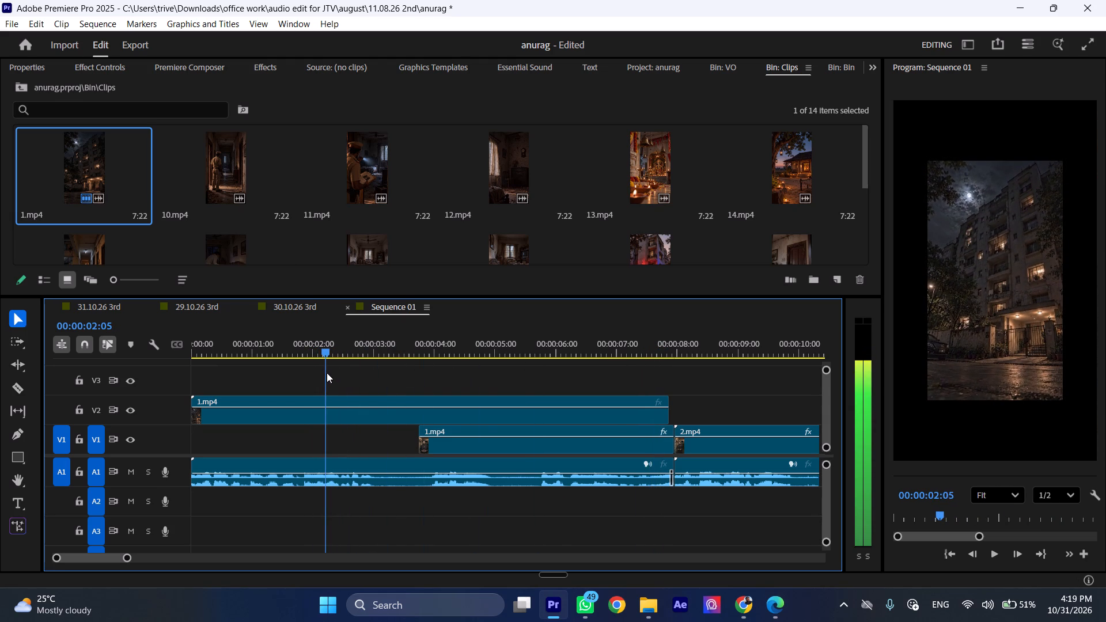
drag(327, 373, 264, 372)
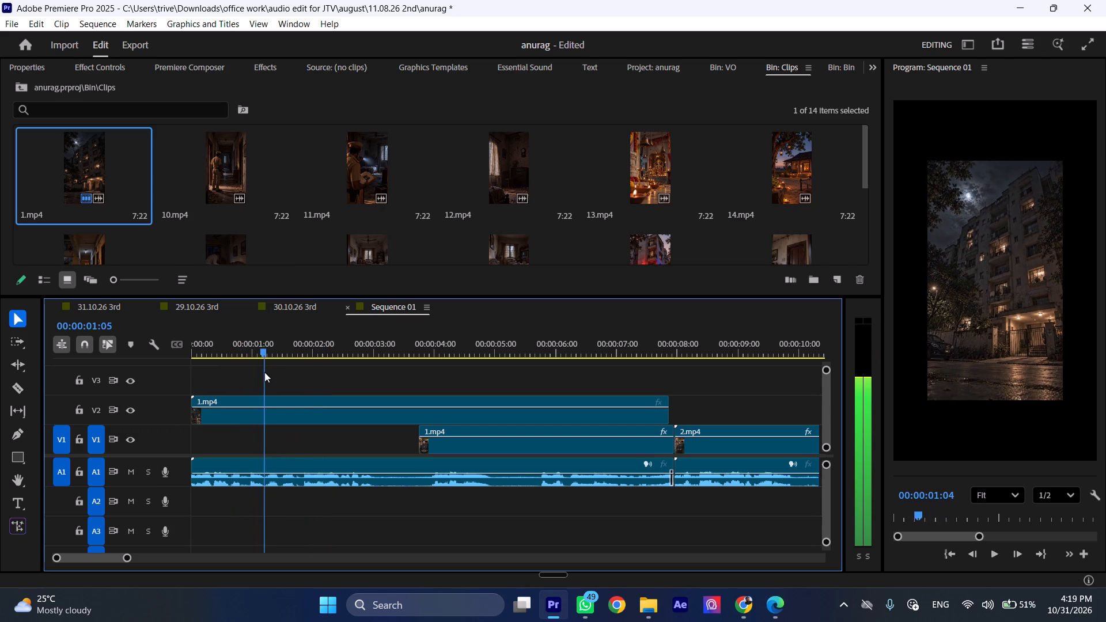
drag(264, 372, 251, 369)
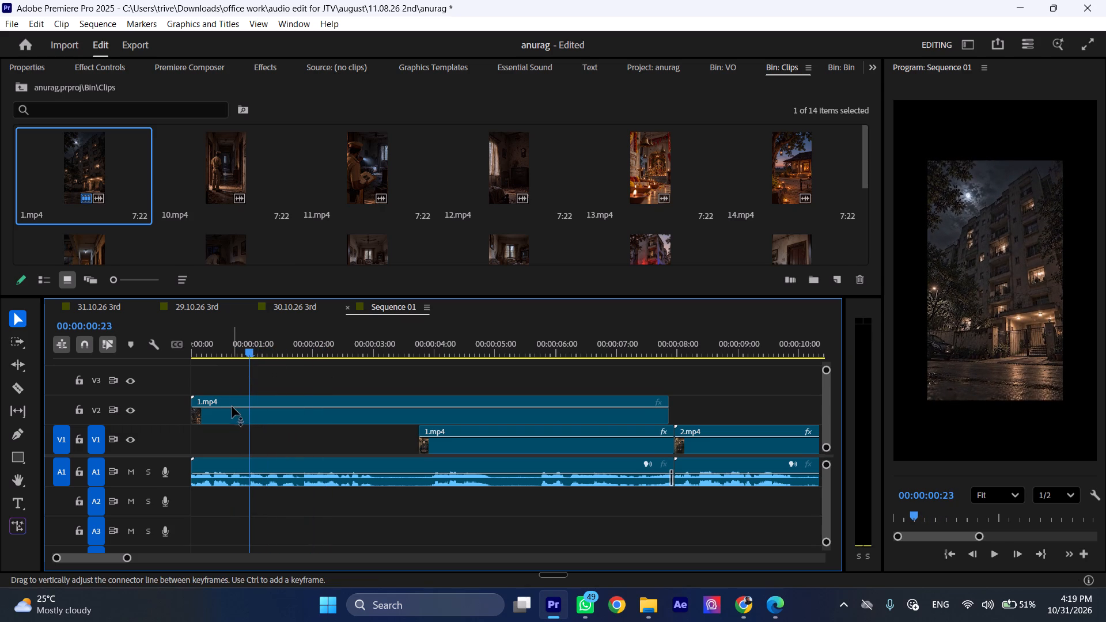
click(232, 407)
key(shift+c)
click(232, 407)
key(ctrl+shift+d)
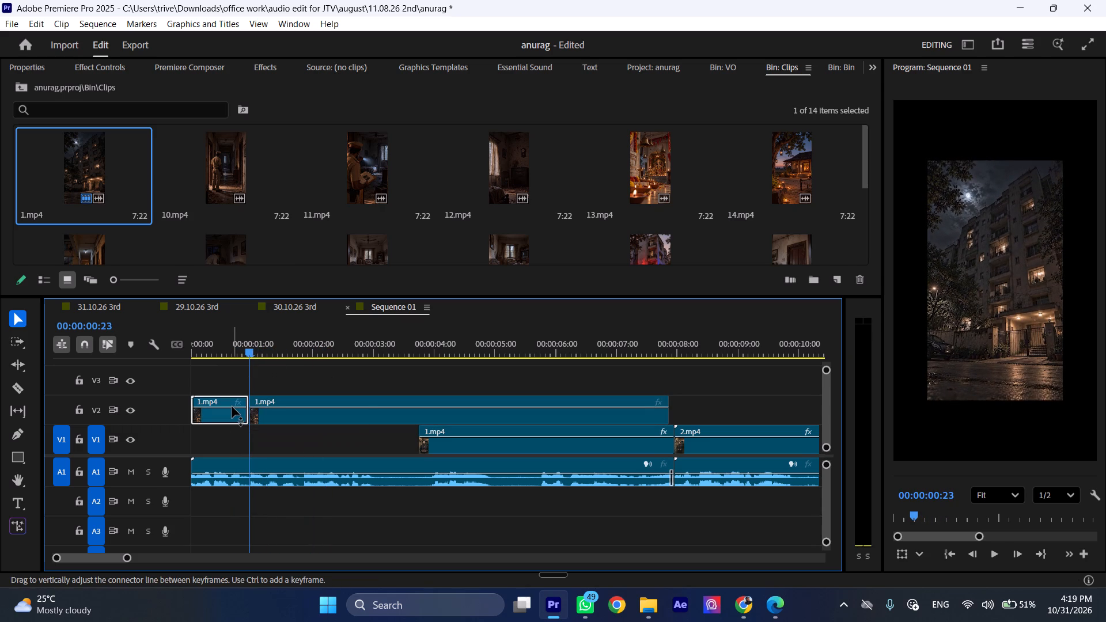
key(BackSpace)
Move the remaining building clip to the sequence start and trim its end to 00:00:03:18, where 1.mp4 begins on V1.
drag(289, 412, 206, 413)
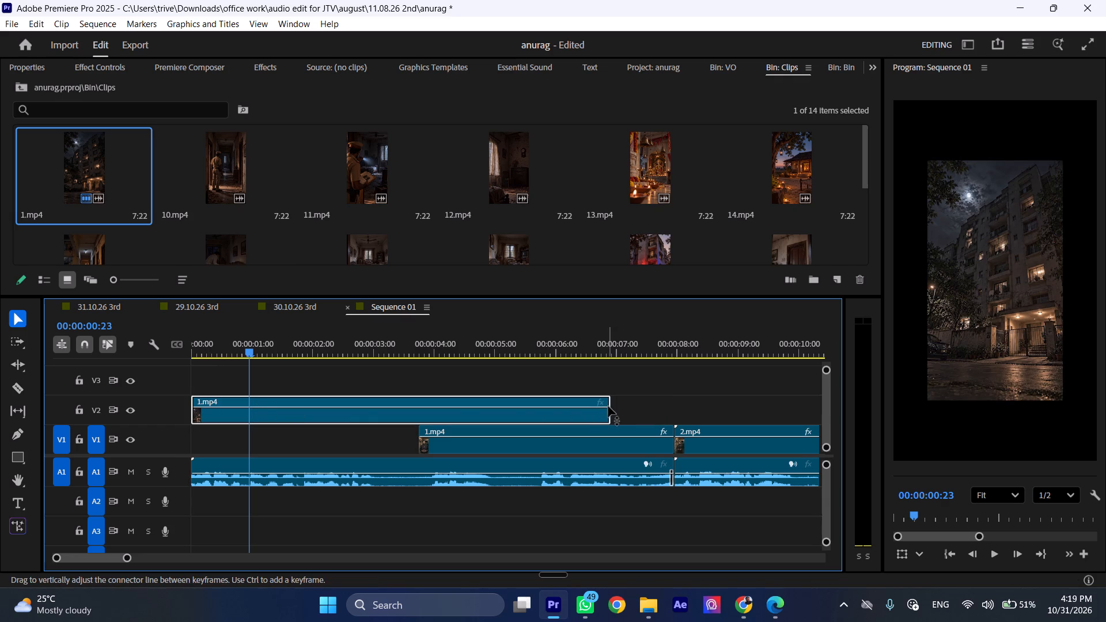
drag(613, 407, 425, 409)
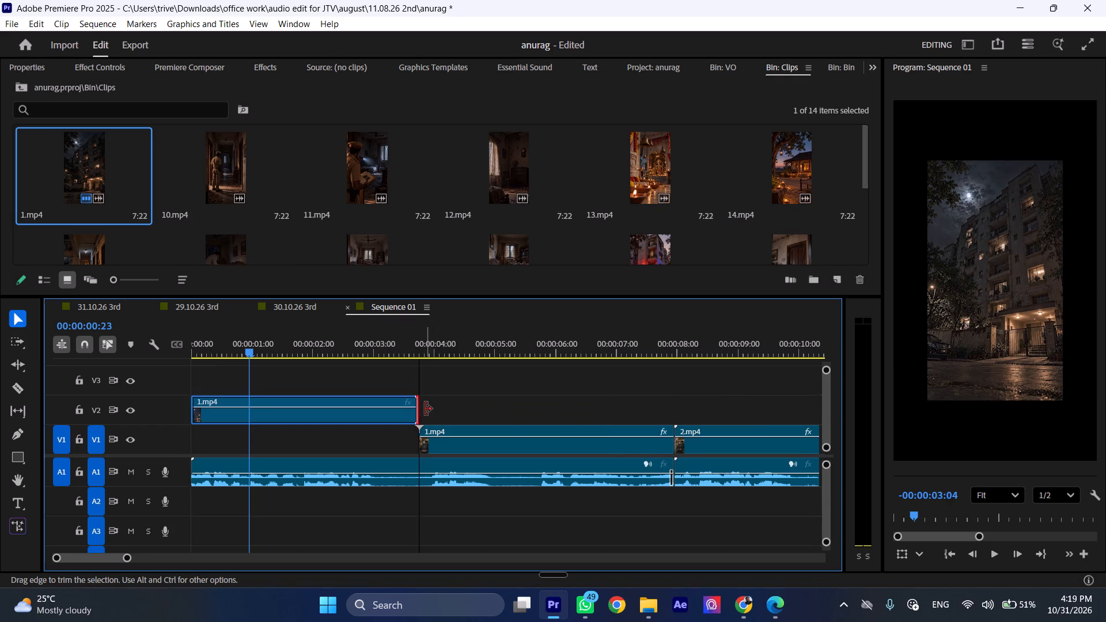
click(370, 419)
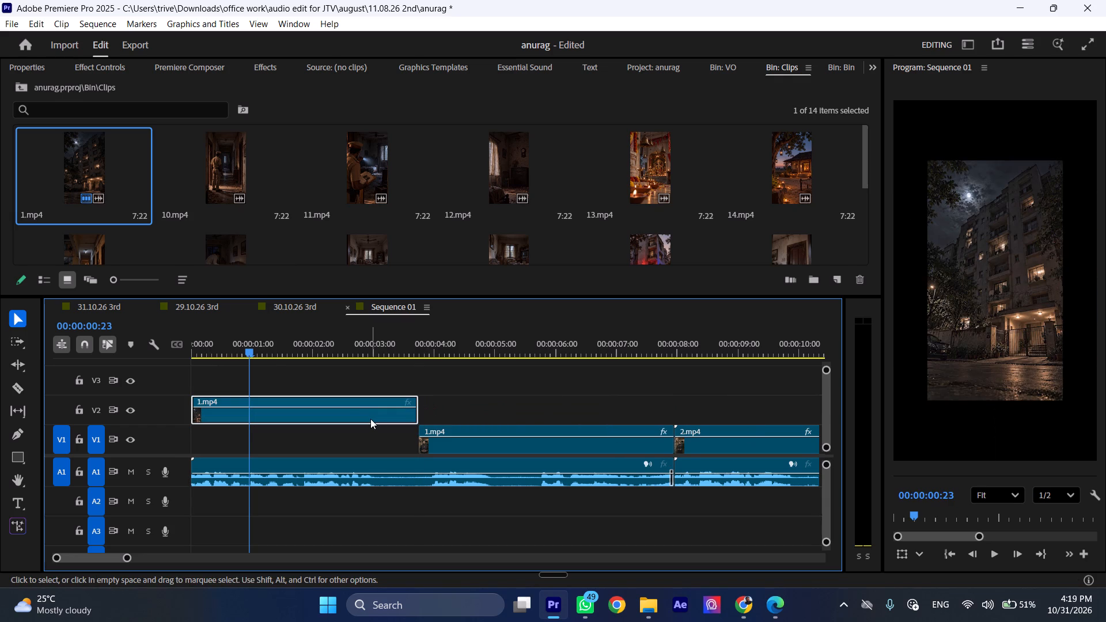
Play the sequence opening and apply Fit to Frame to the night apartment building clip on V2.
drag(247, 347, 177, 347)
key(space)
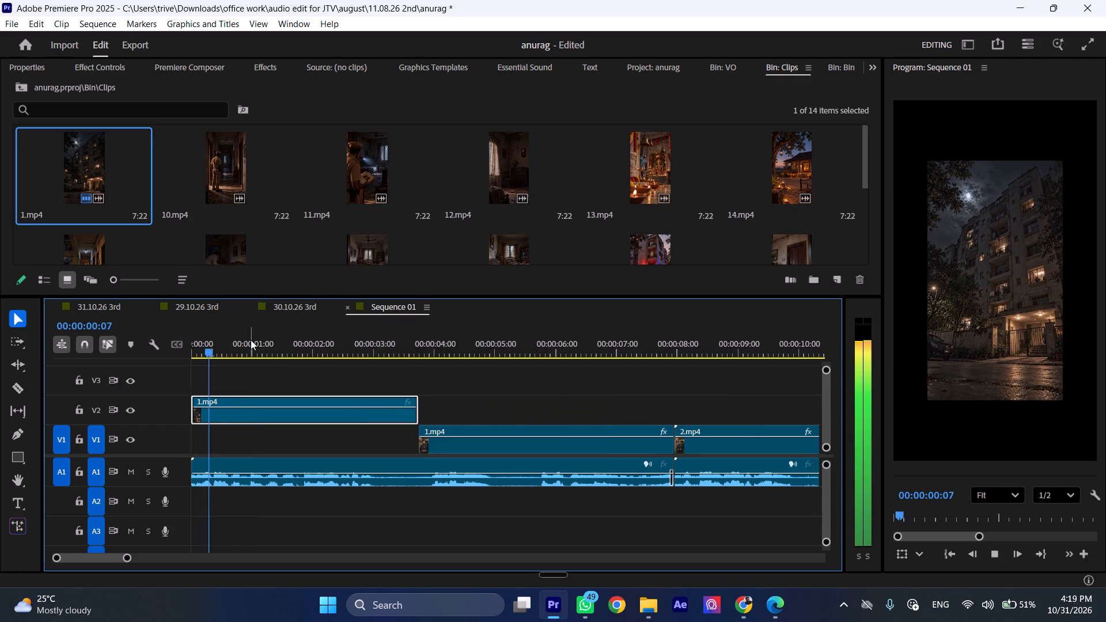
key(space)
click(275, 416)
right_click(275, 416)
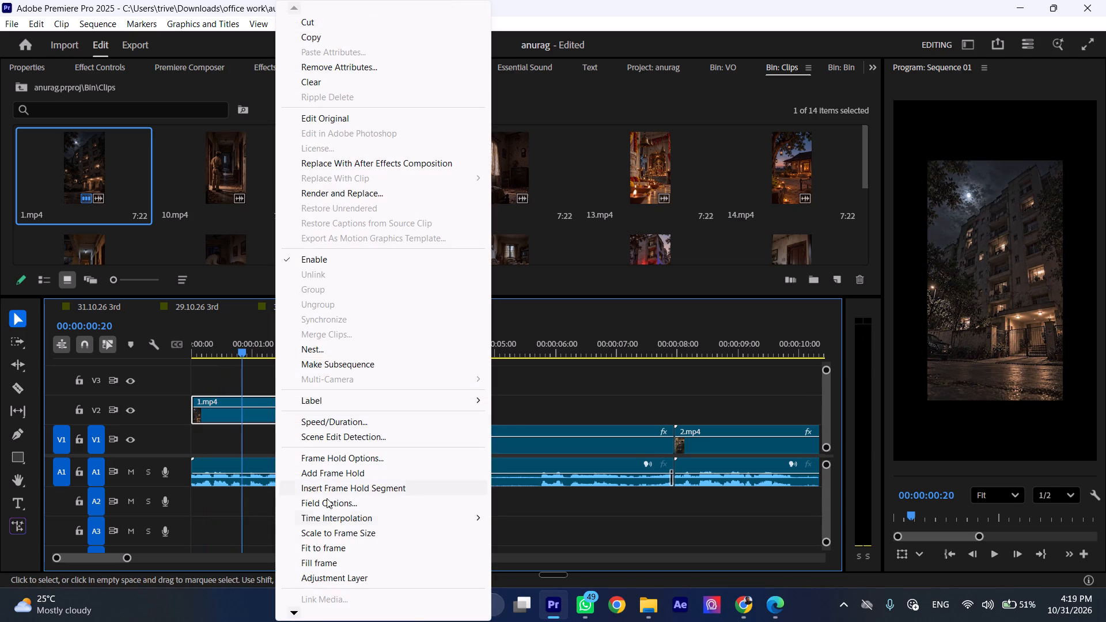
click(345, 544)
Play the sequence from its start into the 2.mp4 narrator footage, and delete that clip's video from V1, keeping its audio on A1.
drag(250, 342, 138, 357)
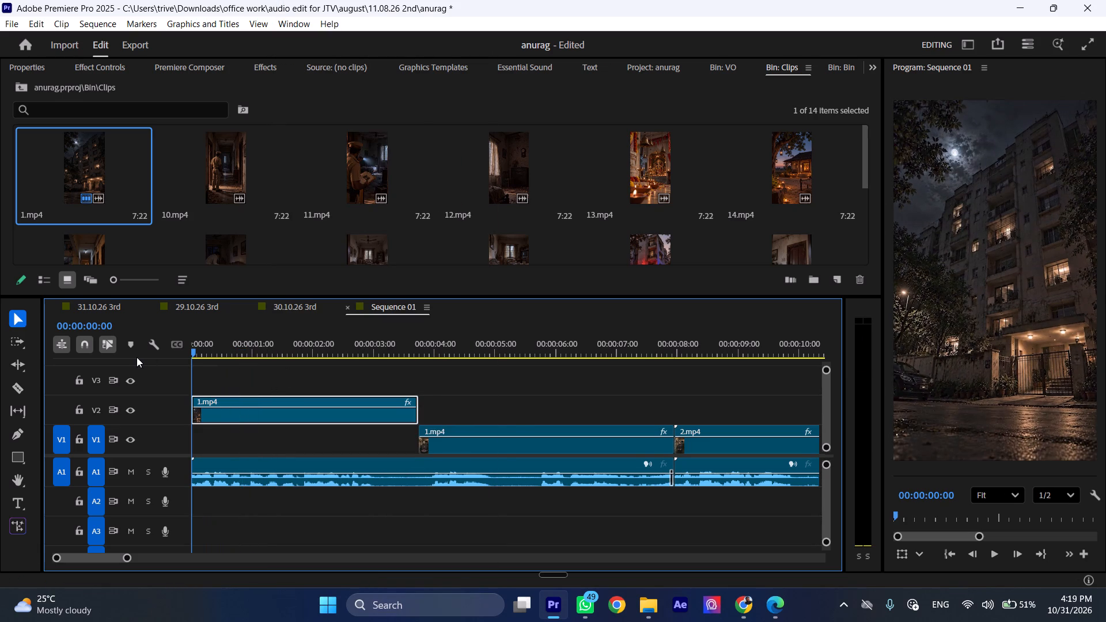
key(space)
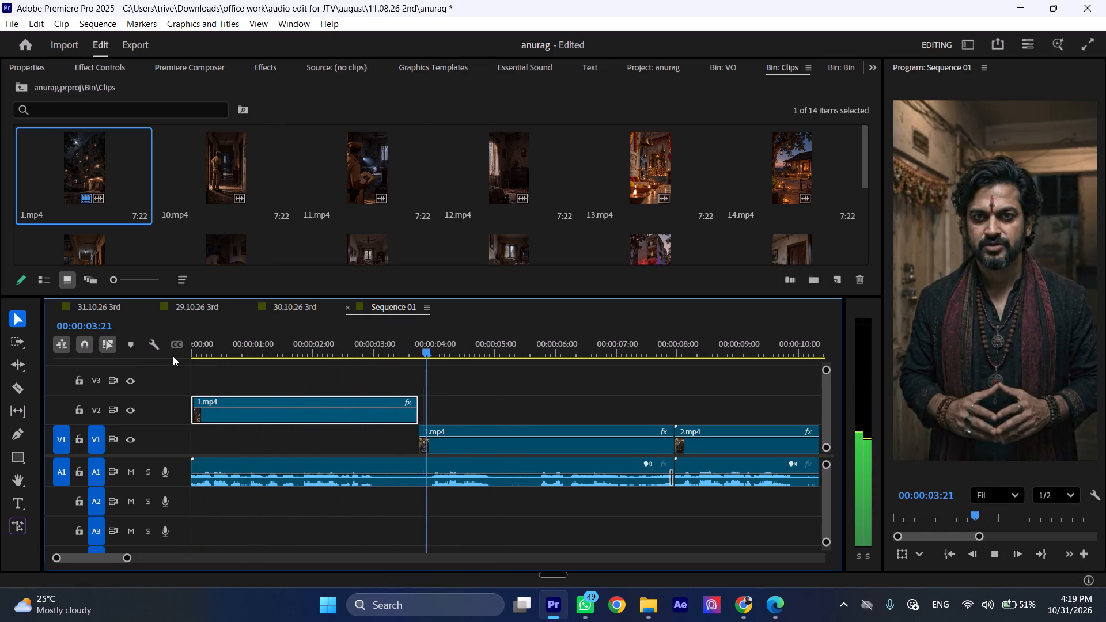
key(ctrl+shift+x)
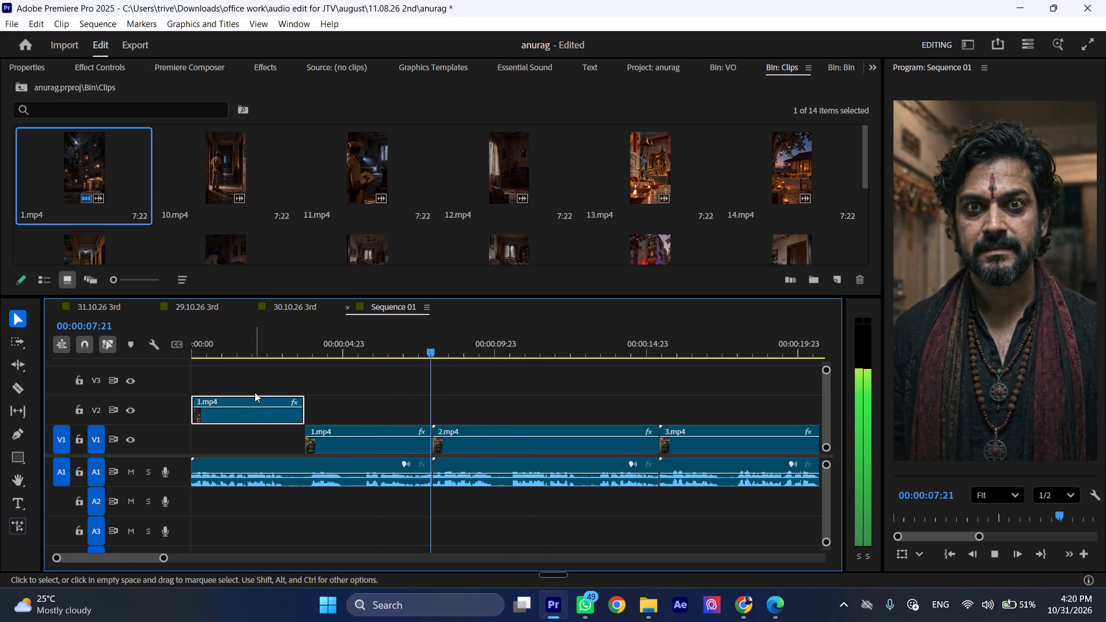
key(space)
key(ctrl+shift+x)
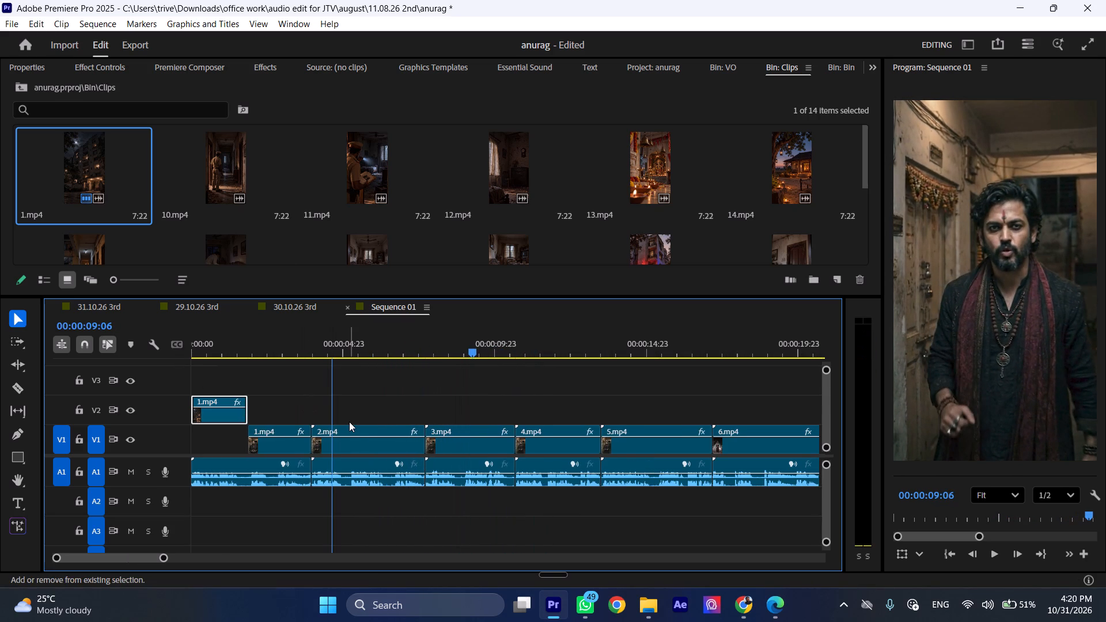
click(357, 442)
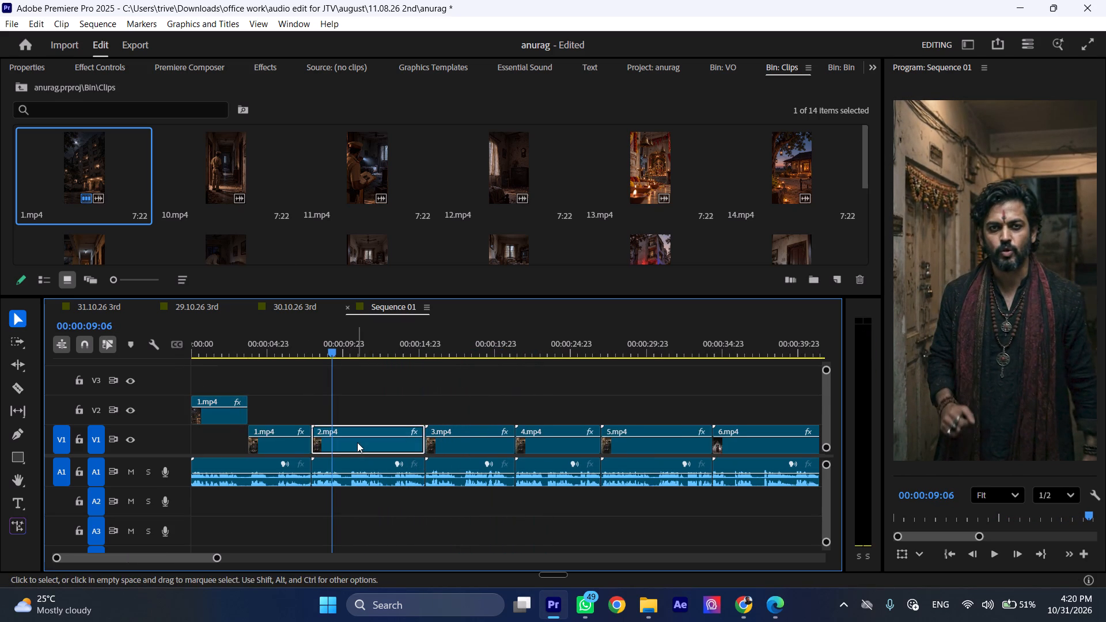
key(BackSpace)
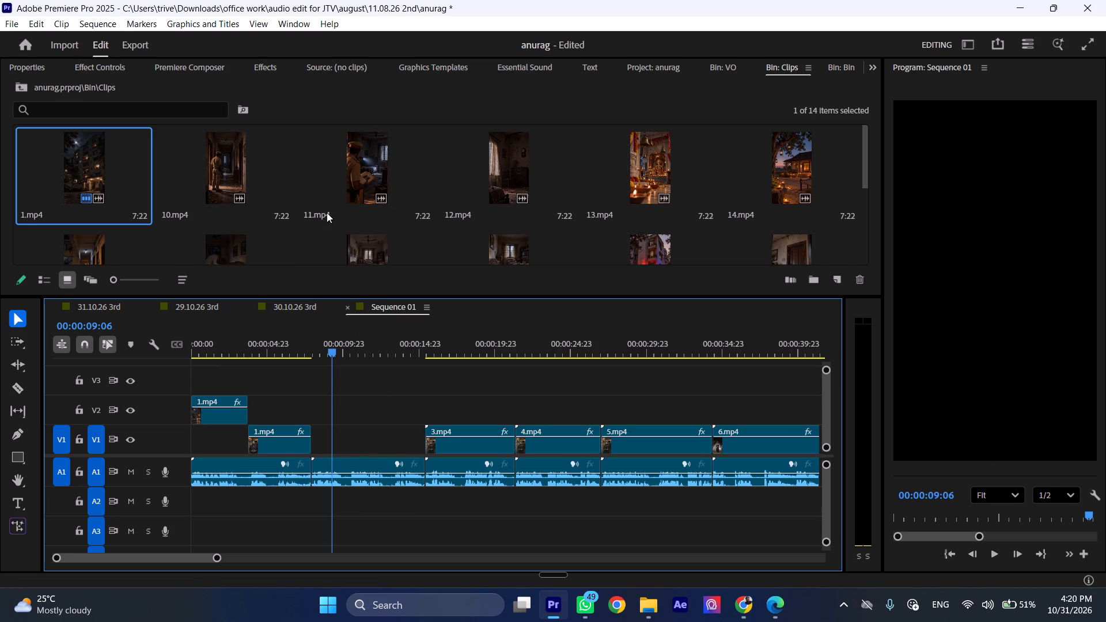
Open 2.mp4, the dark corridor shot from the Clips bin, and place only its video on V2 where 1.mp4 ends on V1.
scroll(291, 218, down, 2)
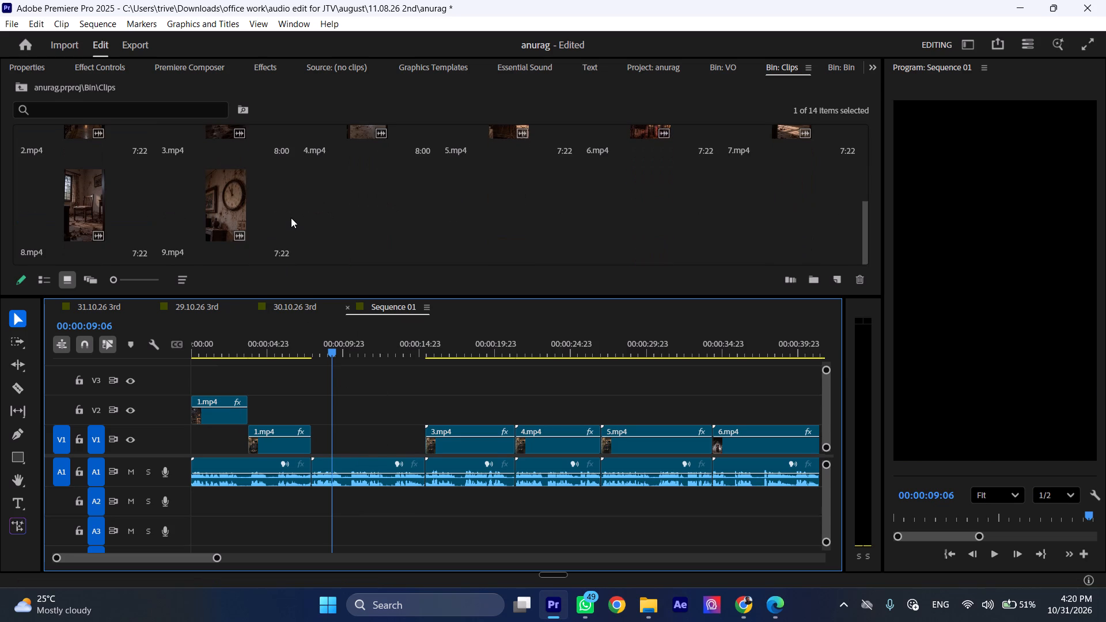
scroll(198, 211, up, 1)
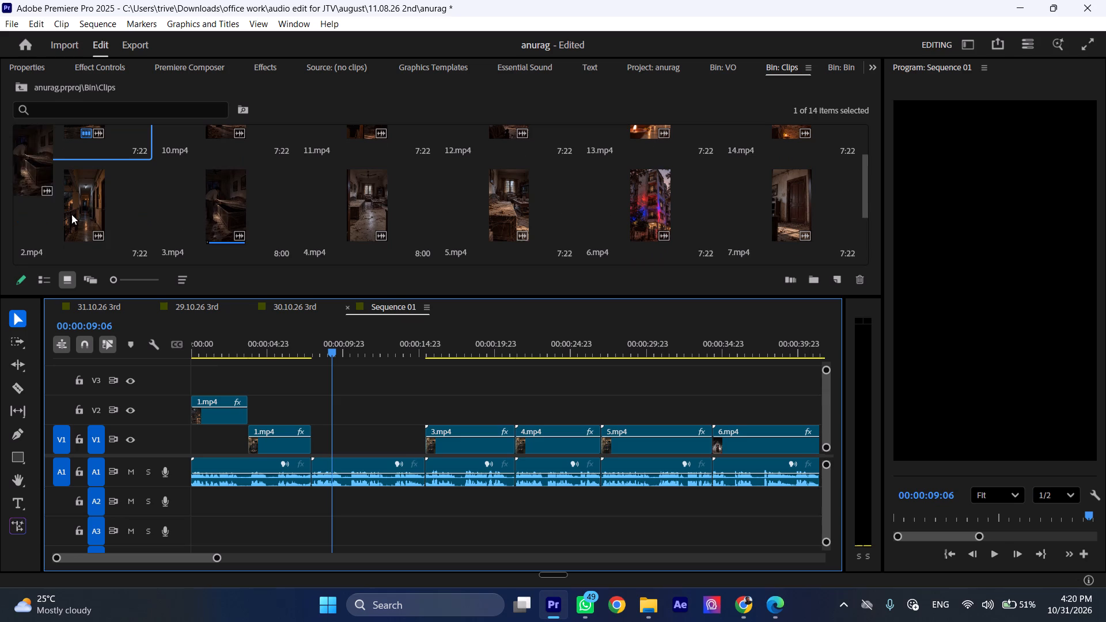
double_click(71, 214)
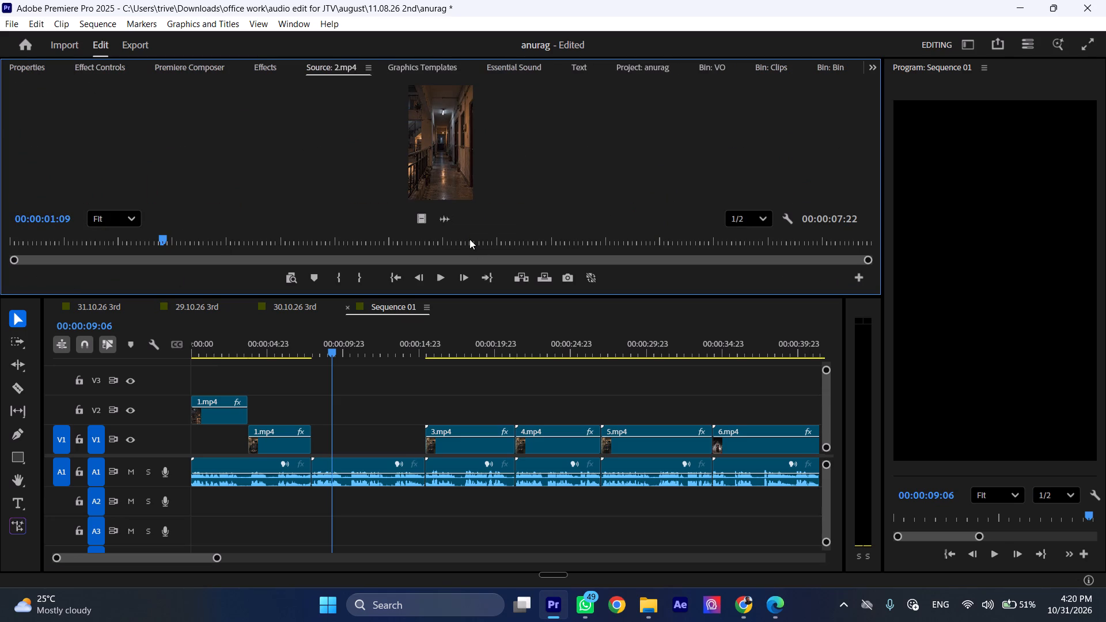
drag(421, 219, 315, 398)
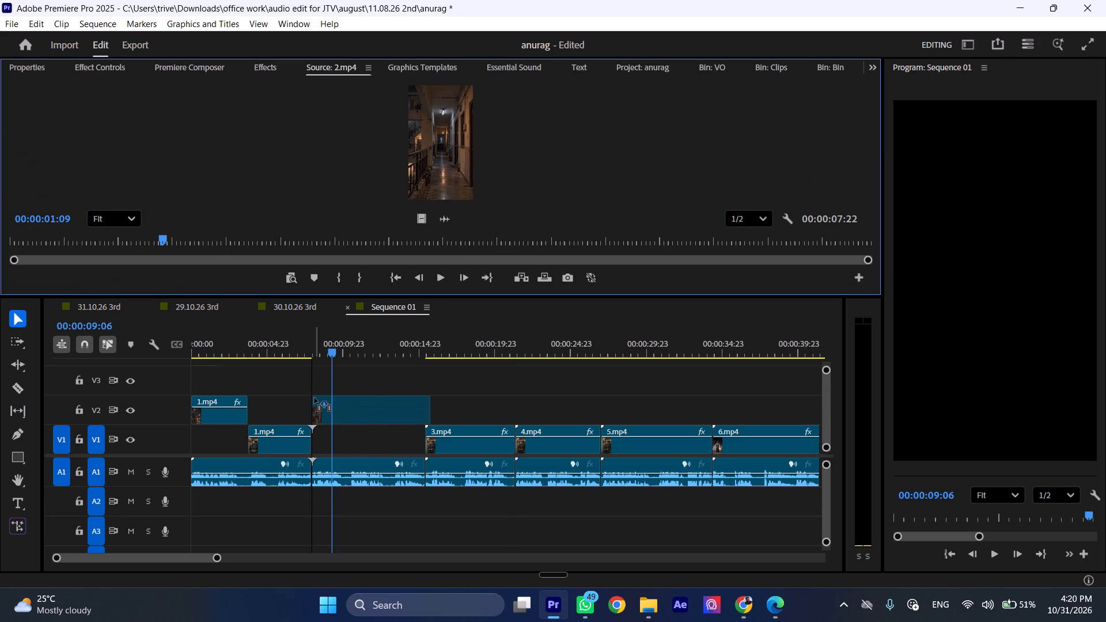
drag(315, 398, 313, 397)
Play the corridor clip on V2 against the voice-over and review the section around 00:00:10:10 to 00:00:16:02.
click(309, 344)
key(space)
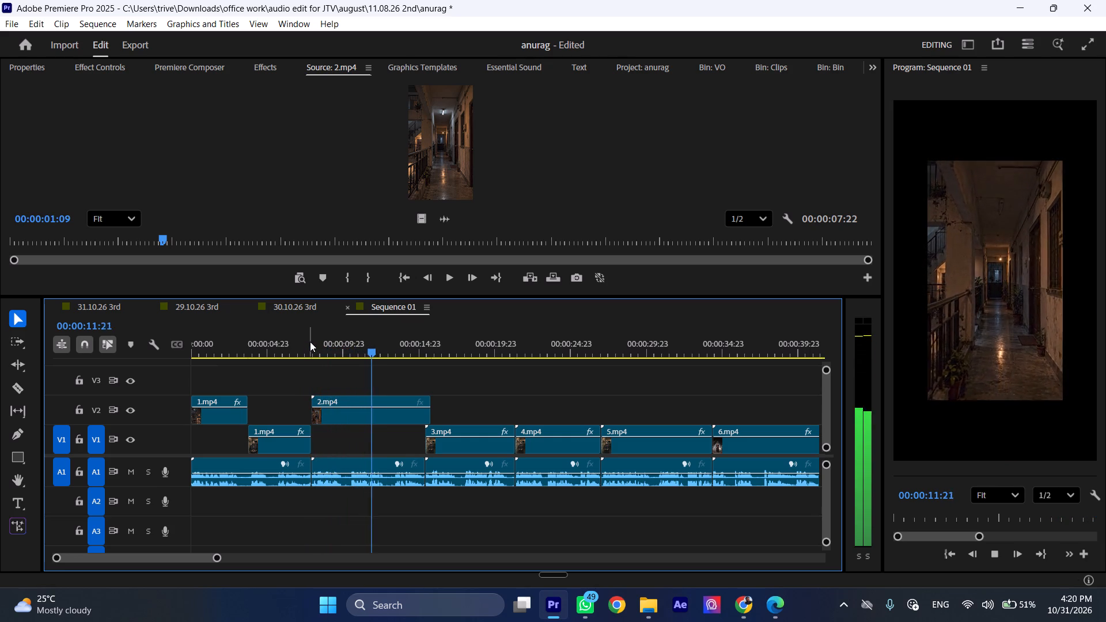
key(space)
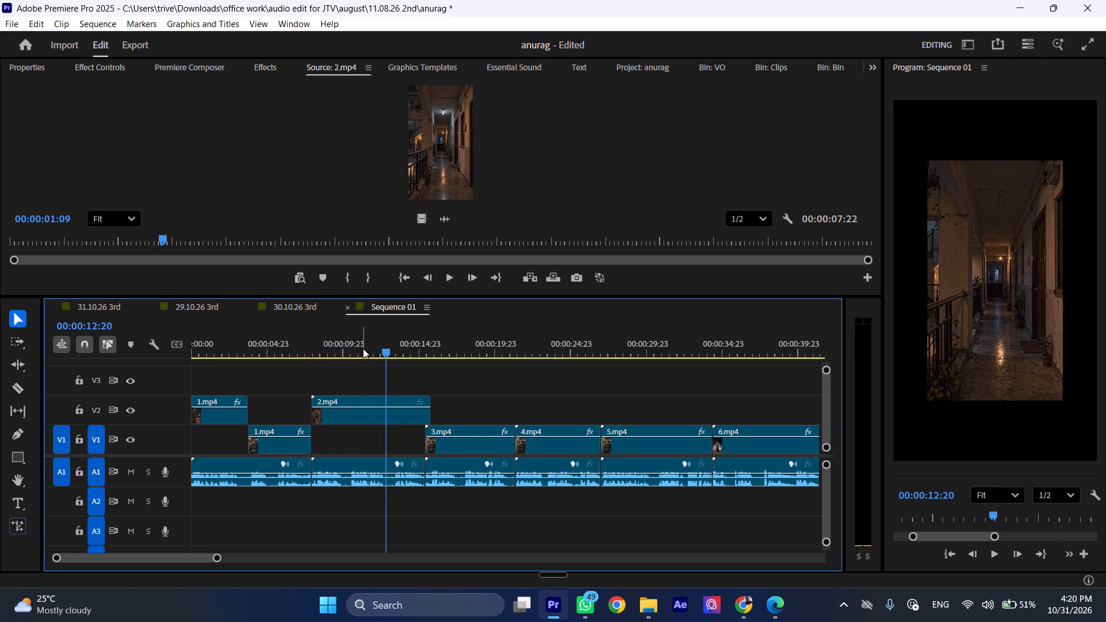
click(363, 348)
key(space)
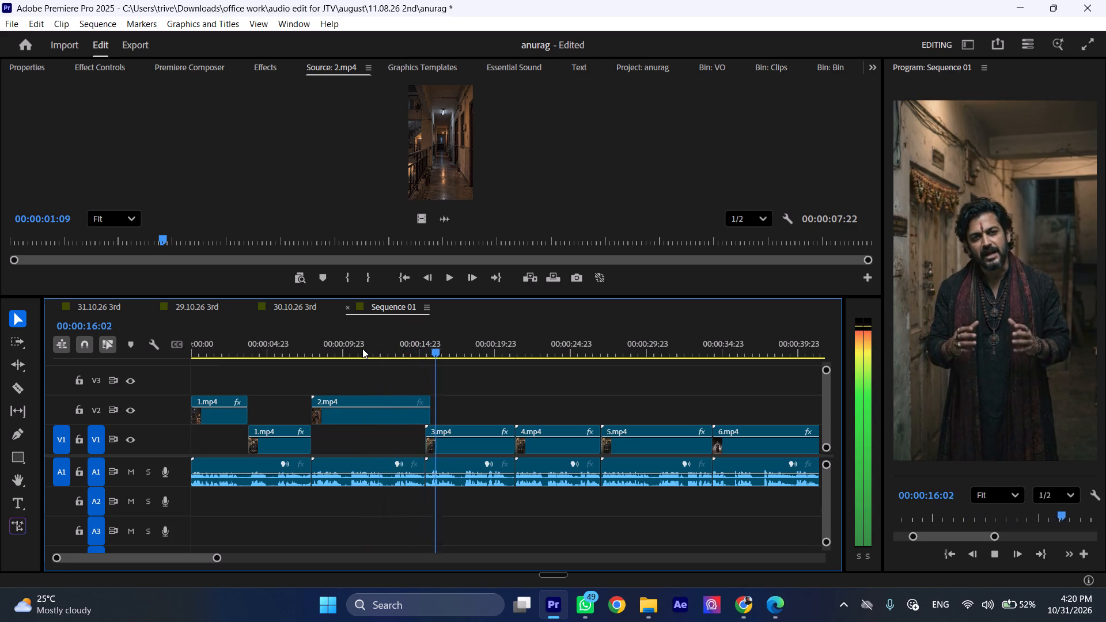
drag(362, 348, 351, 351)
key(space)
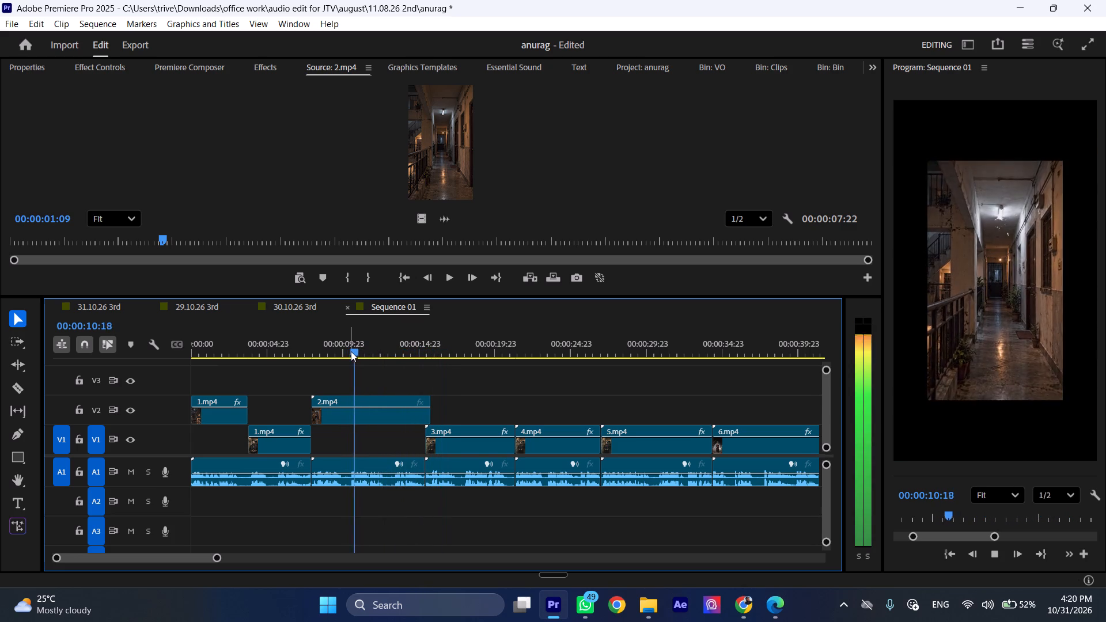
click(351, 351)
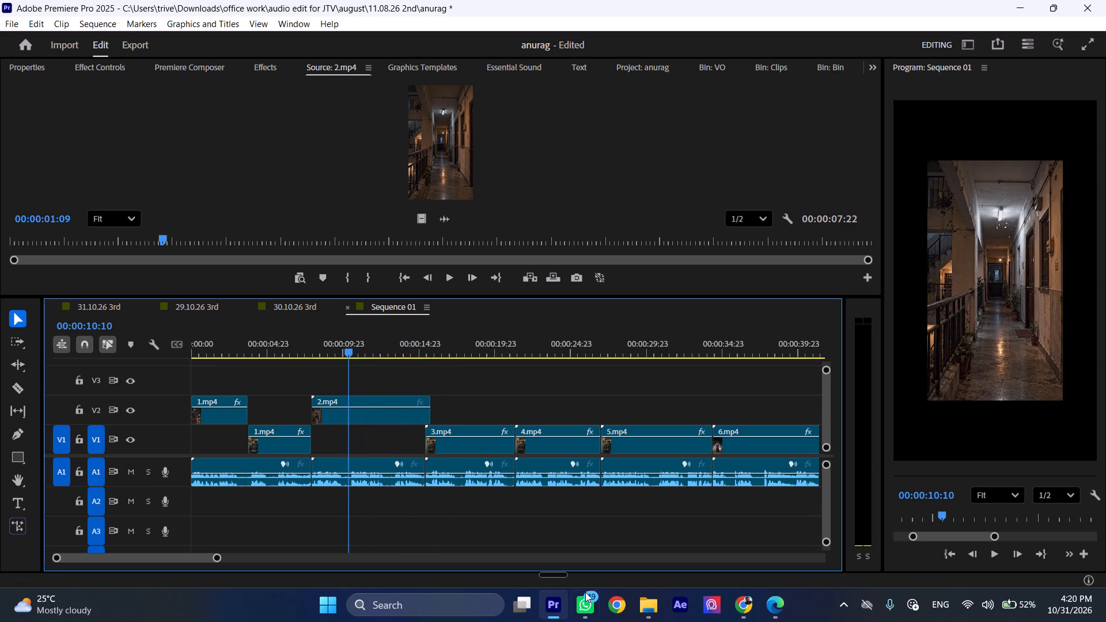
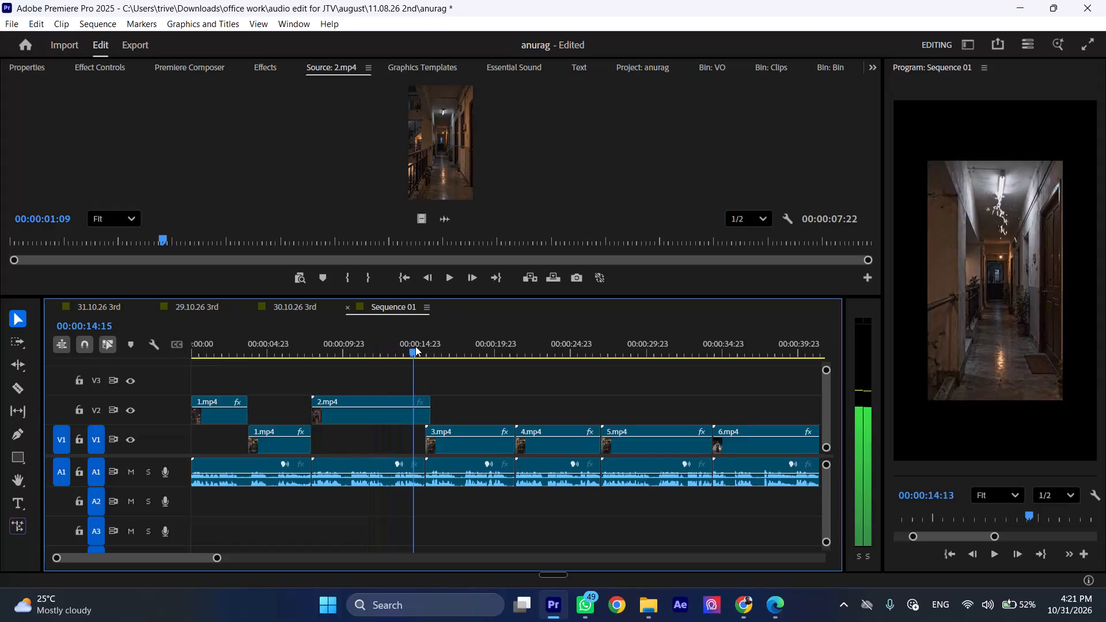
Delete the dark corridor clip 2.mp4 from V2.
click(391, 420)
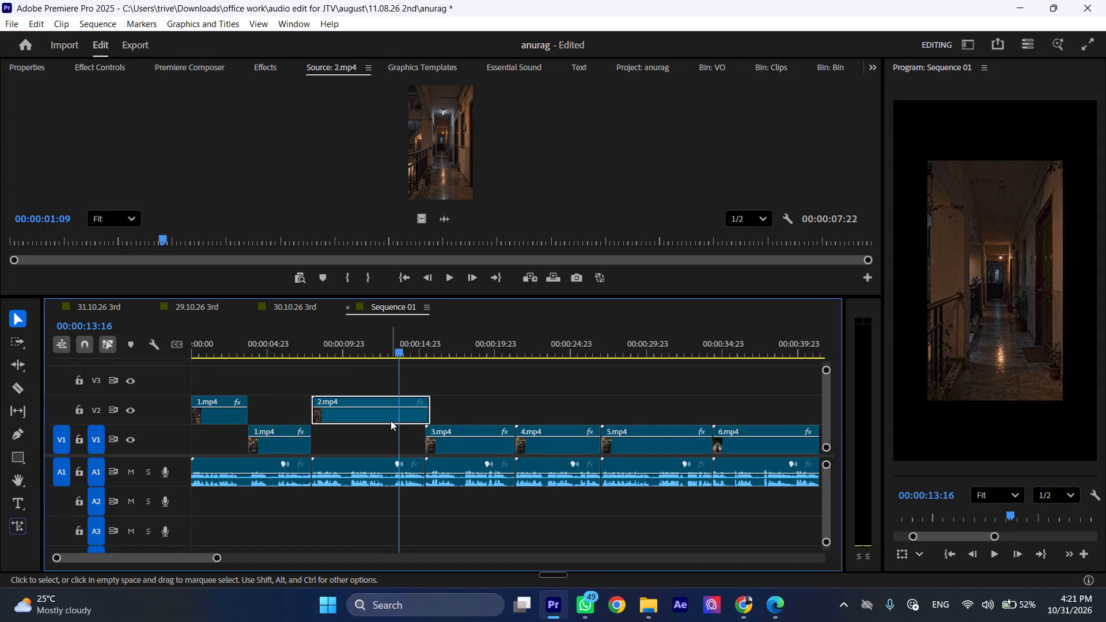
key(BackSpace)
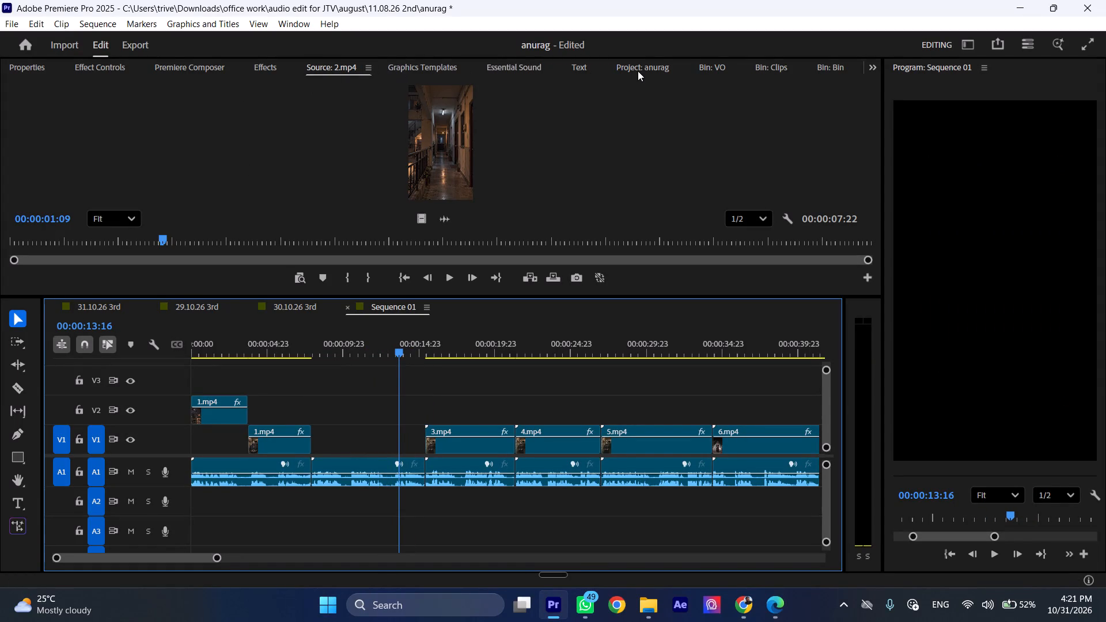
Preview 3.mp4, the shot of a man opening a wooden chest in the Clips bin, and place only its video on V2 where 1.mp4 ends on V1.
click(762, 67)
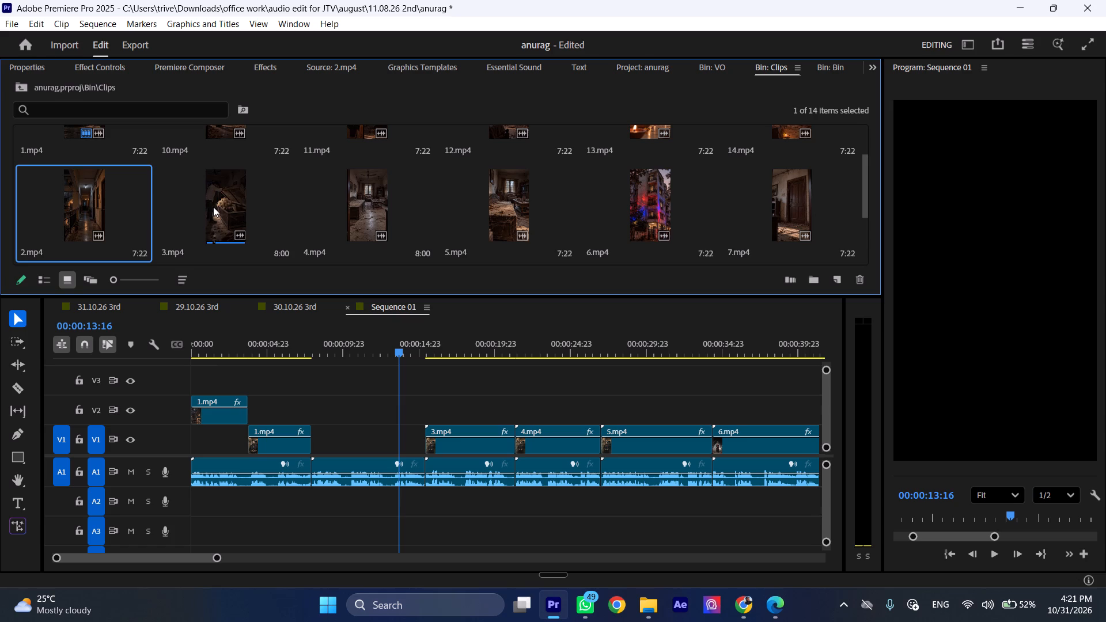
double_click(222, 207)
drag(173, 239, 169, 241)
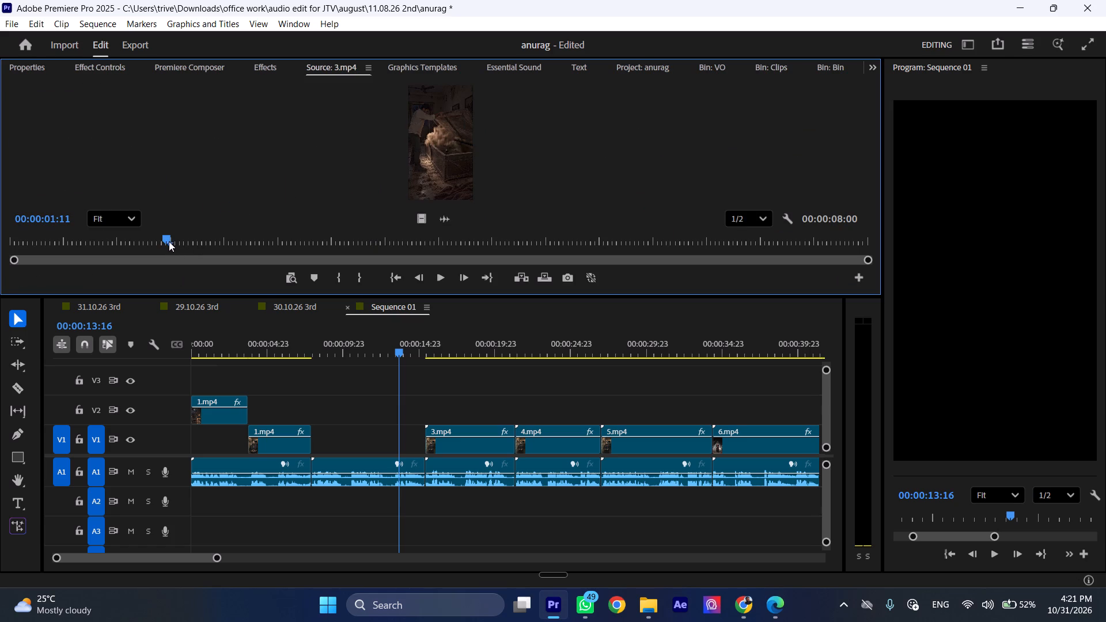
drag(169, 241, 167, 238)
drag(143, 240, 0, 244)
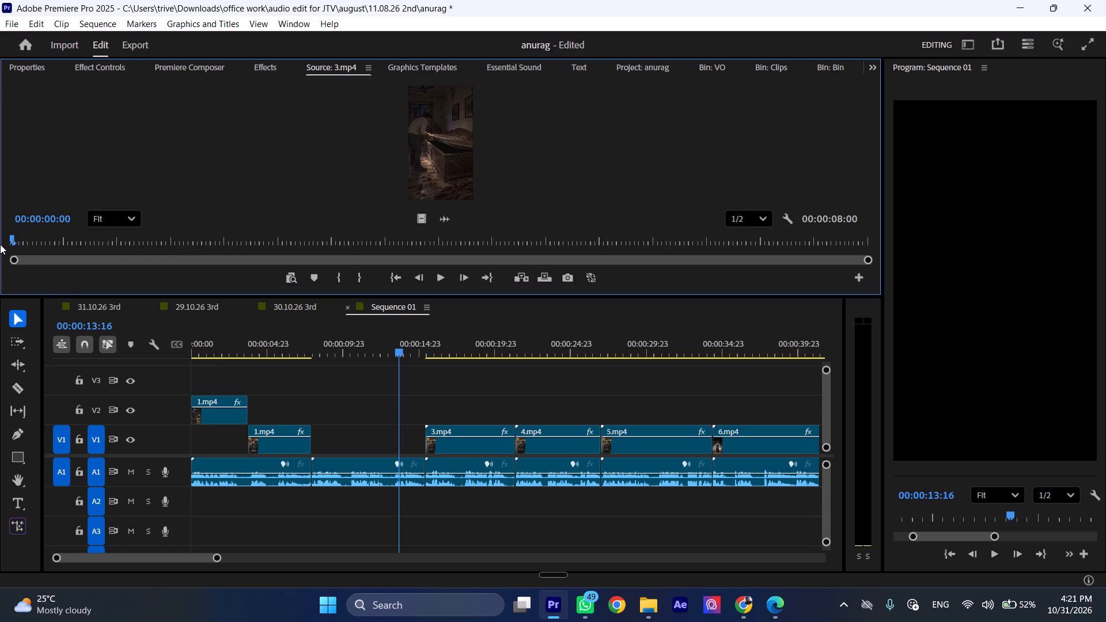
drag(0, 244, 229, 254)
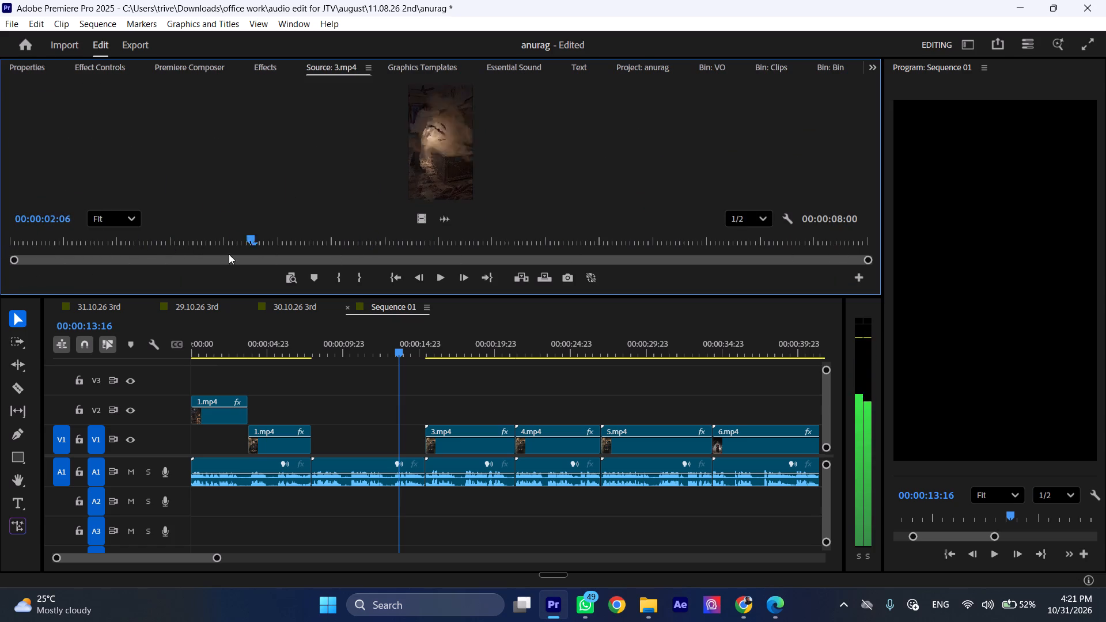
drag(229, 254, 0, 254)
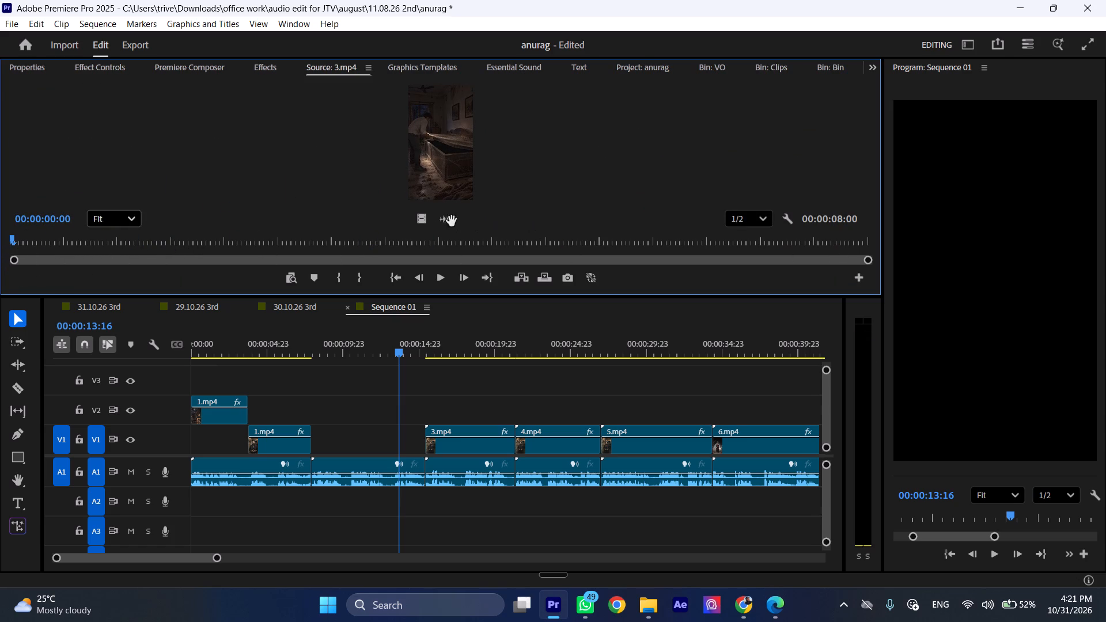
drag(424, 218, 323, 414)
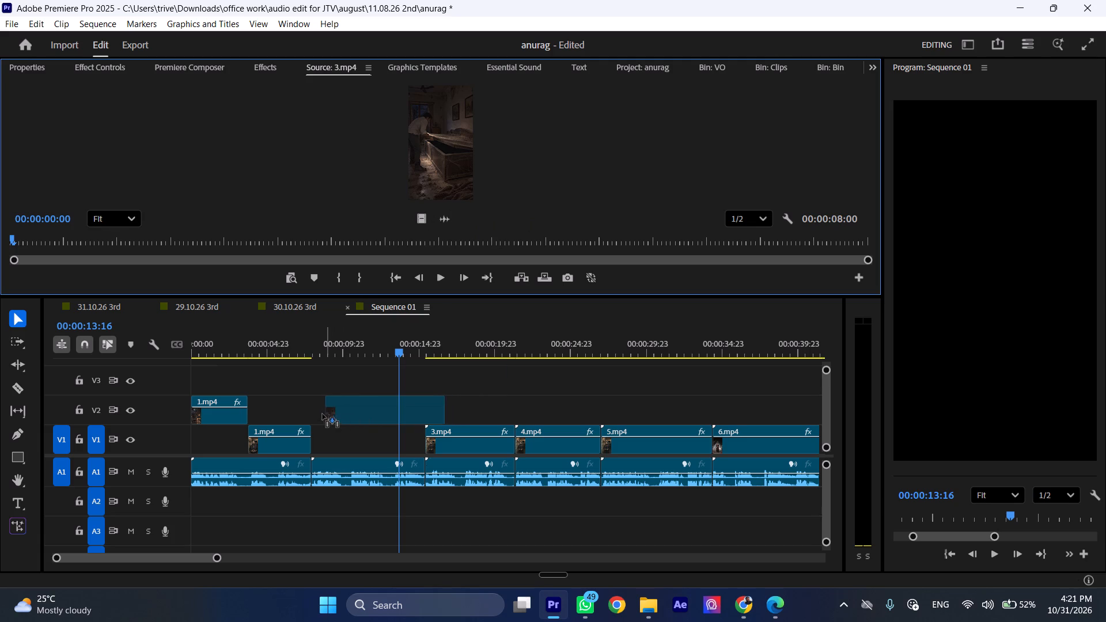
drag(323, 414, 312, 407)
Play the chest clip 3.mp4 on V2 against the voice-over and apply Fill Frame to it.
click(306, 342)
key(space)
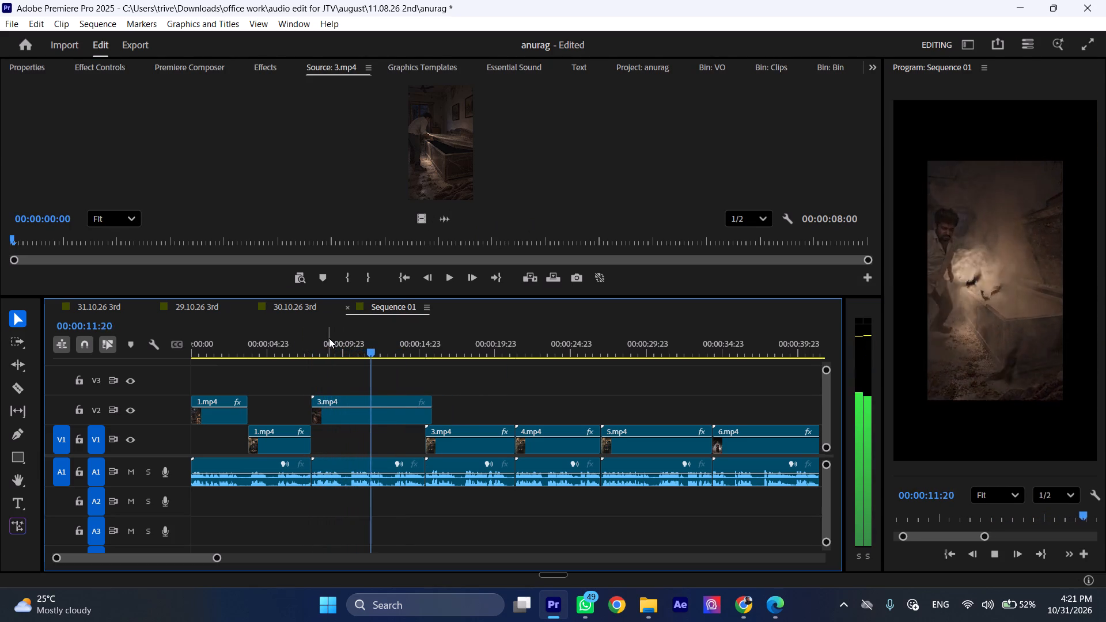
click(309, 343)
key(space)
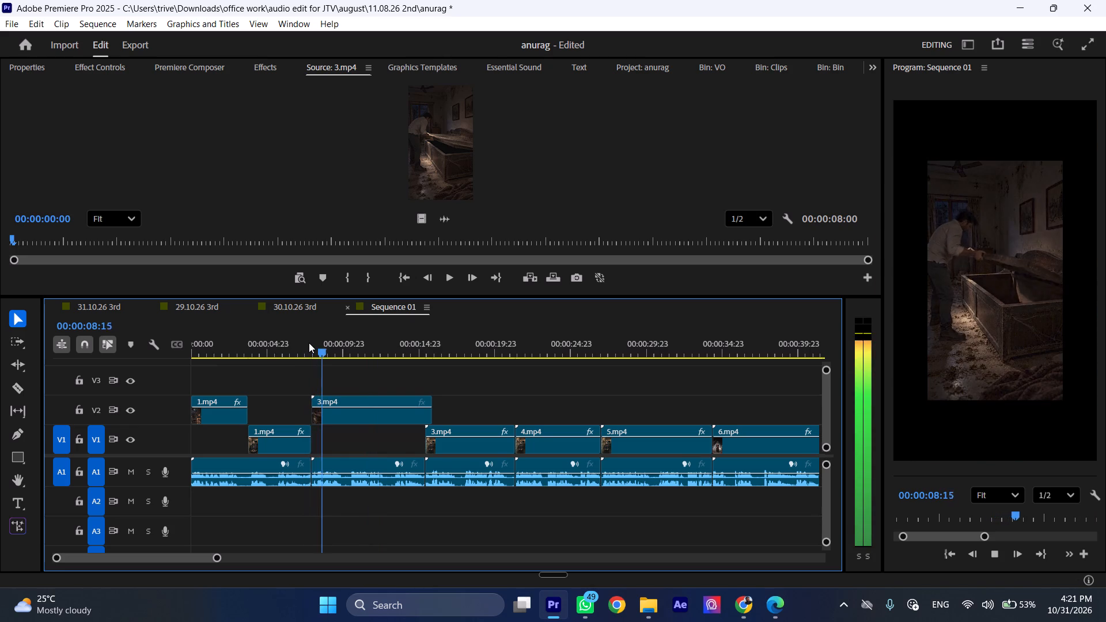
key(space)
click(353, 409)
right_click(353, 409)
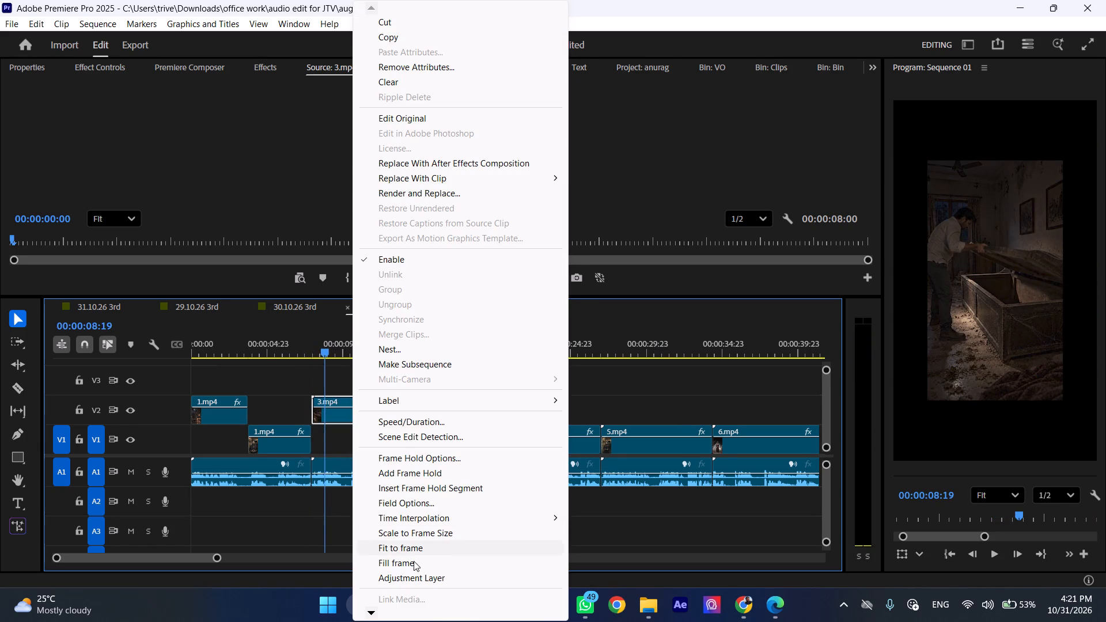
click(414, 561)
Review the chest clip with the voice-over and trim its end on V2 to a duration of 00:00:07:11, just before 3.mp4 on V1.
click(313, 348)
key(space)
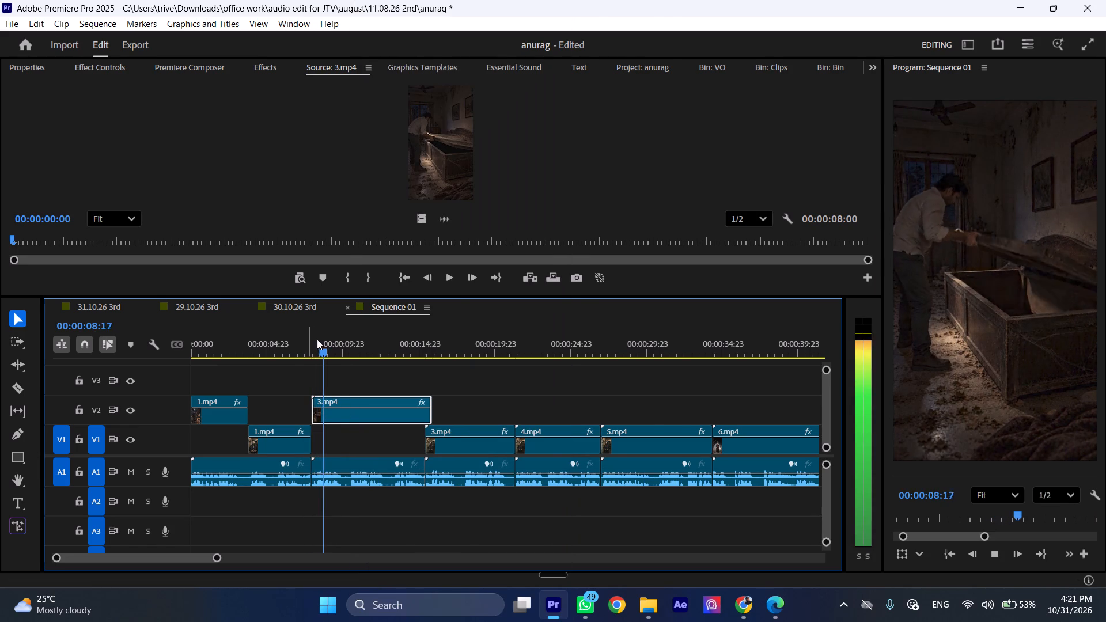
drag(316, 338, 305, 339)
key(space)
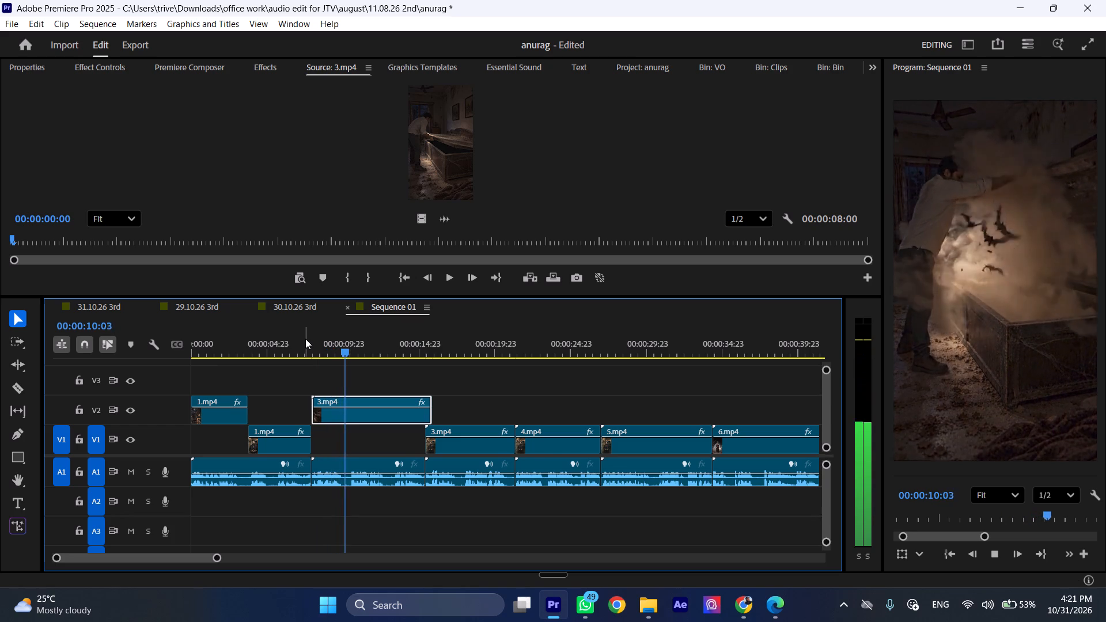
key(l)
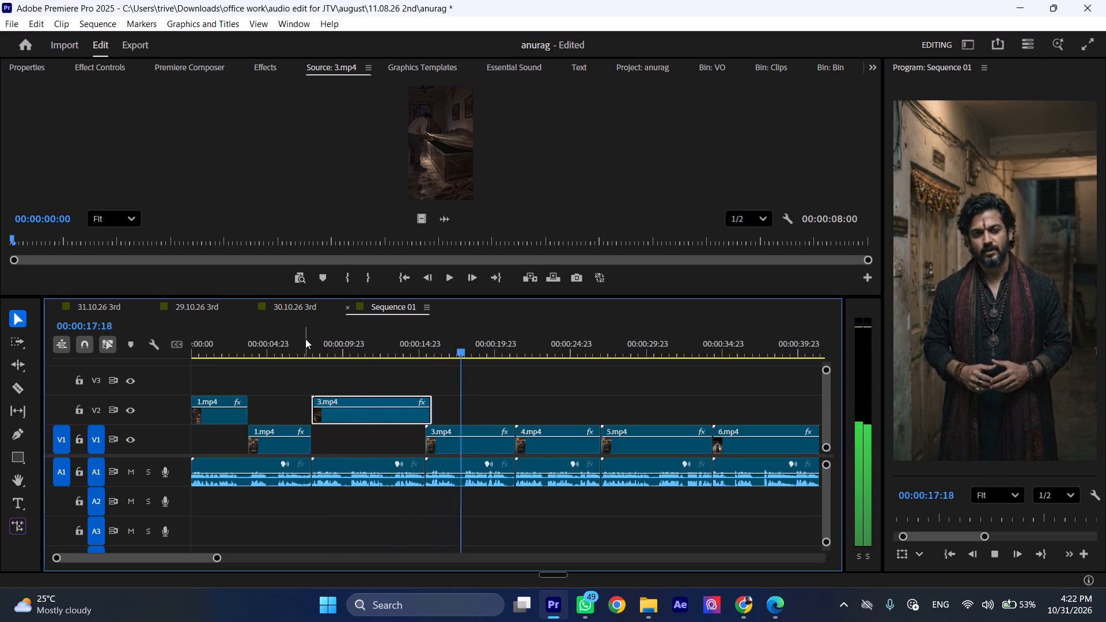
key(space)
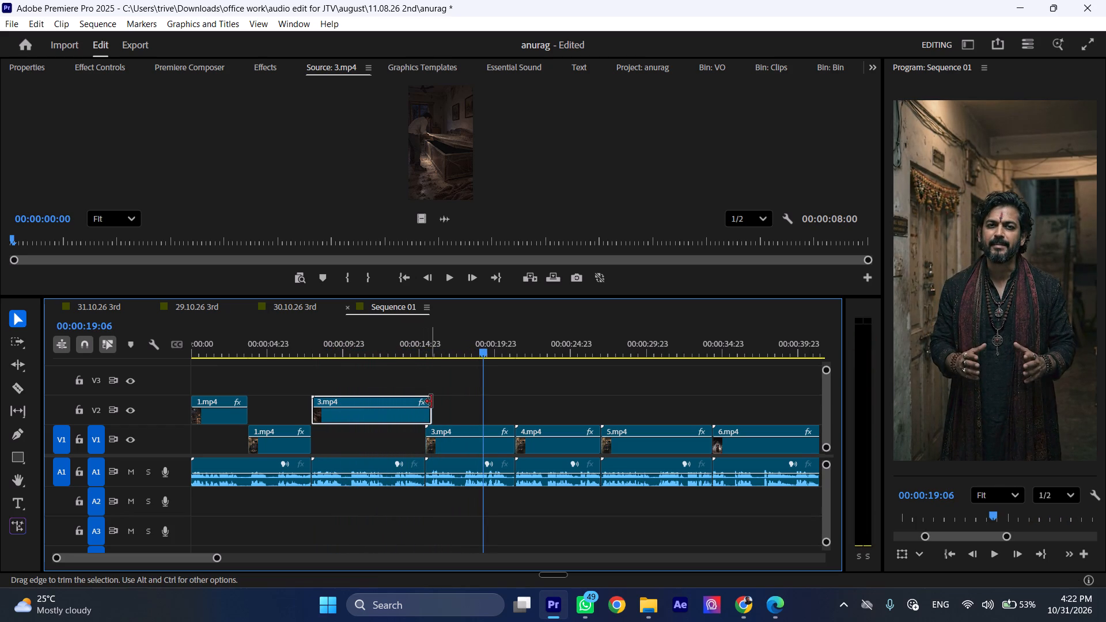
click(431, 401)
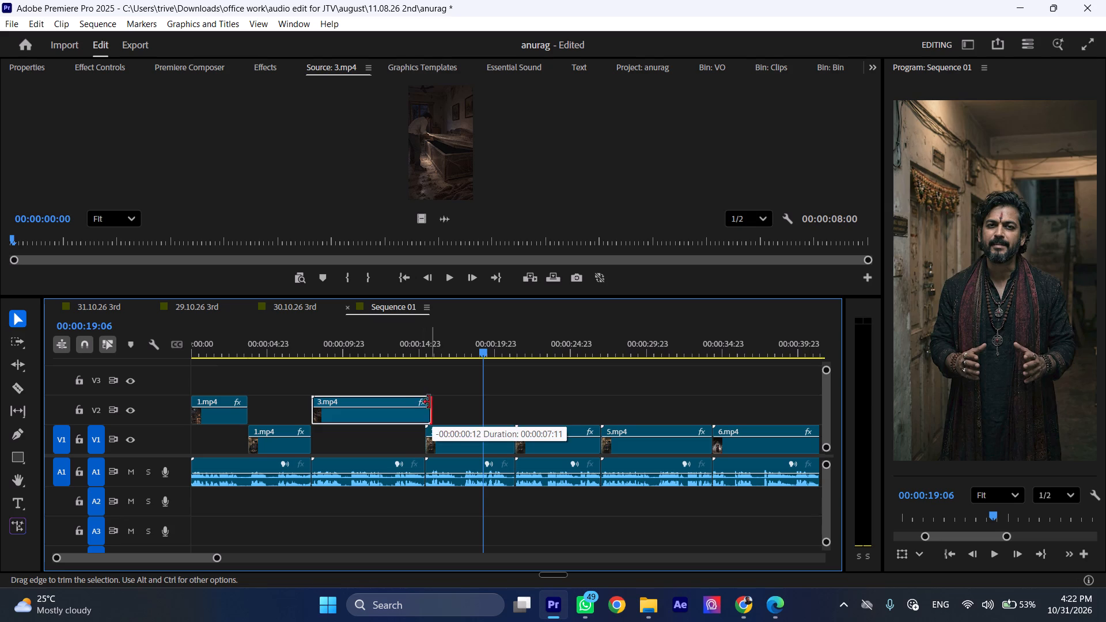
Play from the end of the chest clip through the 3.mp4 narrator footage and into 4.mp4, stopping at 00:00:24:05.
click(417, 350)
key(space)
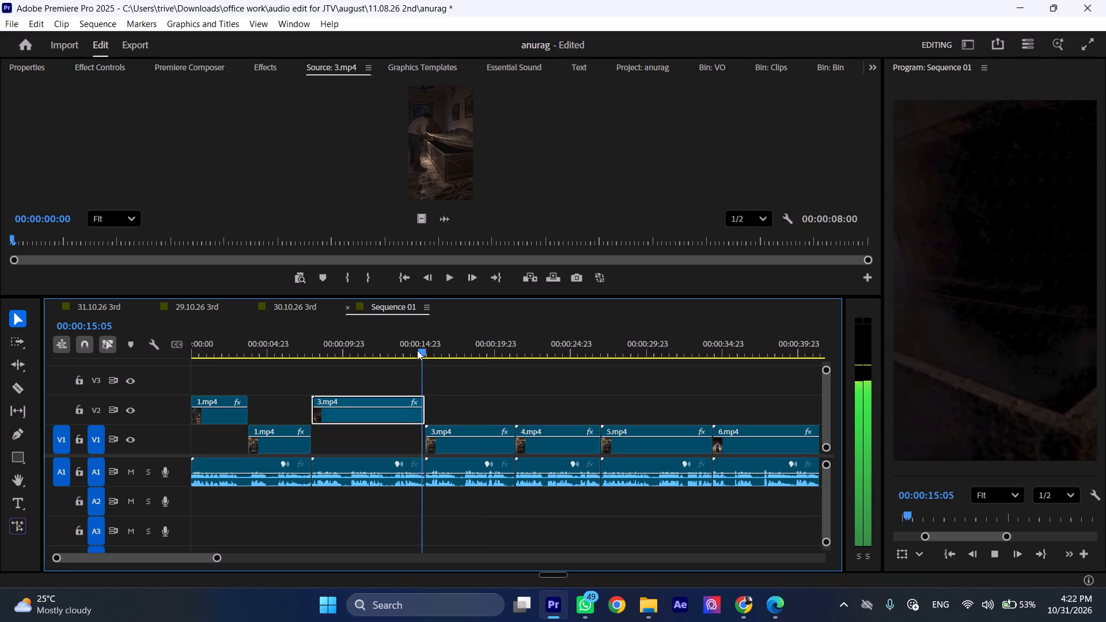
key(l)
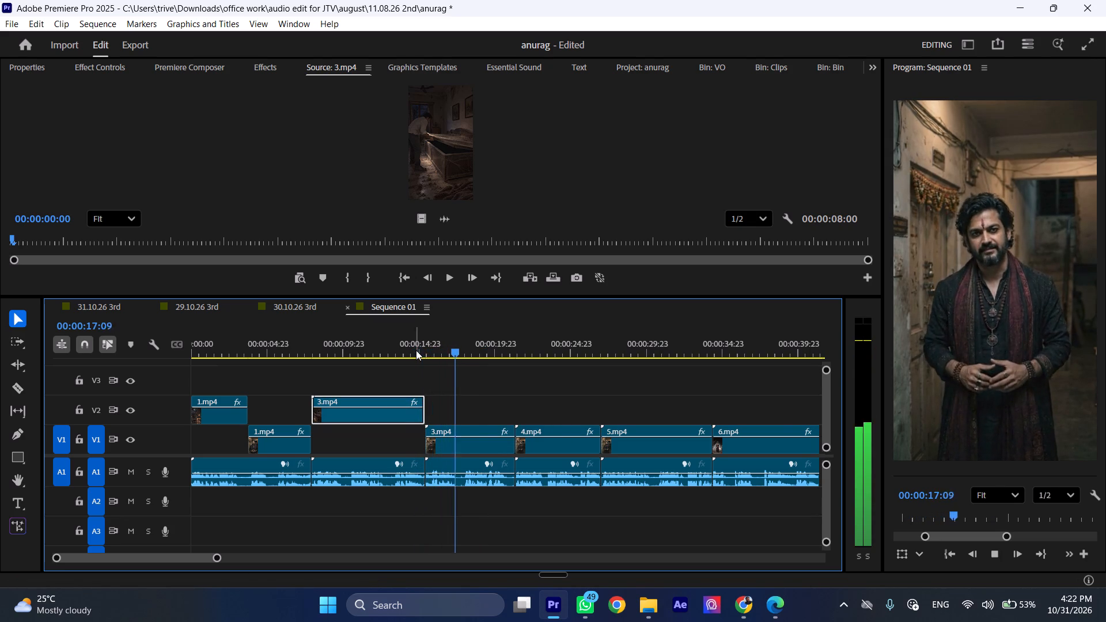
scroll(417, 382, down, 4)
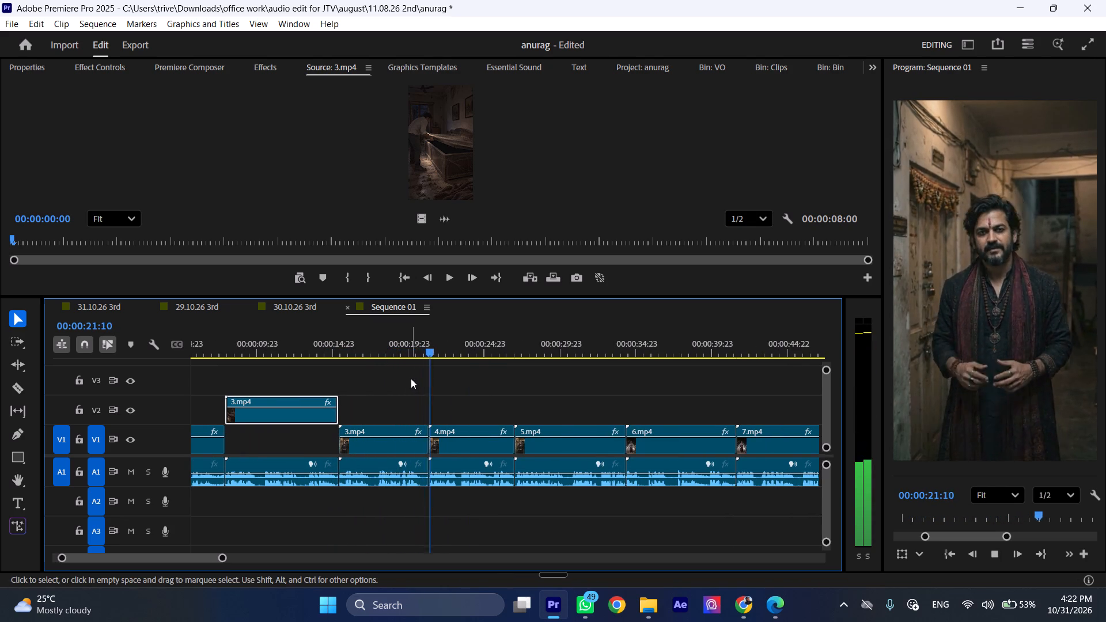
key(space)
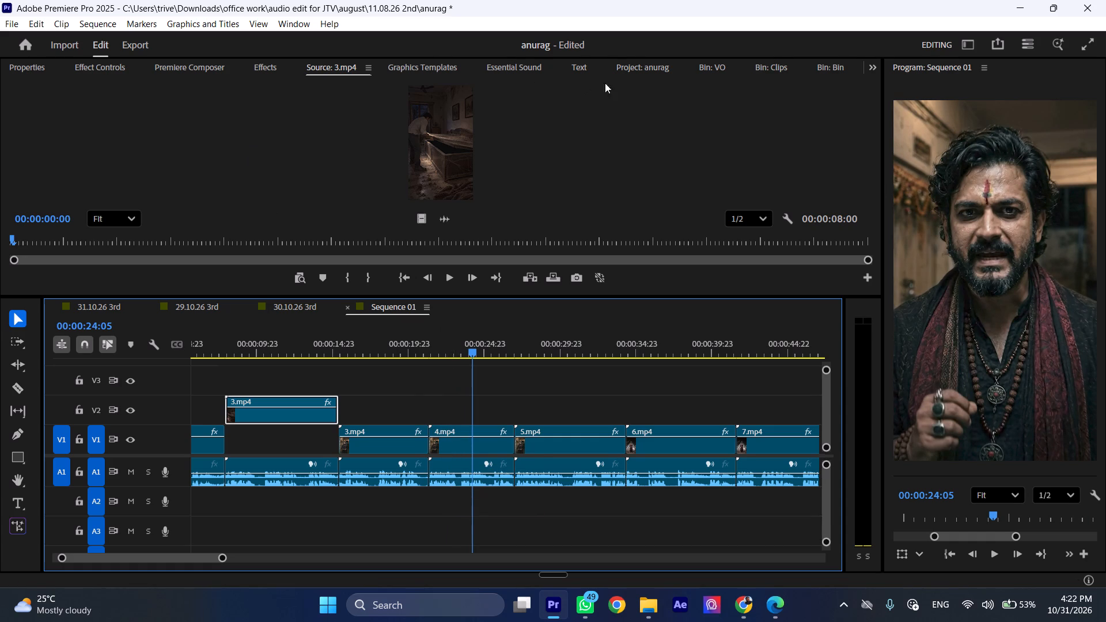
Browse the thumbnails in the Clips bin for a story clip matching the narration around 00:00:24:05.
click(786, 66)
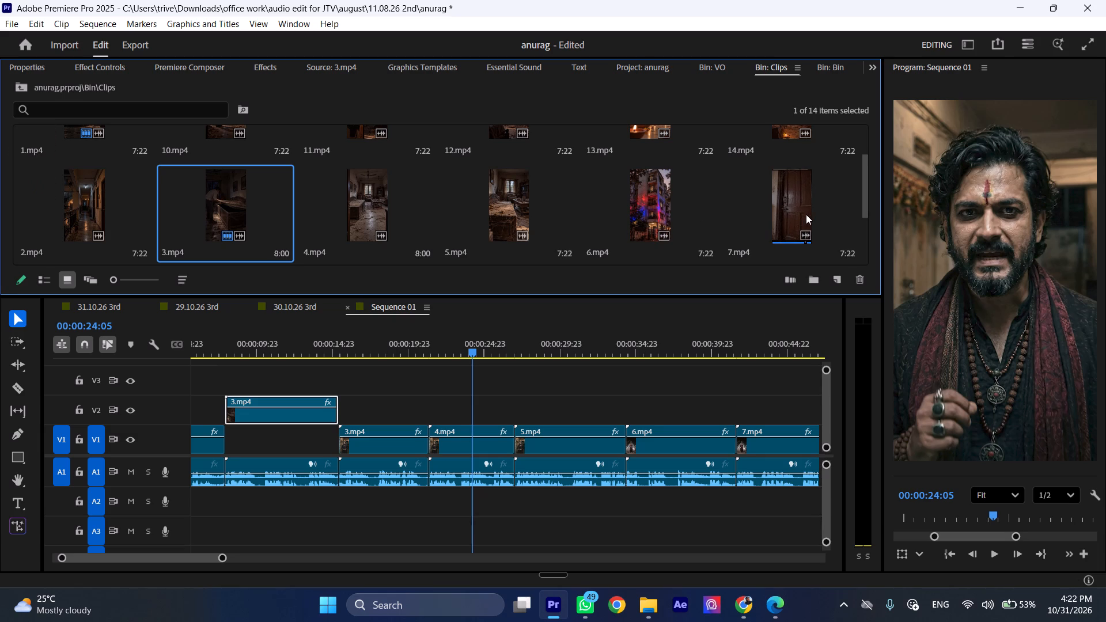
scroll(806, 214, up, 1)
scroll(806, 214, down, 2)
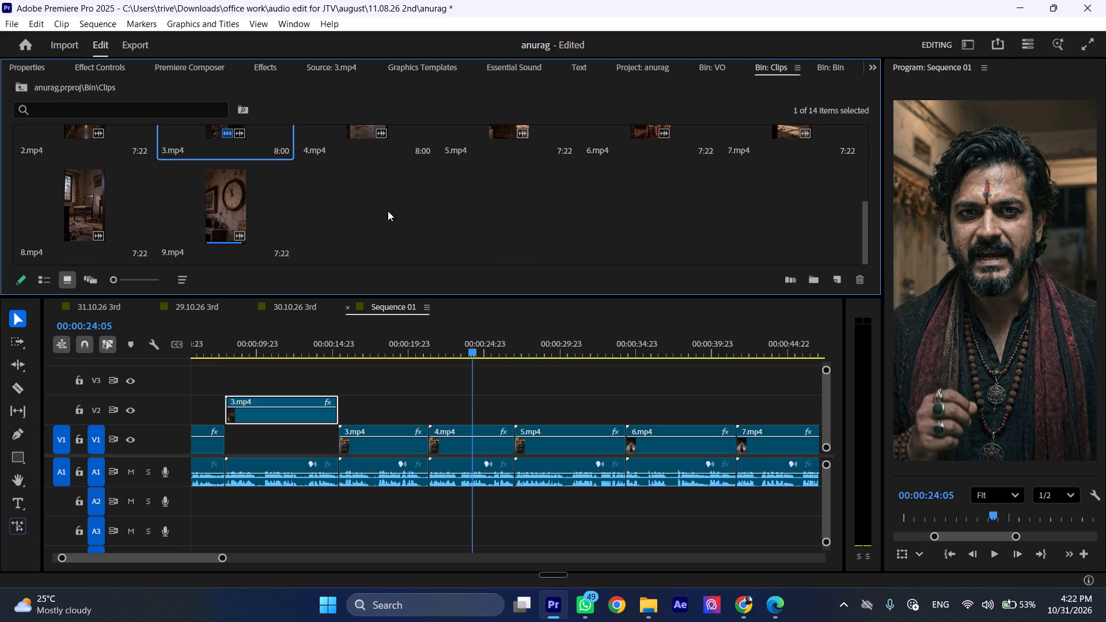
scroll(430, 231, up, 1)
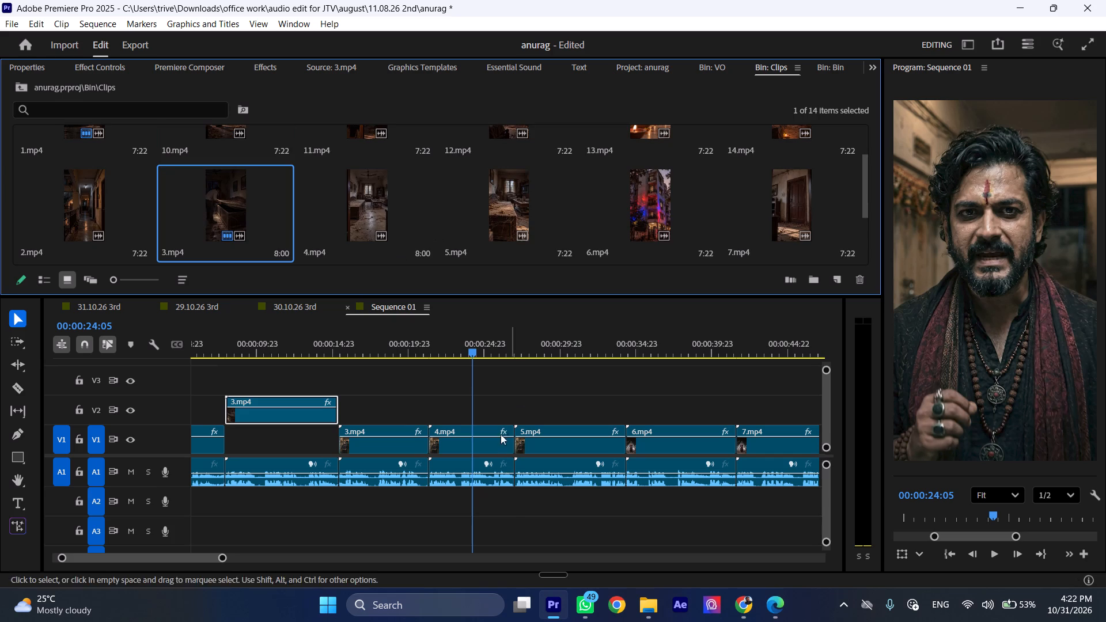
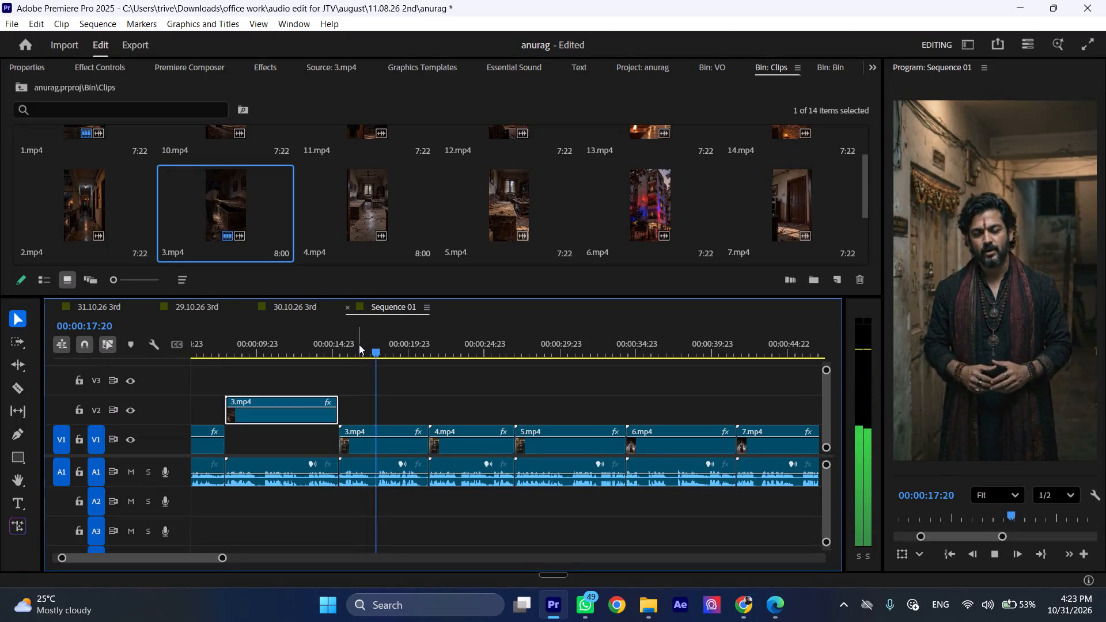
Play the narrator footage after the chest clip and trim the start of the 3.mp4 video on V1 to 00:00:17:22, keeping its audio.
drag(359, 344, 354, 344)
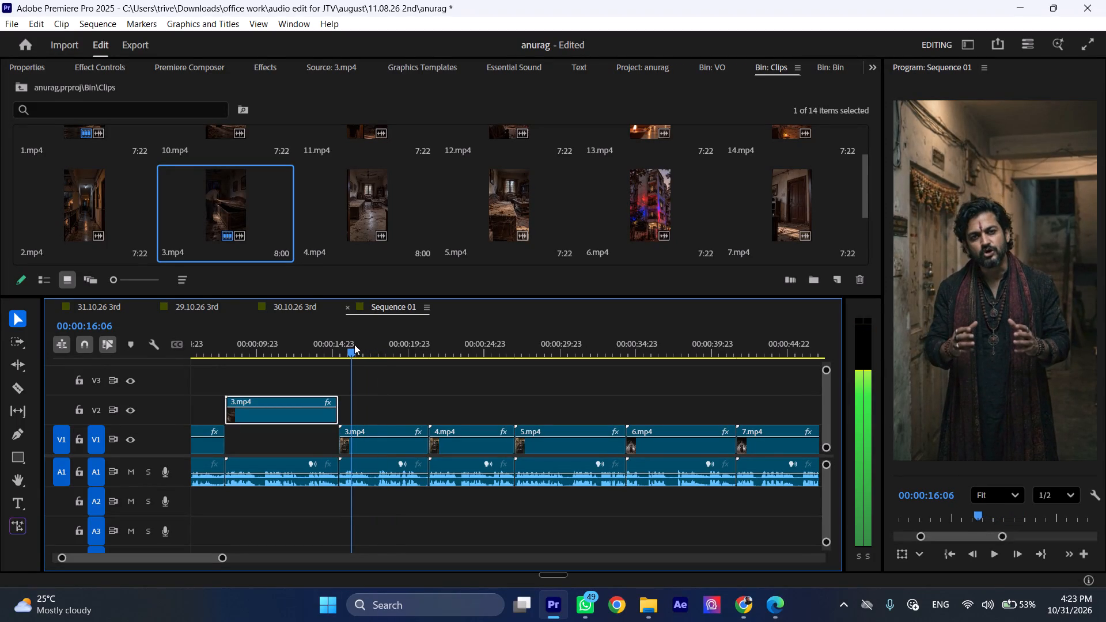
drag(354, 344, 378, 346)
key(space)
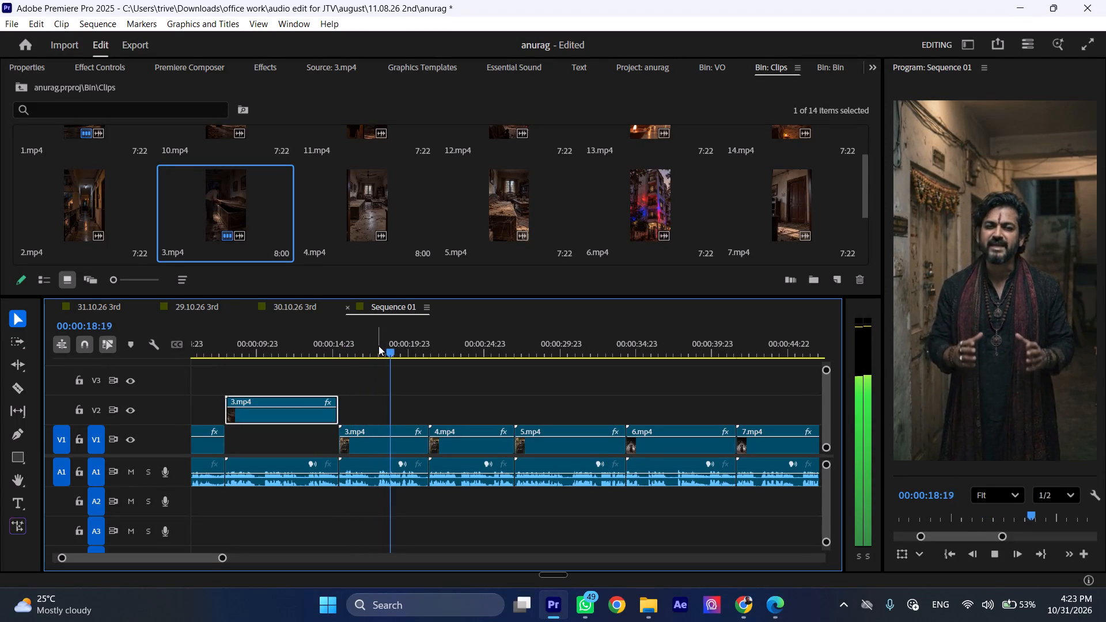
click(378, 346)
drag(343, 428, 377, 428)
Play the voice-over in the gap after the chest clip and place the abandoned-room clip 4.mp4, video only, on V2 at 00:00:17:22.
scroll(311, 422, up, 4)
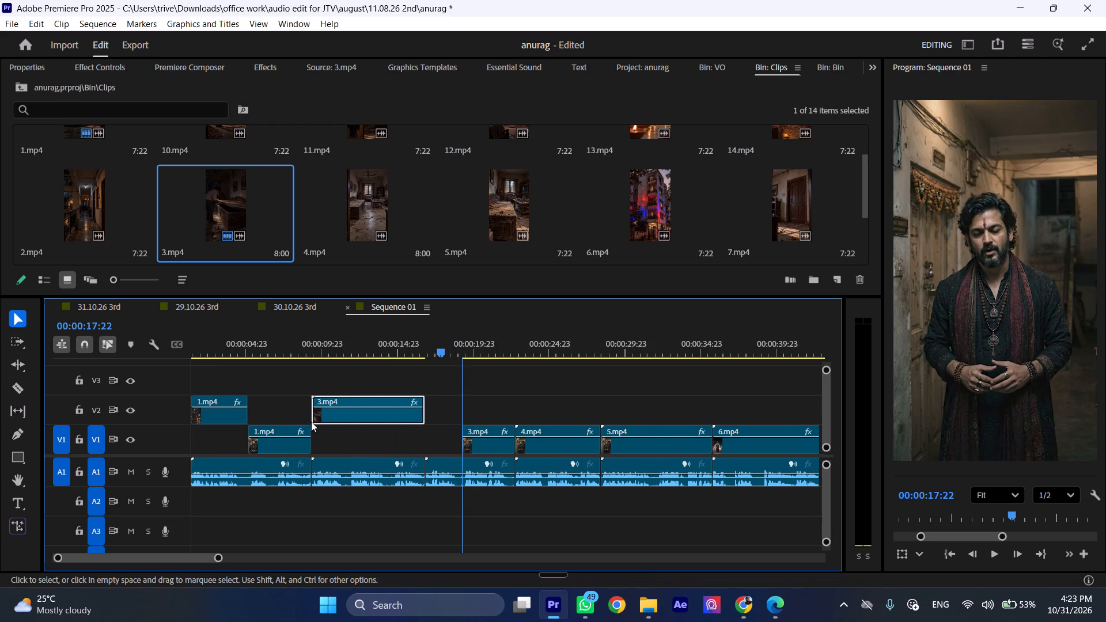
scroll(311, 422, down, 3)
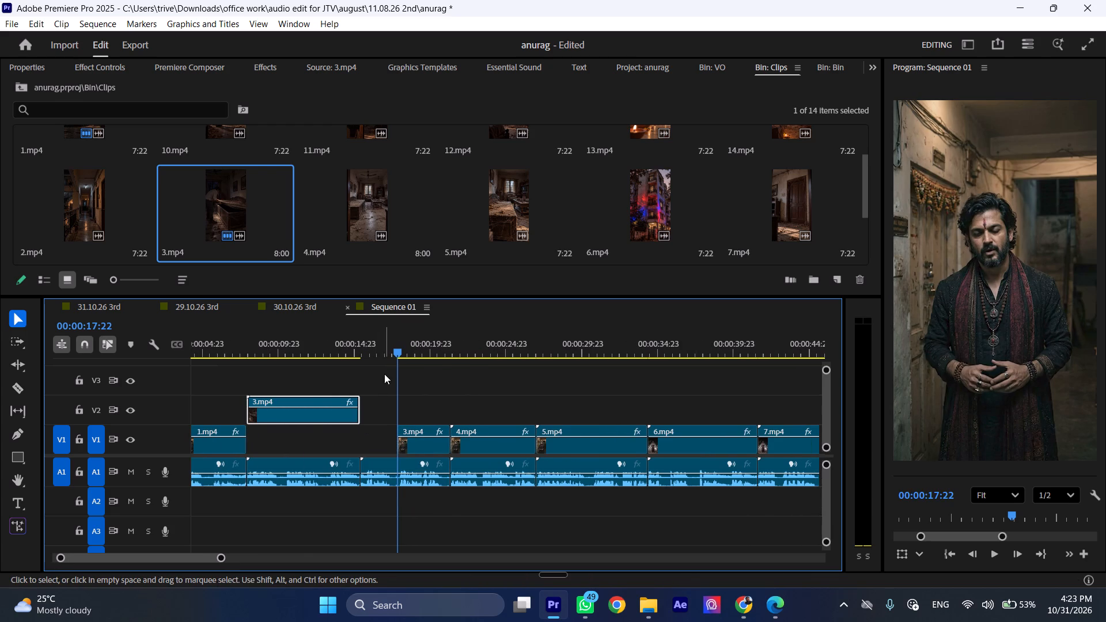
click(359, 348)
key(space)
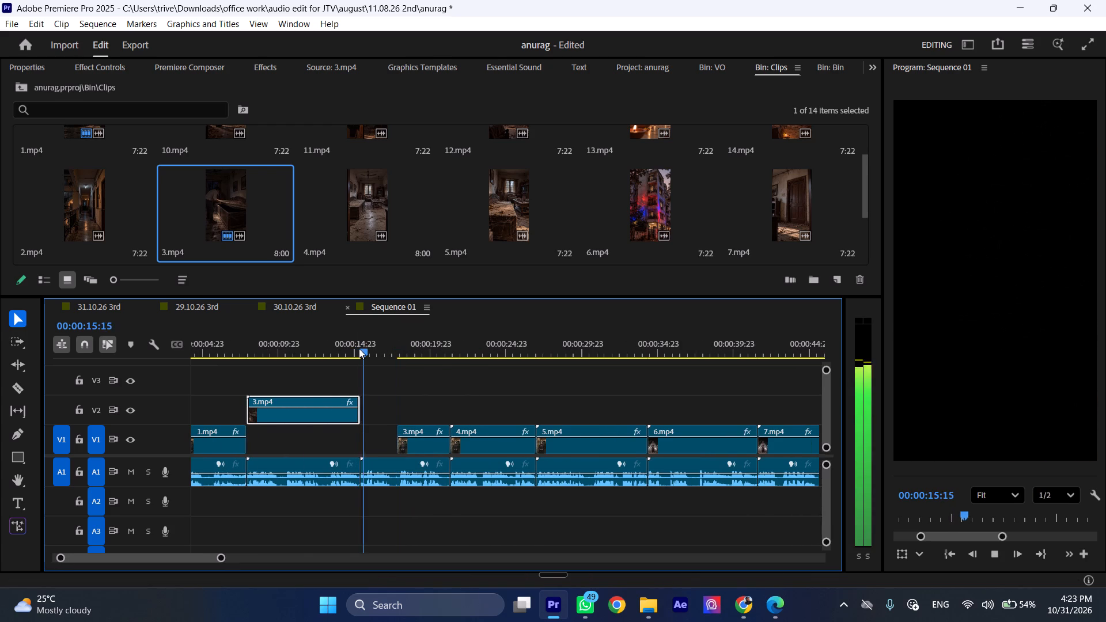
key(space)
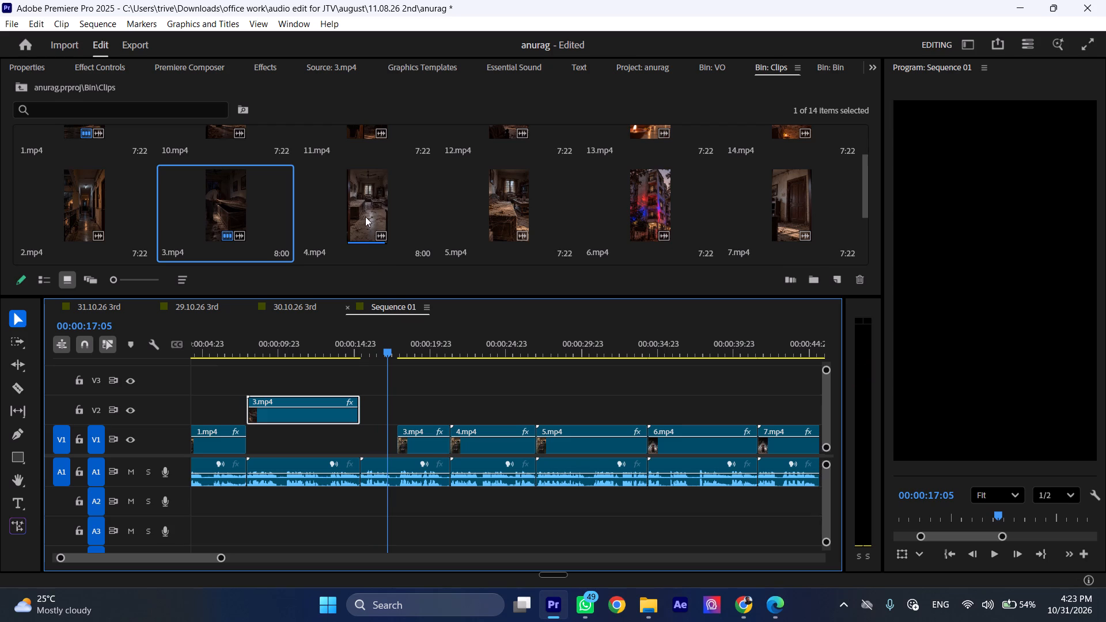
double_click(368, 214)
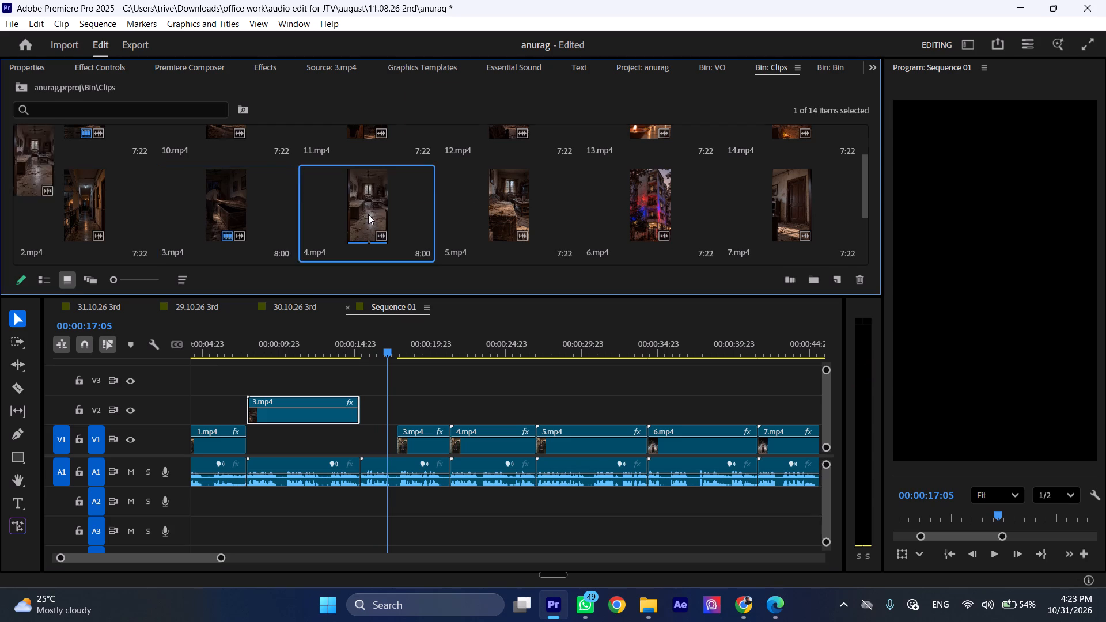
drag(421, 221, 361, 415)
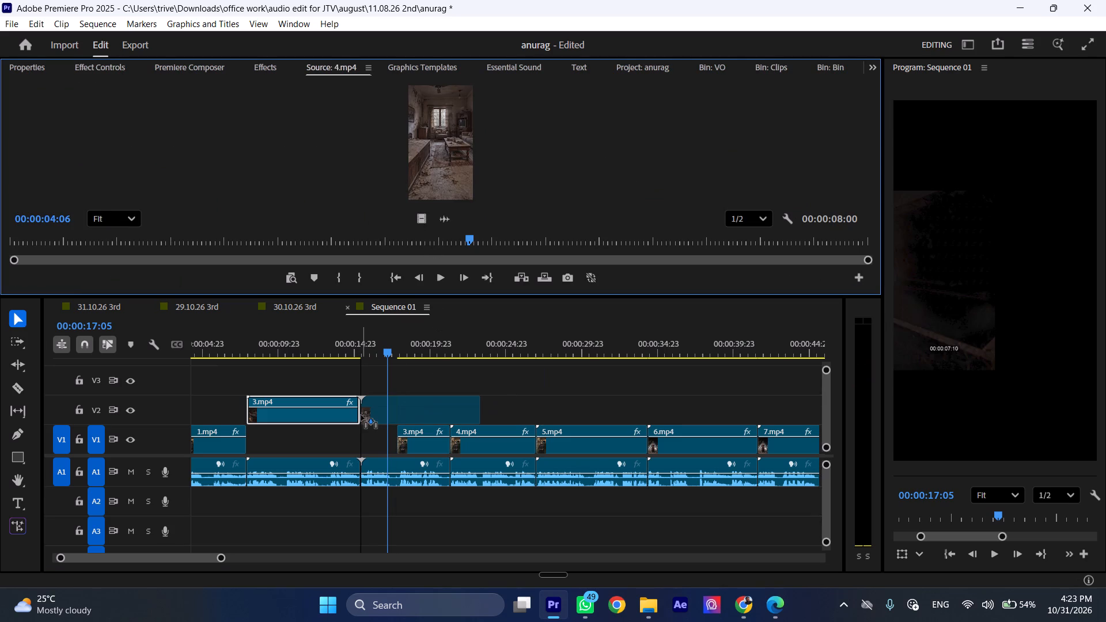
drag(361, 415, 399, 403)
Review the abandoned-room clip, trim its start at 00:00:19:15, and move it directly after the chest clip on V2.
drag(404, 348, 442, 357)
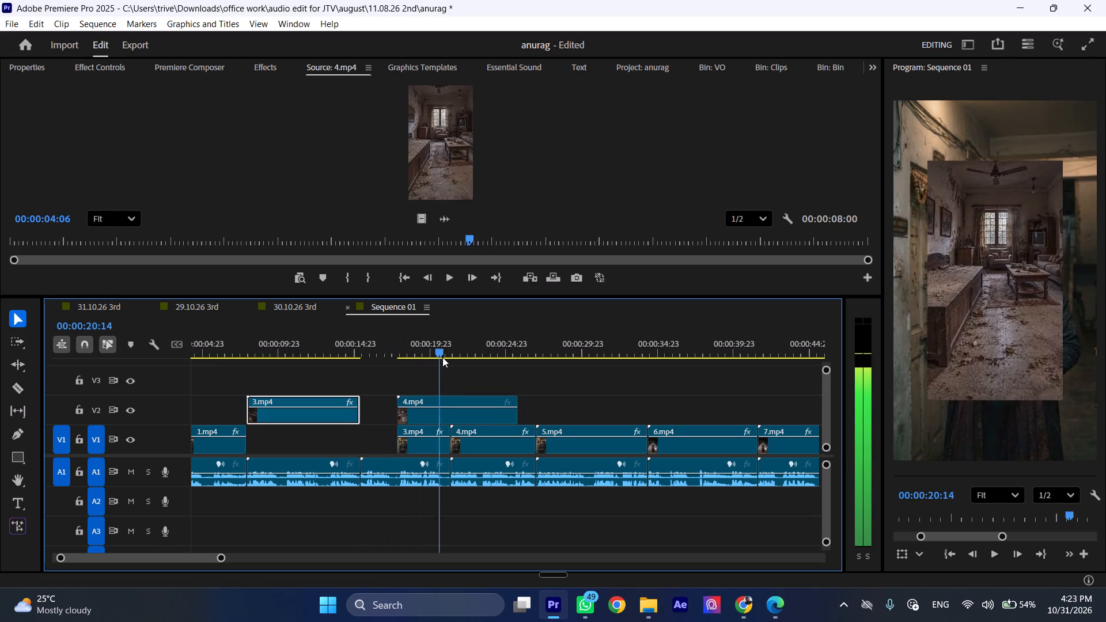
drag(442, 357, 454, 361)
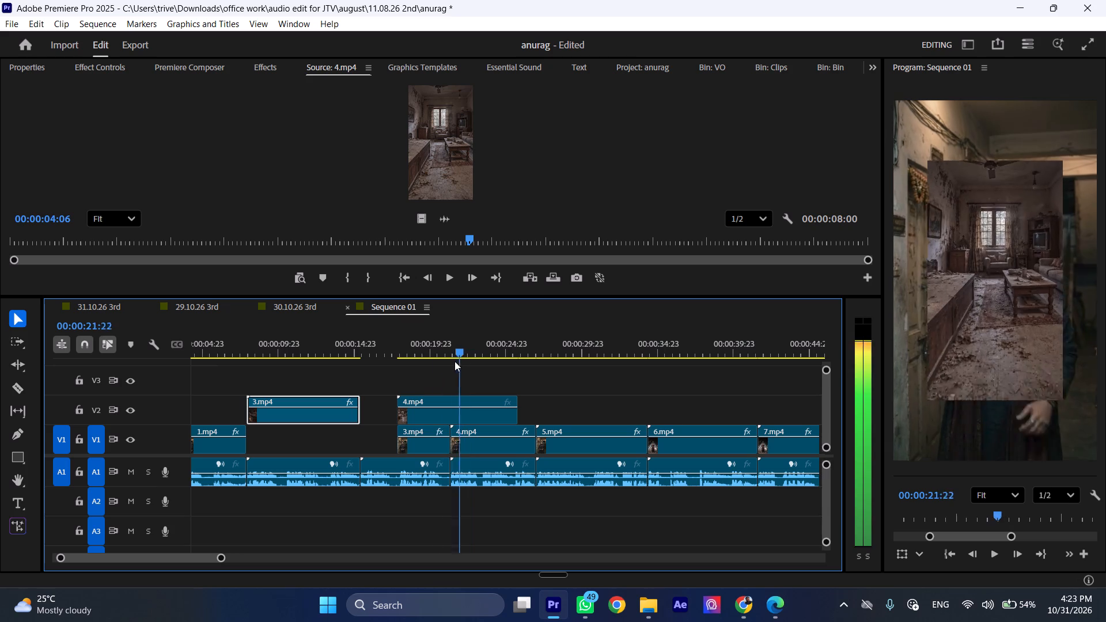
drag(454, 361, 426, 361)
drag(397, 397, 425, 399)
drag(451, 412, 389, 413)
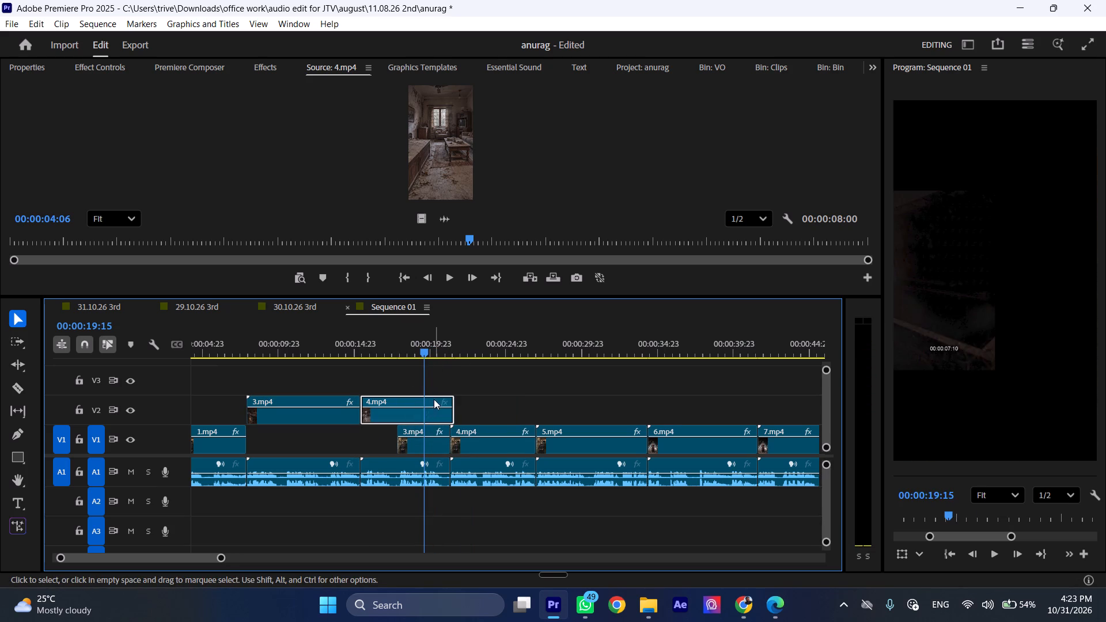
Trim the end of the abandoned-room clip on V2 to where 3.mp4 begins on V1, and play the transition into it.
drag(453, 399, 395, 403)
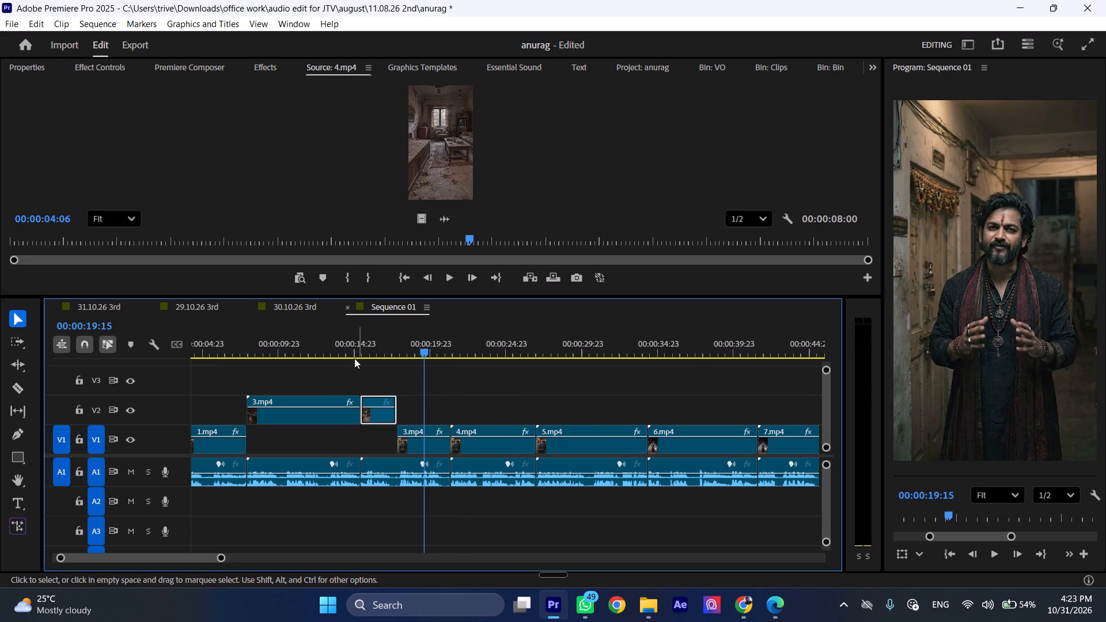
click(344, 352)
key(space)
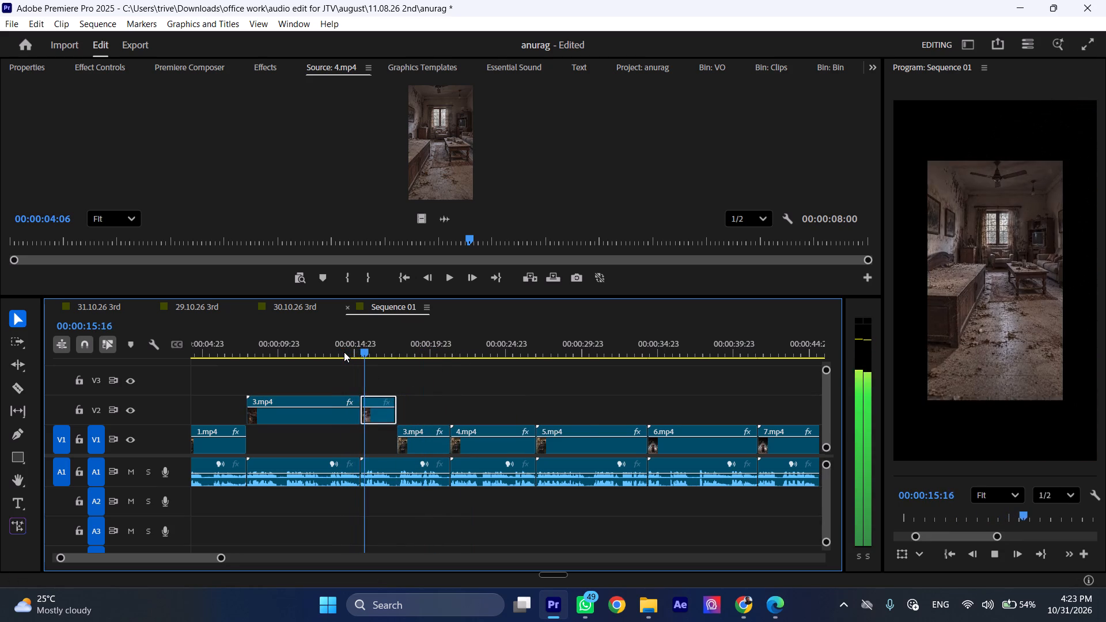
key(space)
Apply Fit to frame to the abandoned-room clip on V2 and play the sequence from it through the narrator footage to 00:00:25:08.
right_click(381, 414)
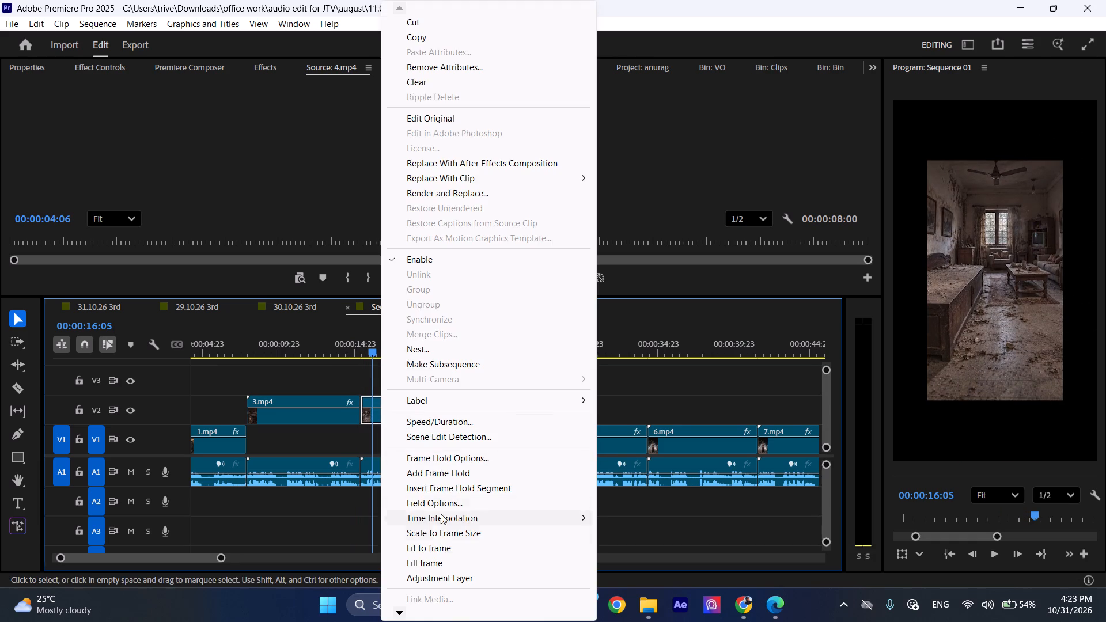
click(434, 544)
click(361, 343)
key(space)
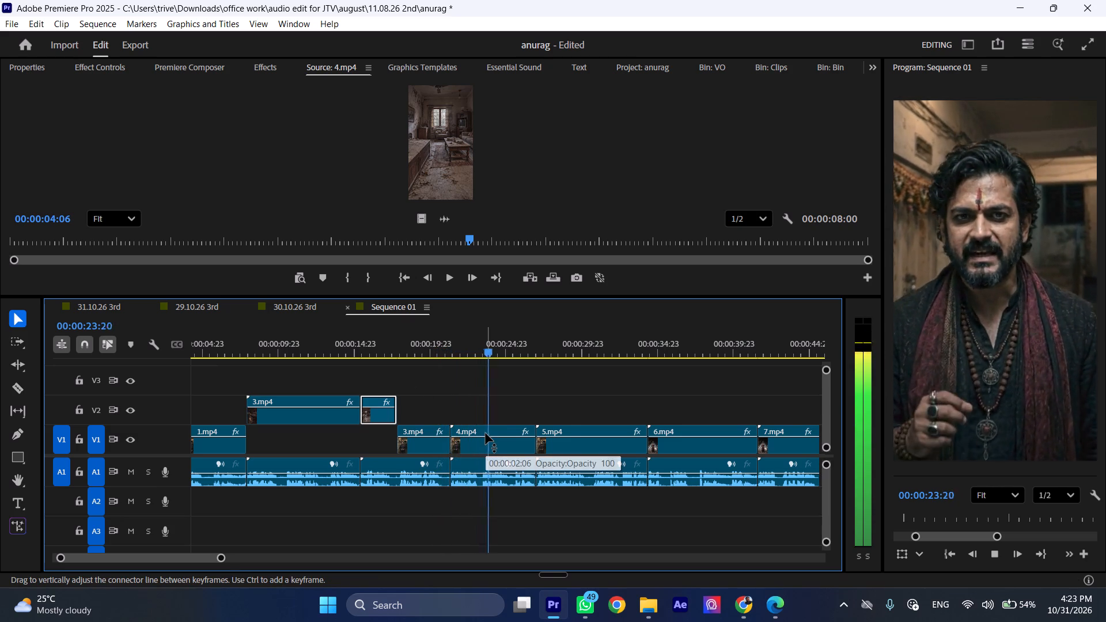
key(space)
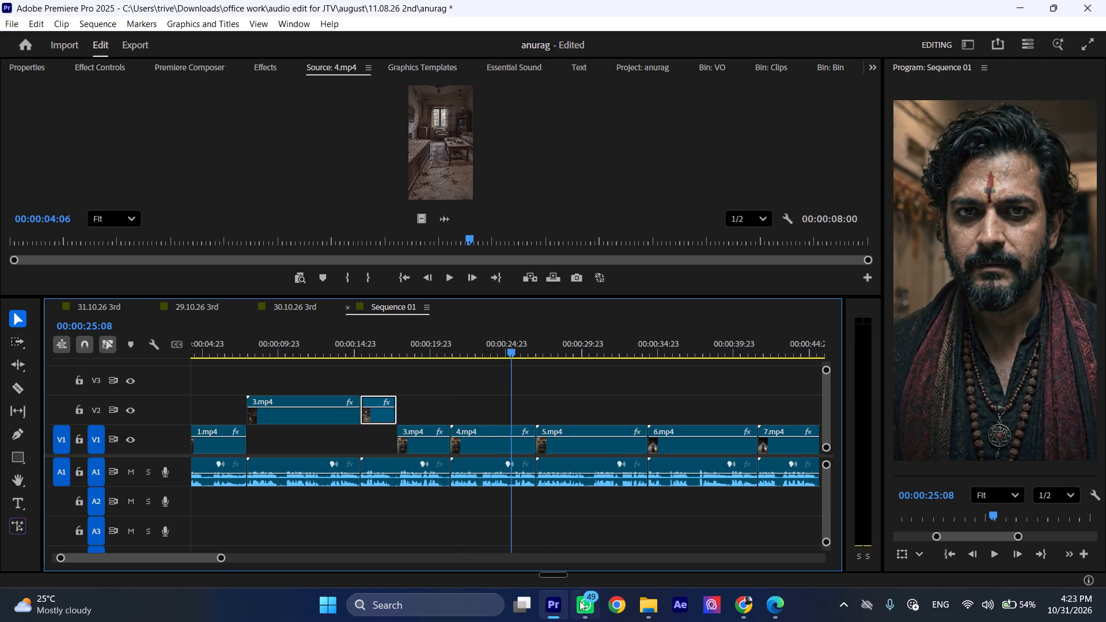
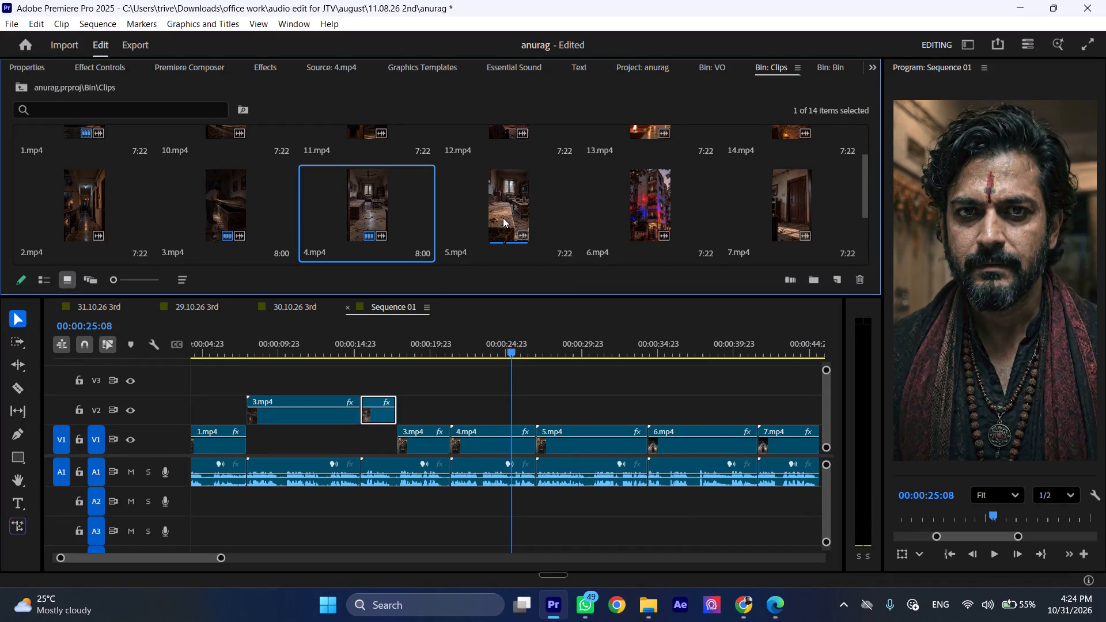
Preview the building clip with red and blue lights, 6.mp4, and place it, video only, on V2 at the start of narrator clip 4.mp4.
double_click(642, 214)
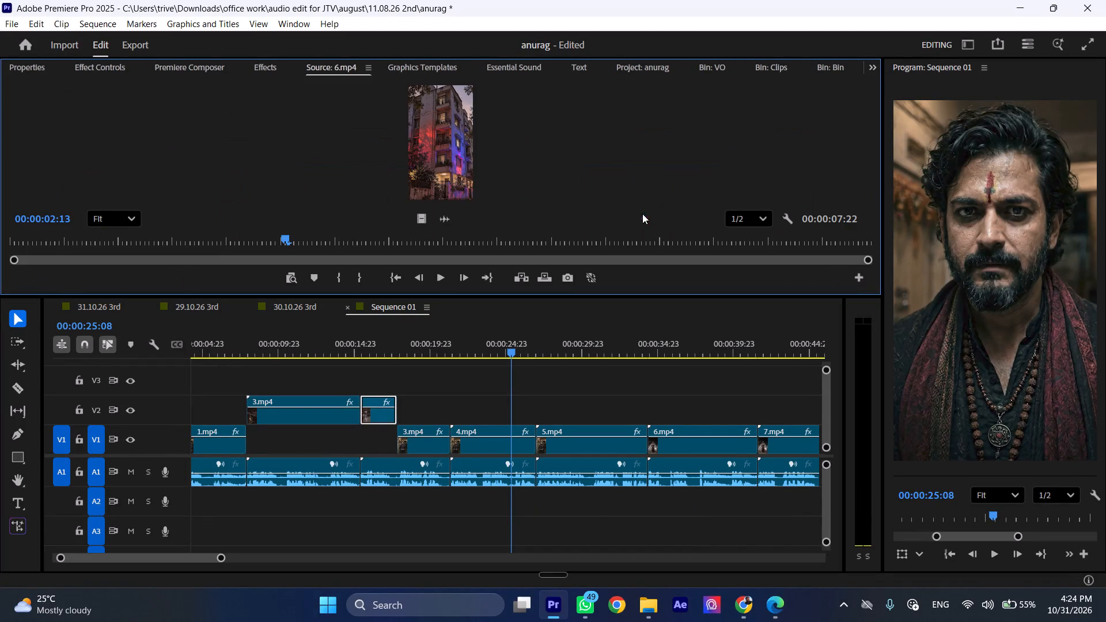
drag(296, 240, 352, 252)
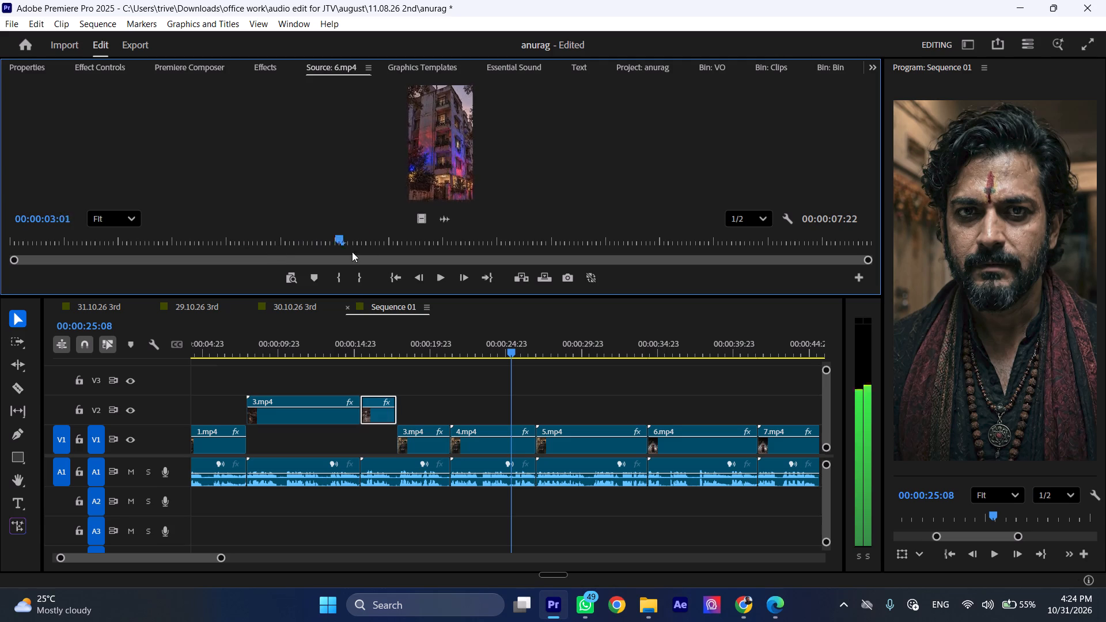
drag(352, 252, 131, 248)
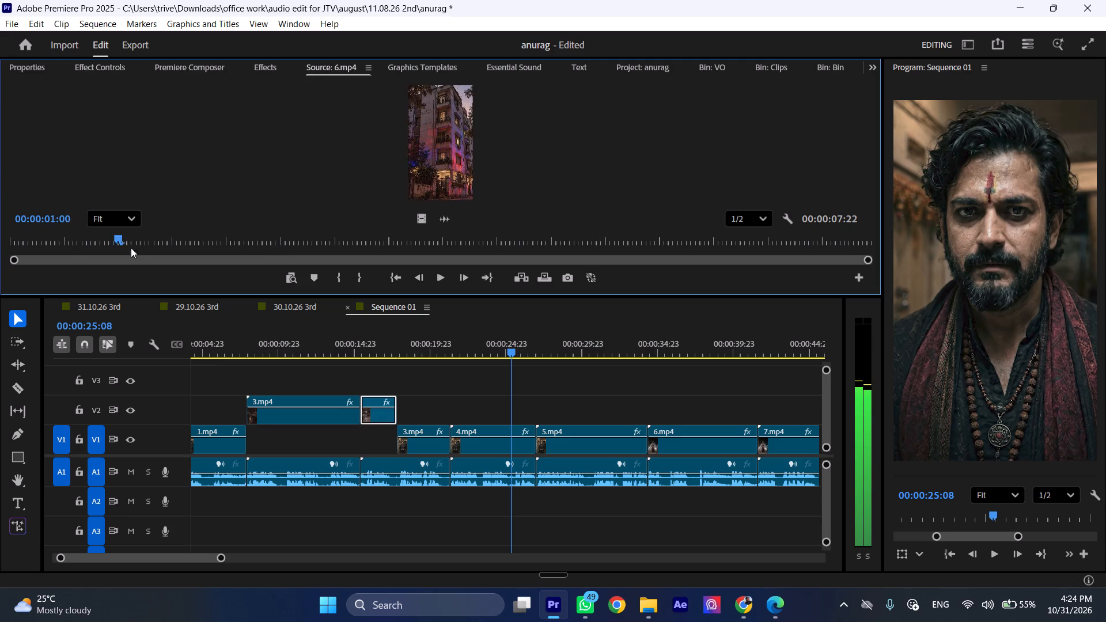
drag(131, 248, 155, 248)
drag(426, 219, 444, 401)
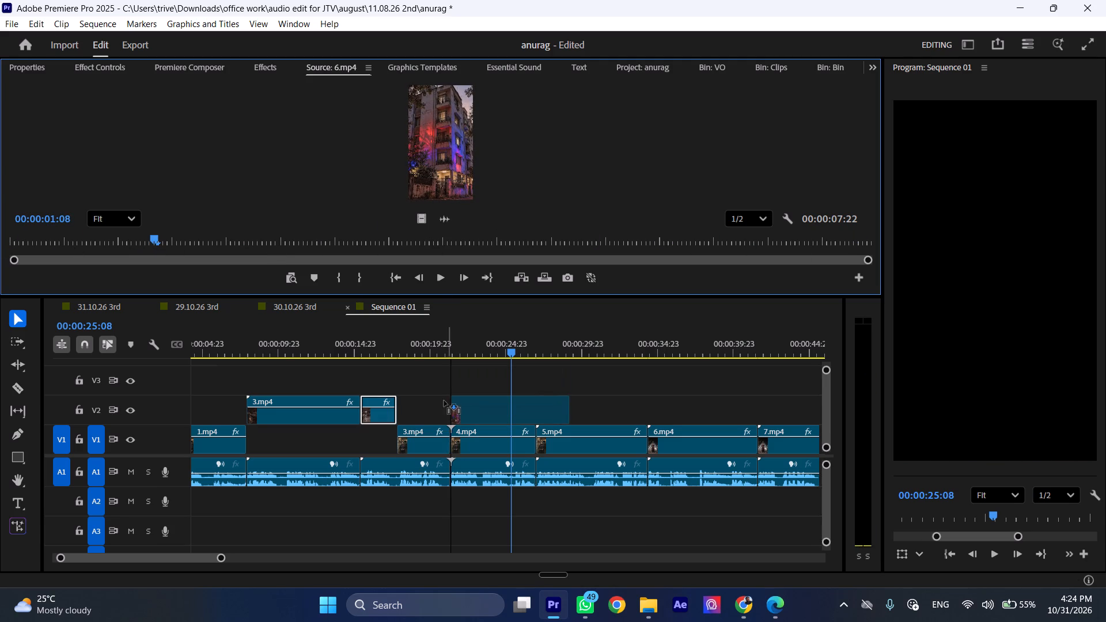
Place the apartment-building clip 6.mp4, video only, on V2 at the start of the 4.mp4 narrator video and play it back.
drag(444, 401, 450, 404)
click(452, 344)
key(space)
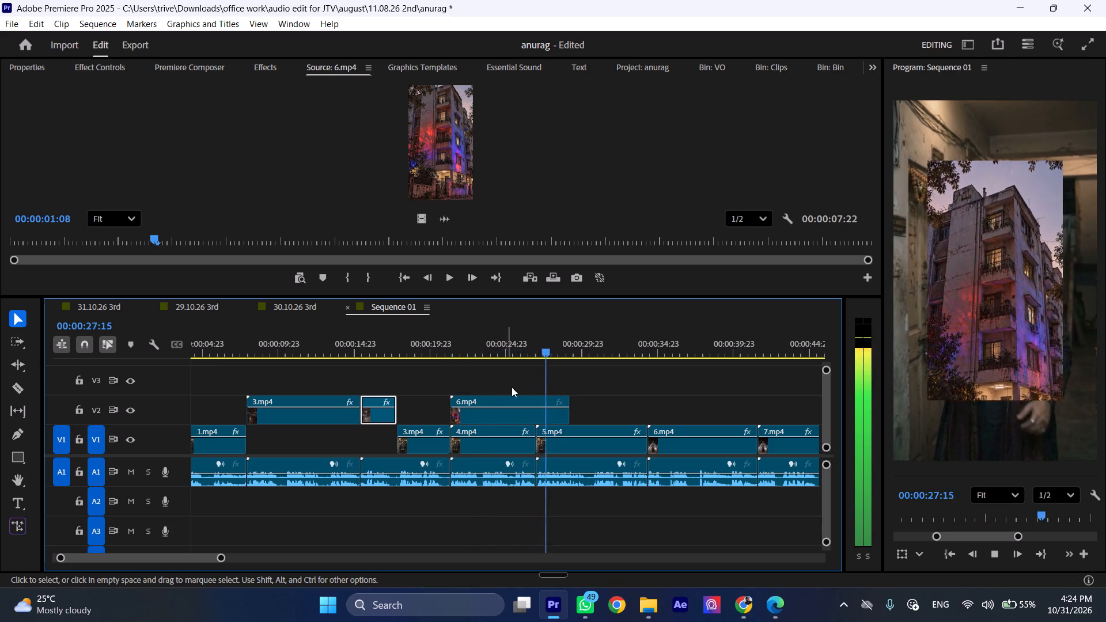
Trim the end of the apartment-building clip on V2 to match the end of the 4.mp4 narrator video, and play the lead-in.
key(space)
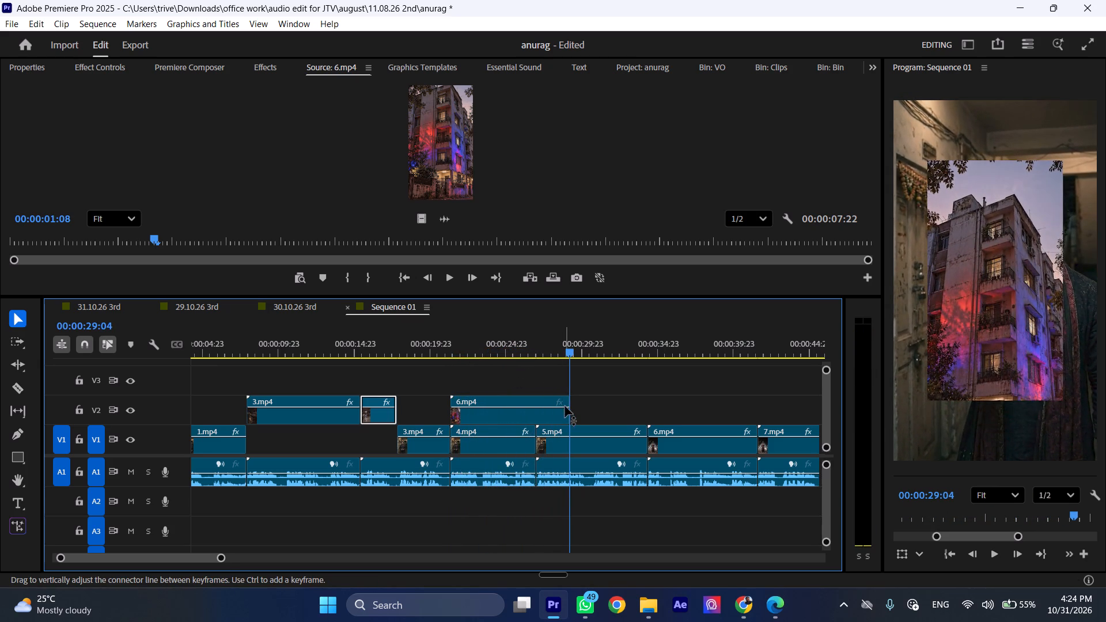
drag(572, 414, 540, 412)
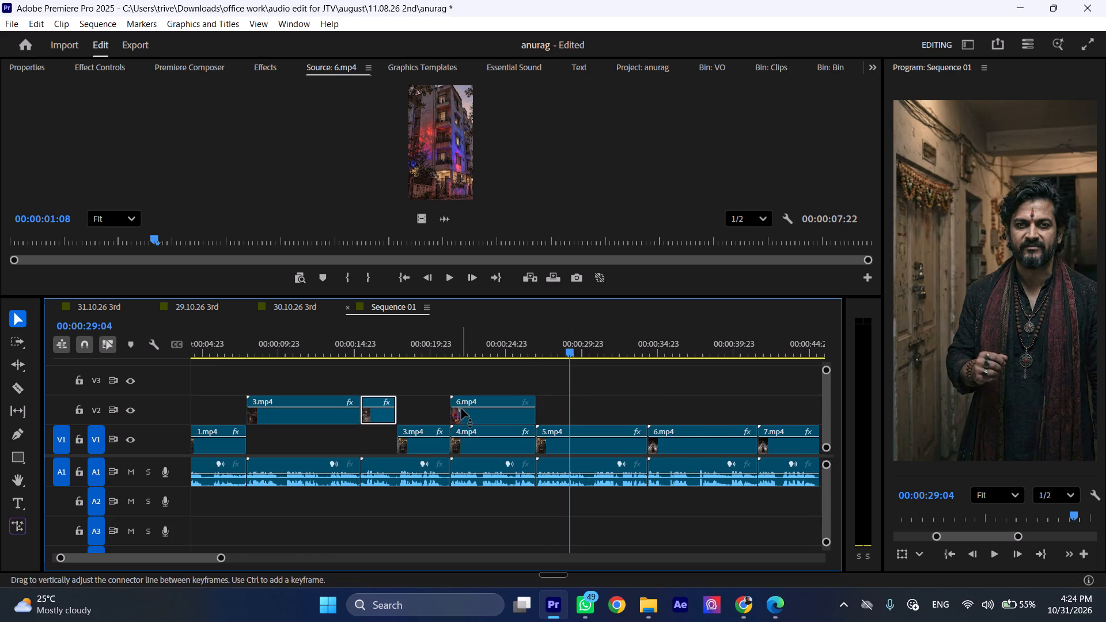
click(441, 347)
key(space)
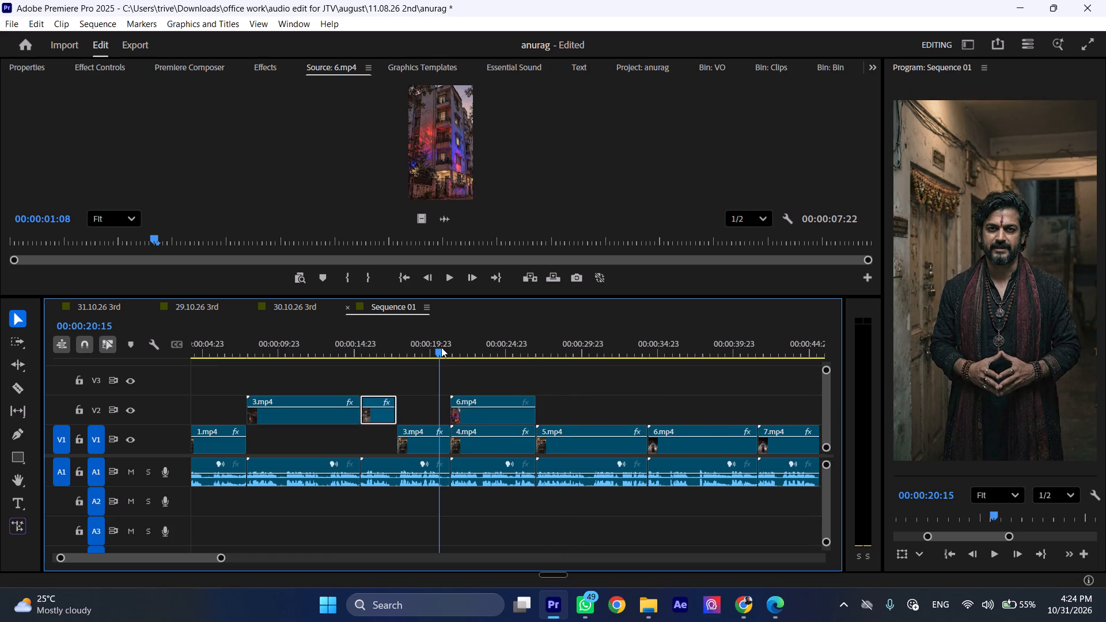
click(431, 346)
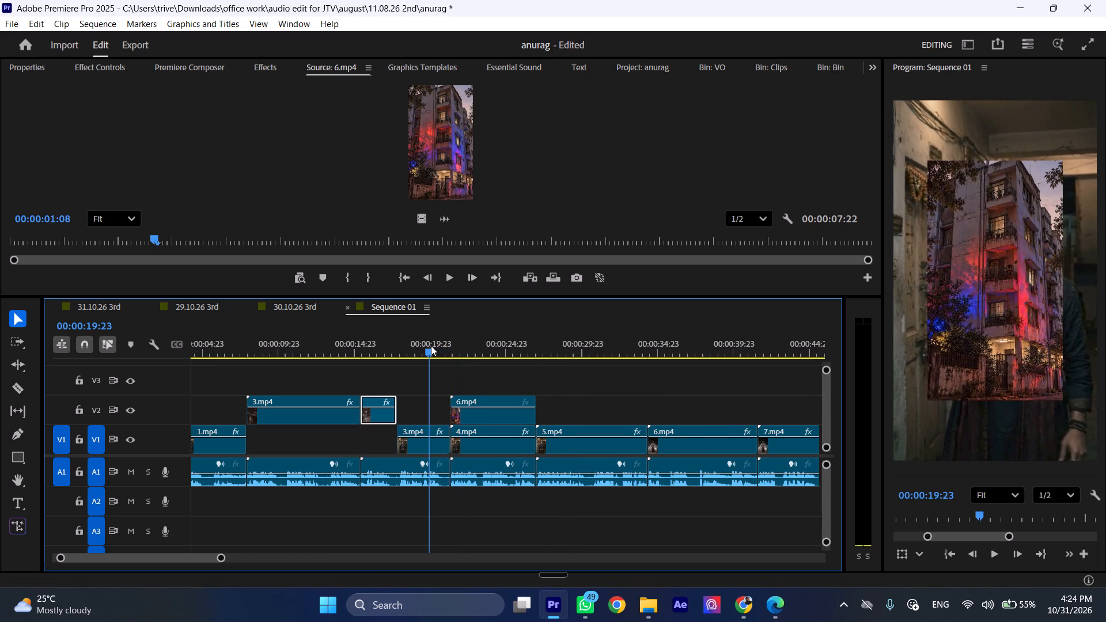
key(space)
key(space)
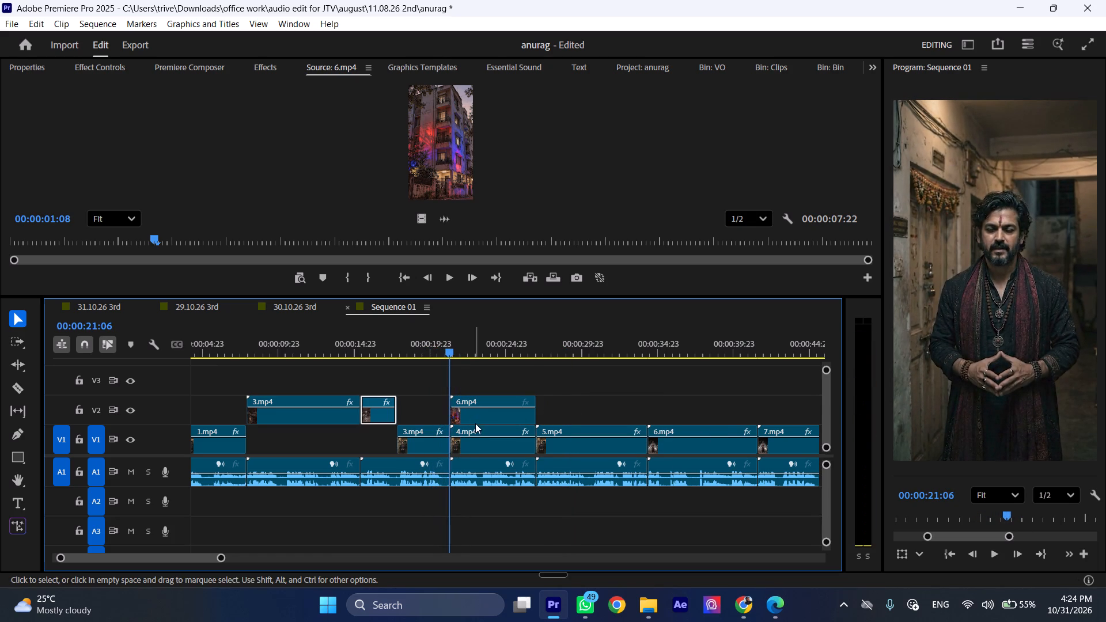
Move the apartment-building clip down to V1, overwriting the 4.mp4 narrator video while keeping its audio, and play the cut.
drag(475, 416, 480, 436)
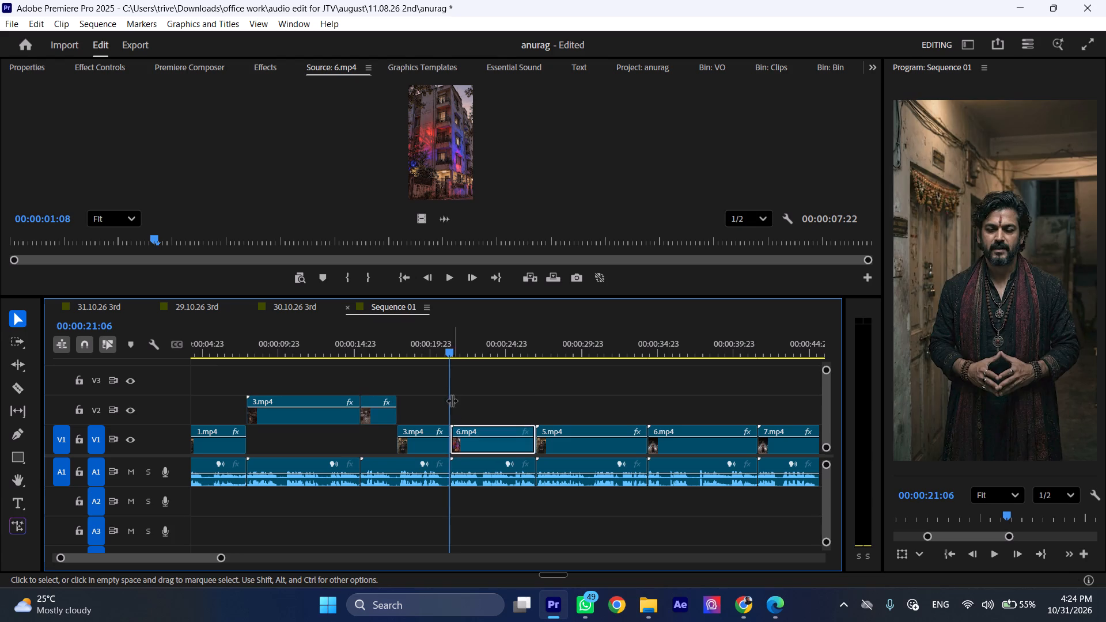
click(440, 344)
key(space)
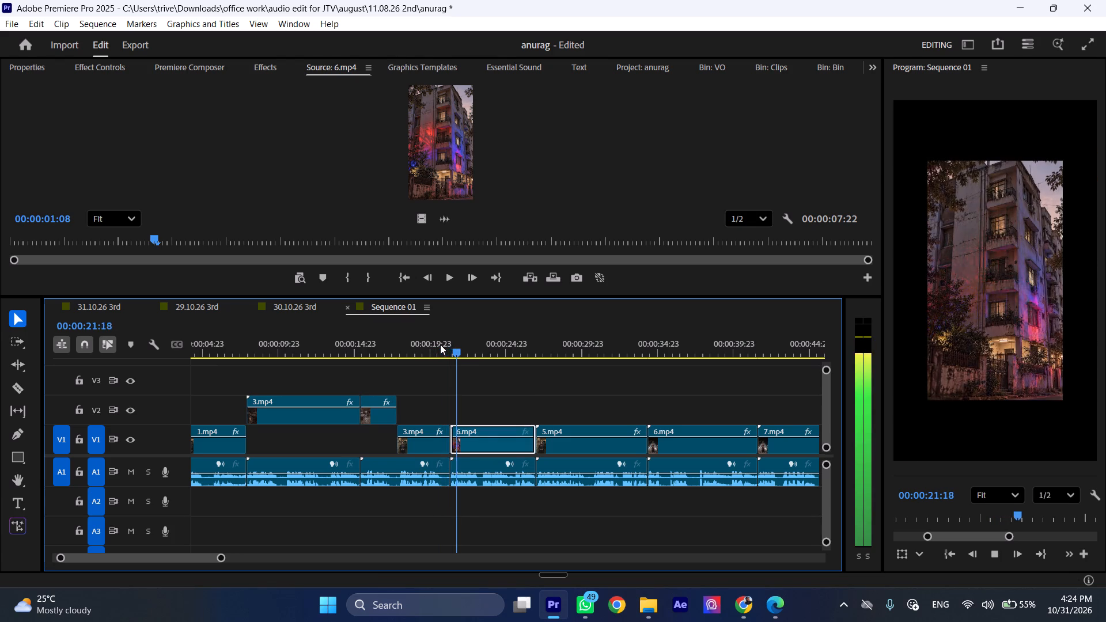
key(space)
Fit the apartment-building clip on V1 to the frame and play the sequence from before it into the 5.mp4 narrator footage.
right_click(476, 441)
click(536, 543)
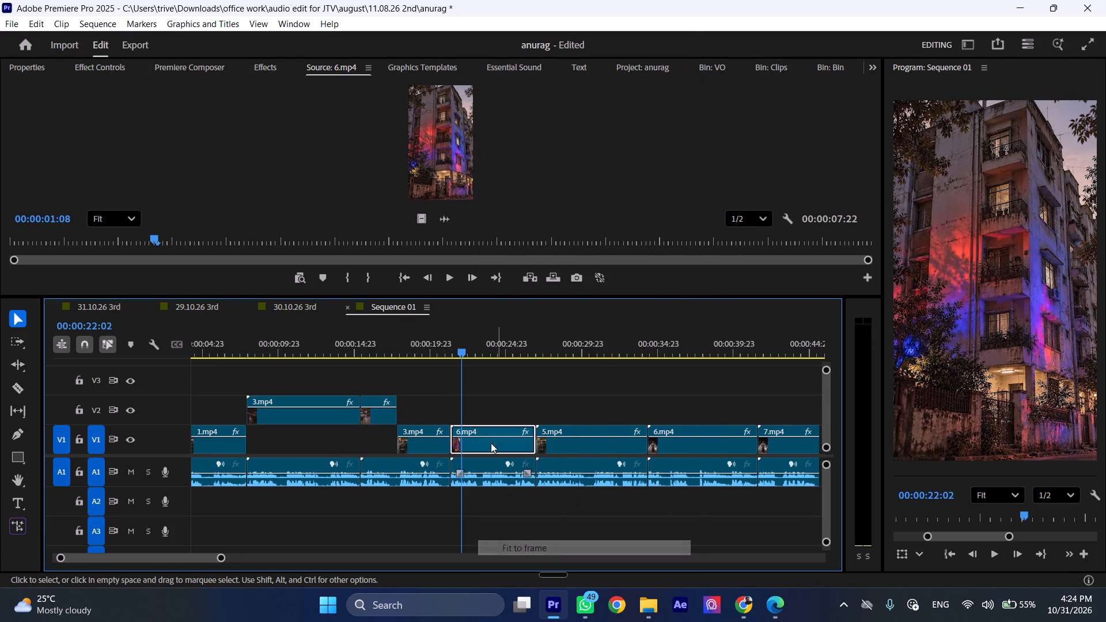
click(442, 344)
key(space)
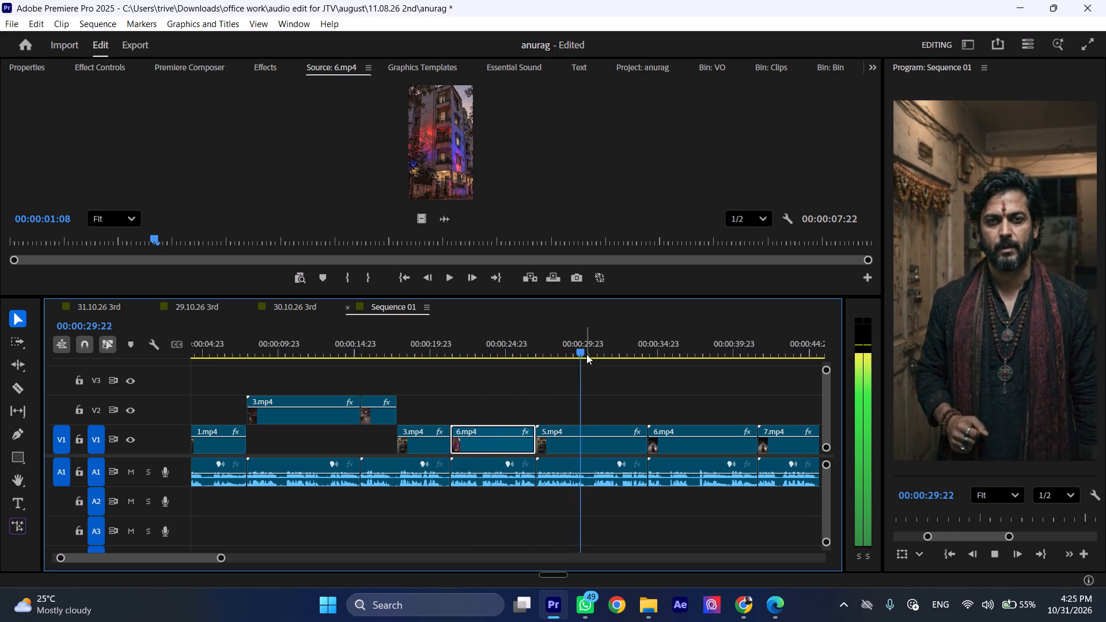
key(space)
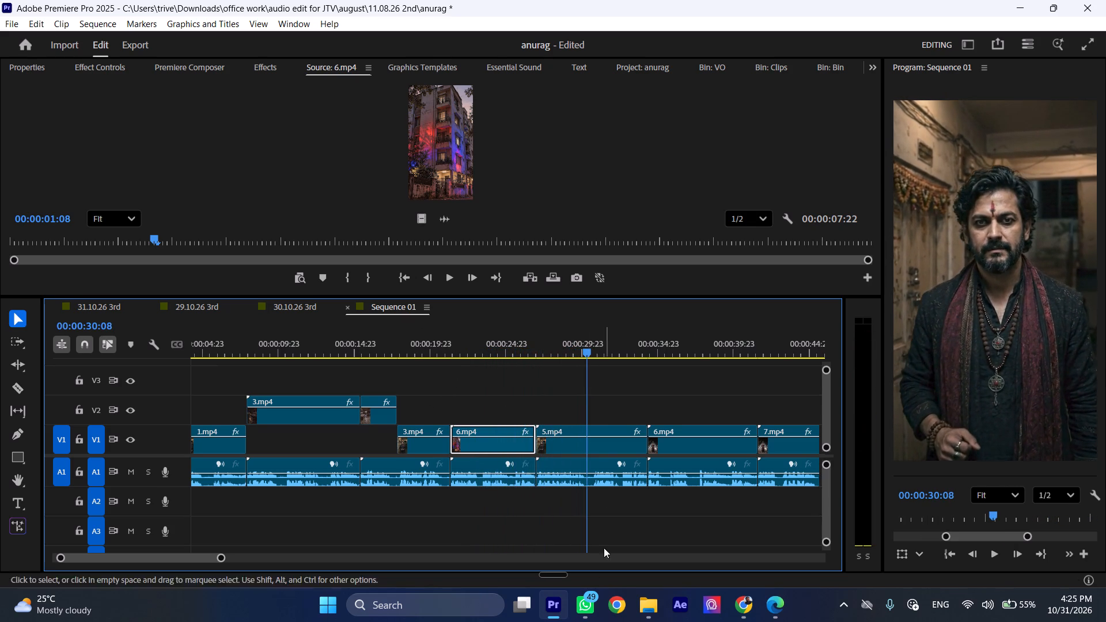
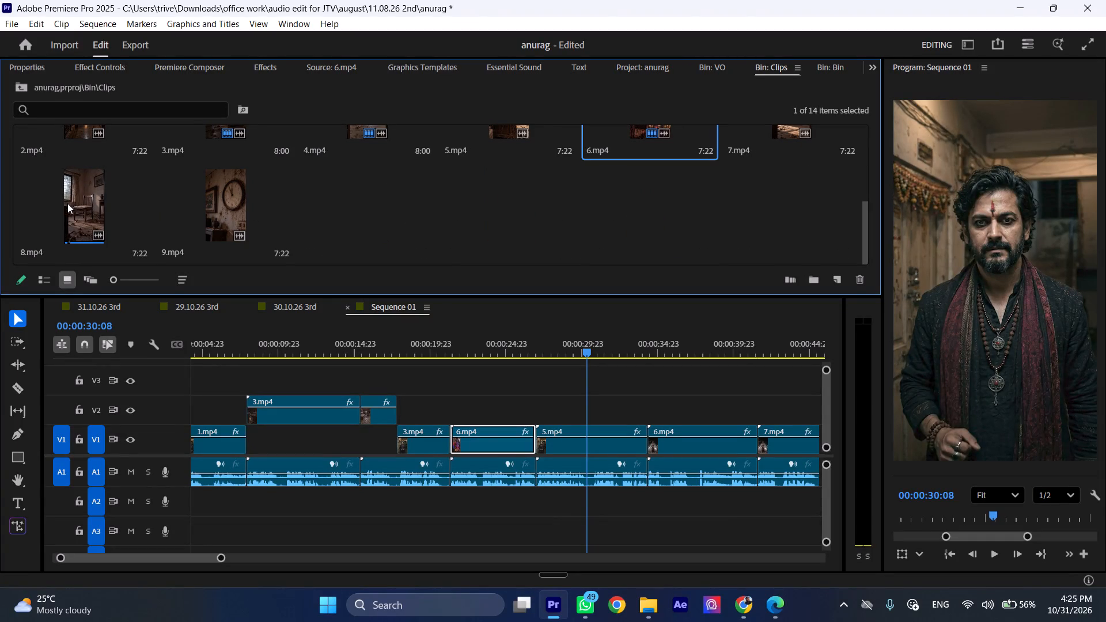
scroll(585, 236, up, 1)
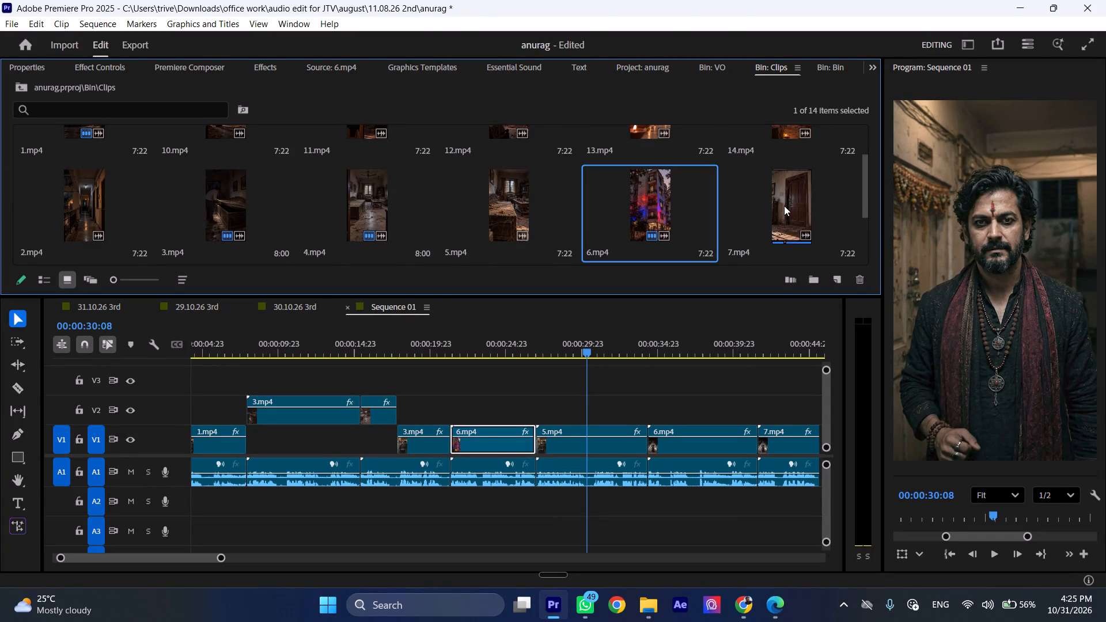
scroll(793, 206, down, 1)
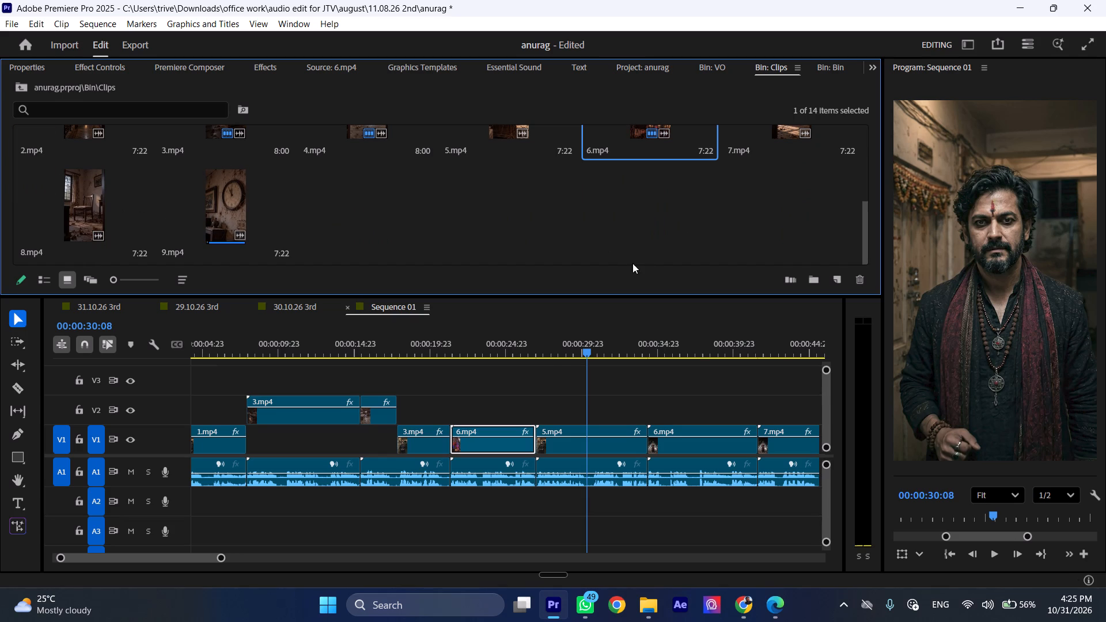
Play through the 5.mp4 narrator section of Sequence 01 and delete only that clip's video from V1.
click(551, 353)
key(space)
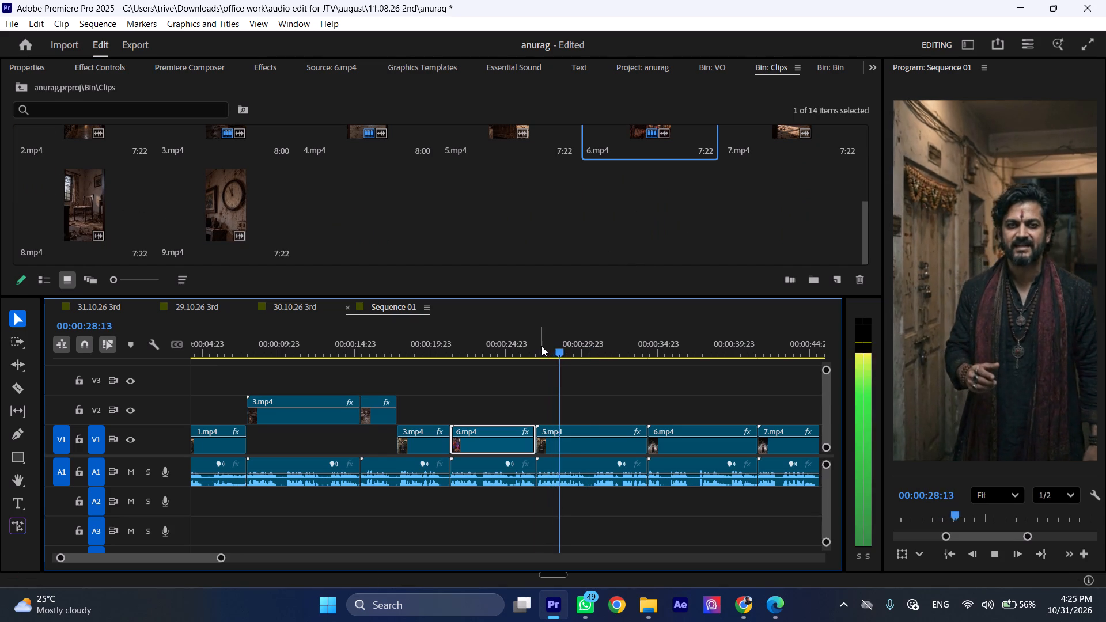
drag(541, 346, 531, 346)
key(space)
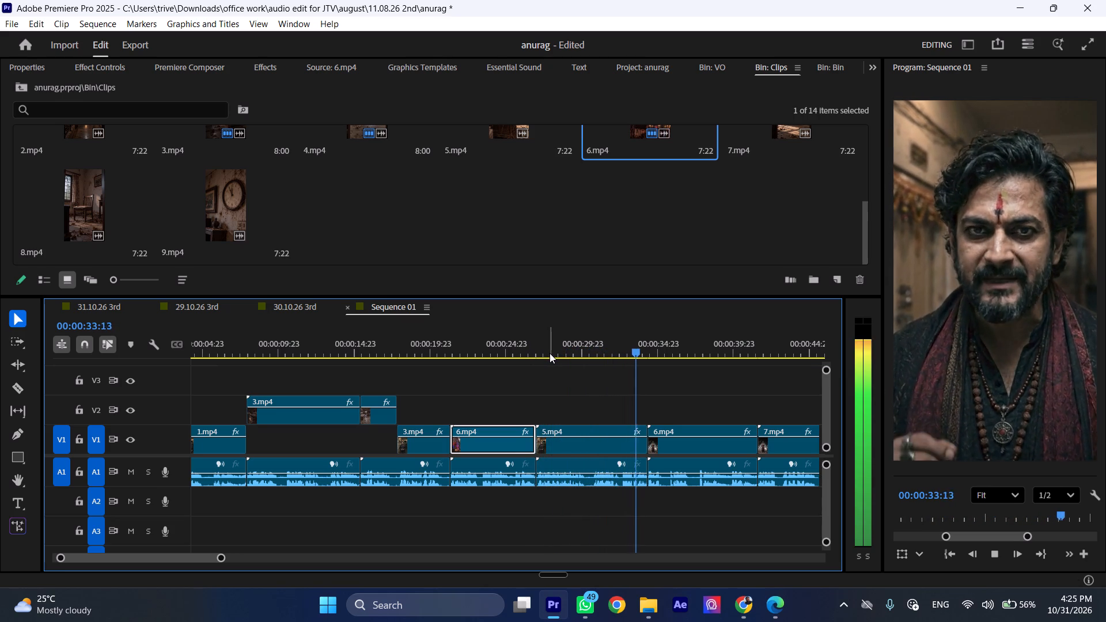
key(space)
click(586, 429)
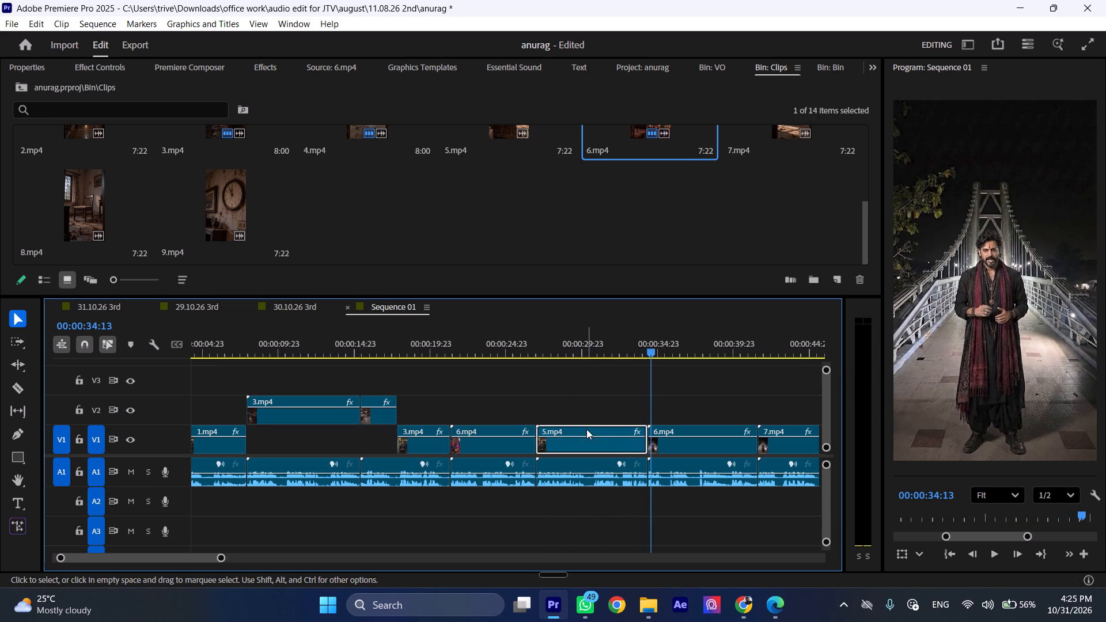
key(BackSpace)
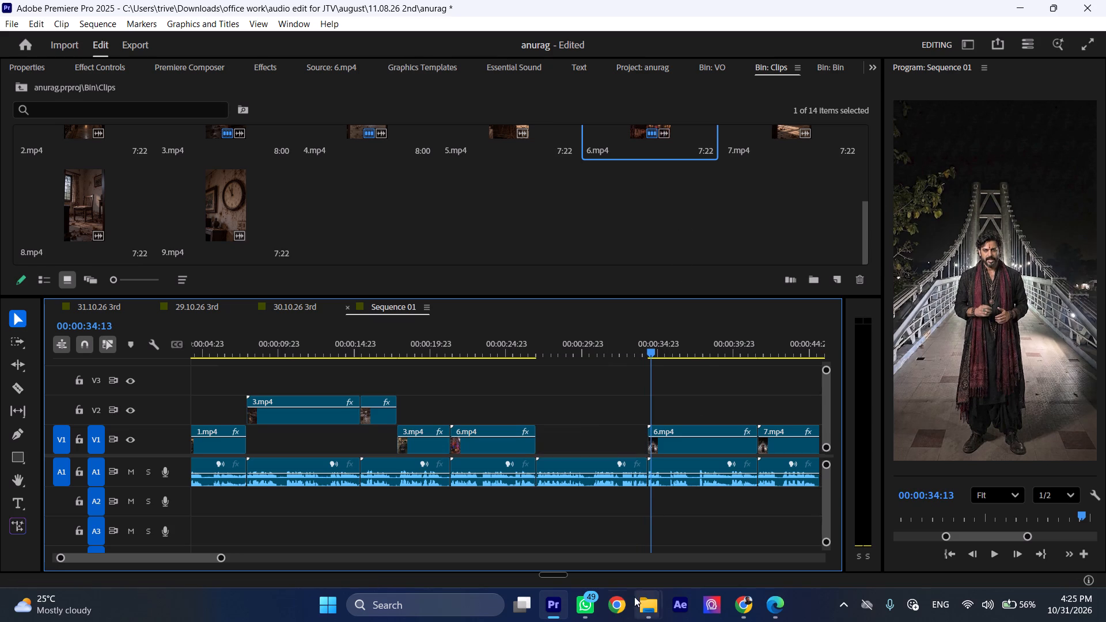
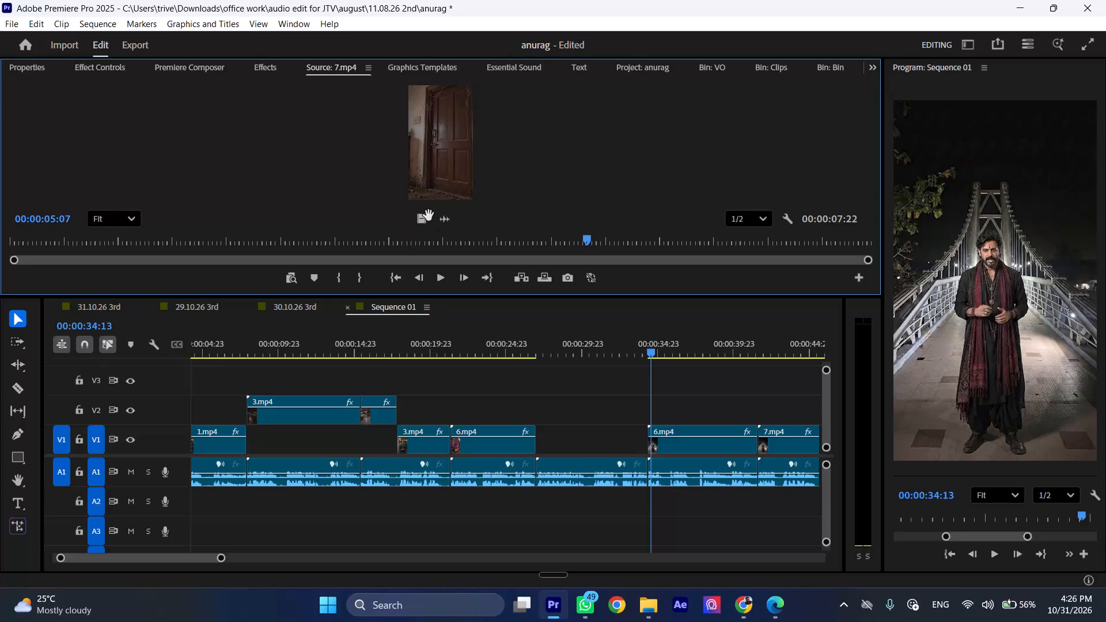
Place the video of story clip 7.mp4 on V2 over the gap, trim both ends to about 2.3 seconds, and start it where the preceding 6.mp4 ends.
drag(419, 215, 529, 405)
drag(527, 349, 544, 353)
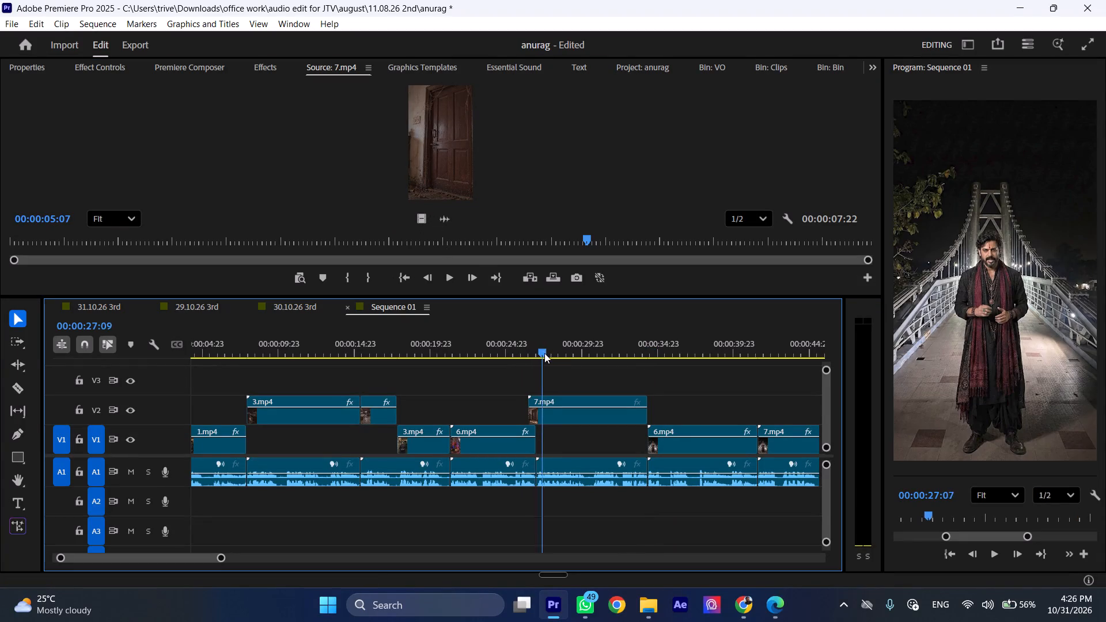
drag(544, 353, 571, 363)
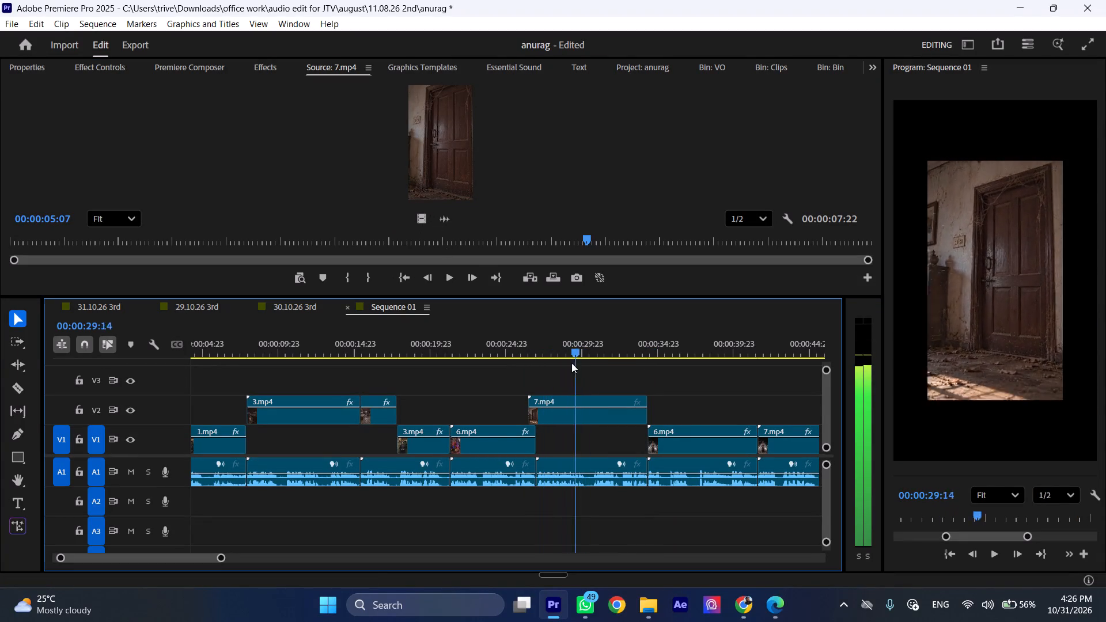
drag(571, 363, 551, 359)
drag(528, 400, 544, 400)
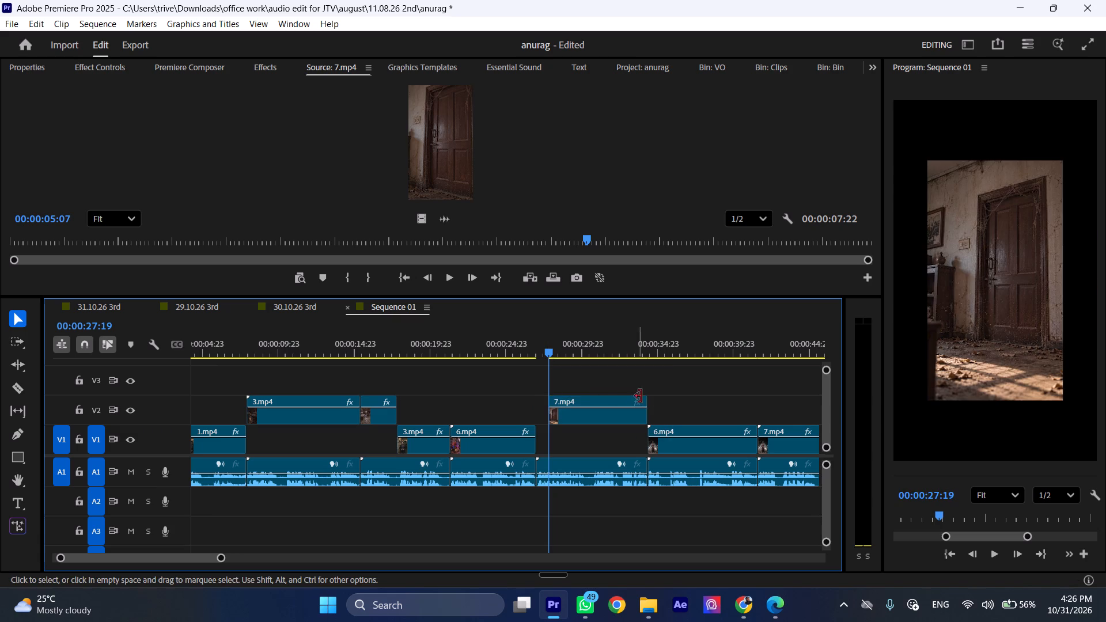
drag(649, 399, 585, 401)
drag(570, 416, 562, 416)
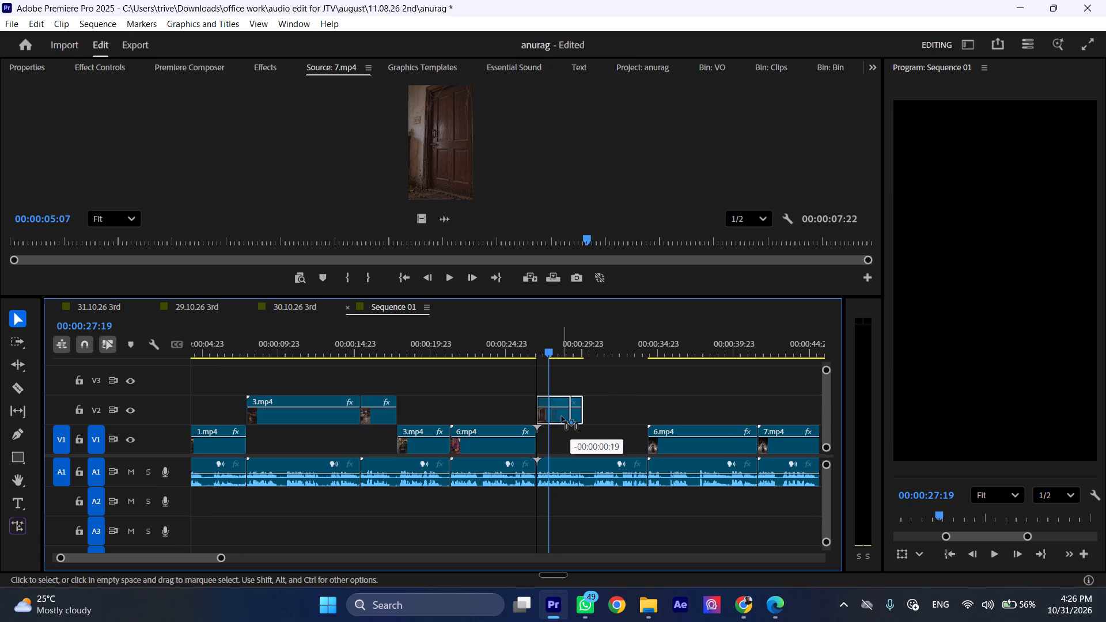
drag(562, 416, 560, 416)
Play the narration over the gap, then add only the video of story clip 8.mp4 on V3, starting where 7.mp4 ends.
click(534, 347)
key(space)
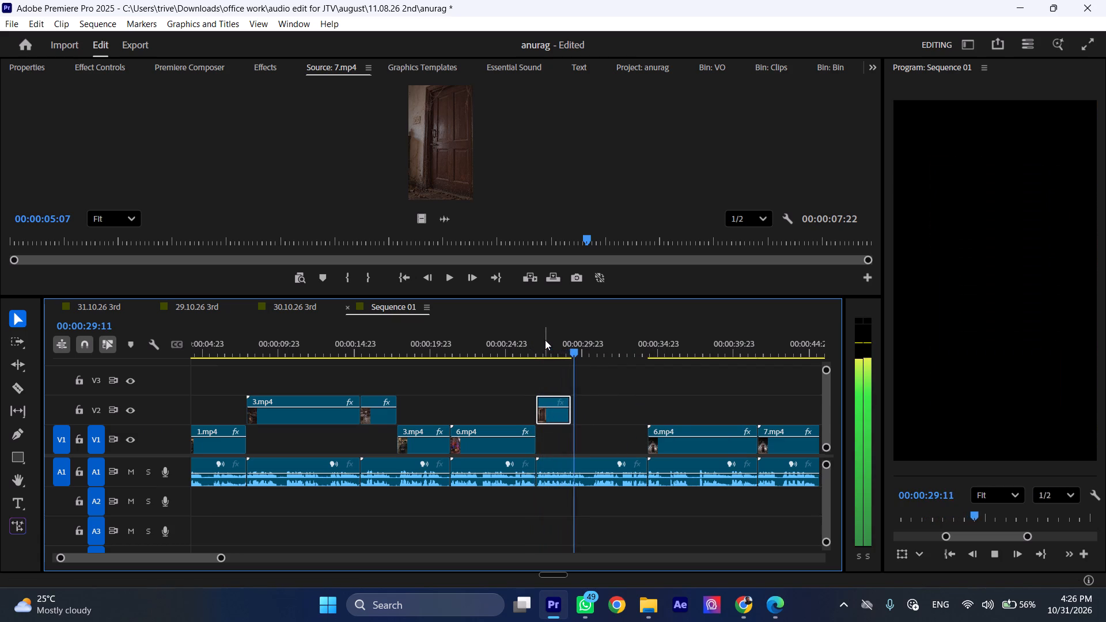
key(space)
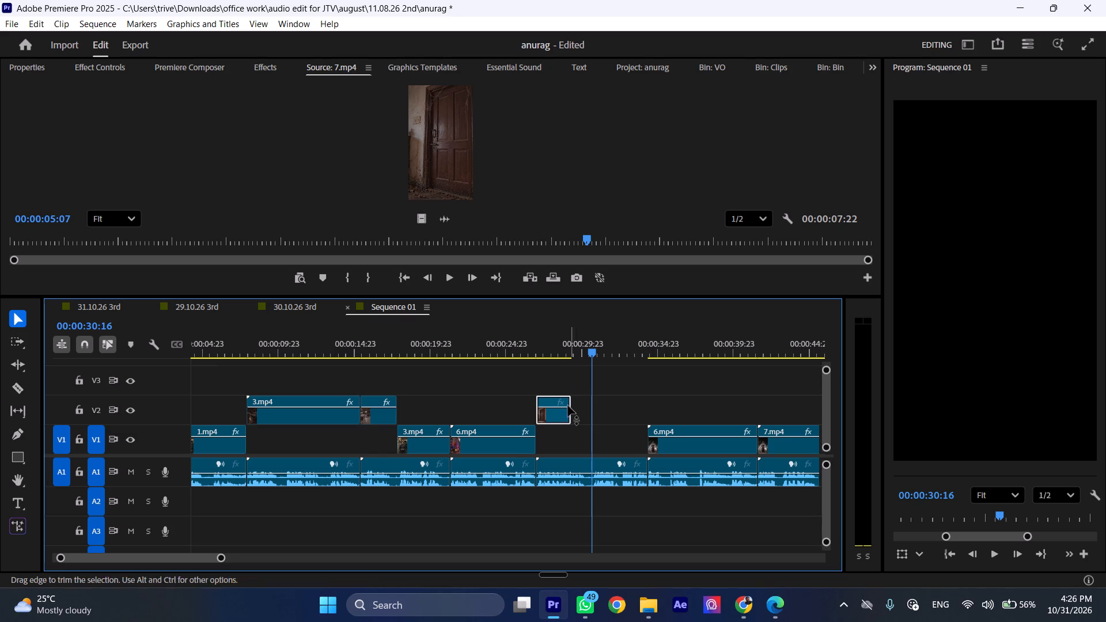
click(566, 346)
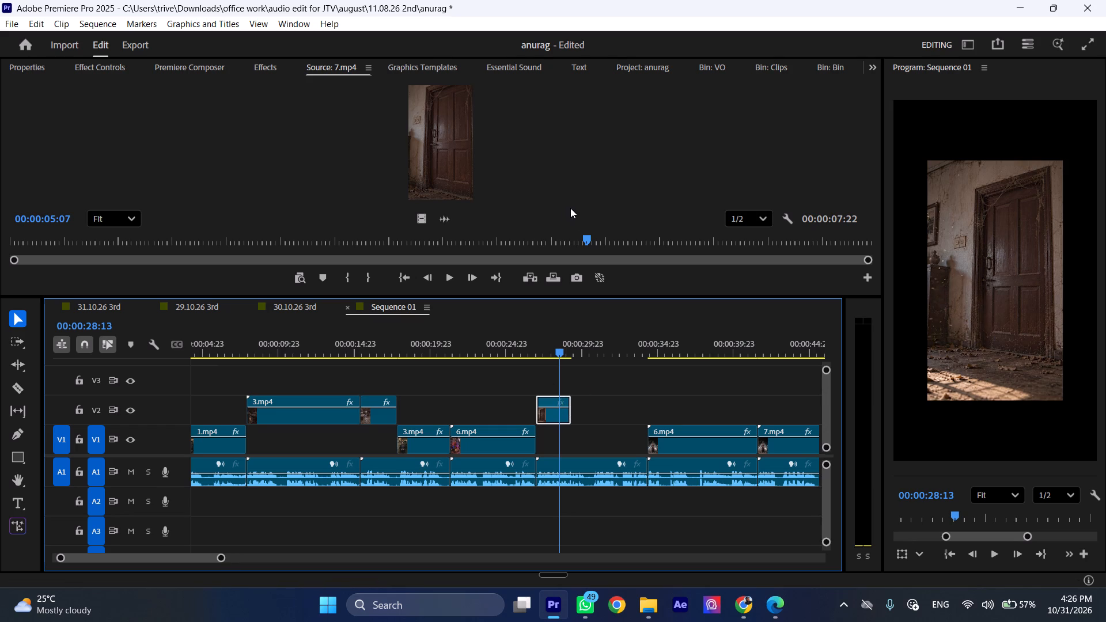
click(776, 70)
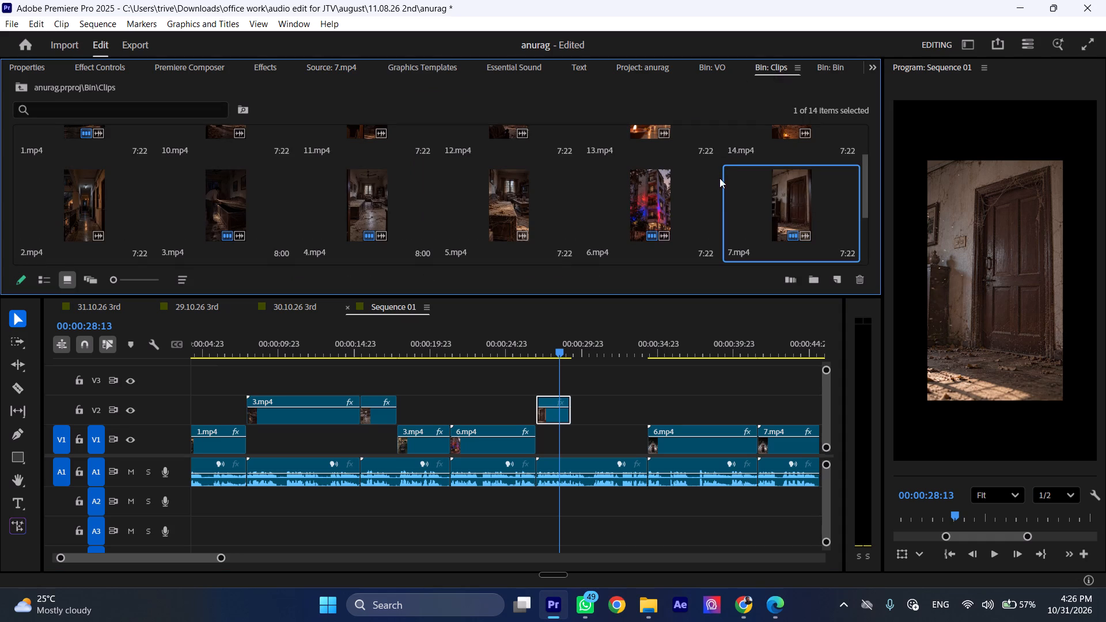
scroll(729, 188, down, 1)
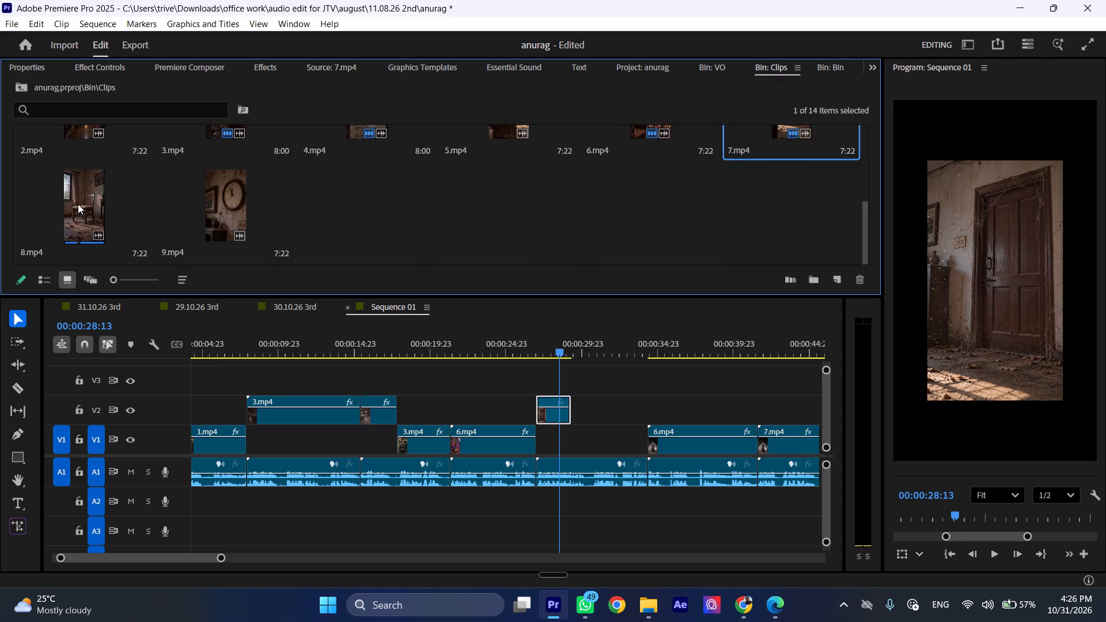
double_click(78, 204)
drag(425, 221, 597, 404)
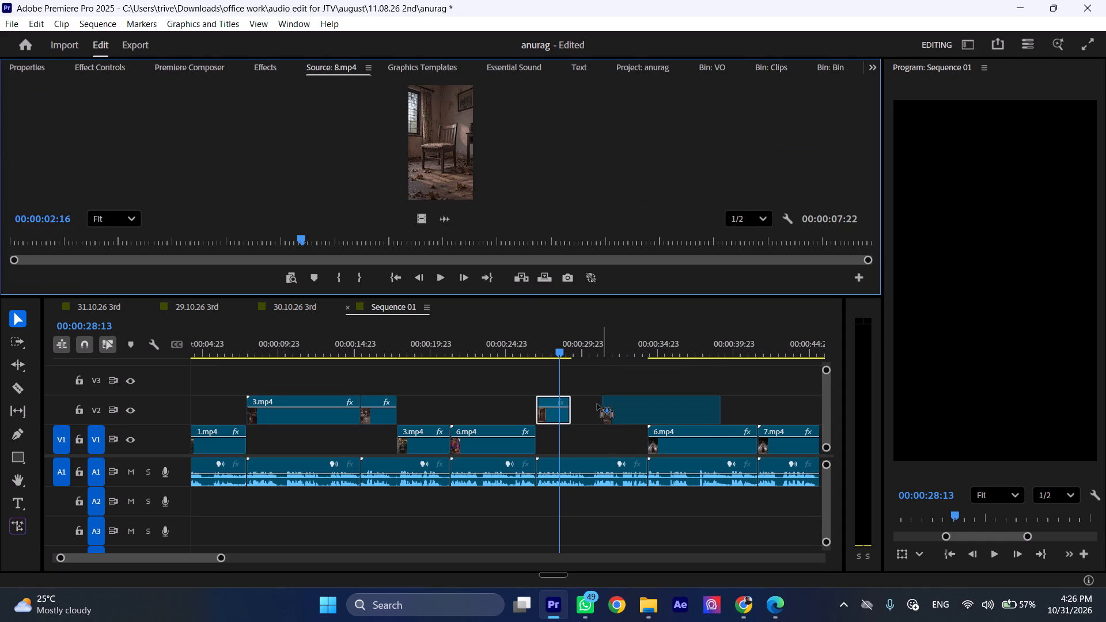
drag(597, 404, 576, 386)
Review 8.mp4 on V3, trim both ends to about 2 seconds, and move it back to start where 7.mp4 ends.
drag(580, 344, 579, 344)
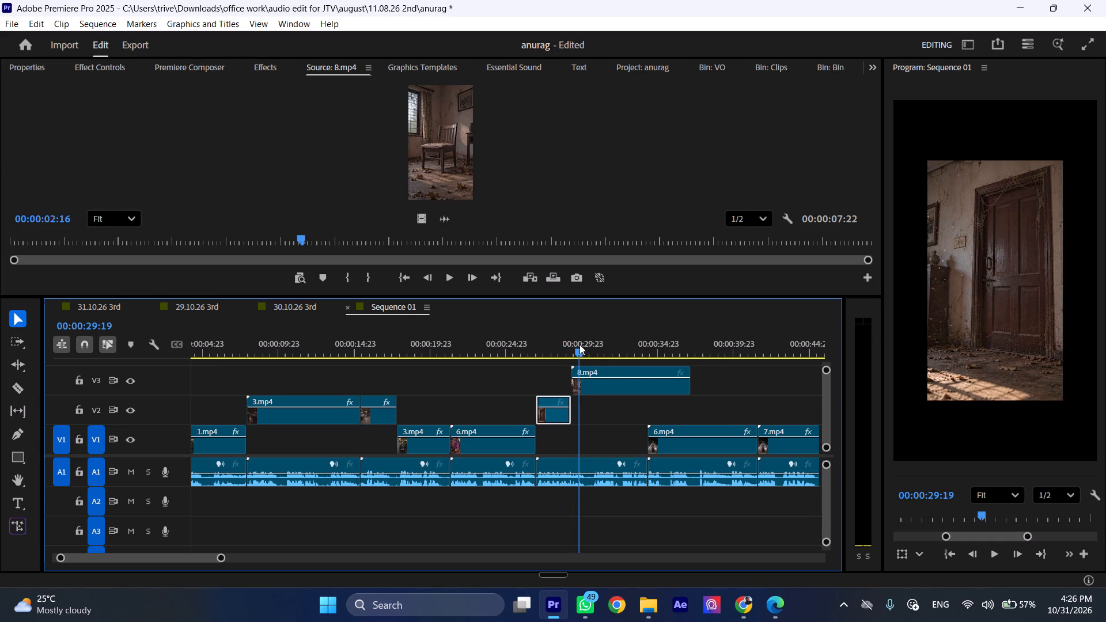
drag(579, 344, 641, 354)
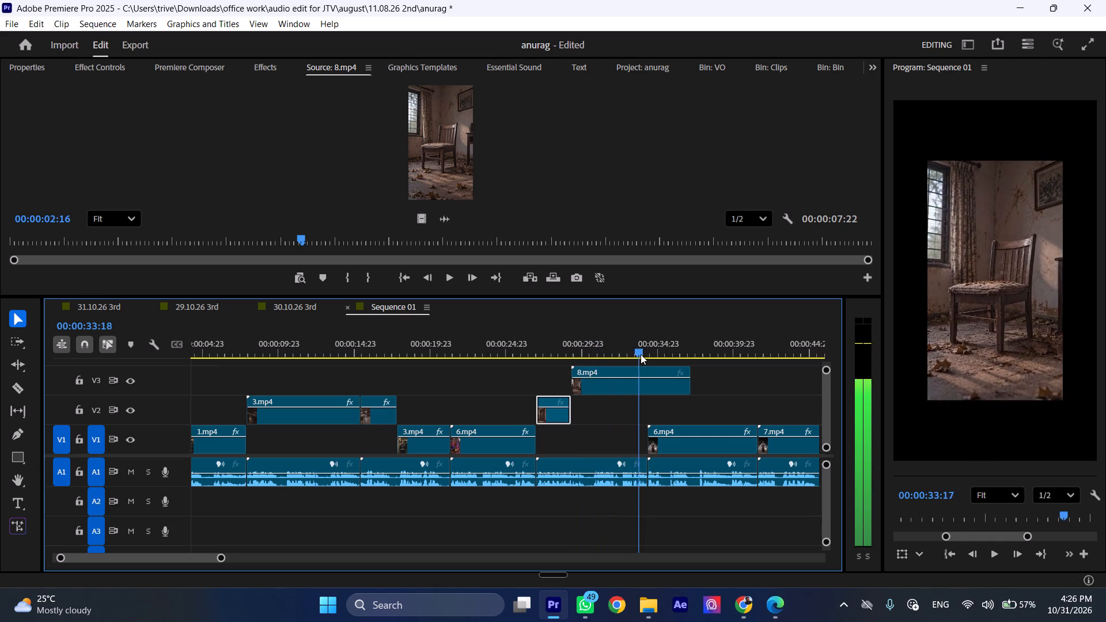
drag(641, 354, 593, 348)
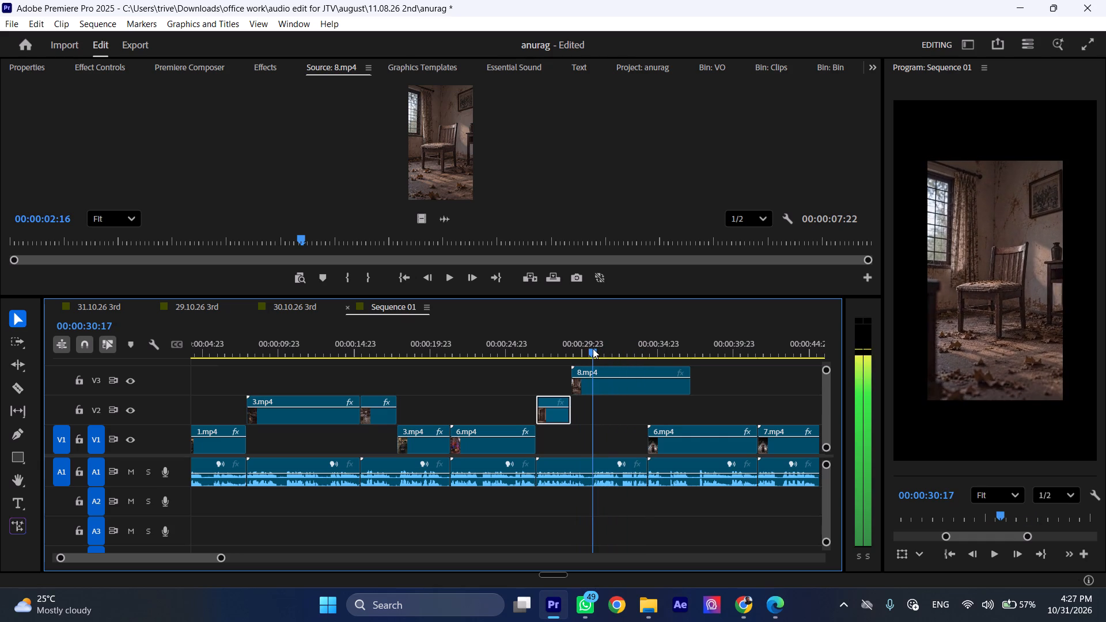
drag(593, 348, 592, 348)
drag(573, 366, 589, 369)
drag(690, 368, 645, 370)
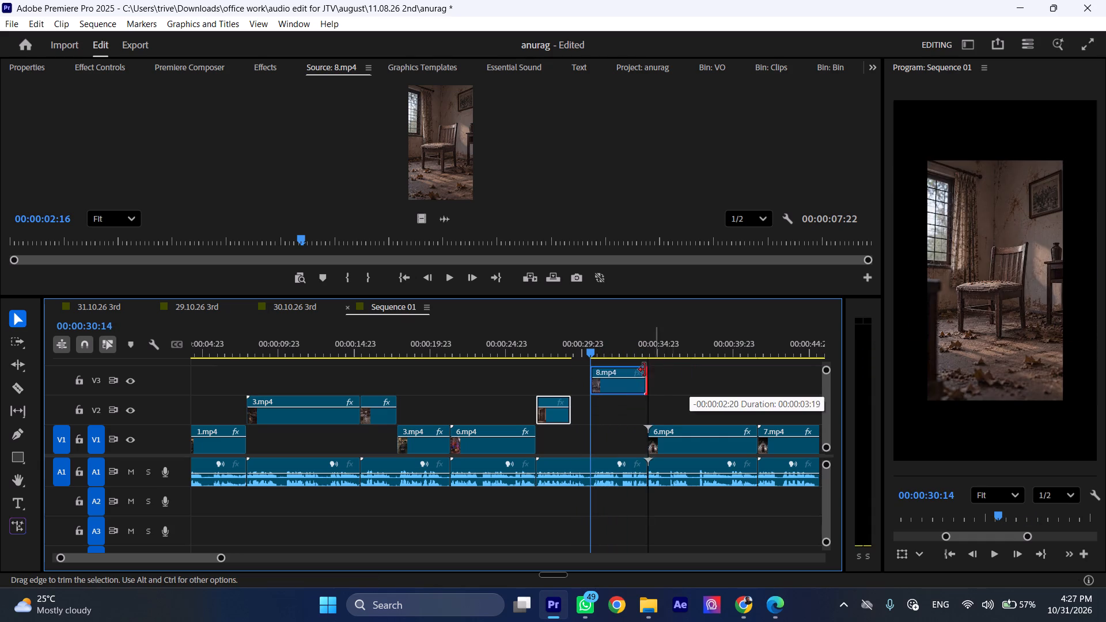
drag(645, 370, 622, 370)
drag(607, 391, 596, 391)
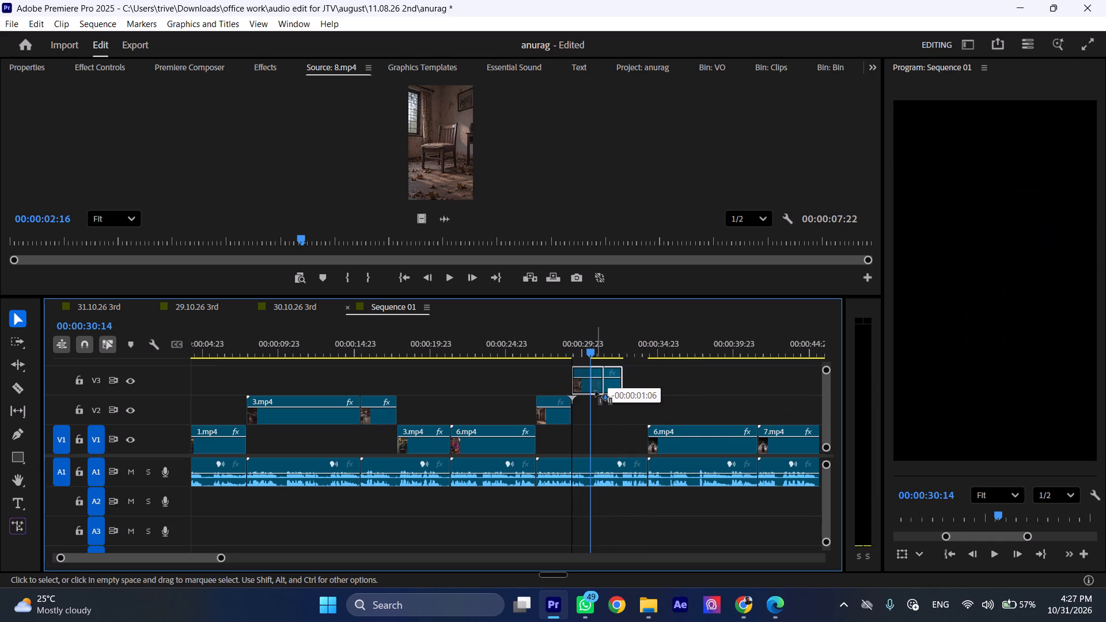
drag(596, 391, 595, 391)
Add only the video of story clip 9.mp4 after 8.mp4 on V3, trimming its start to about 00:00:32:05 and its end to the following 6.mp4.
click(775, 68)
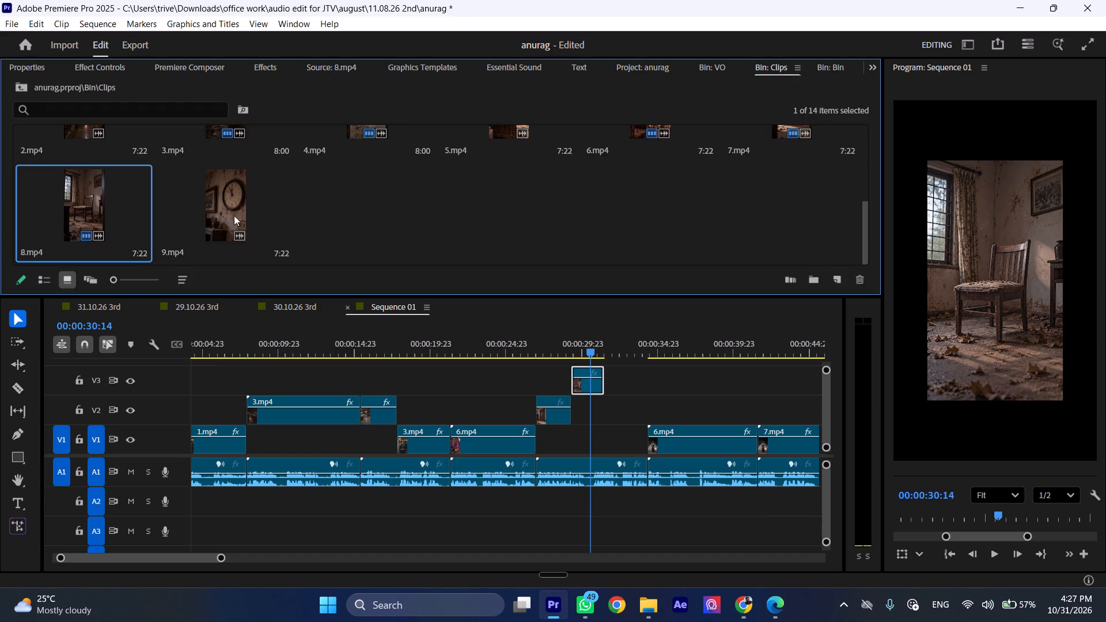
double_click(226, 210)
drag(426, 221, 595, 351)
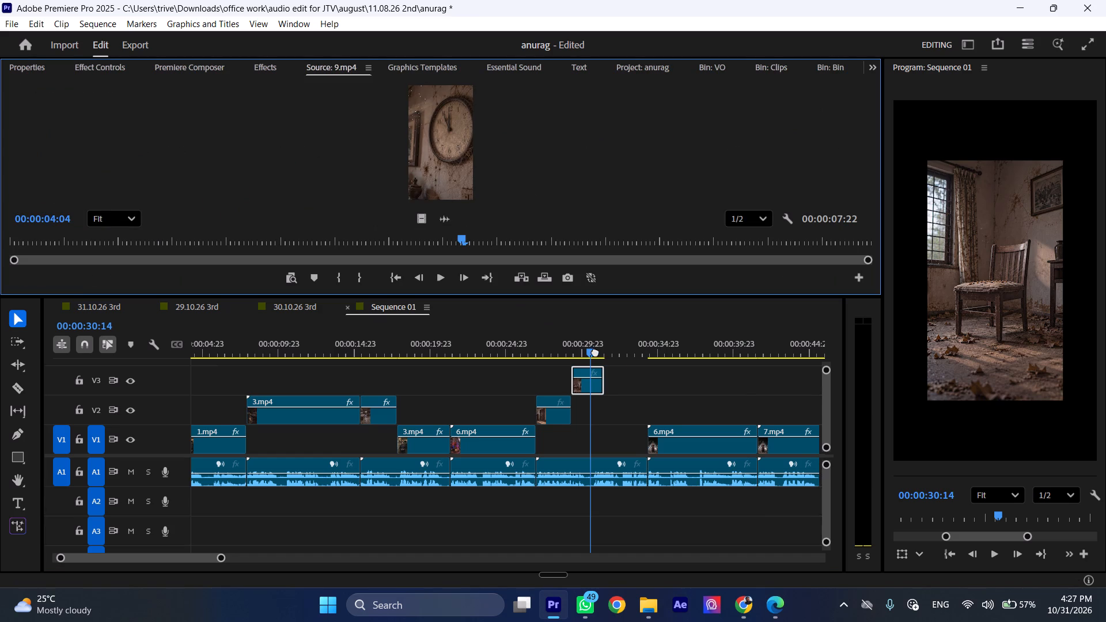
drag(595, 351, 608, 376)
drag(607, 351, 622, 352)
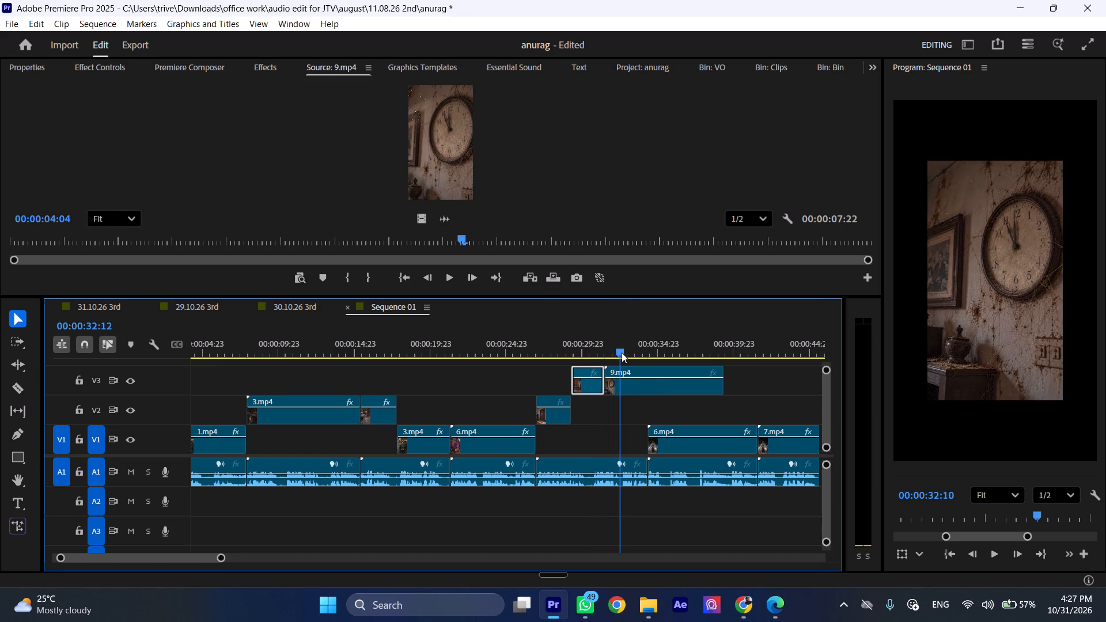
drag(622, 352, 608, 359)
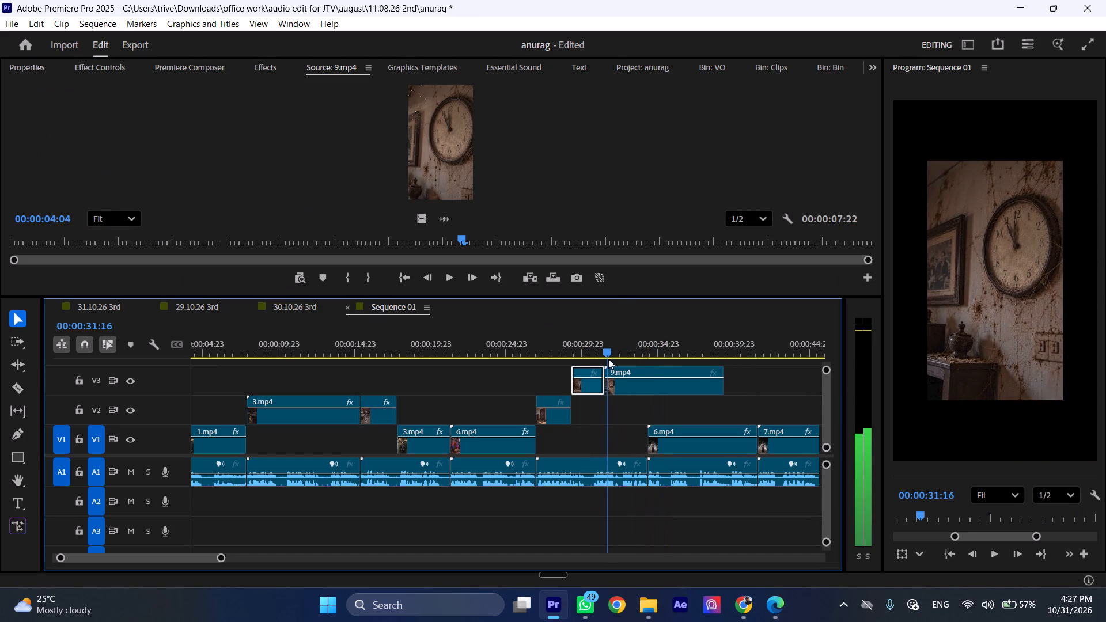
drag(608, 359, 617, 360)
drag(605, 368, 615, 369)
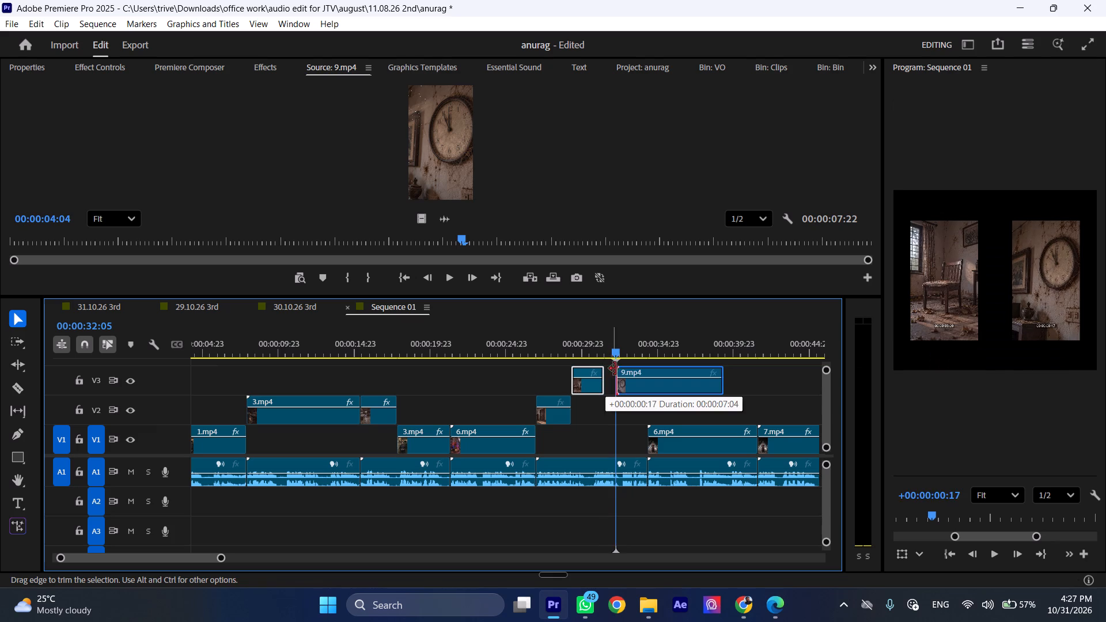
drag(615, 369, 613, 369)
drag(720, 368, 643, 370)
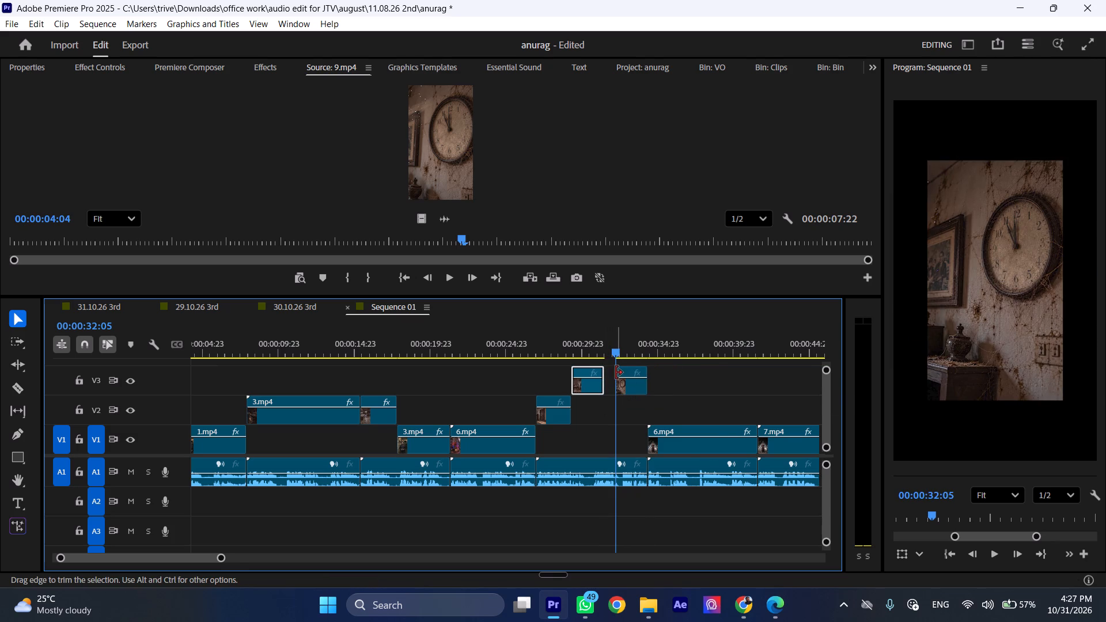
Close the gap on V3 by extending the start of 9.mp4 to just before 00:00:32:00 and the end of 8.mp4 to meet it.
key(ctrl+shift+c)
key(ctrl+shift+c)
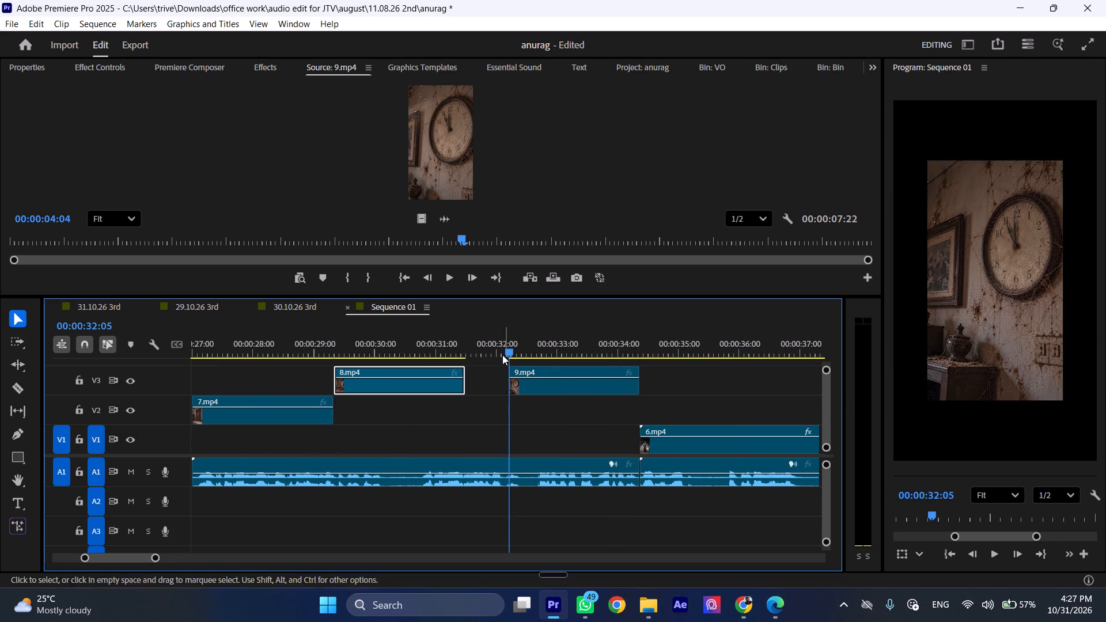
drag(537, 346, 584, 346)
drag(510, 372, 494, 372)
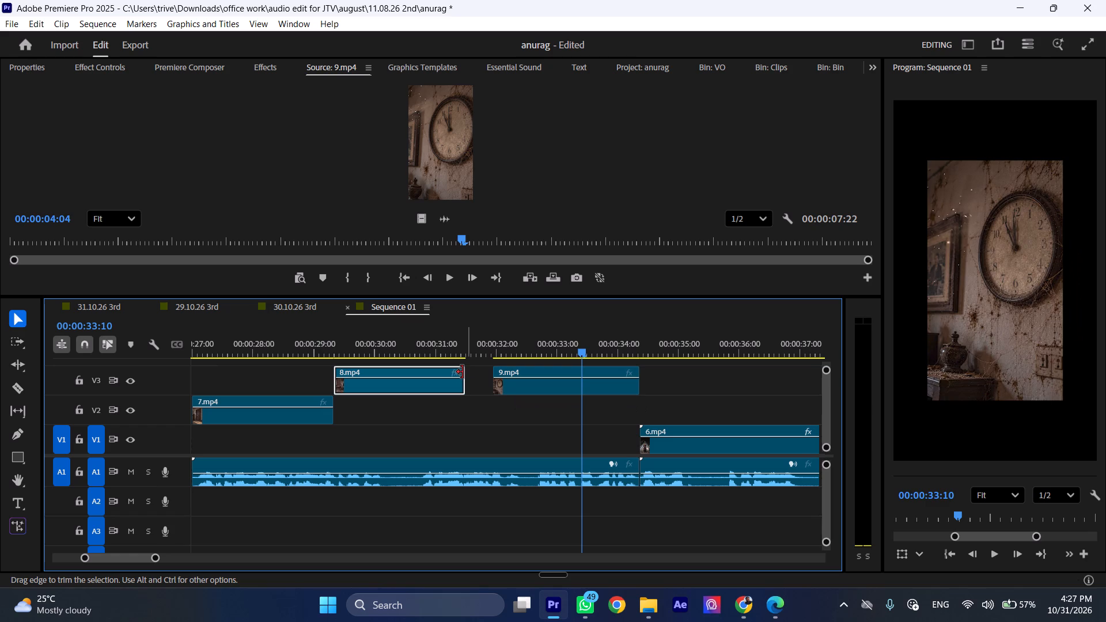
drag(463, 372, 496, 377)
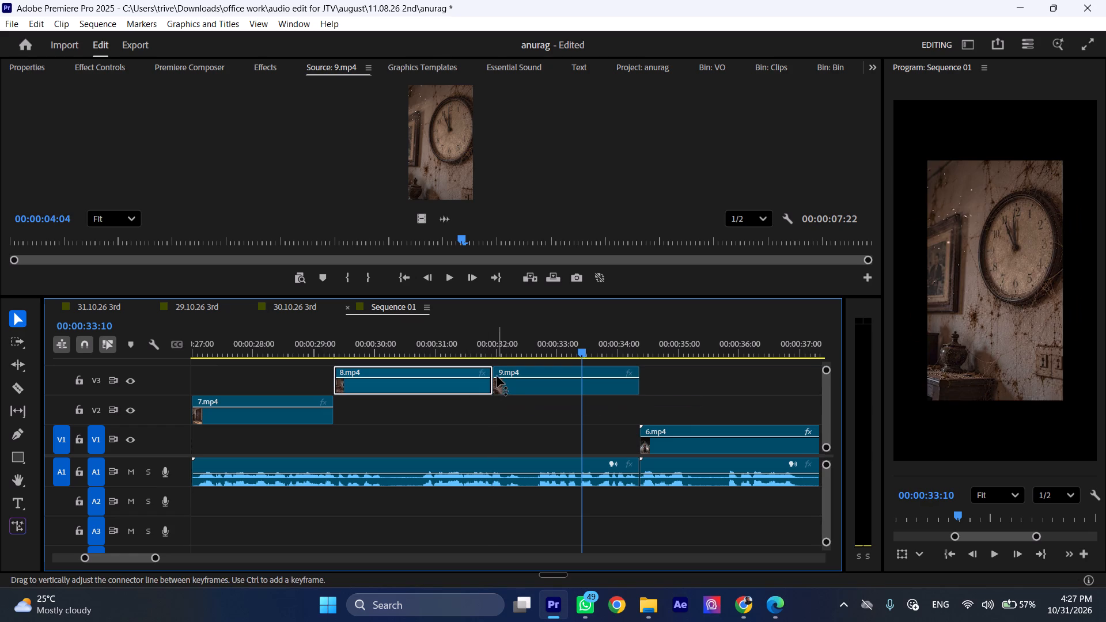
Select the 8.mp4 and 9.mp4 story clips together on V3.
key(ctrl+shift+x)
key(ctrl+shift+x)
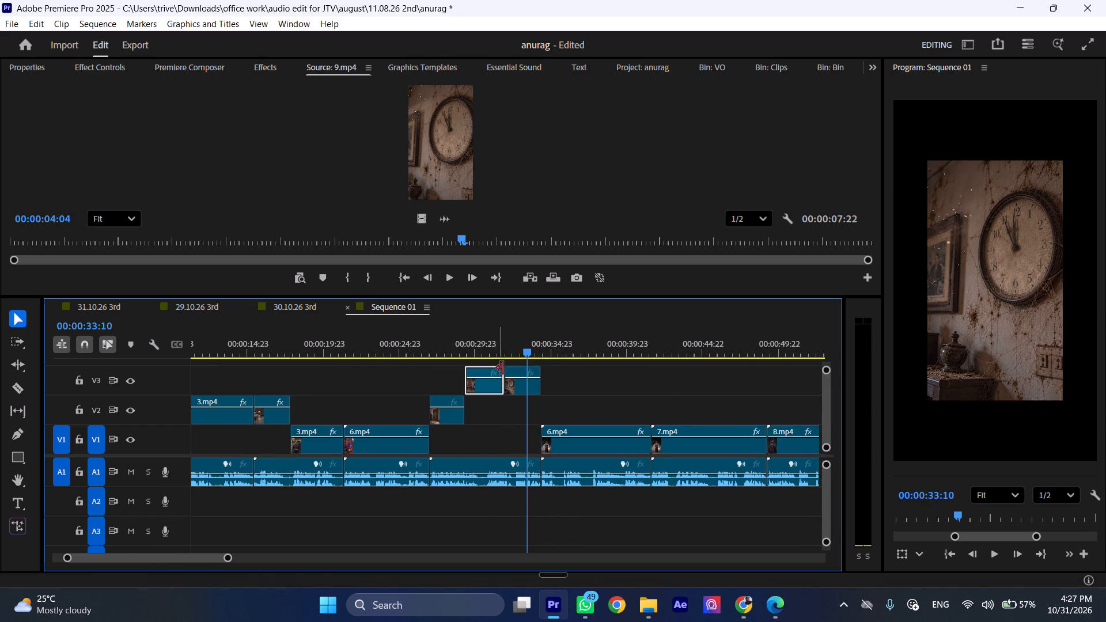
drag(478, 406, 524, 392)
drag(491, 389, 490, 389)
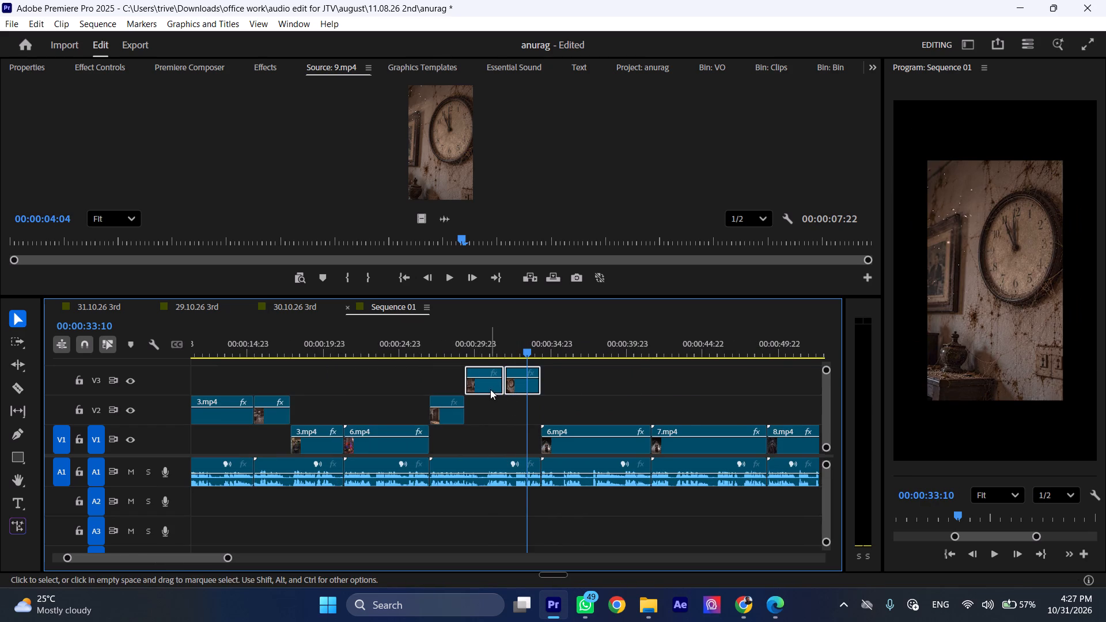
Move the 8.mp4 and 9.mp4 story clips down to V2 beside 7.mp4, trying all three on V1 before returning them to V2.
drag(490, 389, 495, 404)
drag(449, 433, 509, 416)
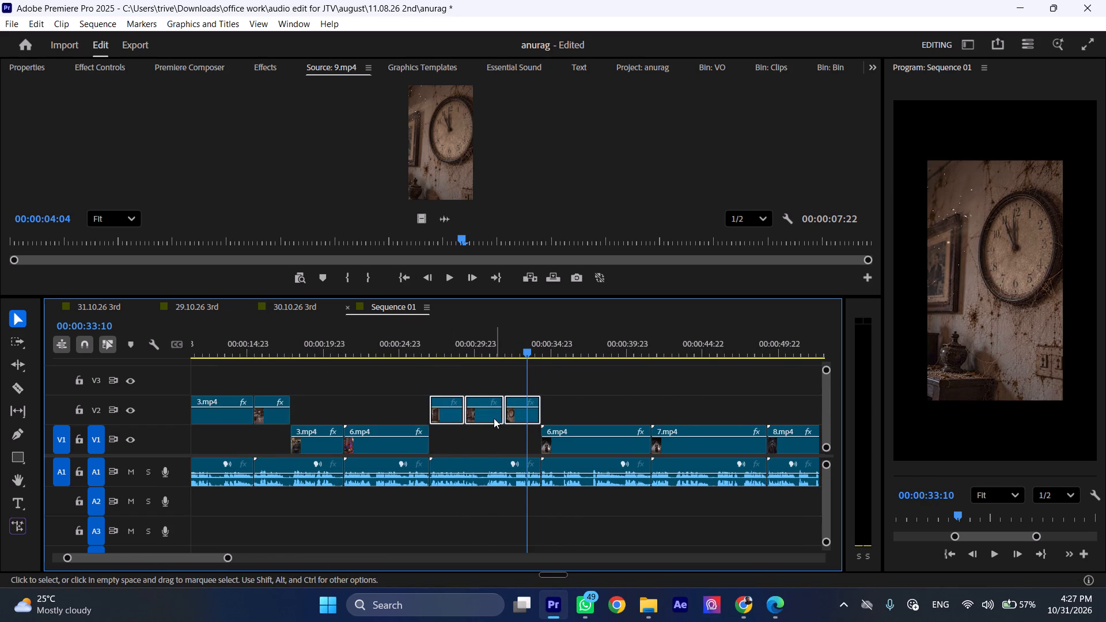
drag(487, 420, 491, 432)
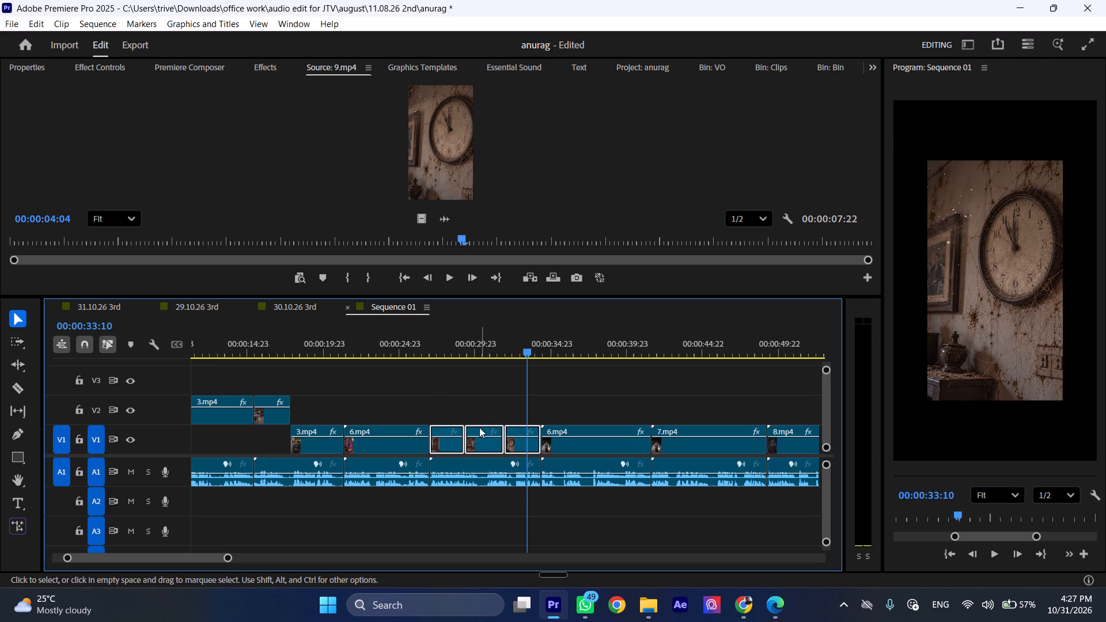
drag(479, 427, 479, 422)
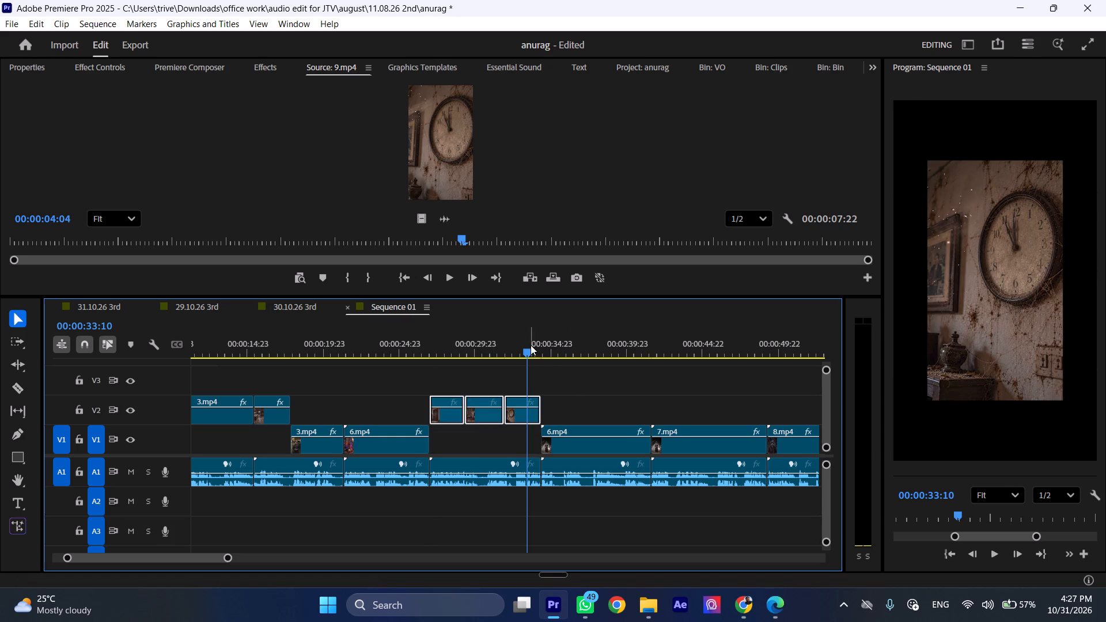
Apply Fit to frame to the selected 7.mp4, 8.mp4 and 9.mp4 story clips on V2, and deselect them.
drag(531, 345, 457, 355)
right_click(483, 417)
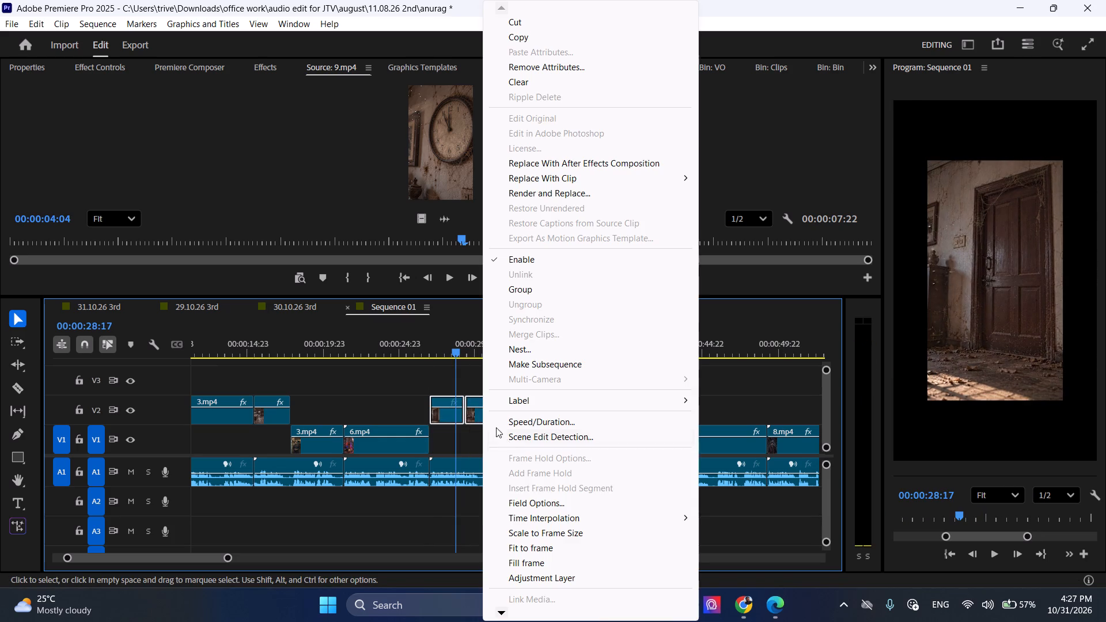
click(530, 545)
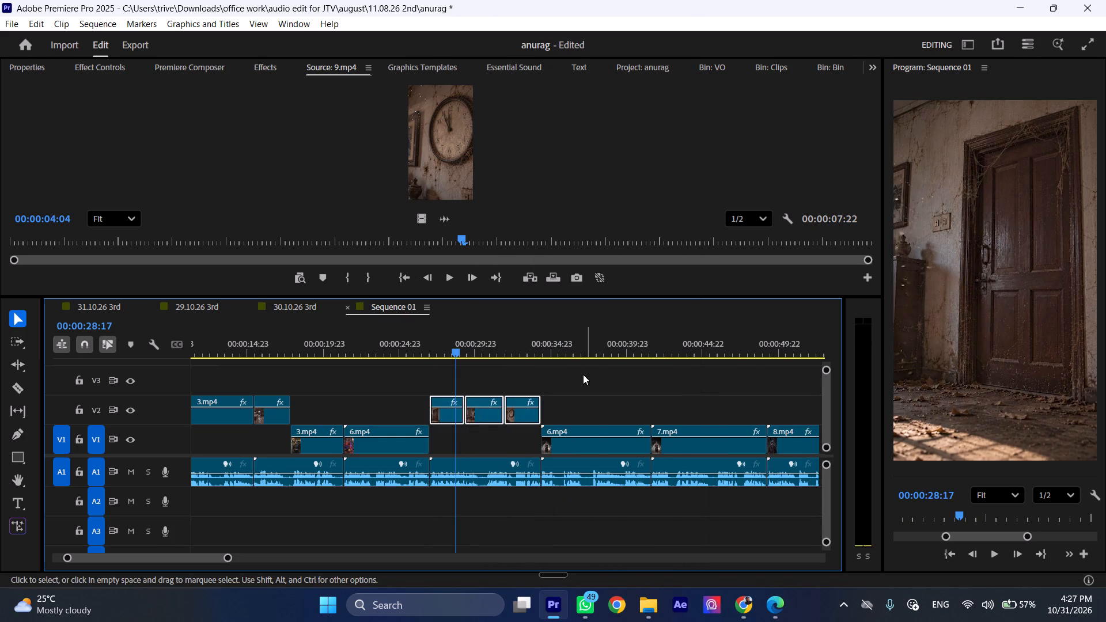
click(583, 374)
Play back the three fitted story clips into the following 6.mp4 narrator clip, and replay that clip's opening from 00:00:34:15.
drag(436, 343, 427, 345)
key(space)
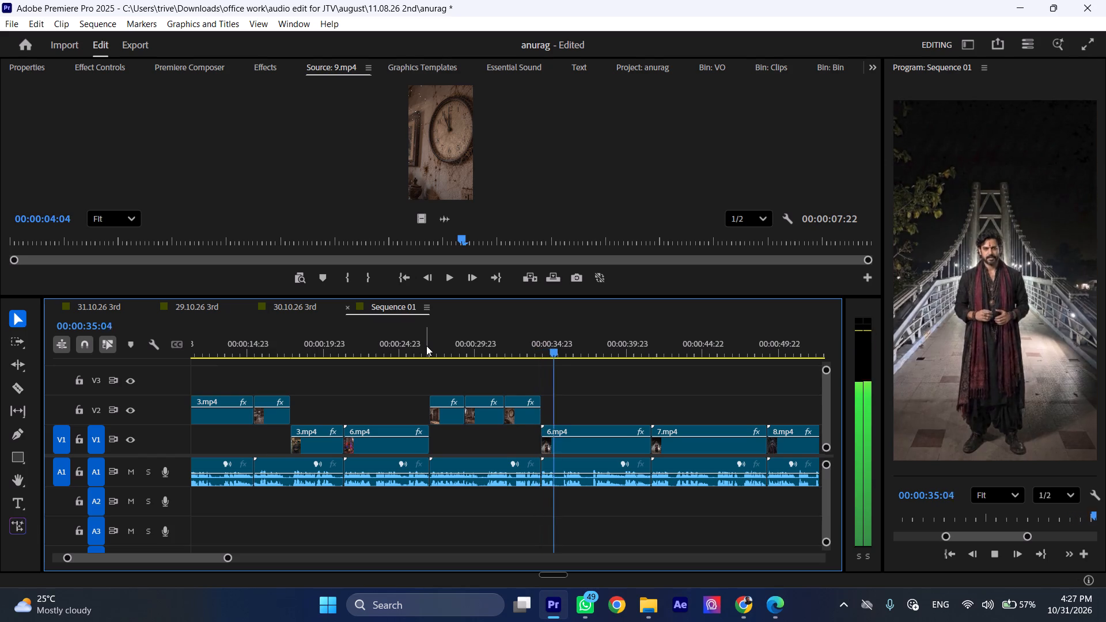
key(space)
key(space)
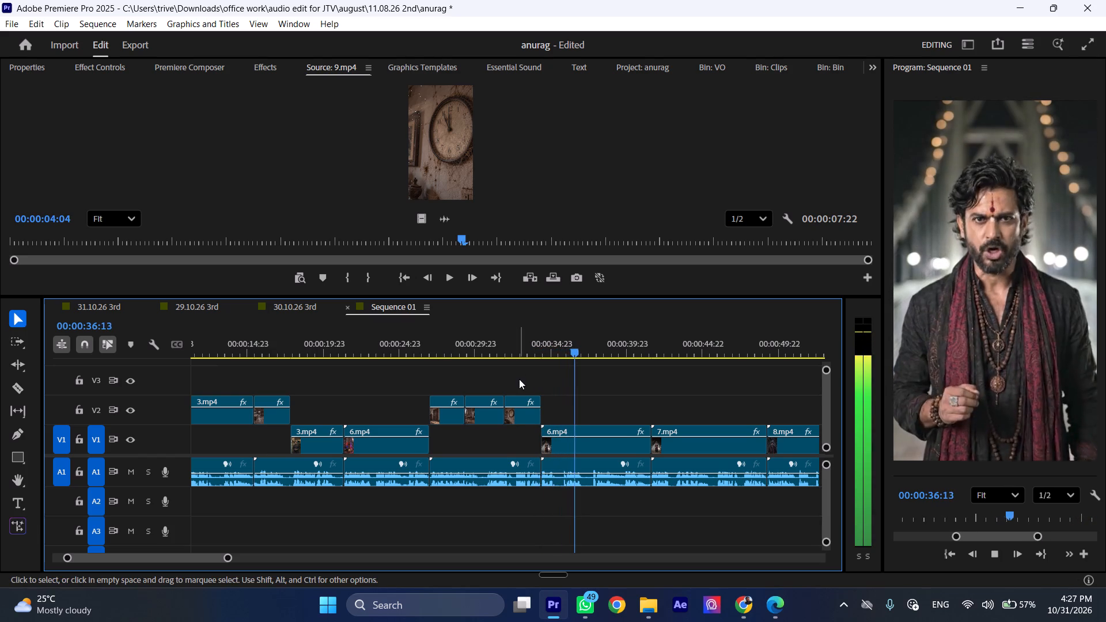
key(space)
click(547, 343)
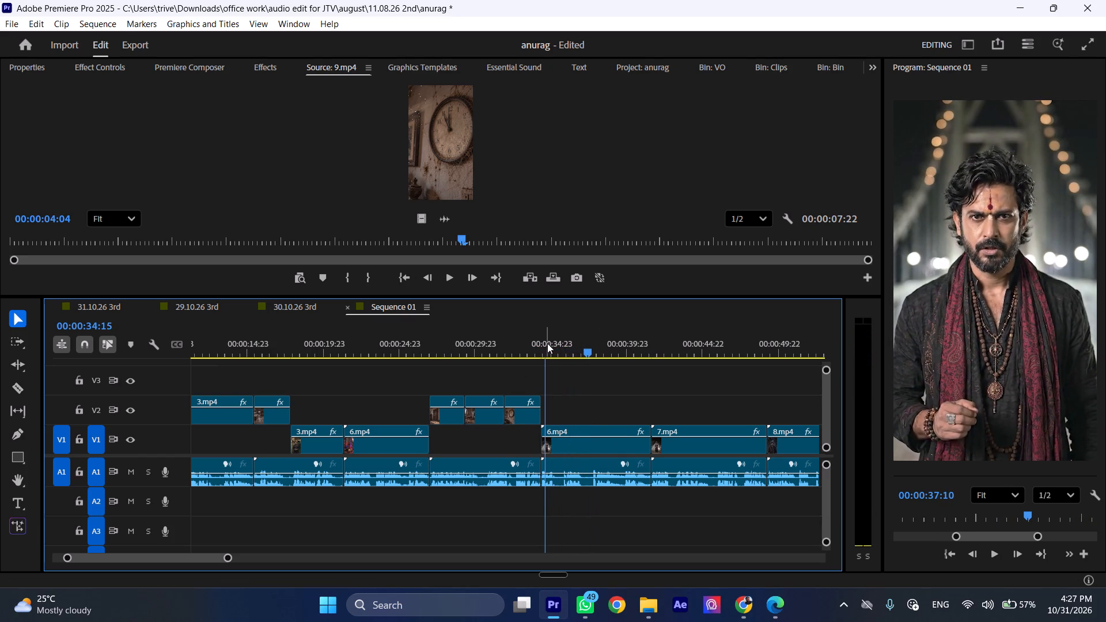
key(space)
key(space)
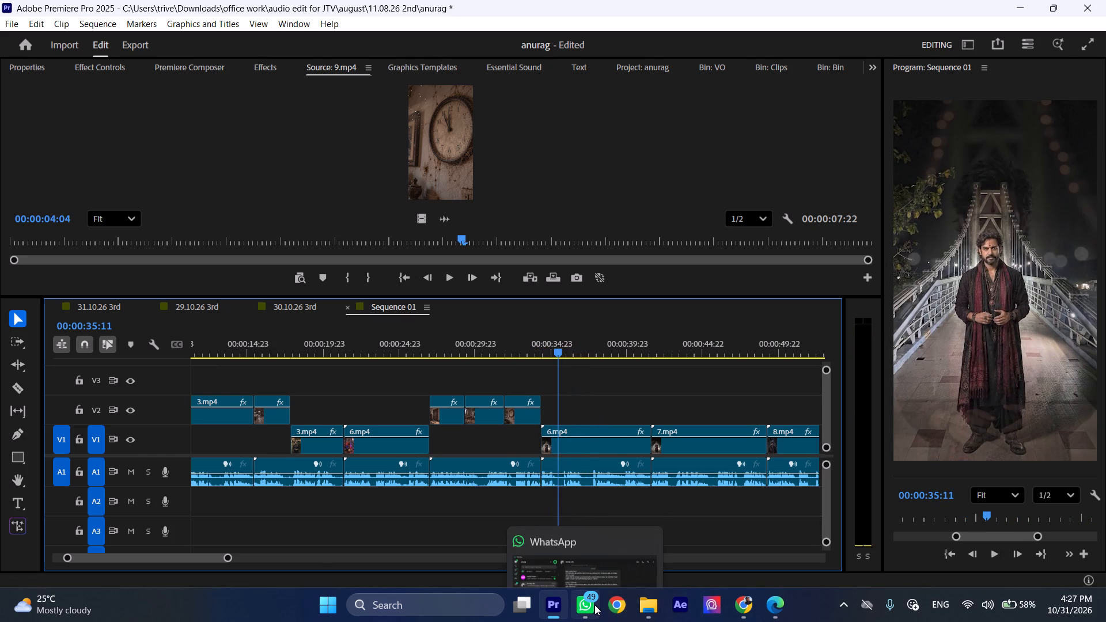
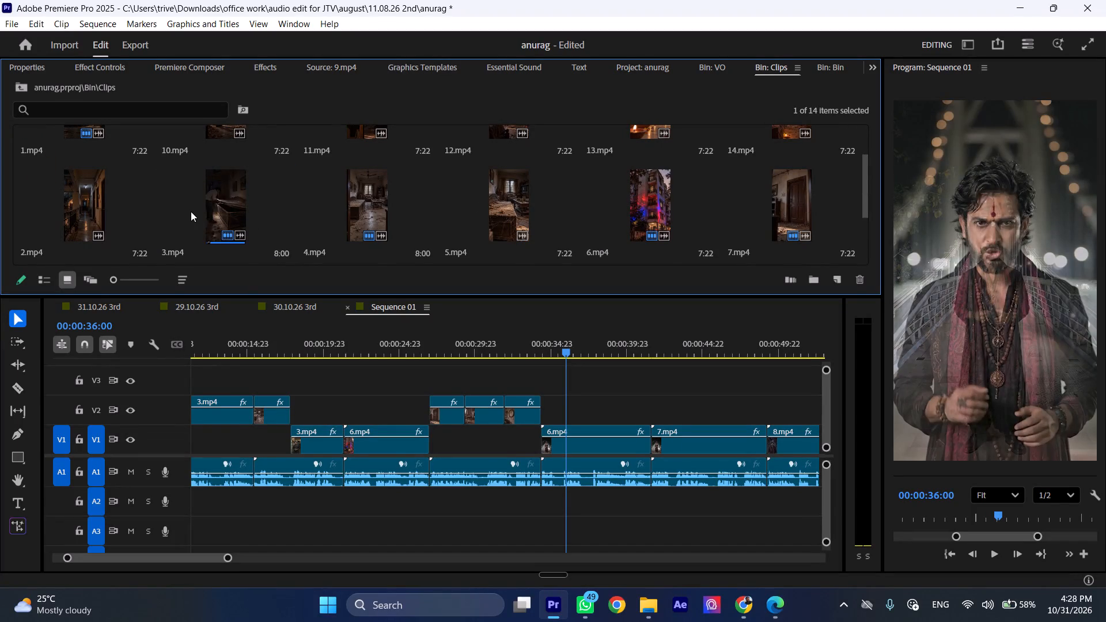
Look through the first story clips in the Clips bin, including 10.mp4 and 11.mp4, for footage matching the narration.
scroll(265, 207, up, 1)
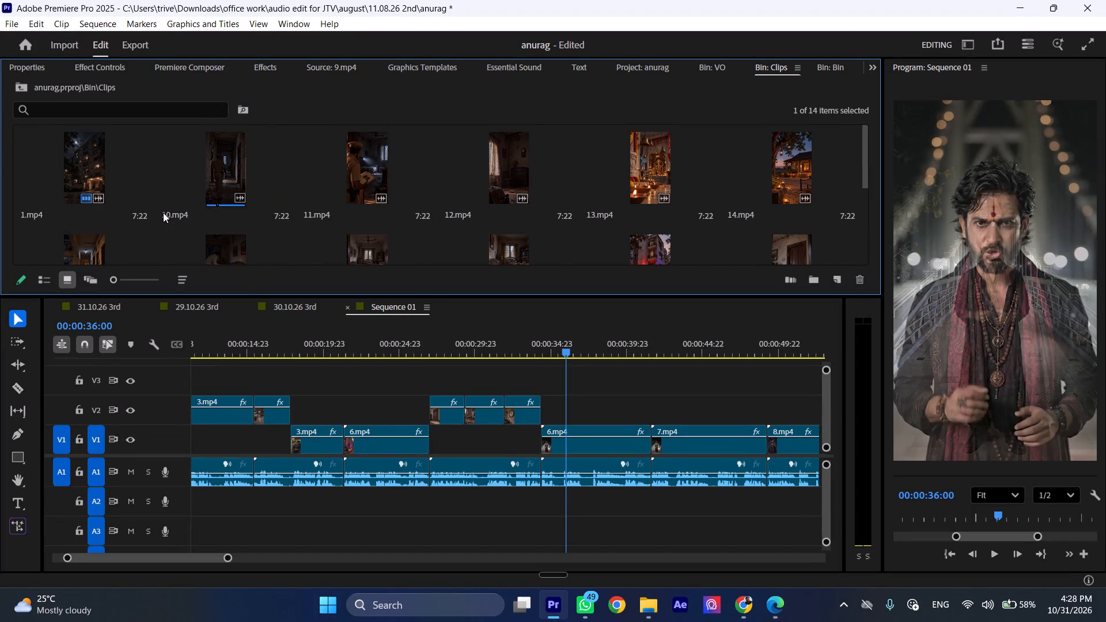
scroll(394, 161, up, 1)
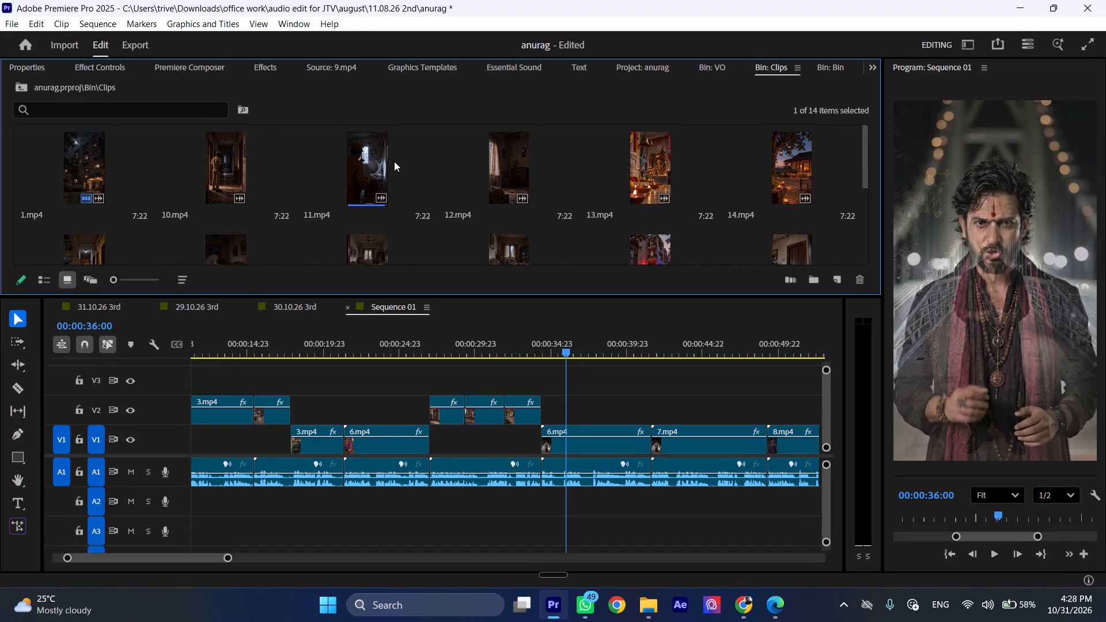
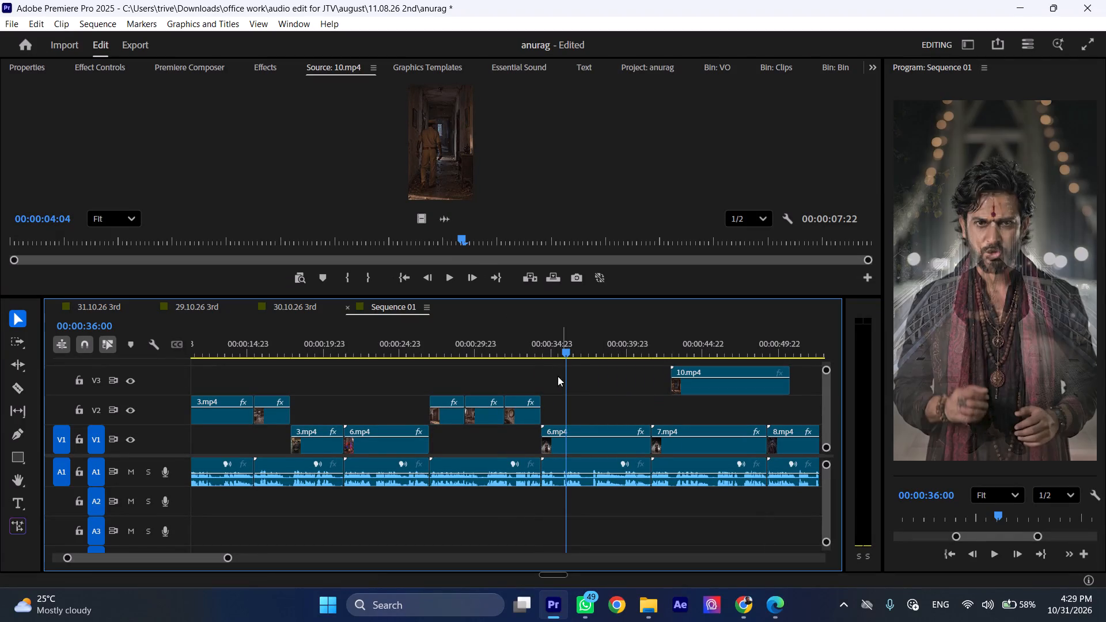
Play through the 6.mp4 narrator footage after the 9.mp4 story clip and trim its video start on V1 to about 00:00:37:14.
click(540, 343)
key(space)
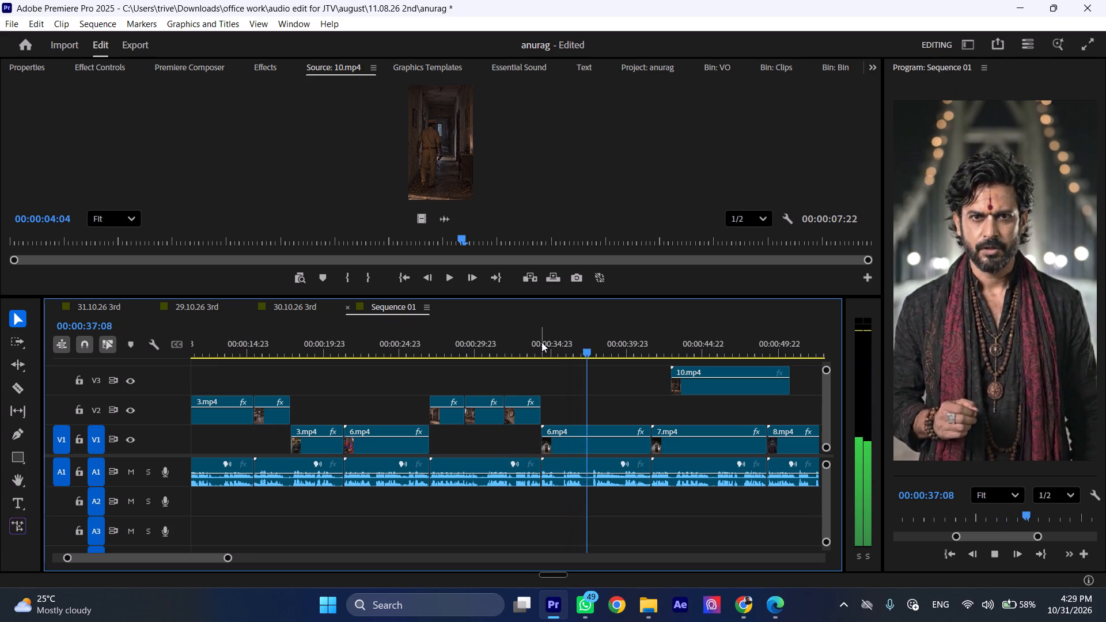
click(592, 348)
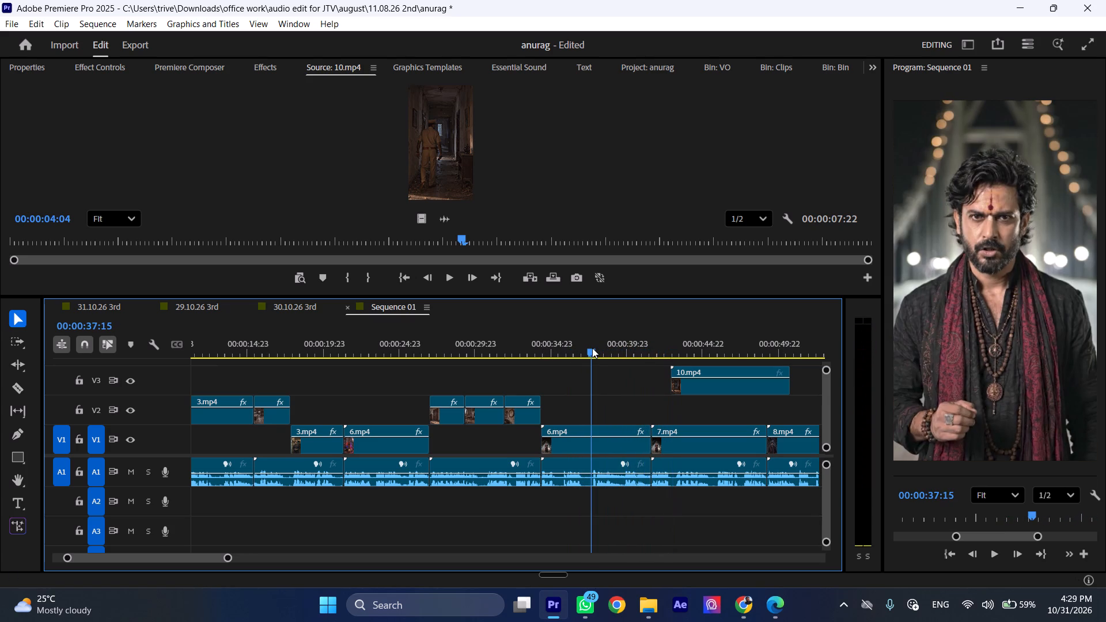
drag(420, 347, 397, 347)
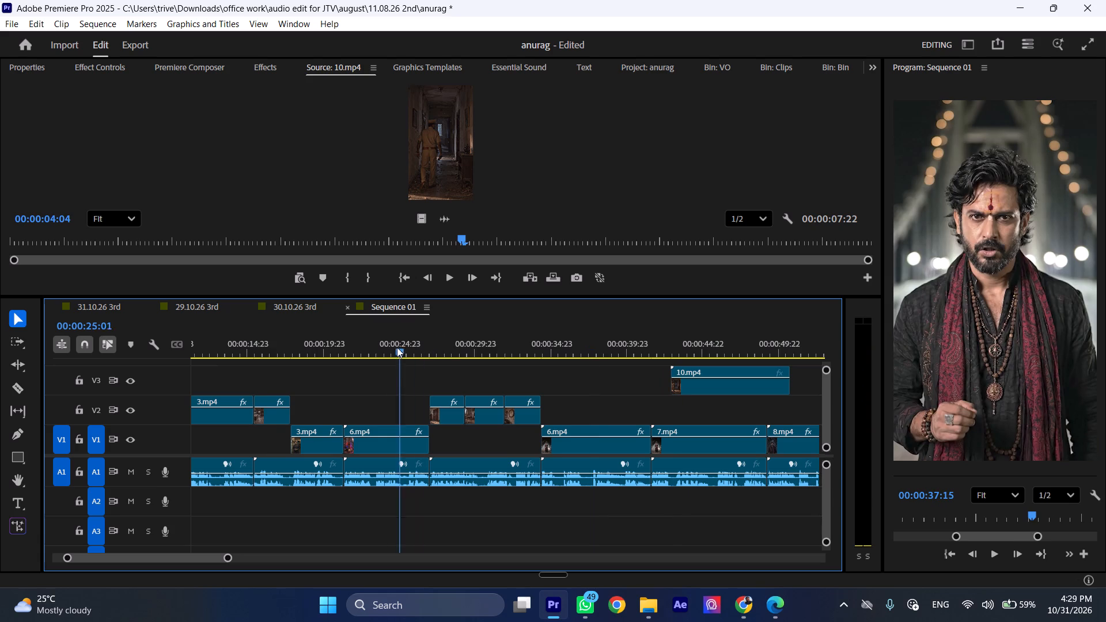
drag(397, 347, 329, 352)
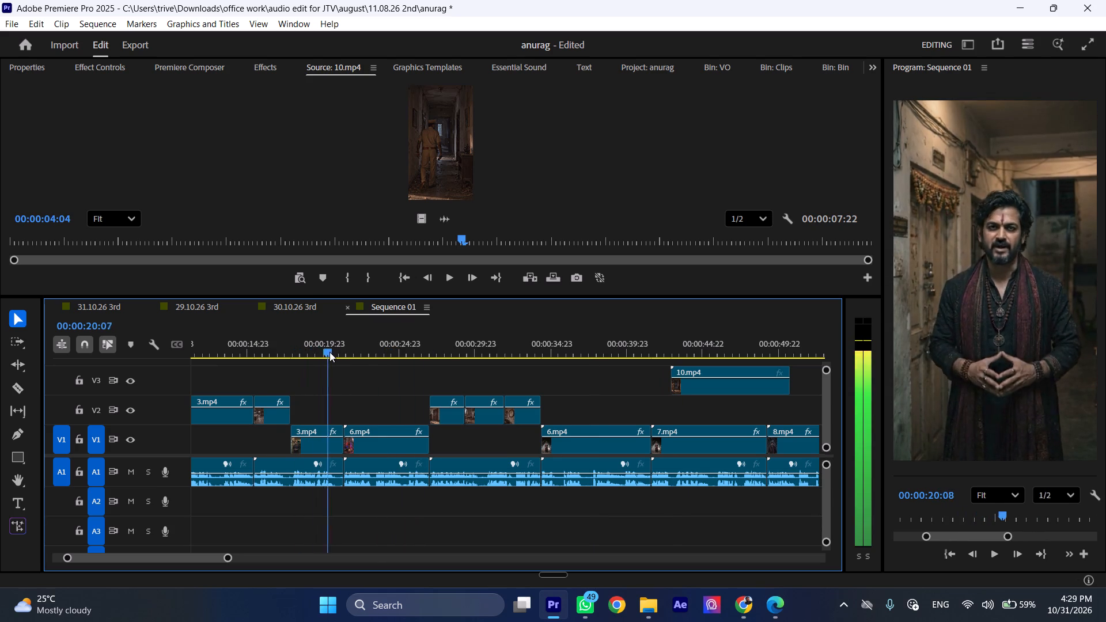
drag(329, 352, 592, 370)
drag(540, 429, 589, 429)
Trim both ends of story clip 10.mp4 and place it on V2 to fill the gap between 9.mp4 and the 6.mp4 narrator footage.
drag(672, 369, 685, 370)
drag(705, 389, 563, 392)
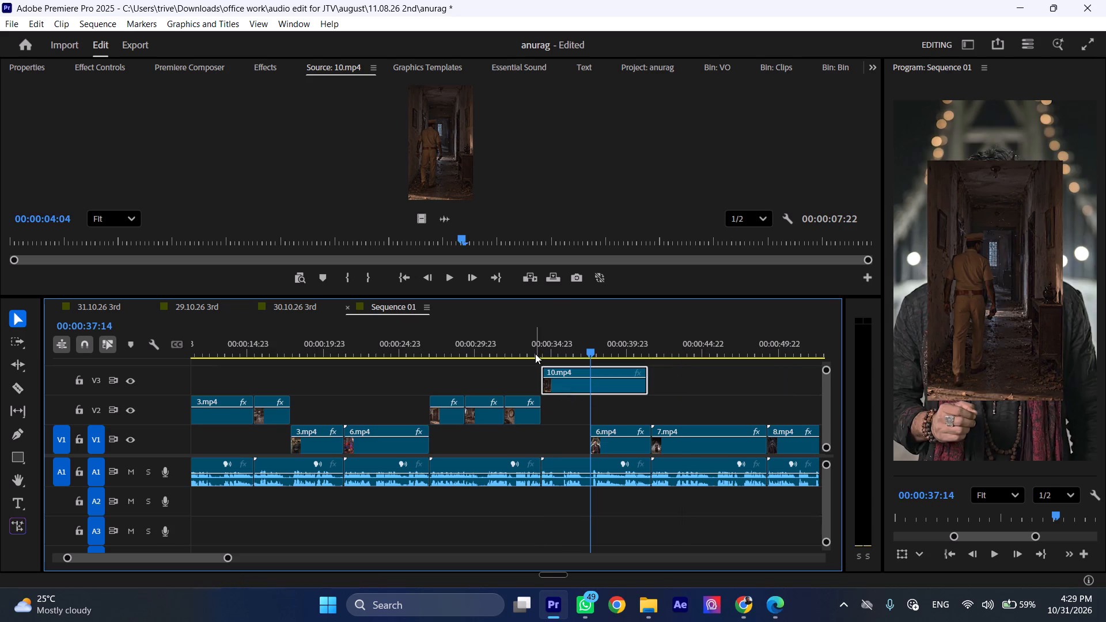
drag(649, 377, 596, 378)
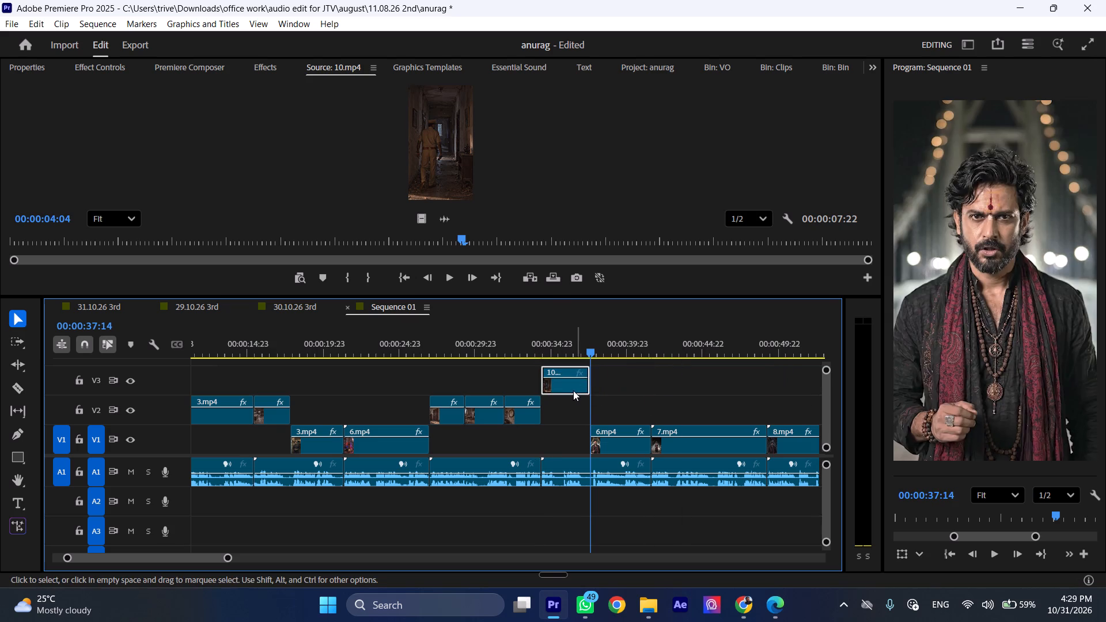
drag(573, 390, 578, 404)
Apply Fit to Frame to the 10.mp4 story clip on V2.
right_click(558, 414)
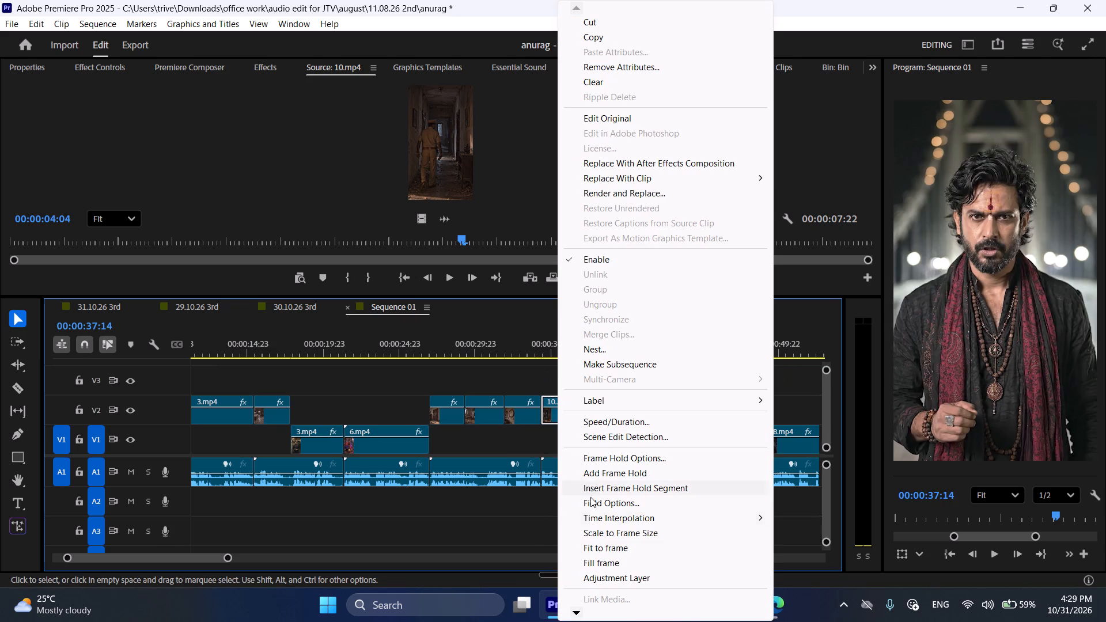
click(597, 548)
Review 10.mp4 on V2, trim more off its start, extend its end to refill the gap, and return it directly after 9.mp4.
click(543, 346)
key(space)
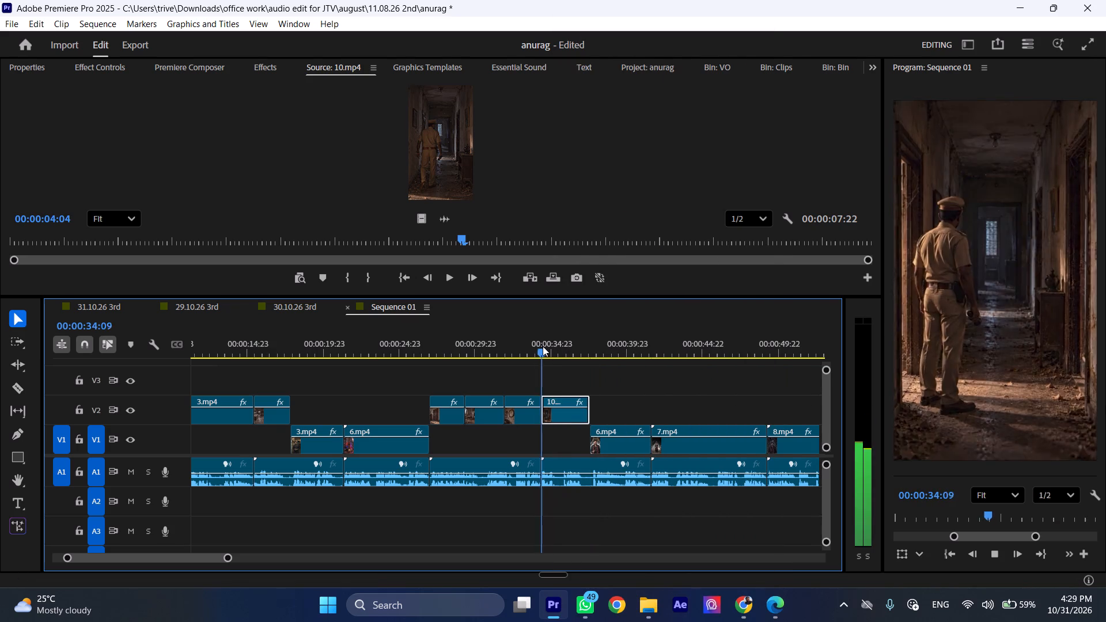
key(space)
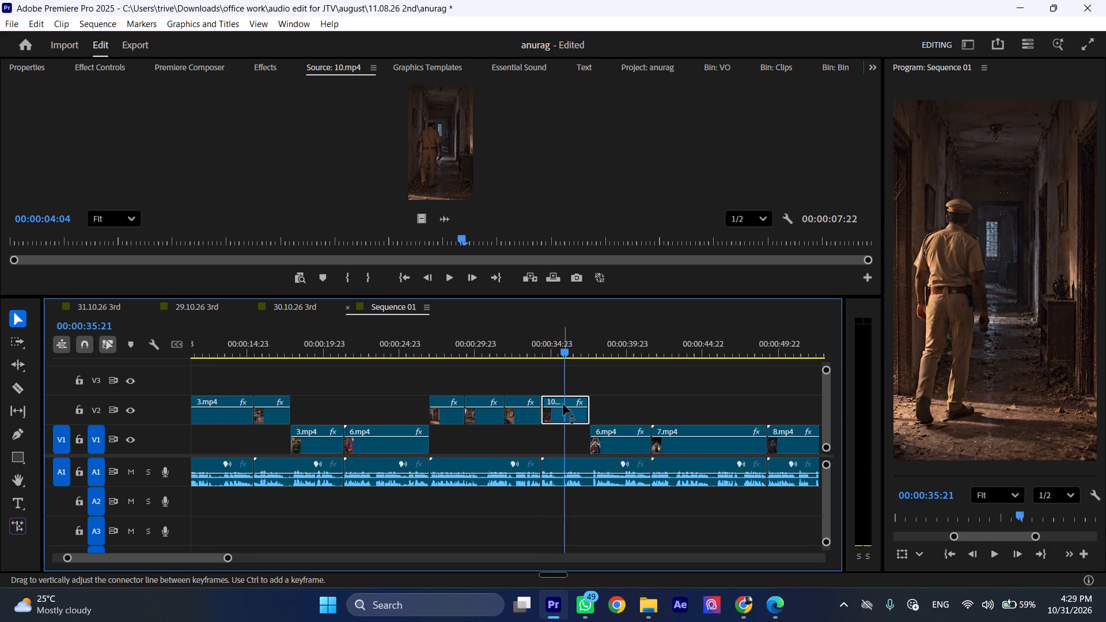
drag(571, 415, 642, 405)
drag(615, 398, 625, 399)
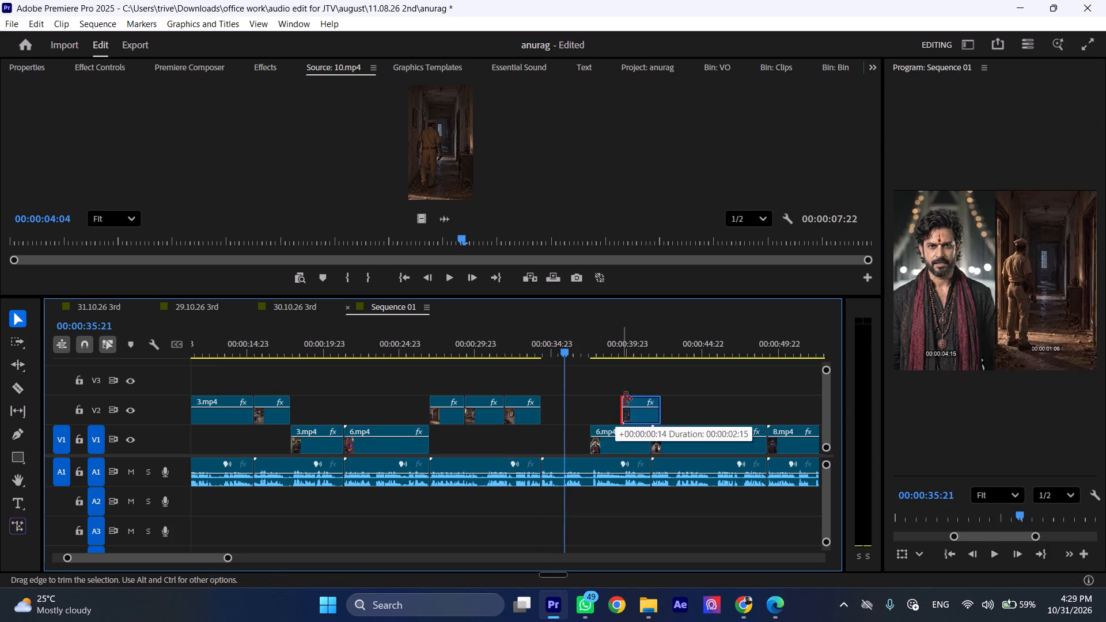
drag(625, 399, 630, 400)
drag(661, 398, 675, 400)
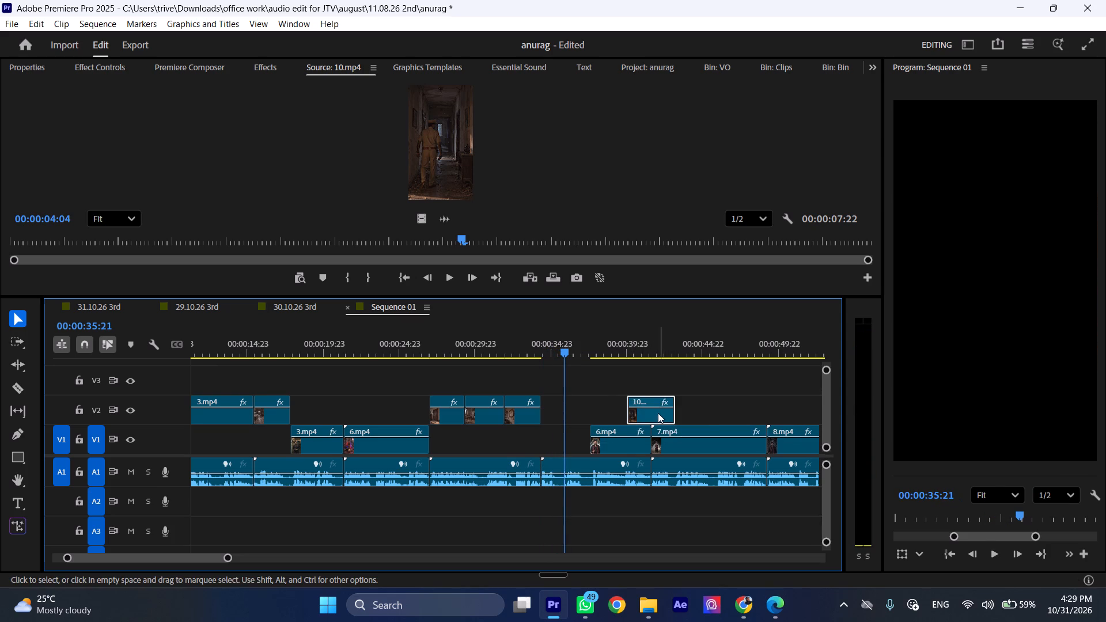
drag(654, 414, 560, 405)
Play back the sequence from just before 10.mp4 to about 00:00:46:10 in the 7.mp4 narrator footage.
click(533, 342)
key(space)
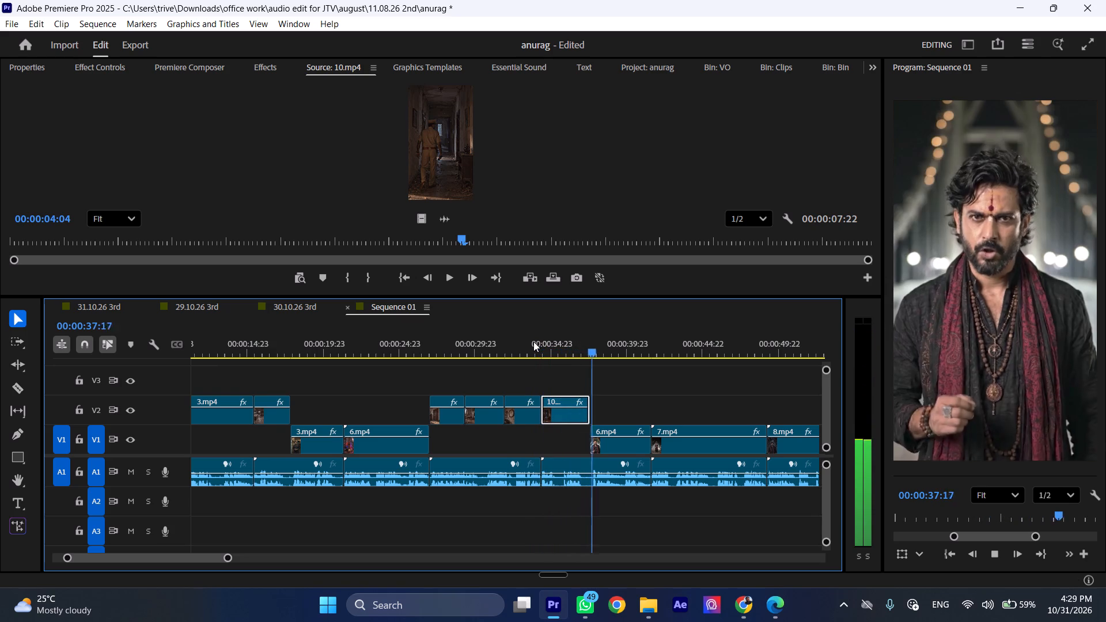
scroll(549, 396, down, 9)
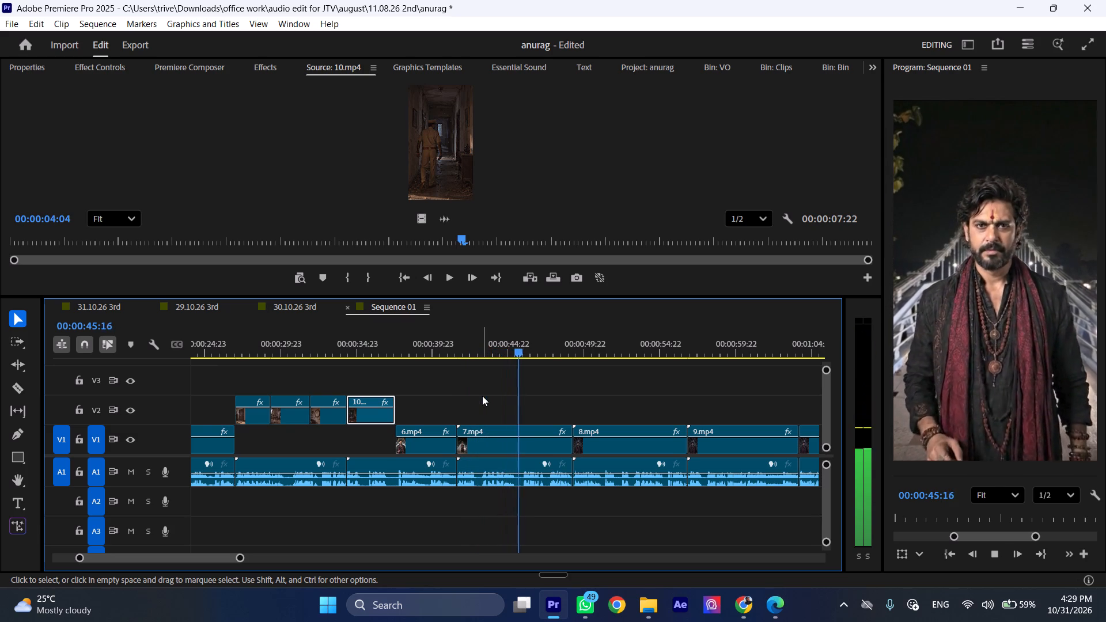
key(space)
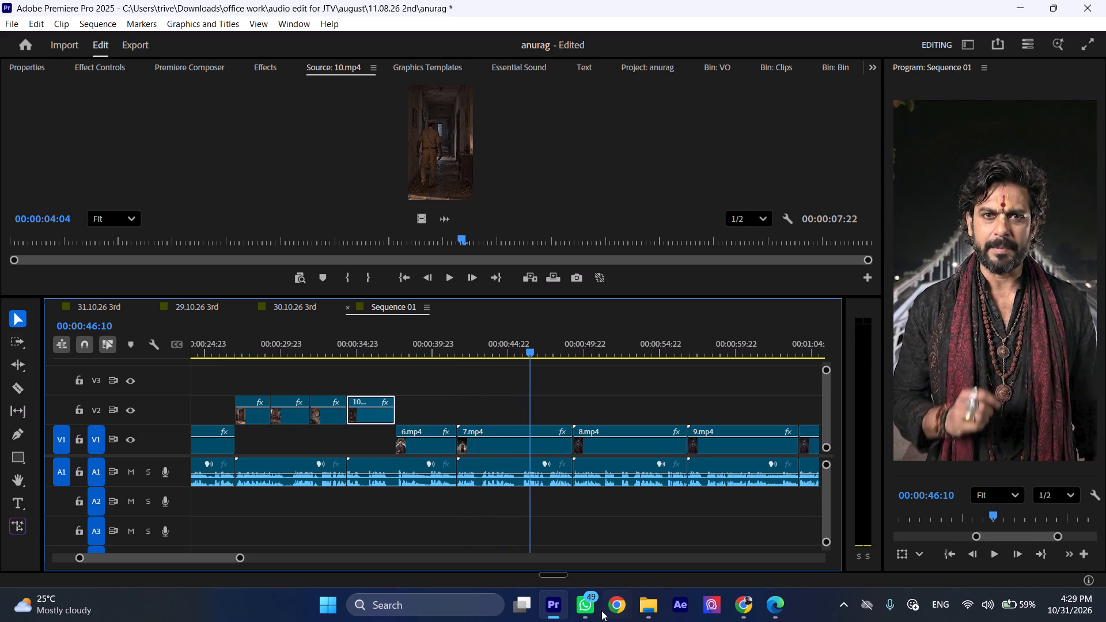
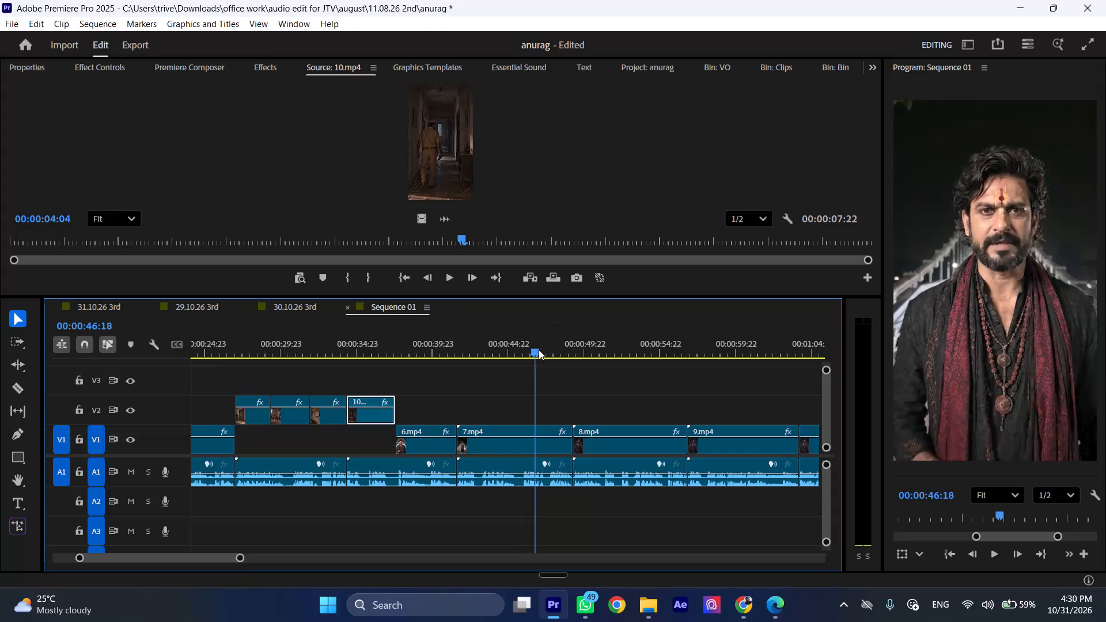
Delete the 7.mp4 narrator footage from V1 and place only the video of story clip 11.mp4 on V2 at the gap's start.
click(518, 437)
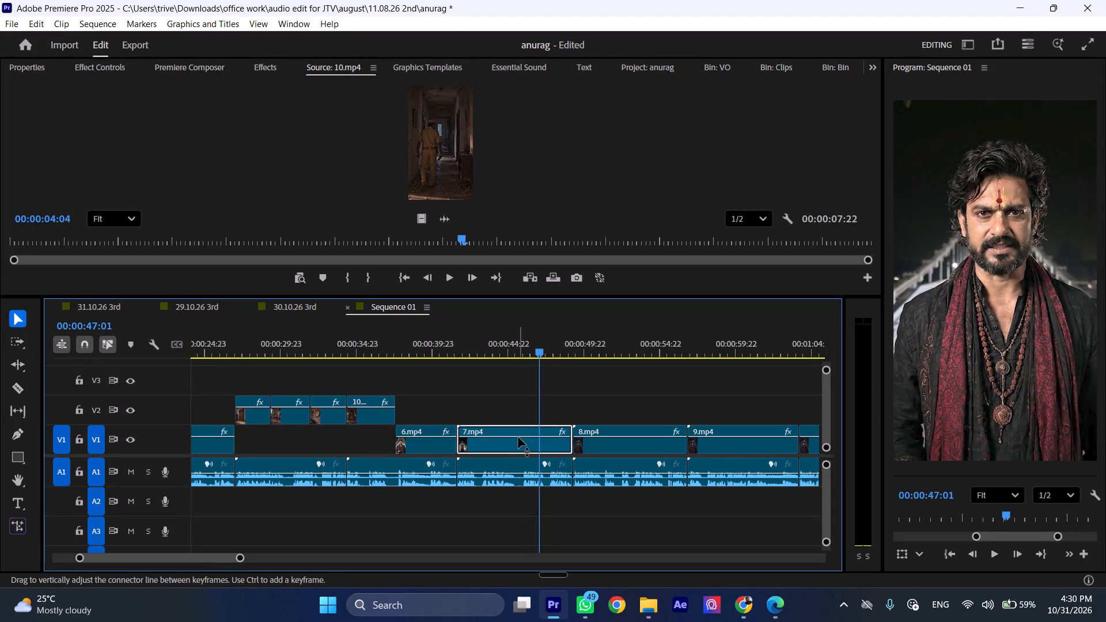
key(BackSpace)
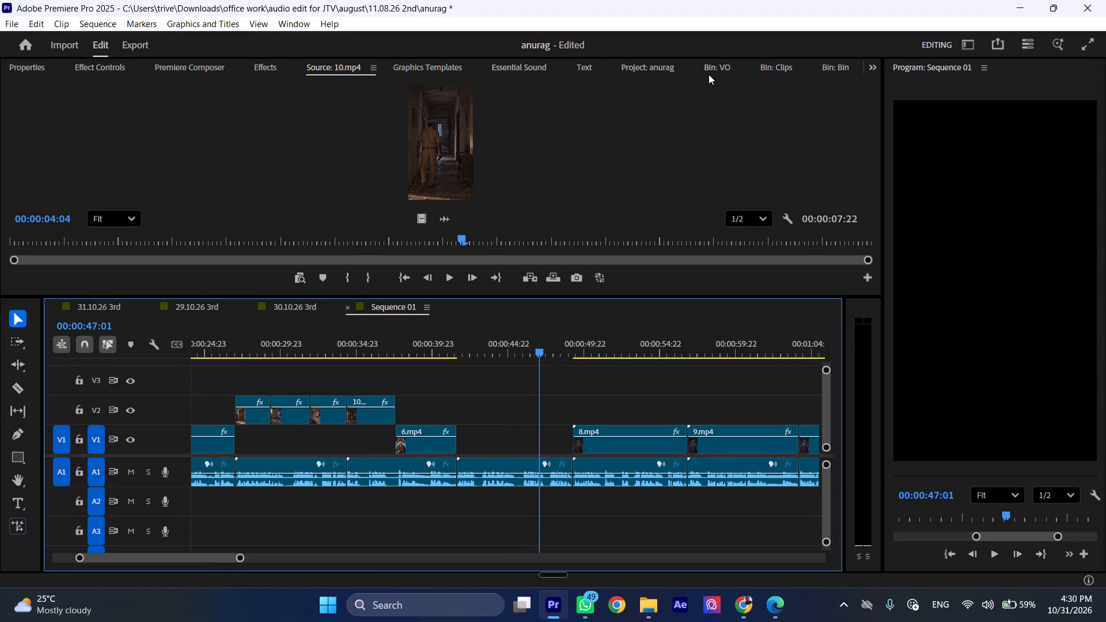
click(771, 66)
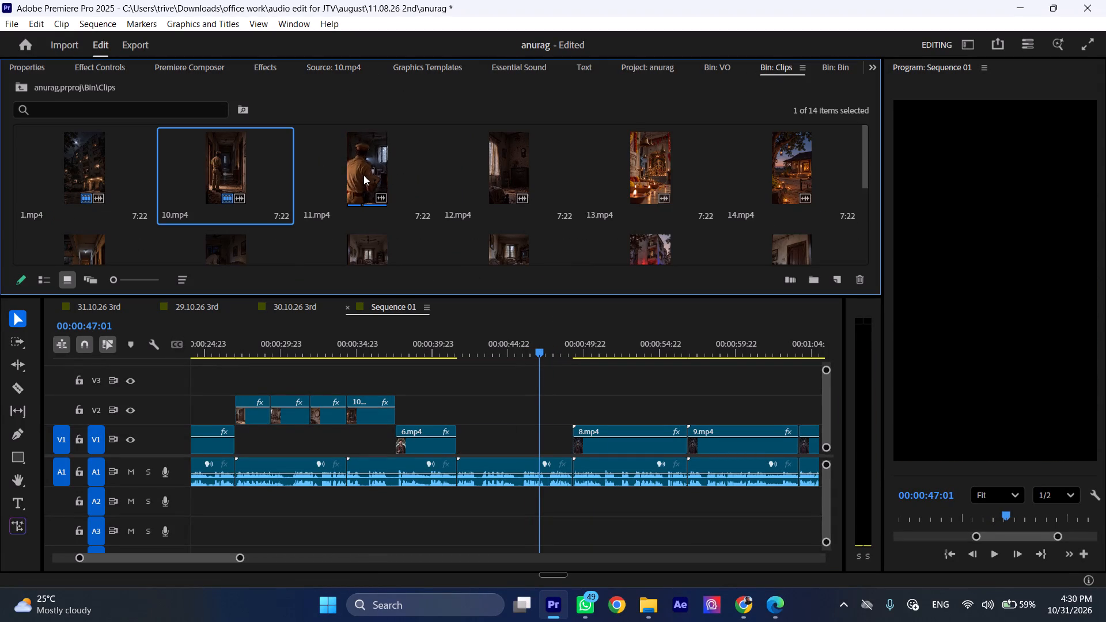
double_click(369, 175)
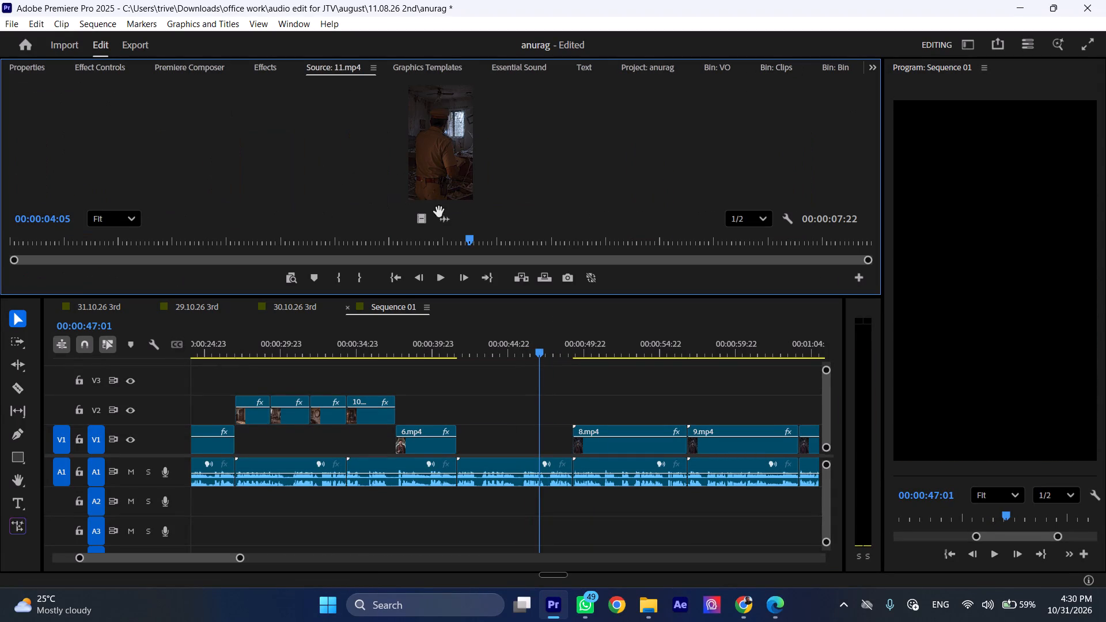
drag(426, 217, 461, 419)
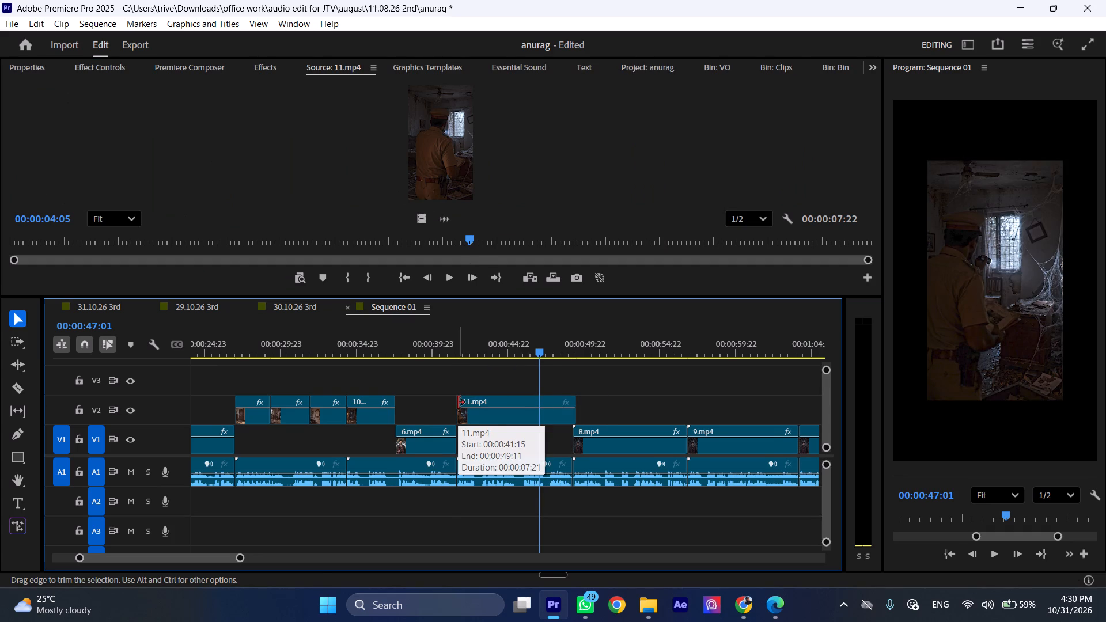
Review story clip 11.mp4 on V2, apply Fit to Frame, and trim its end to the start of the 8.mp4 narrator footage.
key(space)
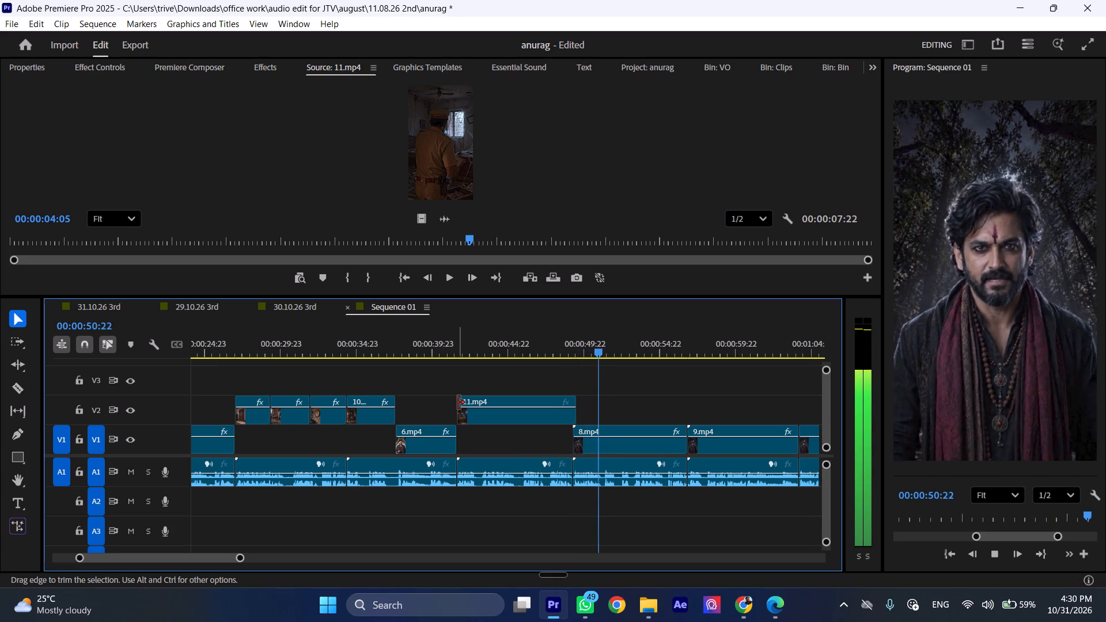
key(space)
click(455, 344)
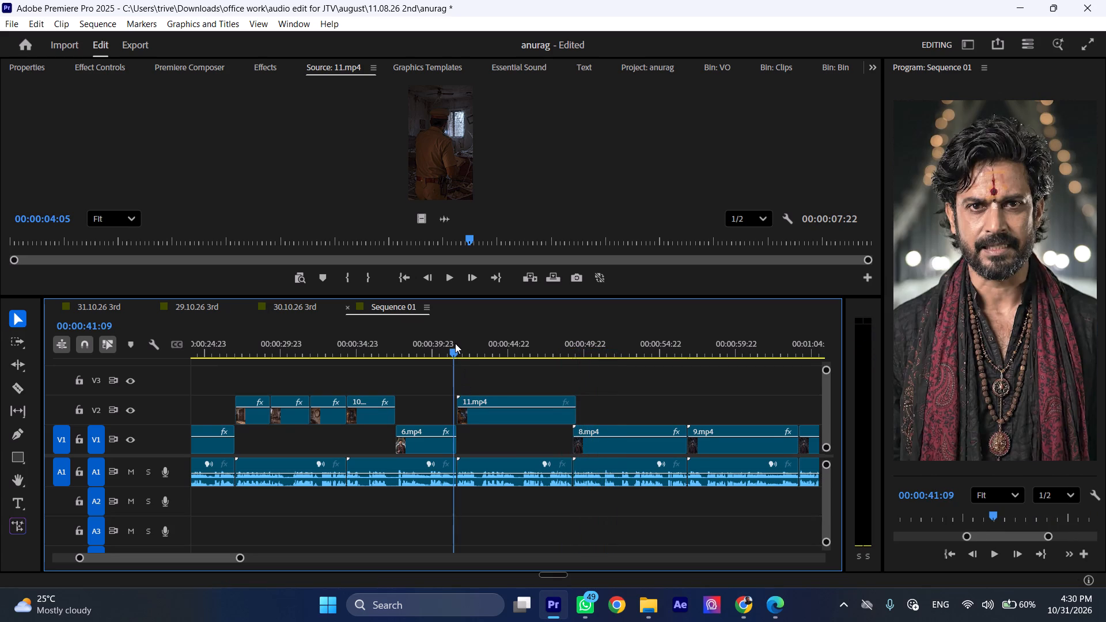
key(space)
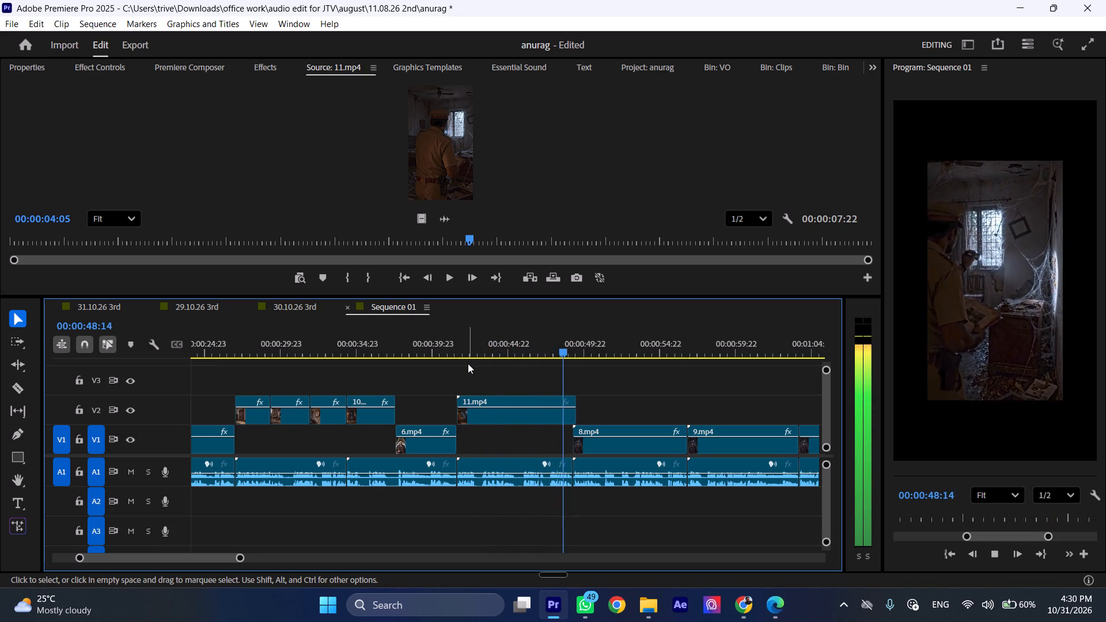
key(space)
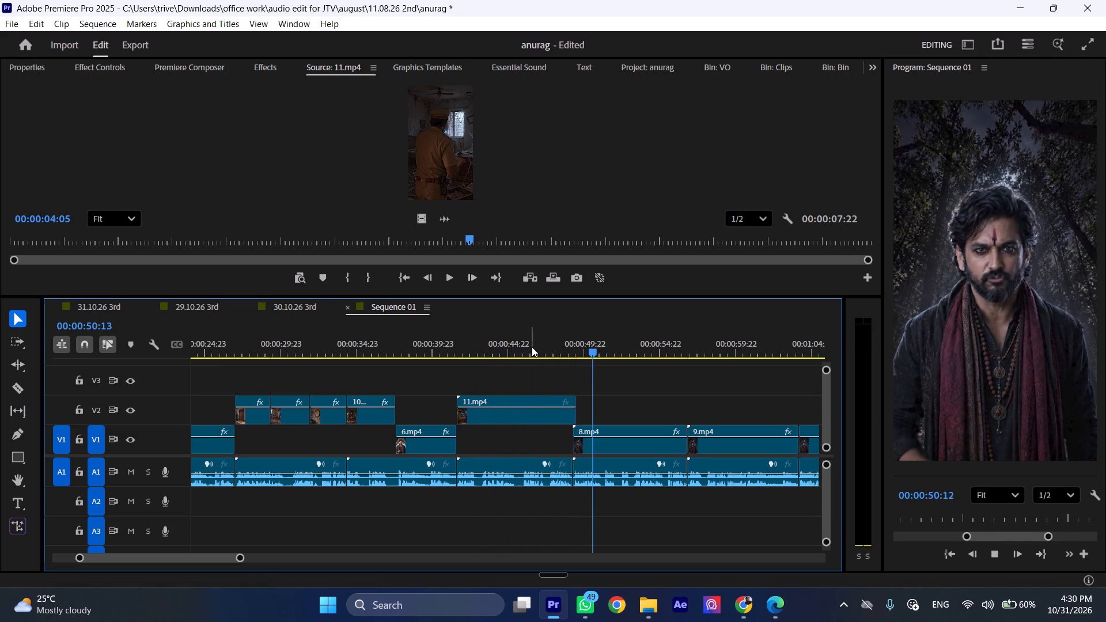
right_click(516, 416)
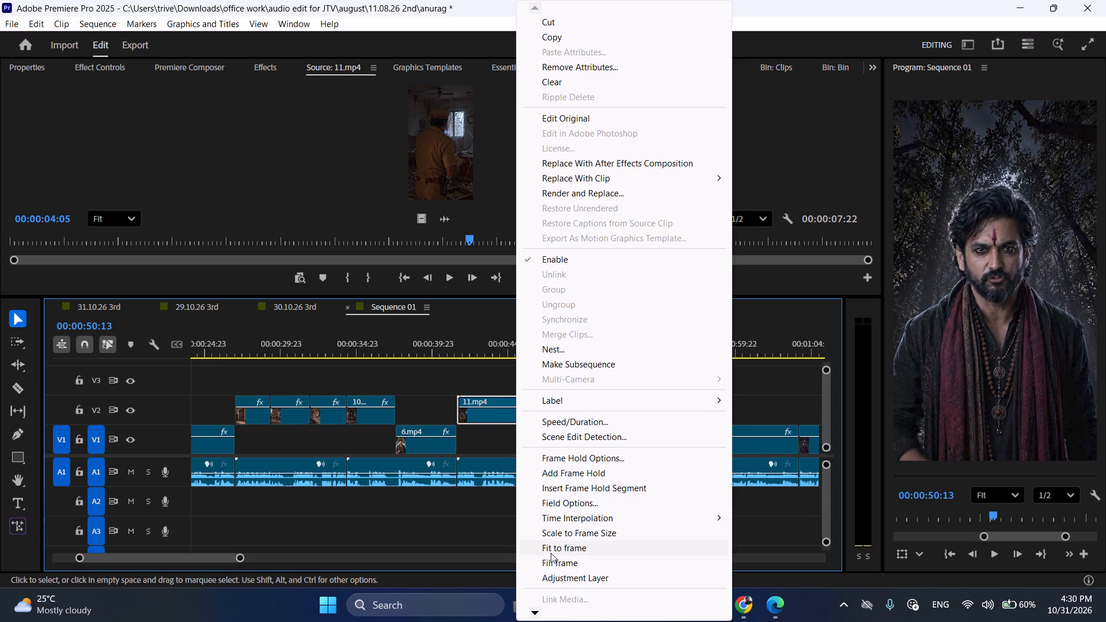
click(550, 547)
click(581, 409)
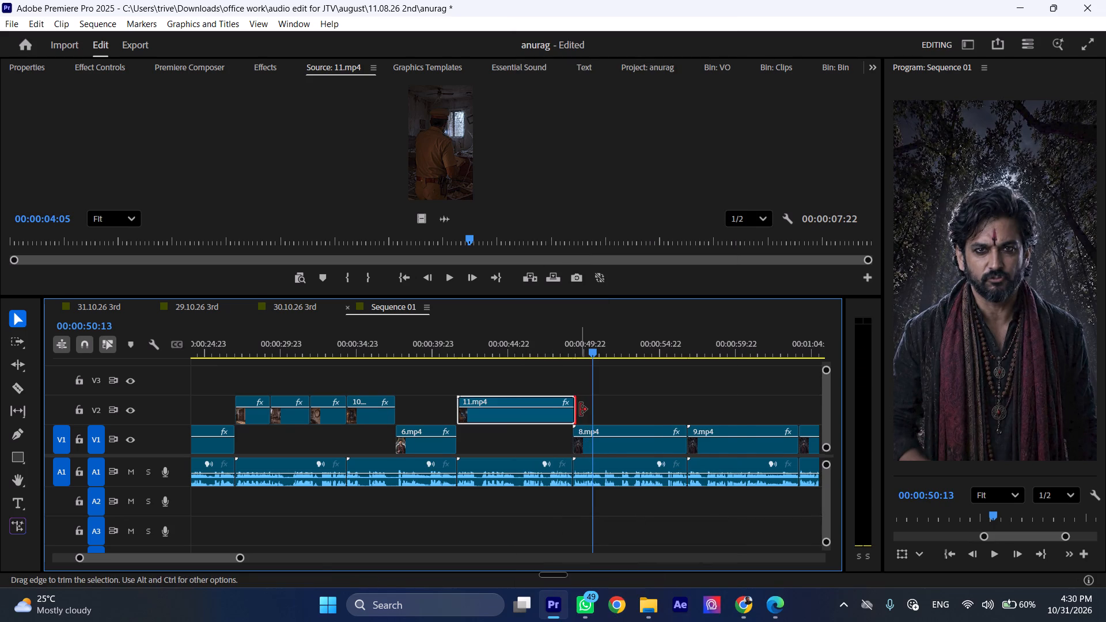
Play back the sequence from the end of 11.mp4 through 8.mp4 to about 00:00:58:15, and replay the opening of 8.mp4.
click(559, 351)
key(space)
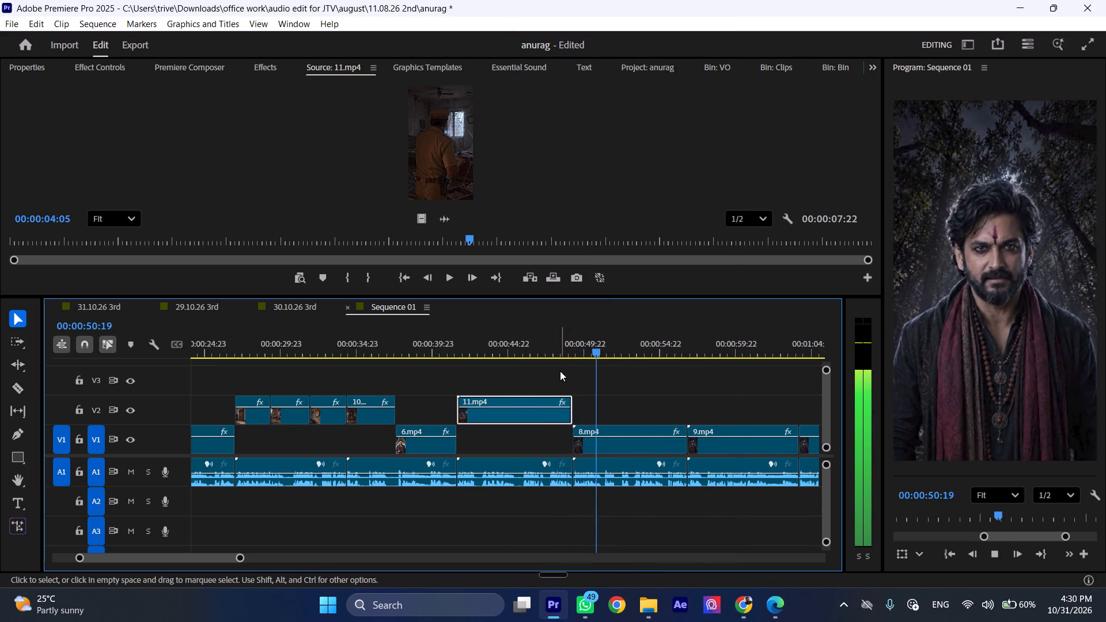
scroll(511, 397, down, 3)
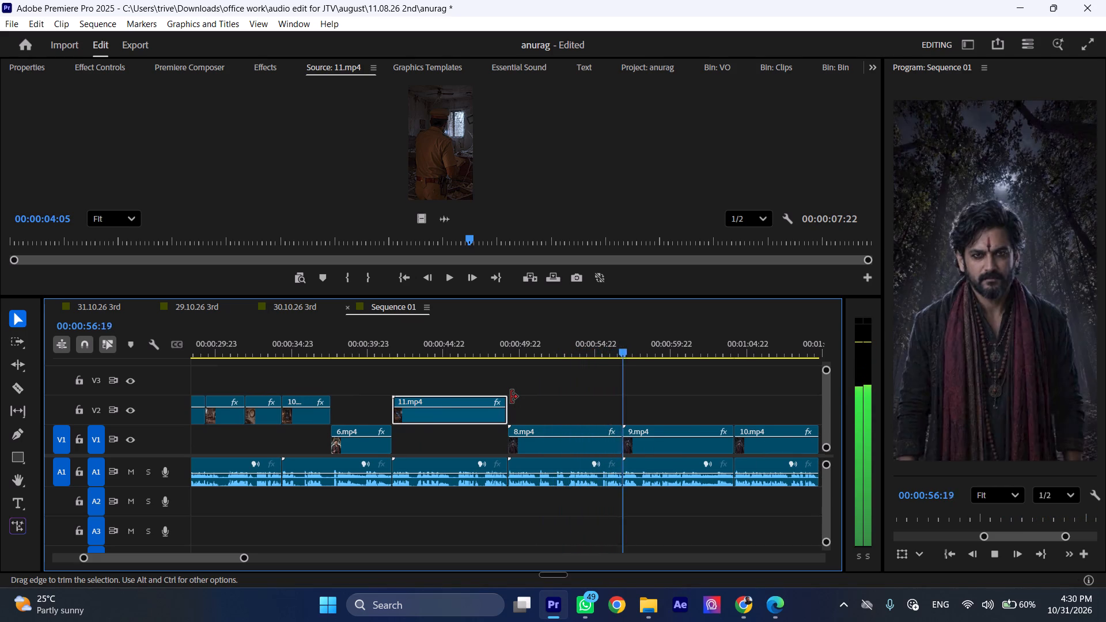
key(space)
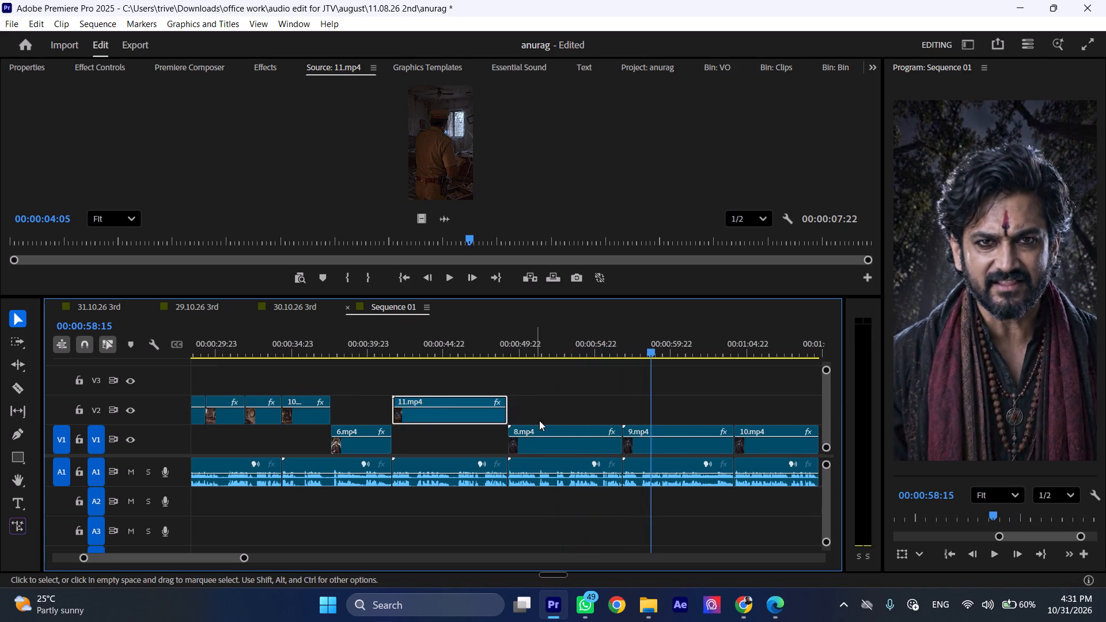
click(523, 349)
key(space)
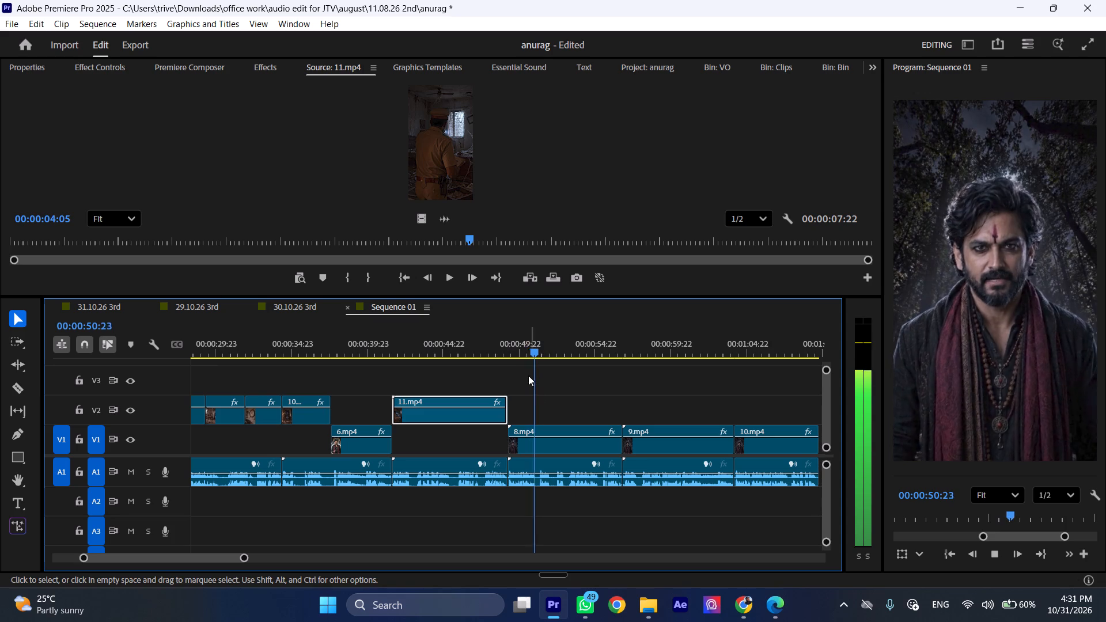
click(513, 352)
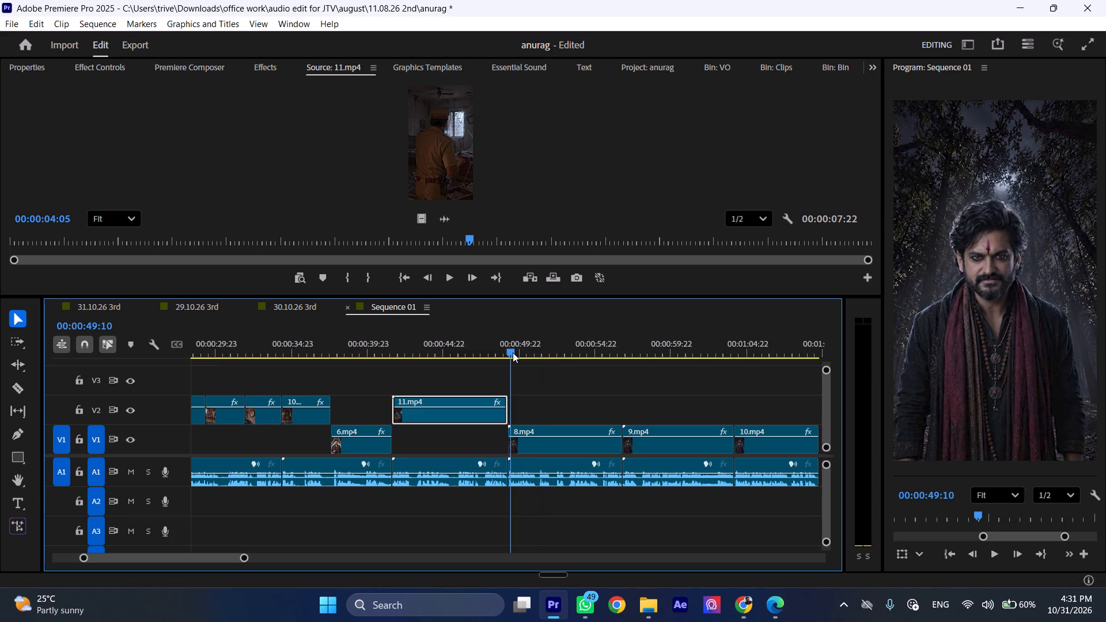
key(space)
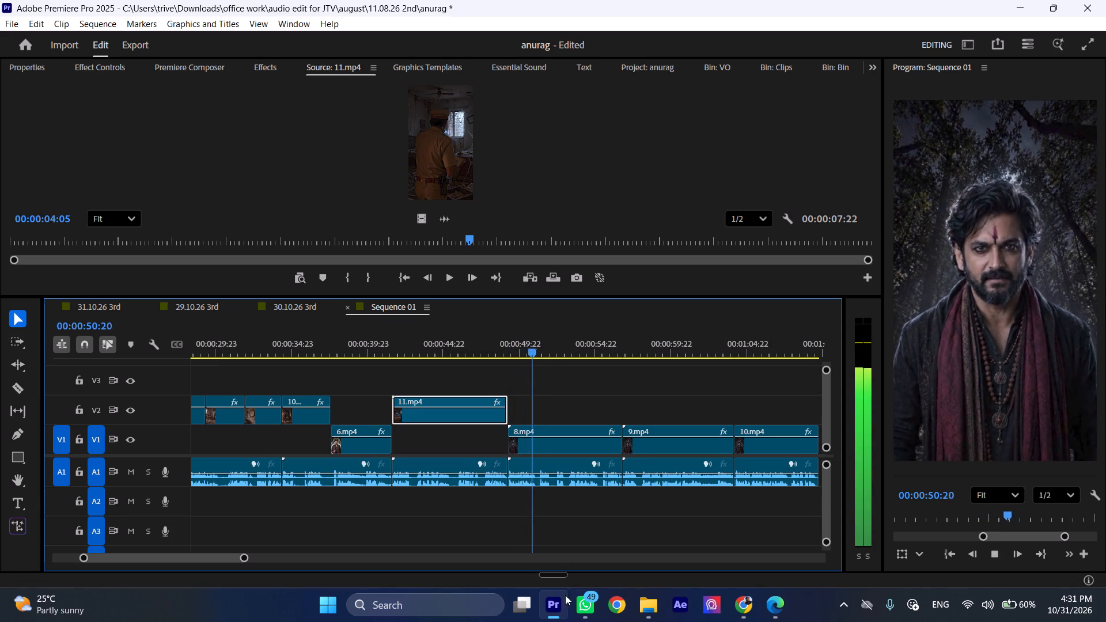
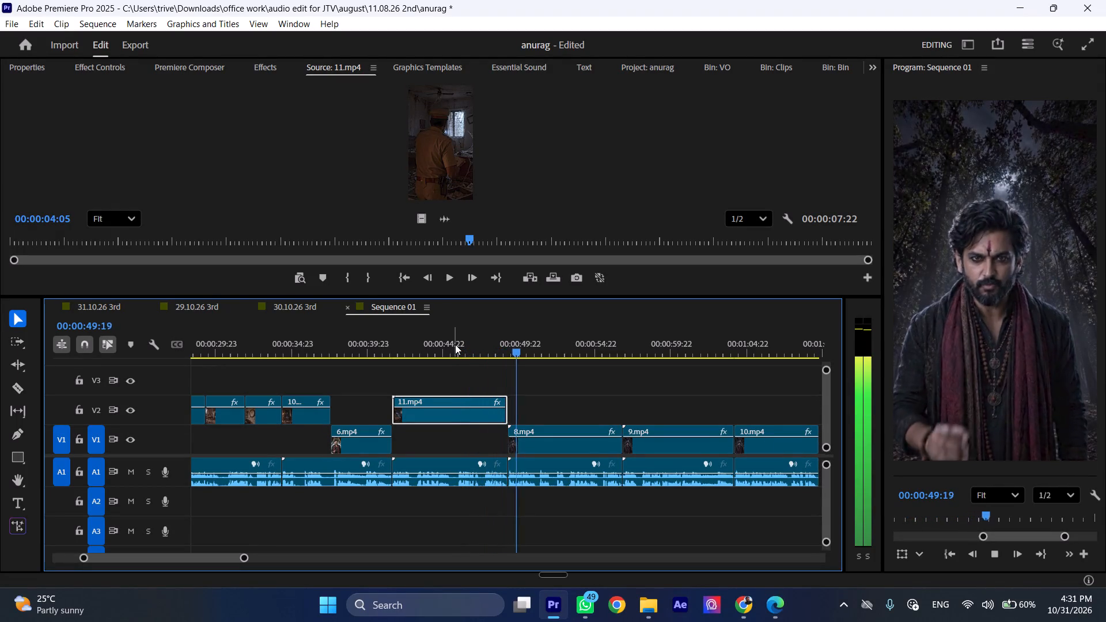
Stop playback in the 8.mp4 narrator footage and replay the sequence from the start of story clip 11.mp4 on V2.
key(space)
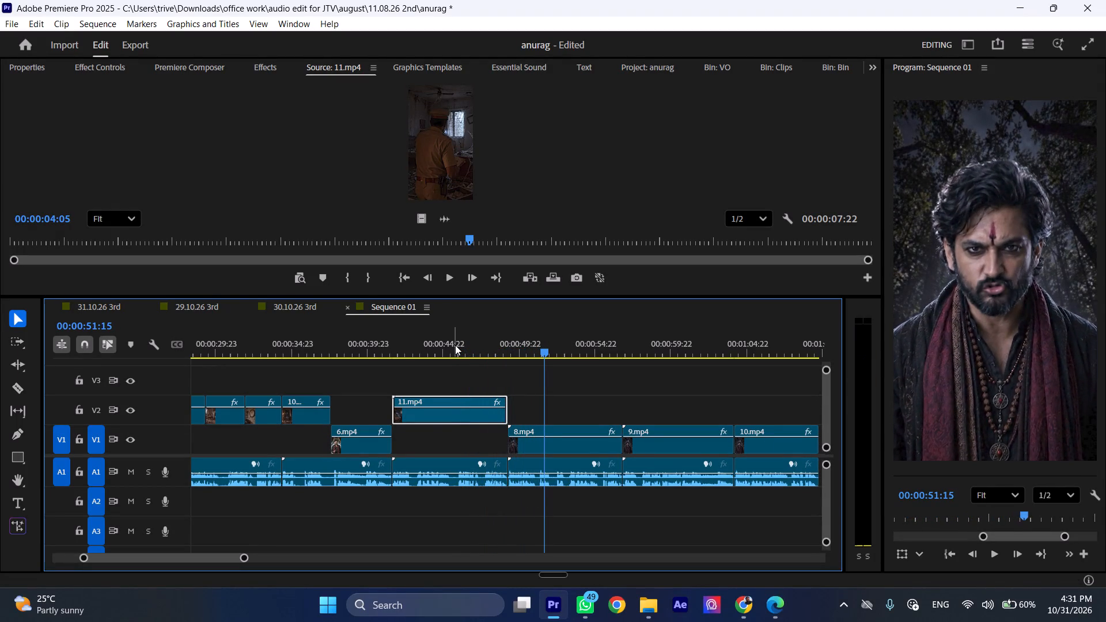
drag(455, 345, 391, 354)
key(space)
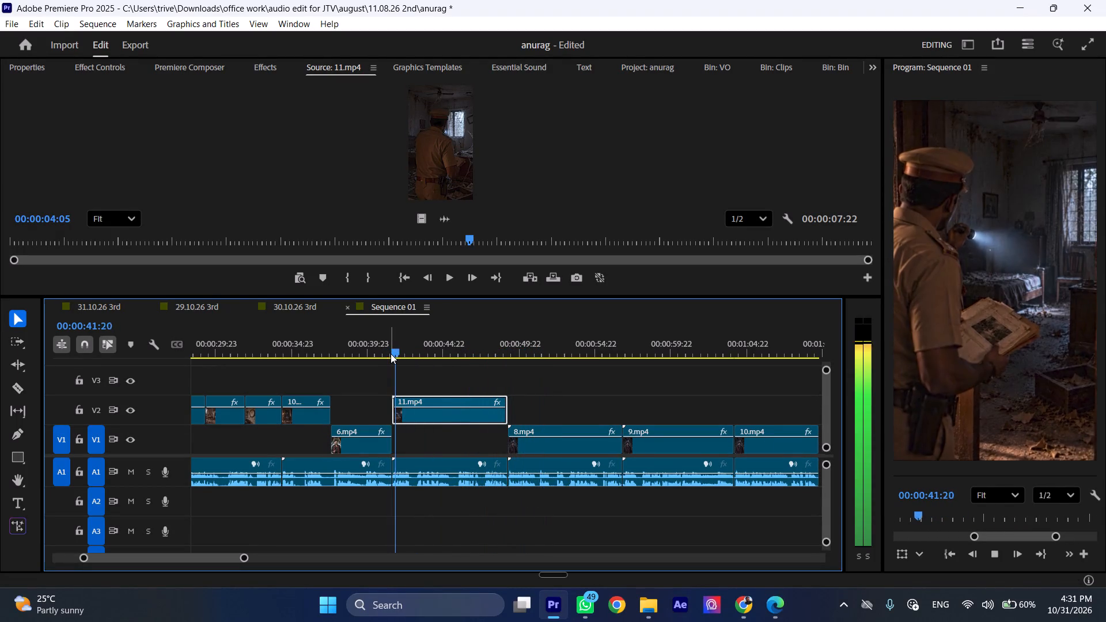
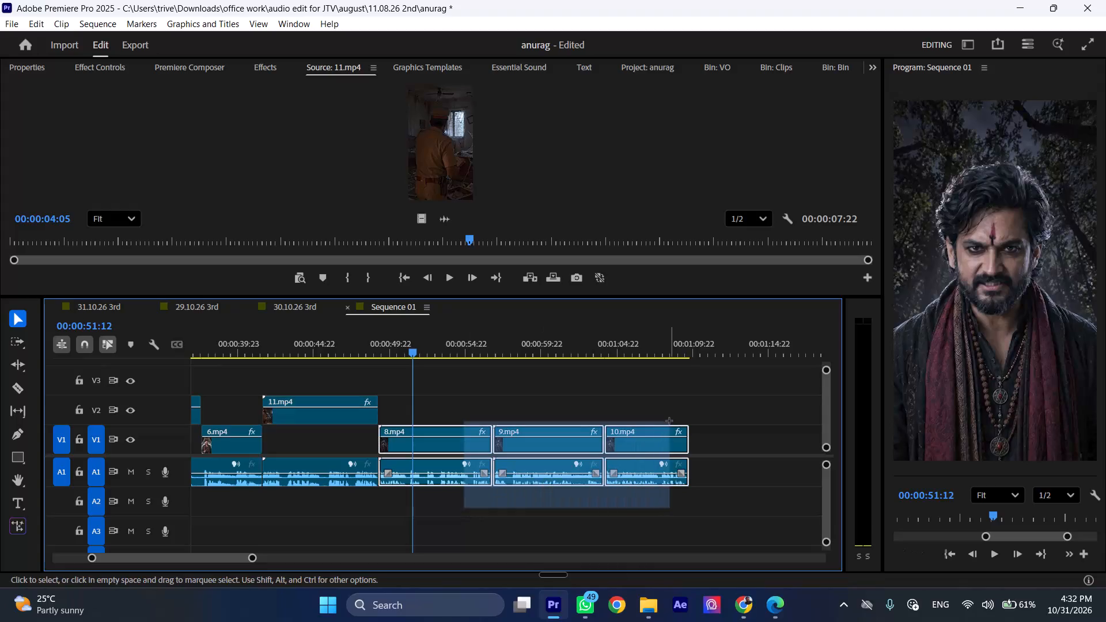
Shift narrator clips 8.mp4, 9.mp4 and 10.mp4 together along the timeline so 8.mp4 starts at about 00:00:54:18, leaving a gap after 11.mp4.
drag(457, 446, 539, 449)
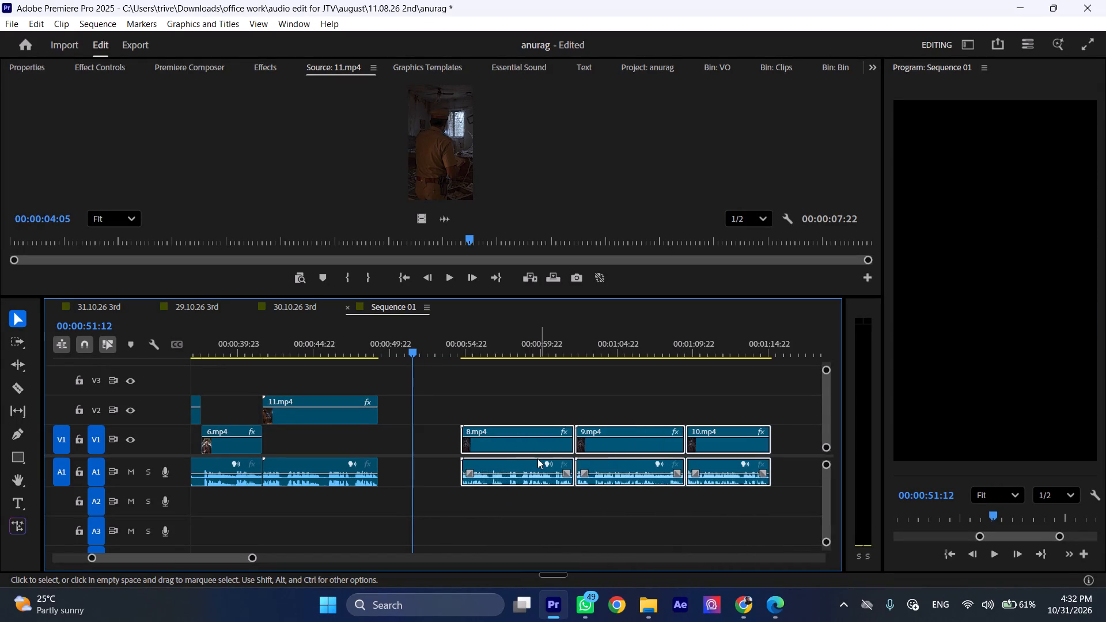
click(521, 501)
Scrub through the gap after 11.mp4 and play the sequence from the start of the 8.mp4 narrator footage.
drag(396, 346, 395, 346)
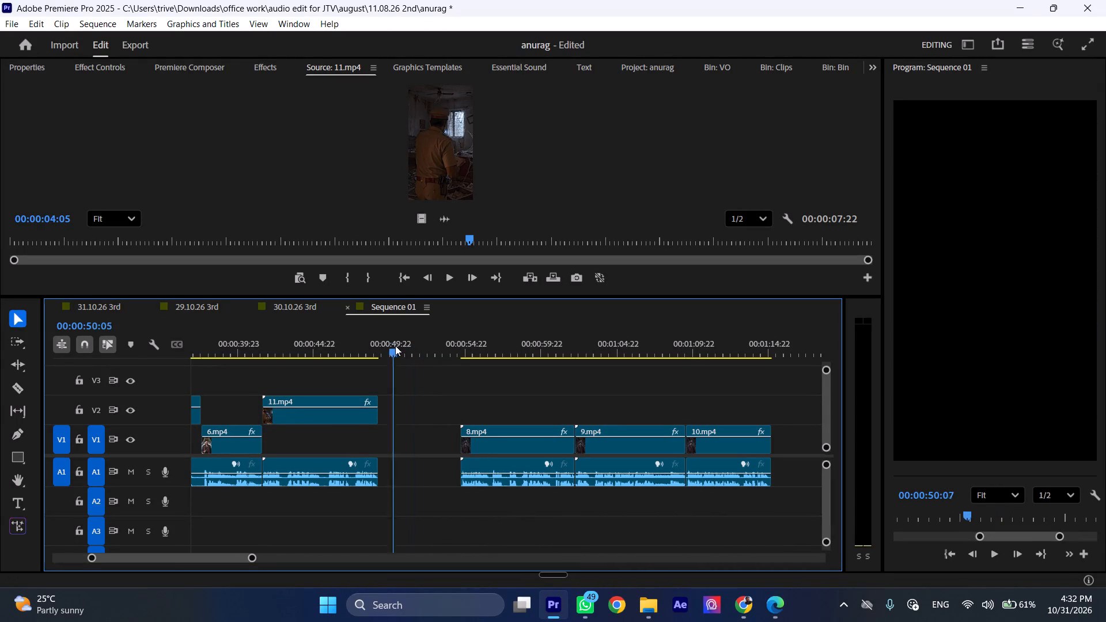
drag(395, 346, 466, 357)
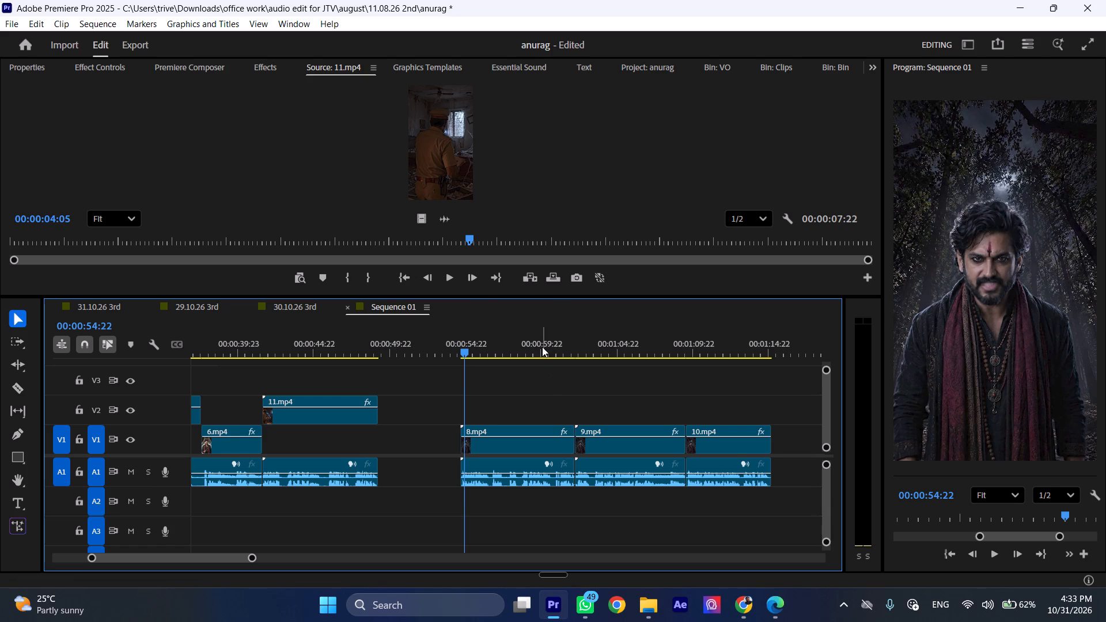
drag(528, 343, 453, 344)
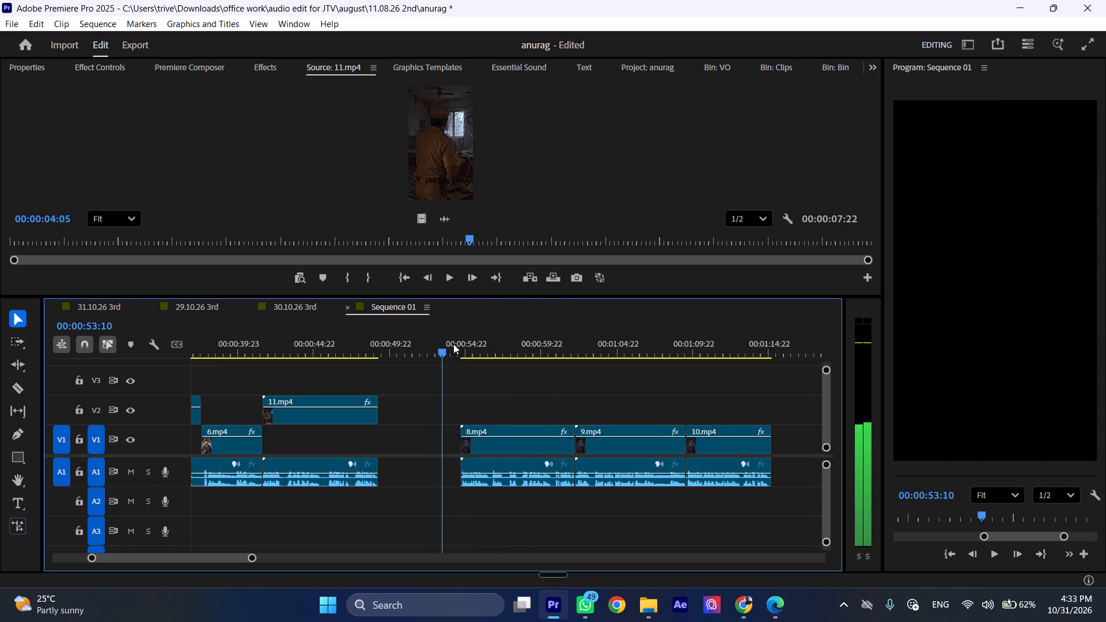
drag(453, 344, 461, 342)
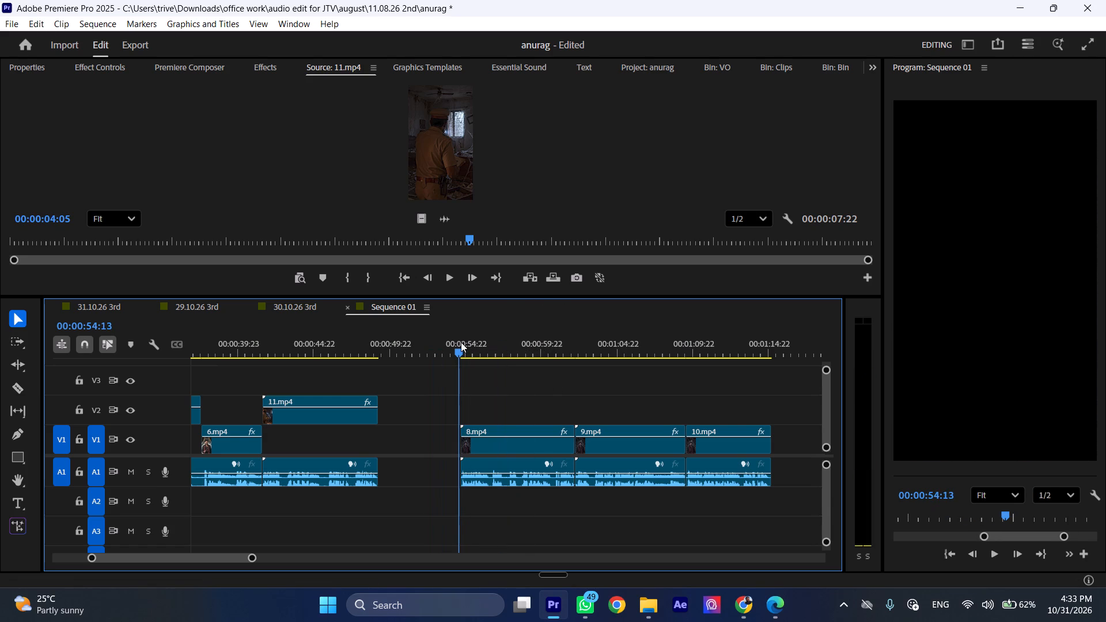
click(462, 342)
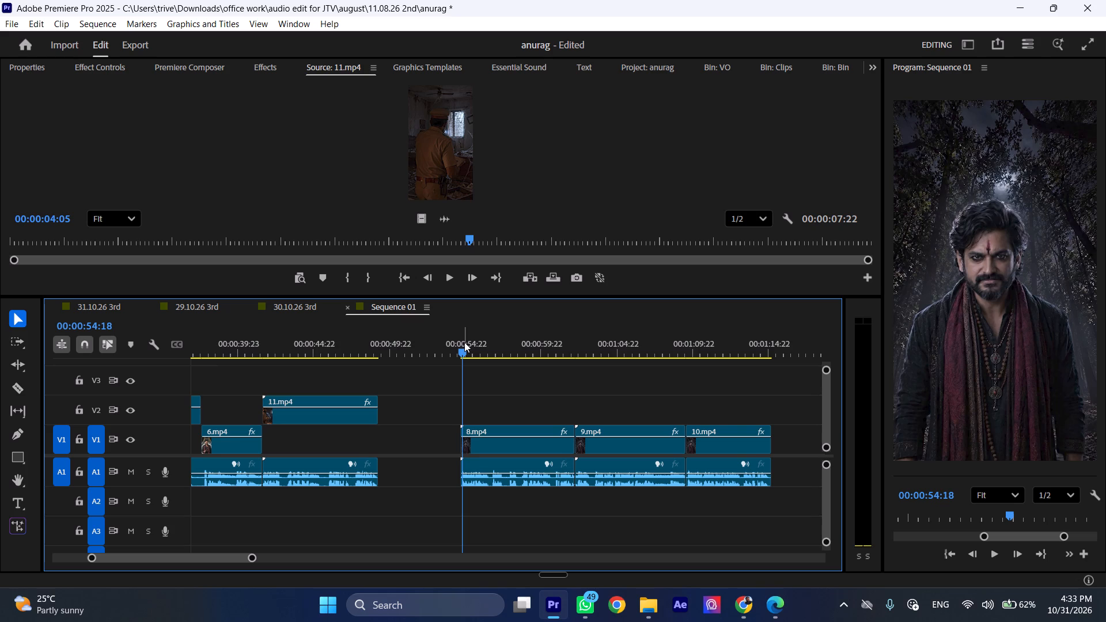
drag(475, 346, 467, 352)
key(space)
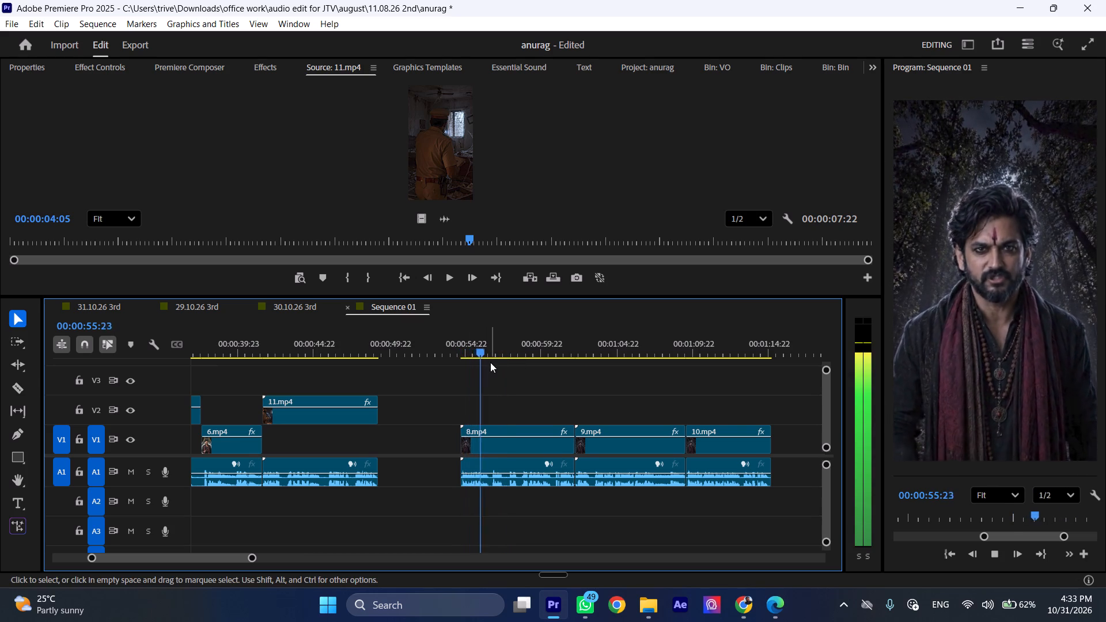
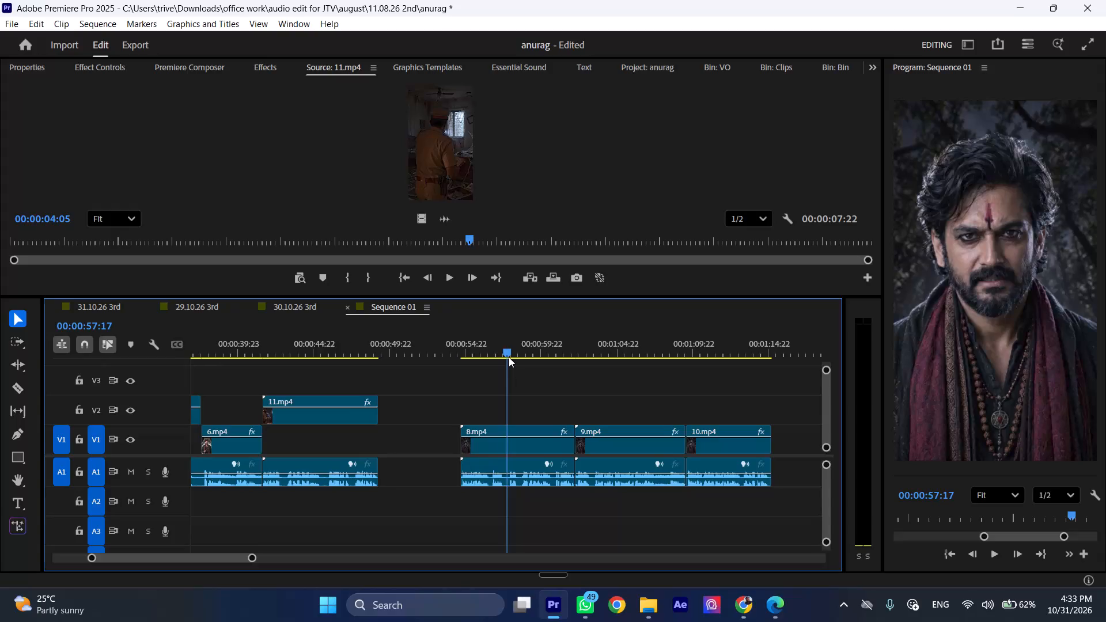
Play back the 8.mp4 narrator footage repeatedly, along with the end of 11.mp4, to find where the narrator should be replaced.
key(space)
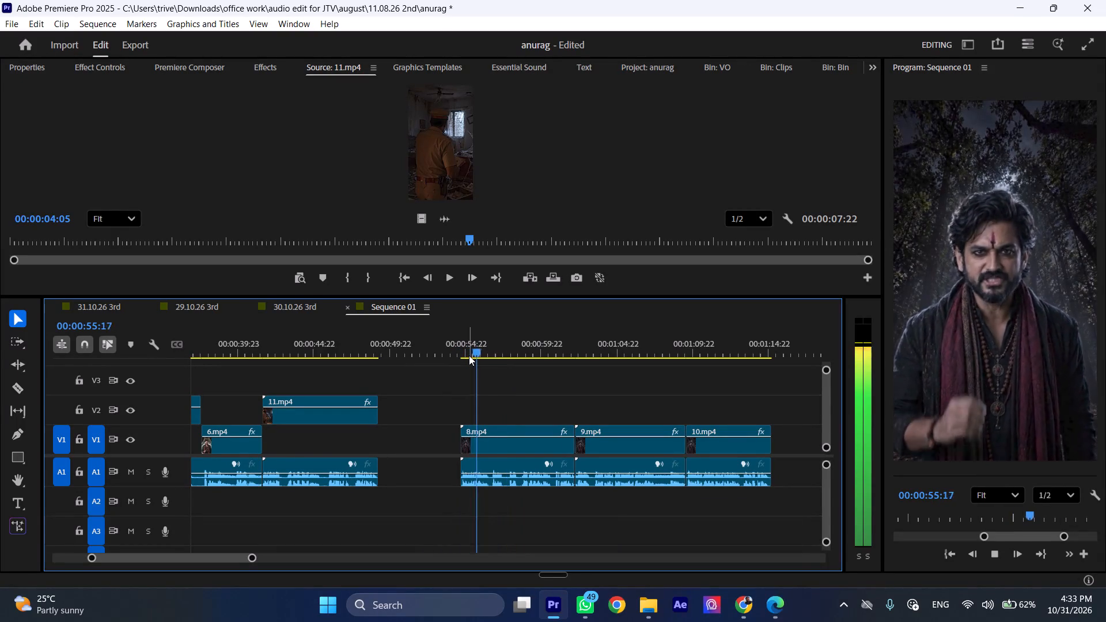
key(l)
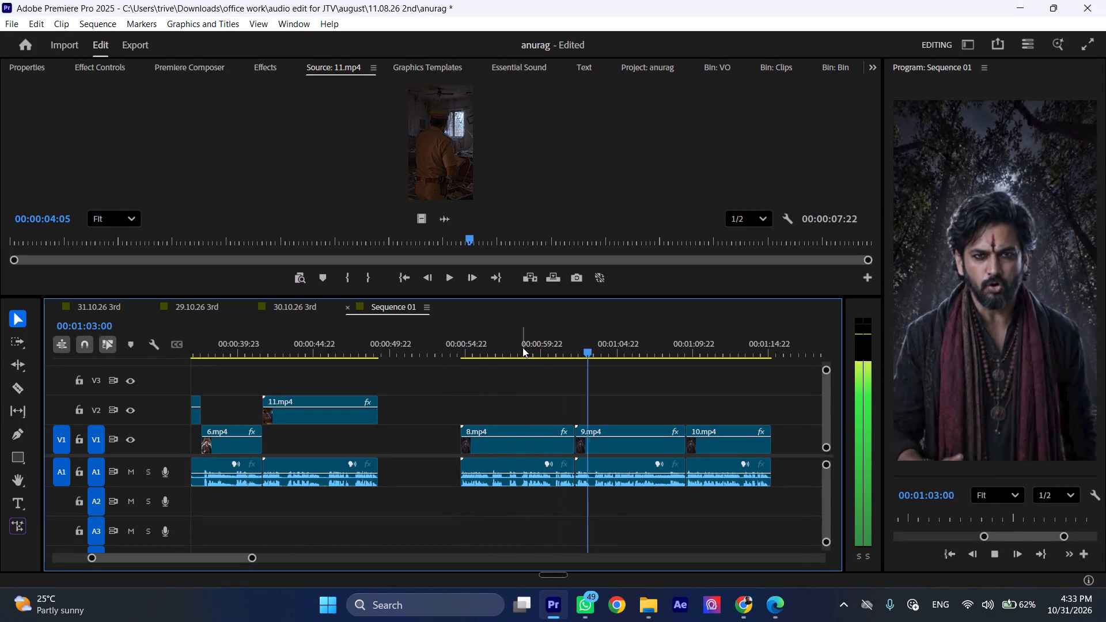
drag(521, 347, 464, 348)
key(space)
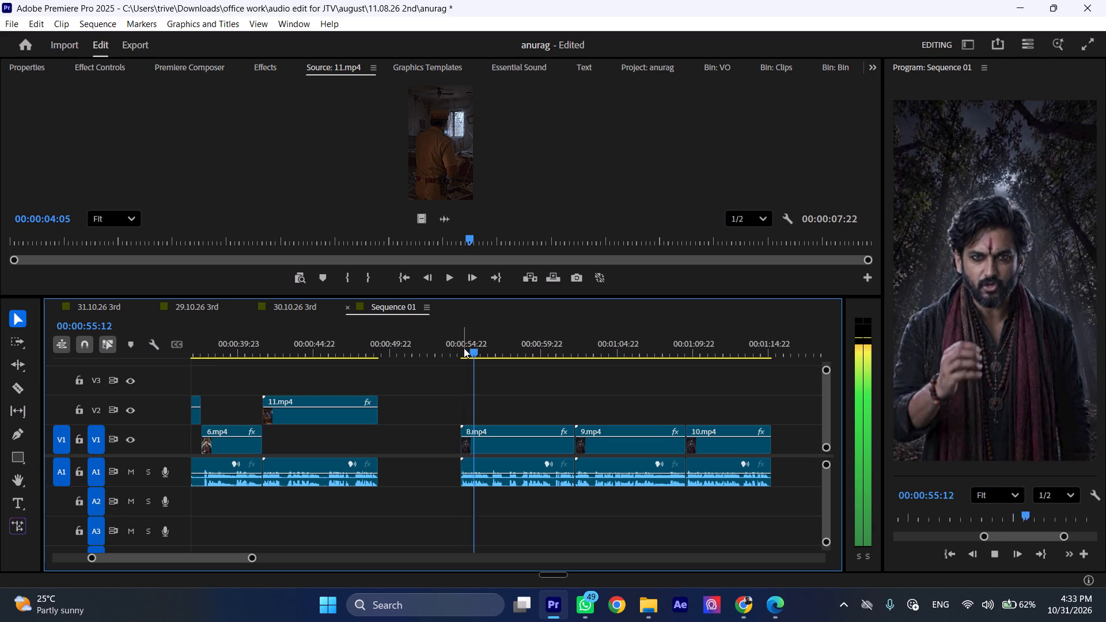
key(space)
click(340, 338)
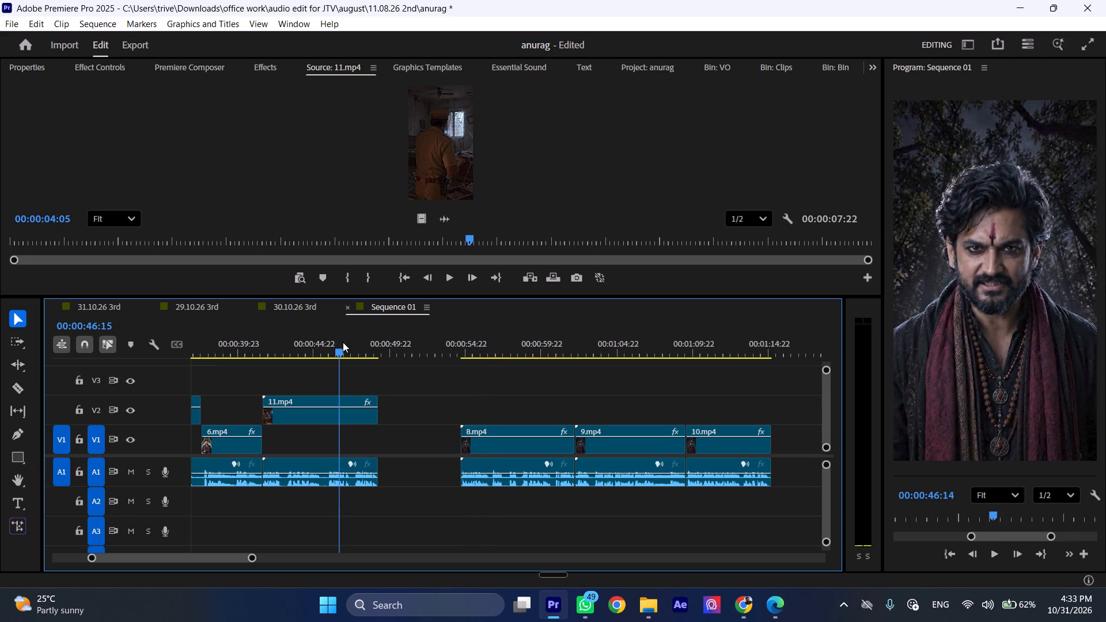
key(space)
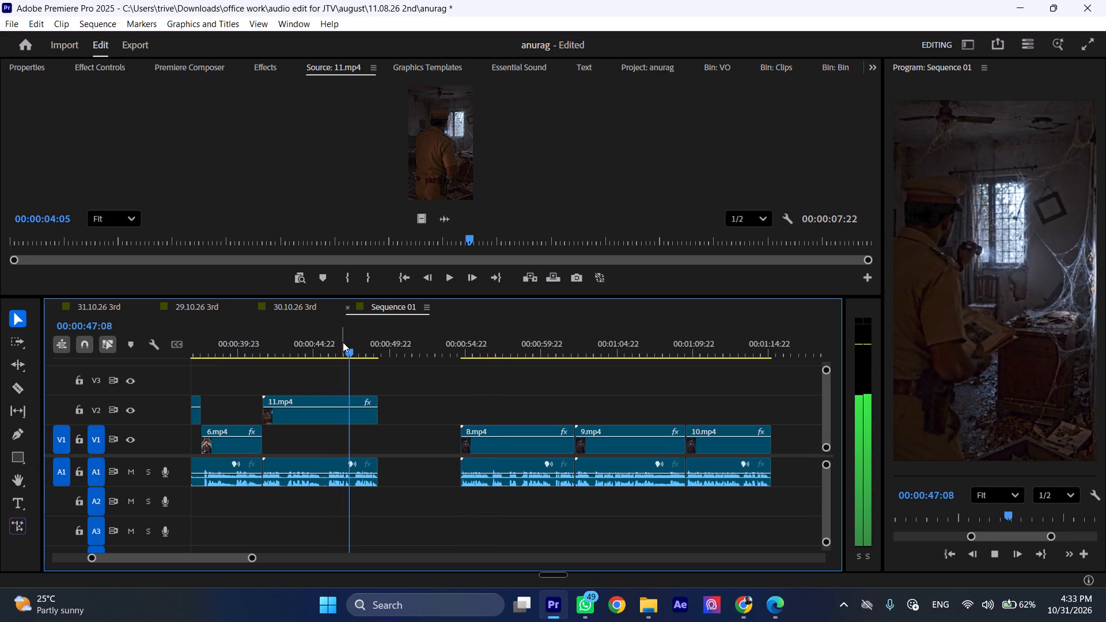
click(472, 344)
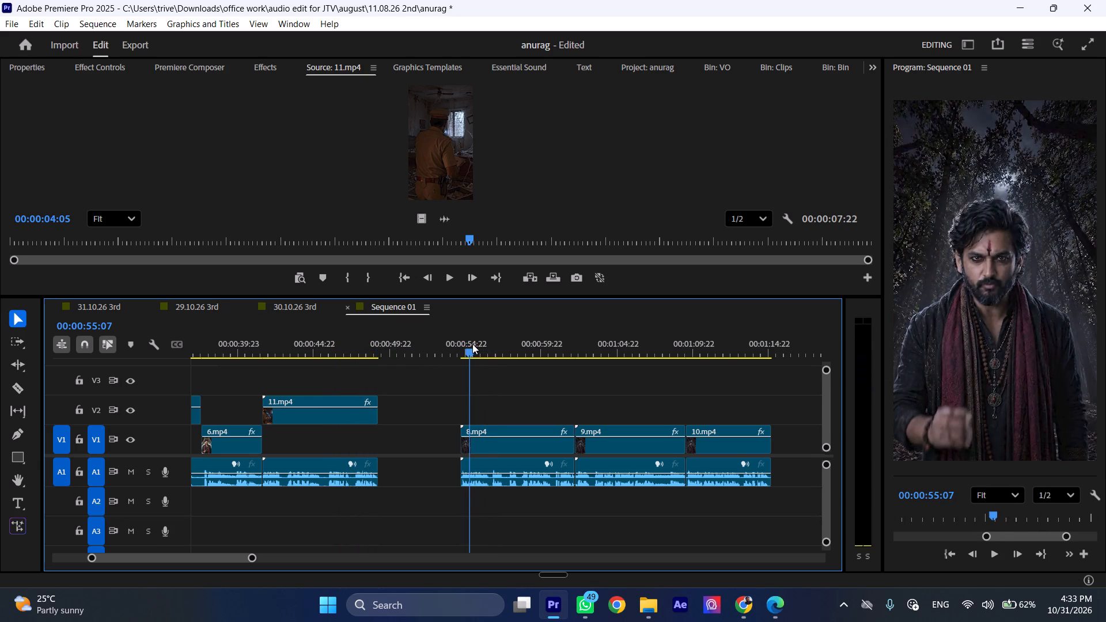
click(466, 343)
key(space)
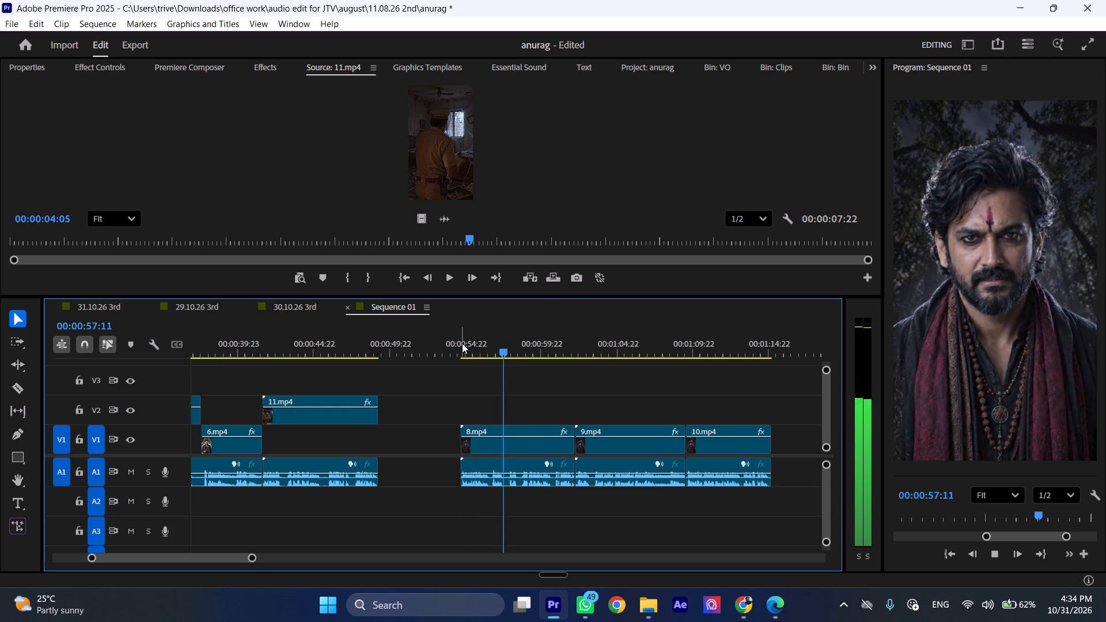
Split the 8.mp4 narrator video at 00:00:57:13 and delete the part after the cut, keeping its audio.
click(503, 348)
click(516, 439)
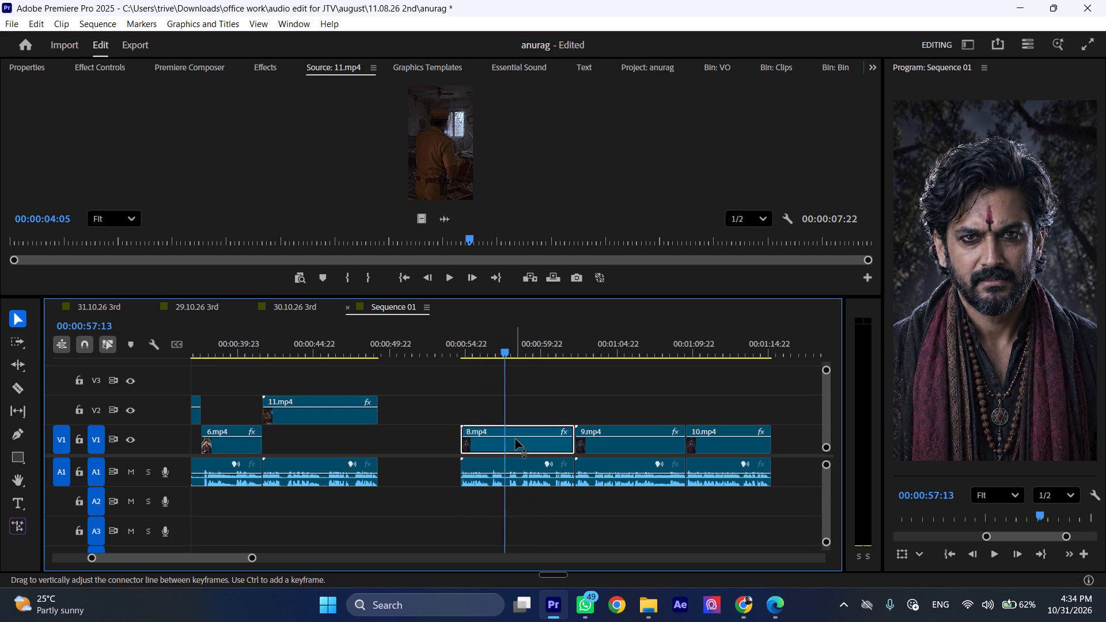
key(shift+c)
click(516, 439)
key(BackSpace)
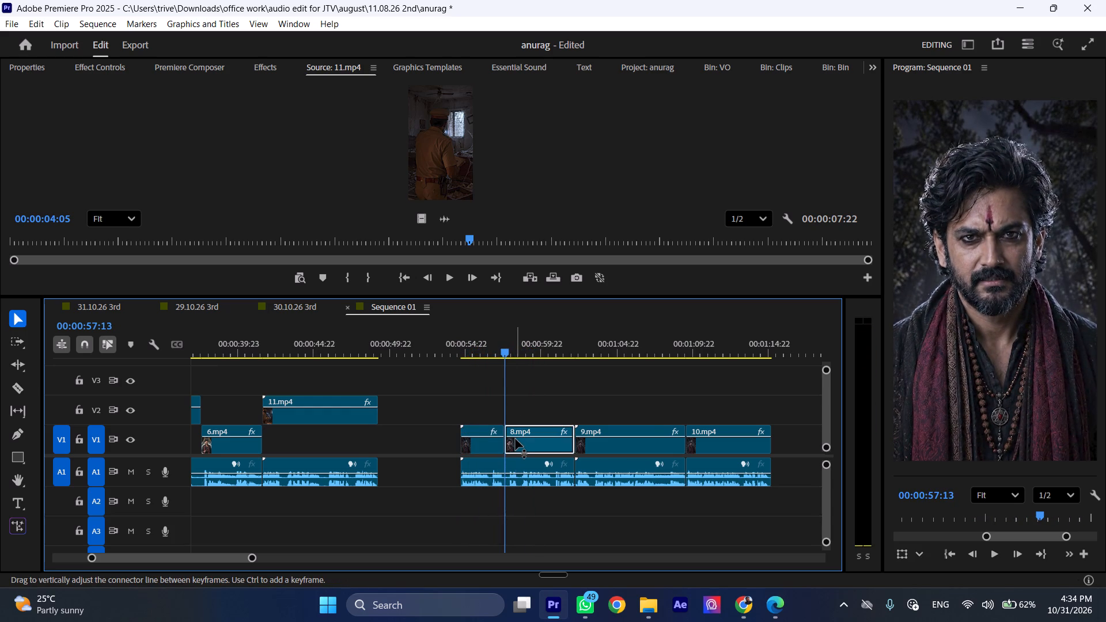
Place only the video of 12.mp4 from the Clips bin on V2, starting at the 00:00:57:13 cut.
click(778, 64)
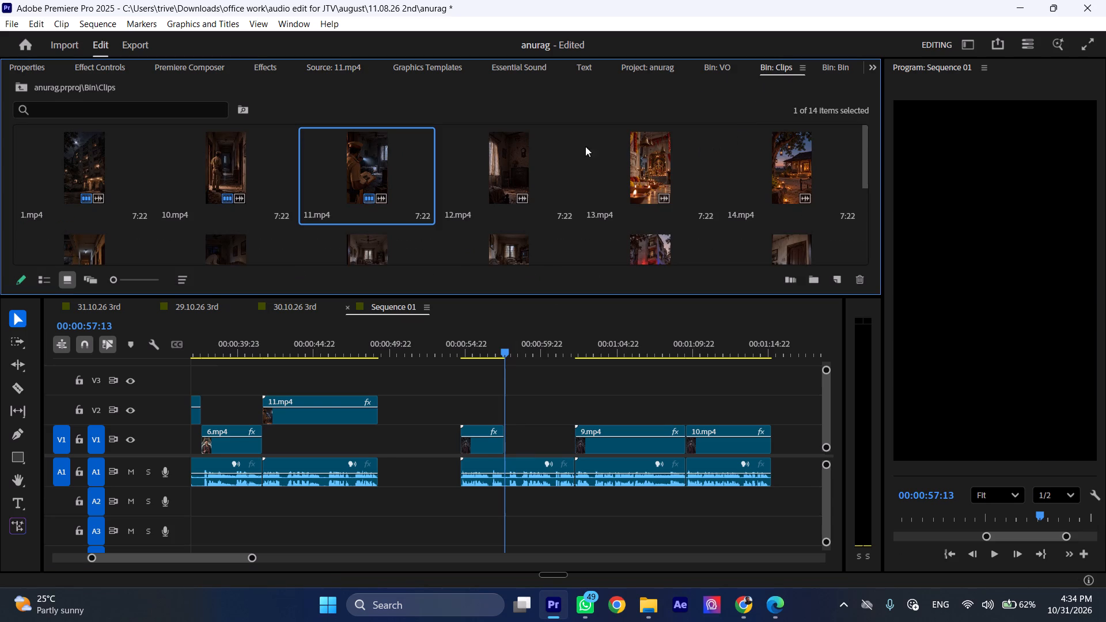
double_click(508, 168)
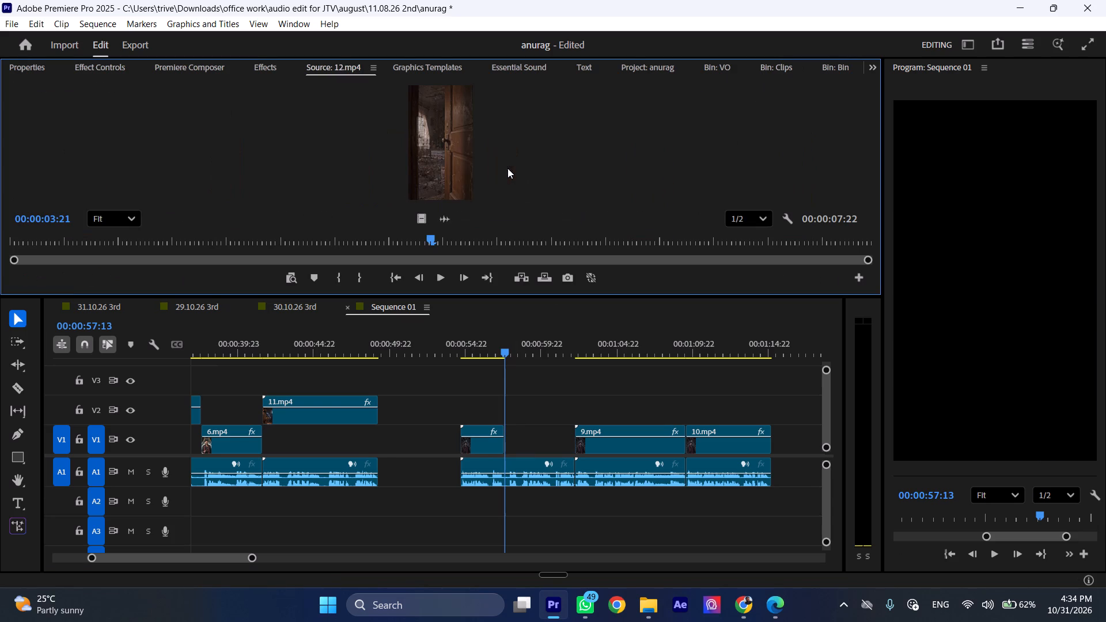
drag(420, 218, 507, 397)
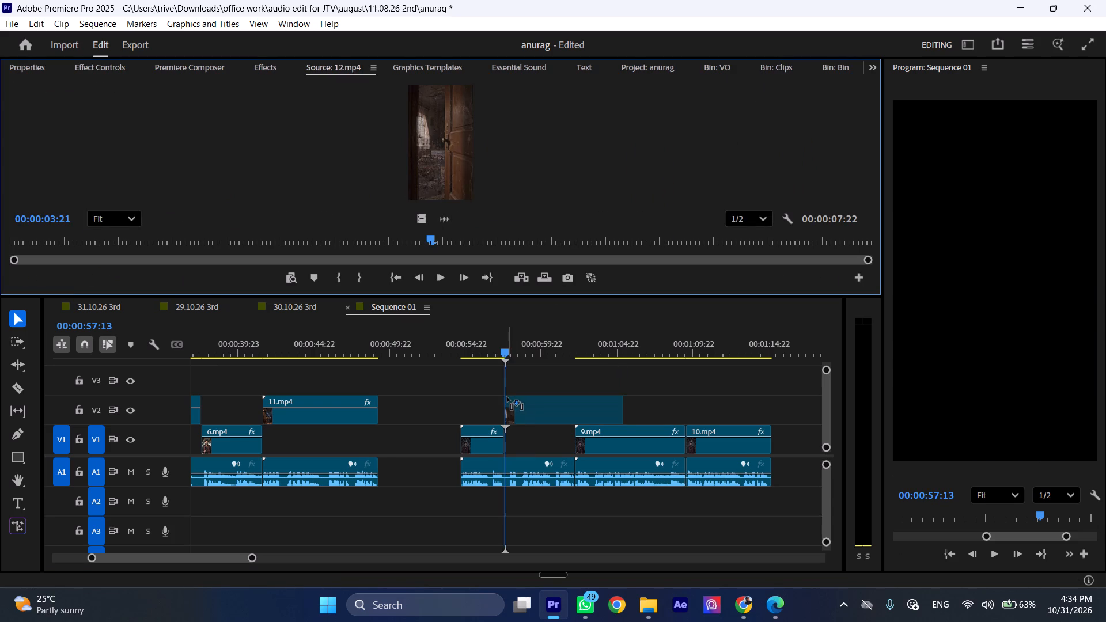
drag(507, 397, 502, 389)
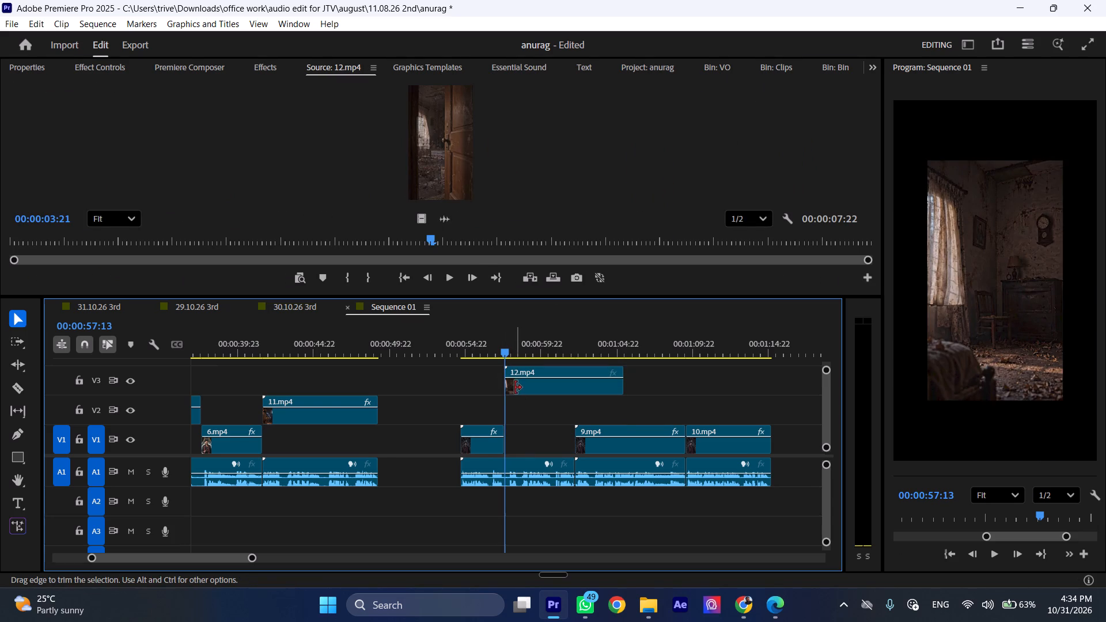
drag(516, 388, 522, 399)
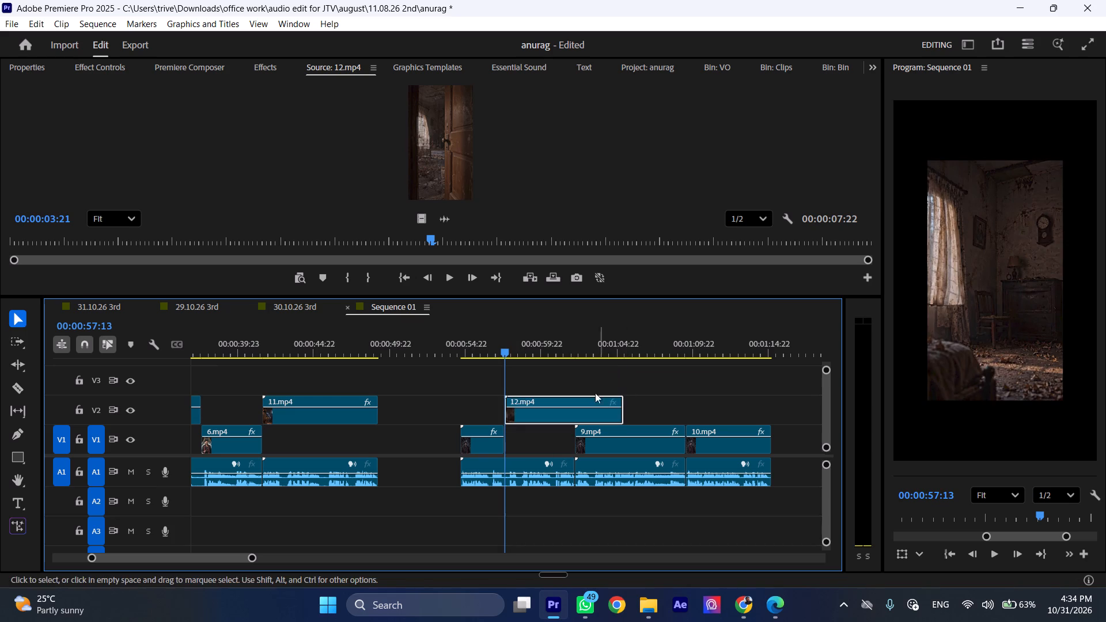
Play through the 12.mp4 section and trim the clip's end back to the start of the 9.mp4 narrator footage.
click(499, 348)
key(space)
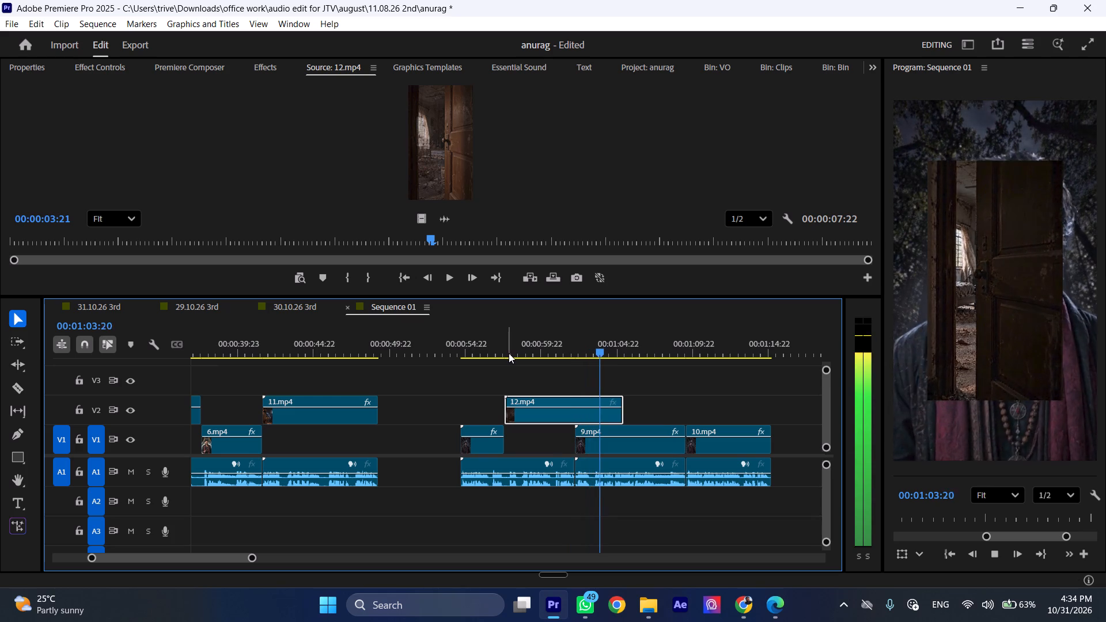
key(space)
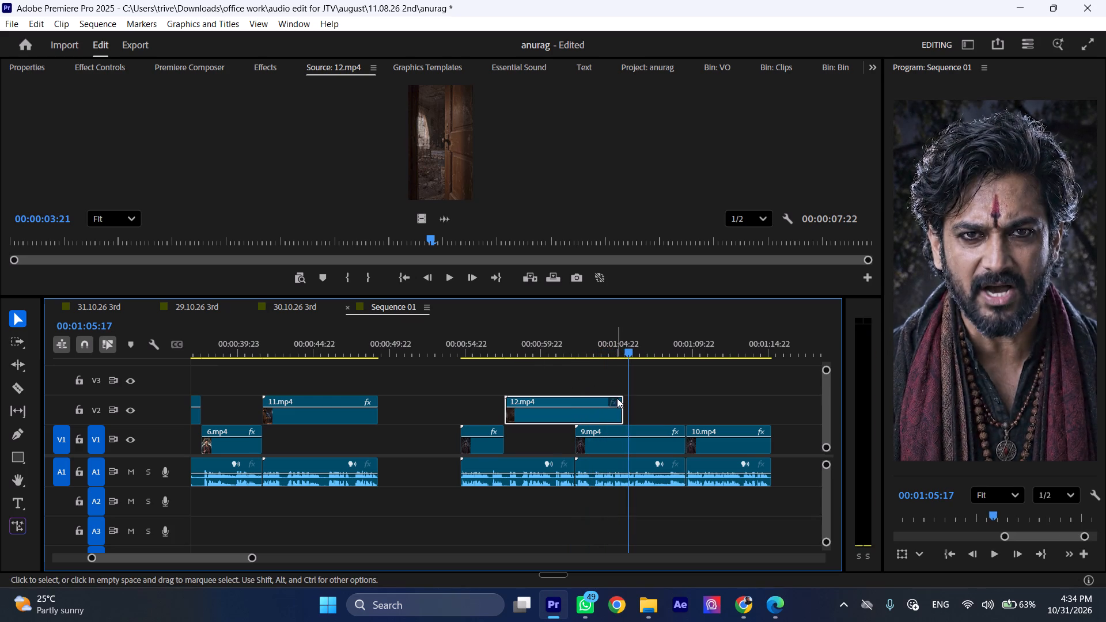
drag(623, 399, 577, 400)
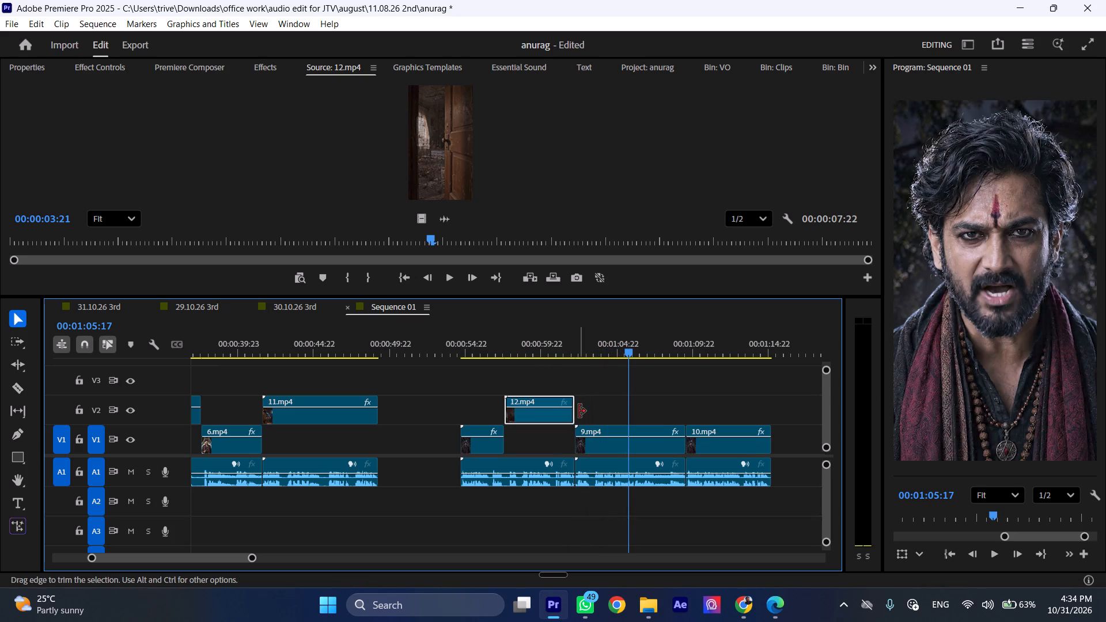
click(578, 408)
Apply Fit to frame to the 12.mp4 clip on V2 and play it through into 9.mp4.
click(555, 419)
right_click(555, 419)
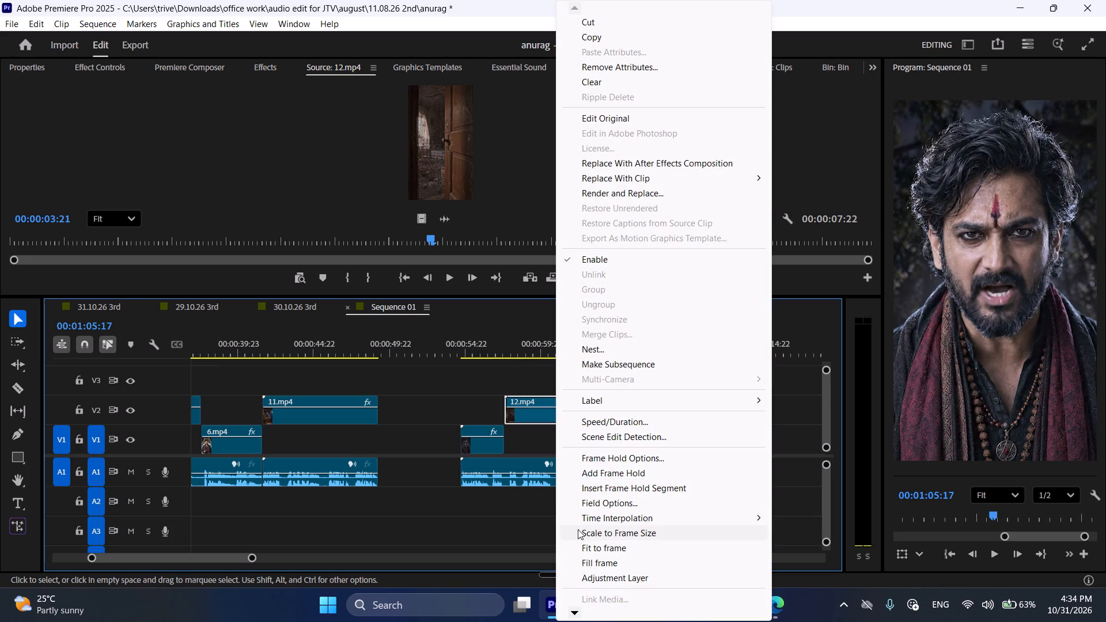
click(589, 547)
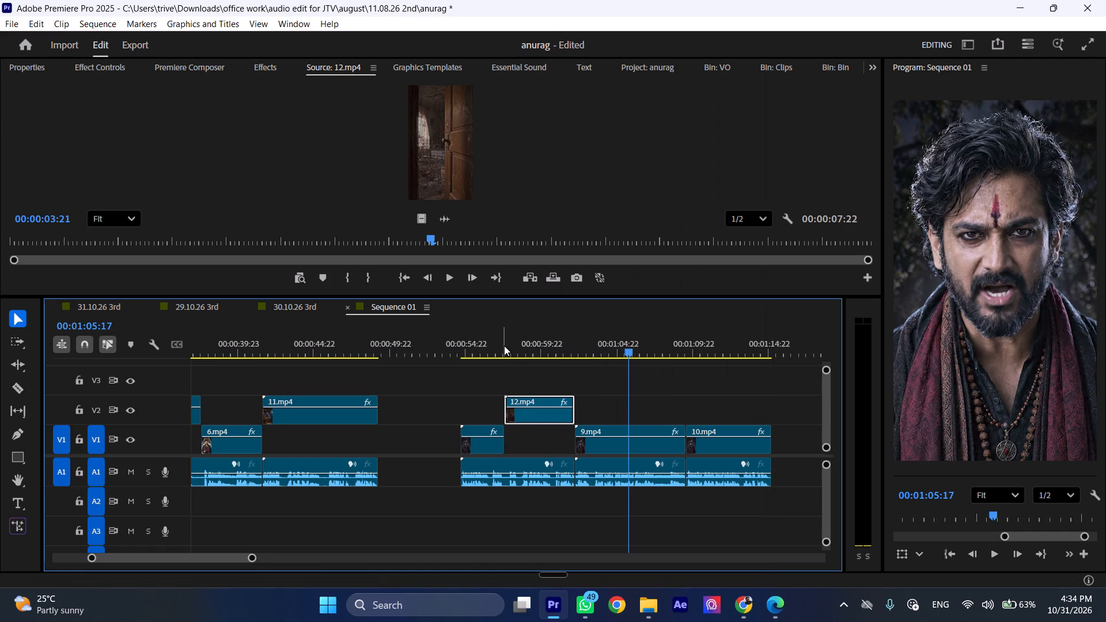
click(504, 346)
key(space)
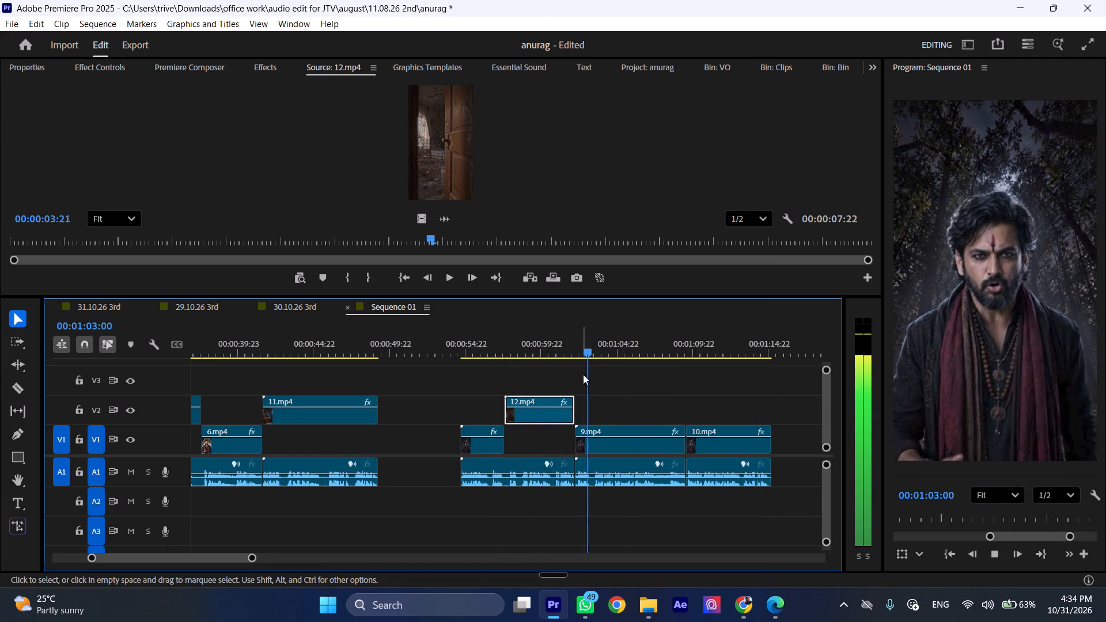
key(space)
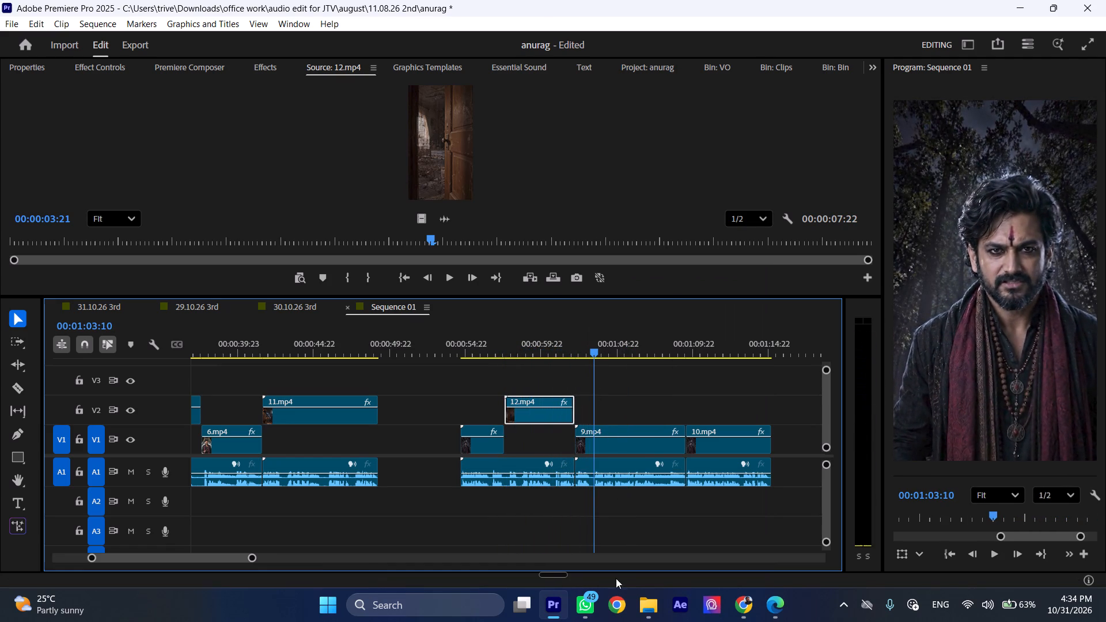
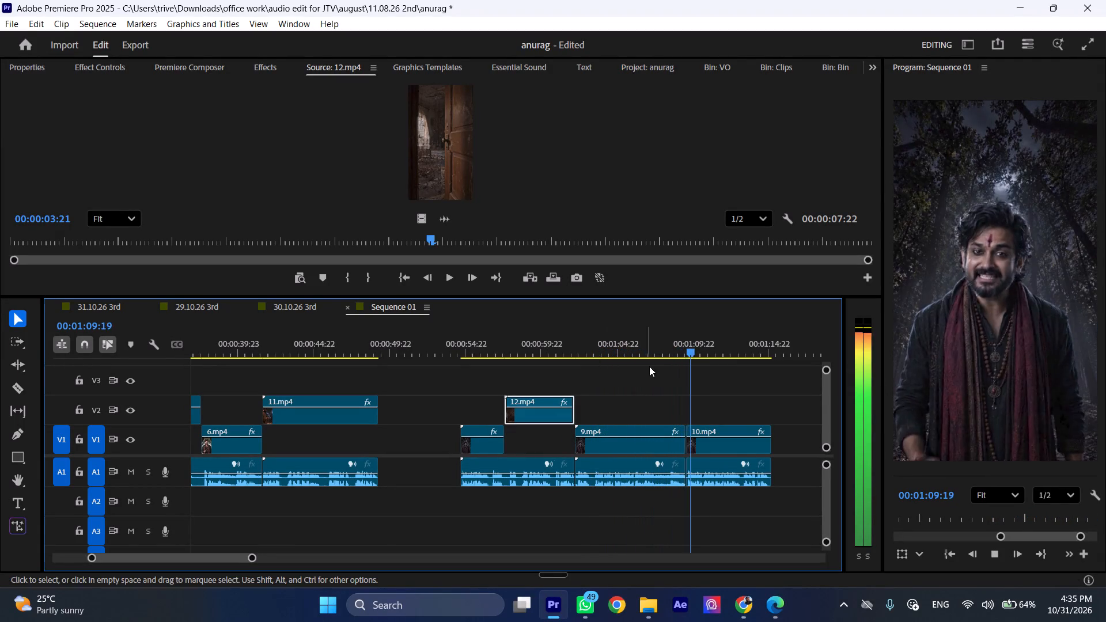
Play the end of the 9.mp4 narrator footage and split its video on V1 at 00:01:07:15.
click(660, 350)
key(space)
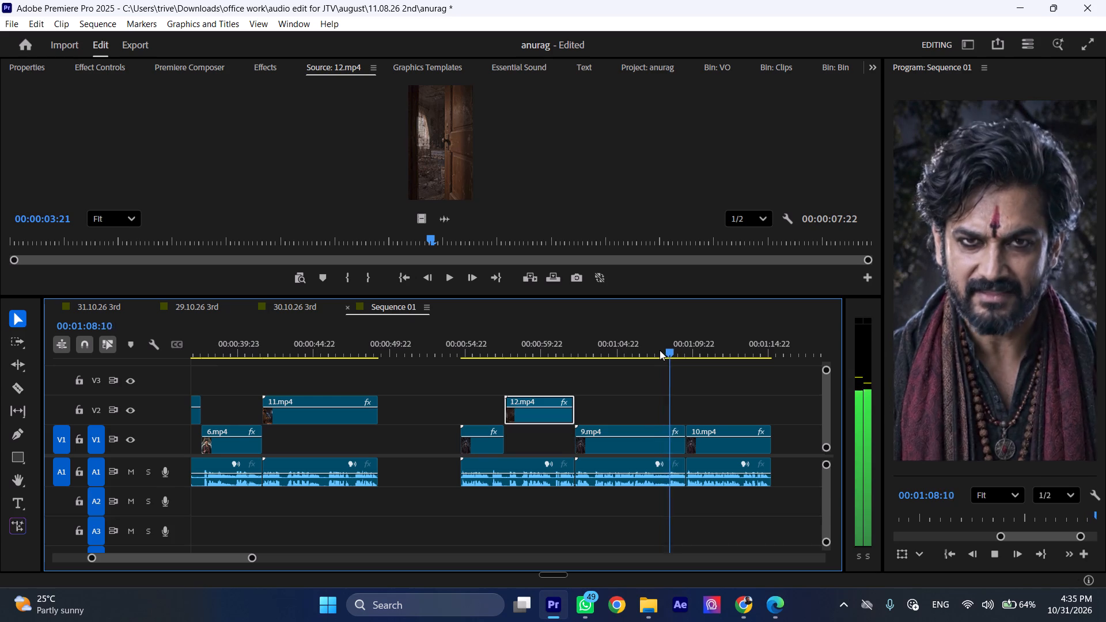
click(660, 350)
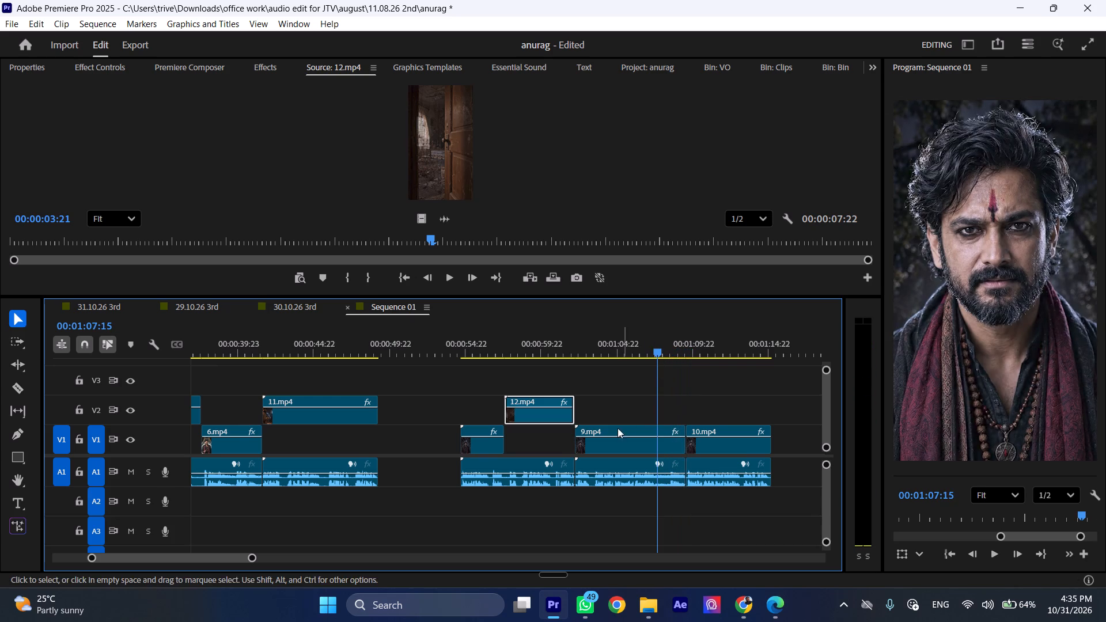
click(598, 439)
key(shift+c)
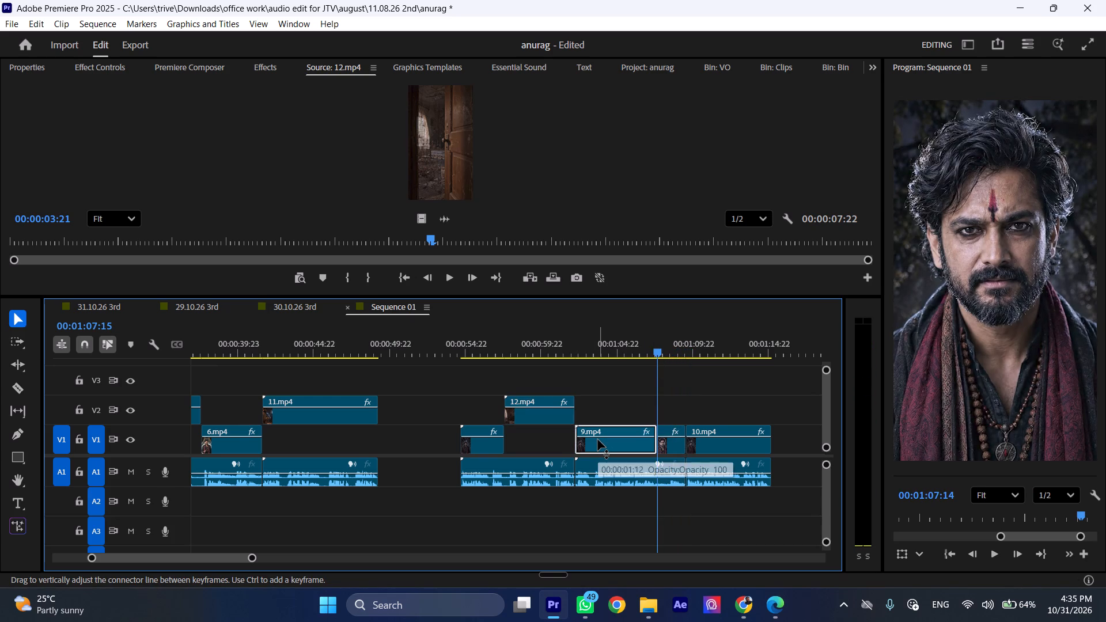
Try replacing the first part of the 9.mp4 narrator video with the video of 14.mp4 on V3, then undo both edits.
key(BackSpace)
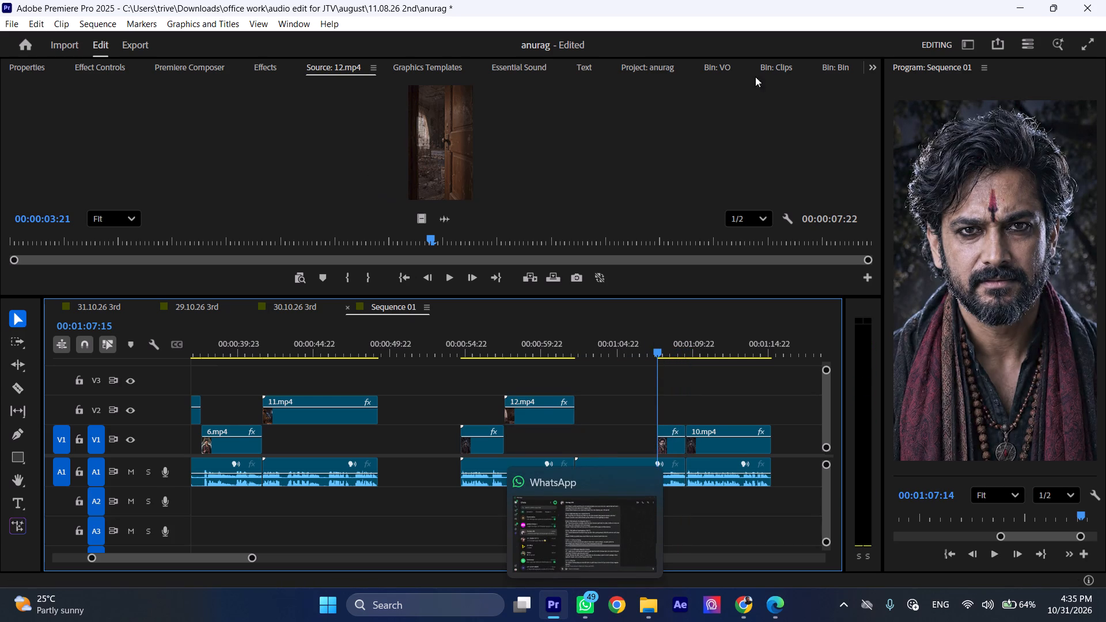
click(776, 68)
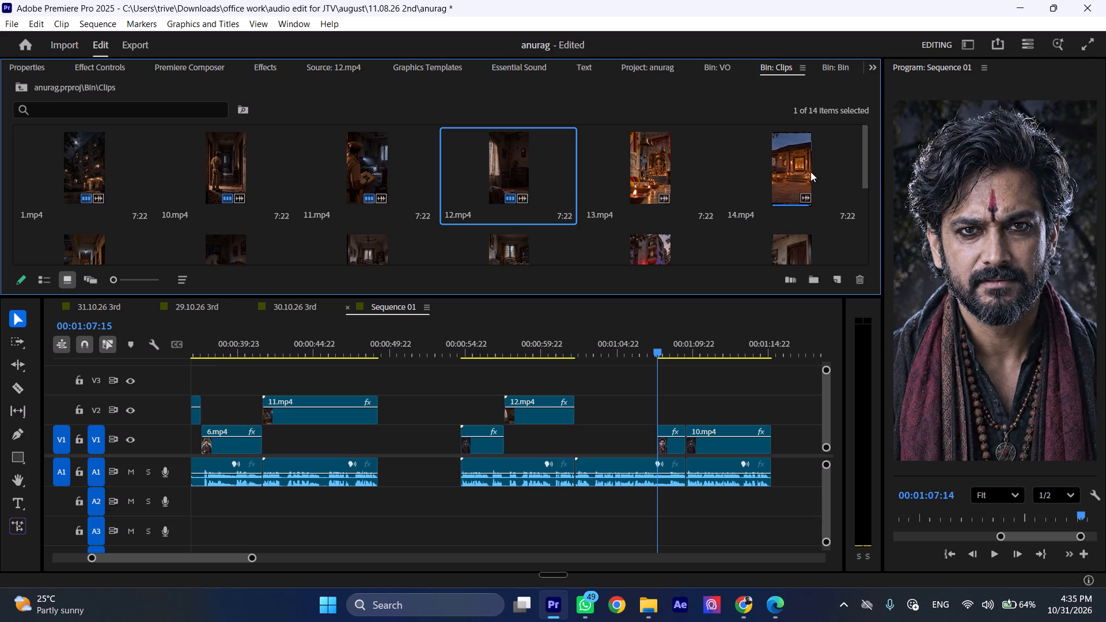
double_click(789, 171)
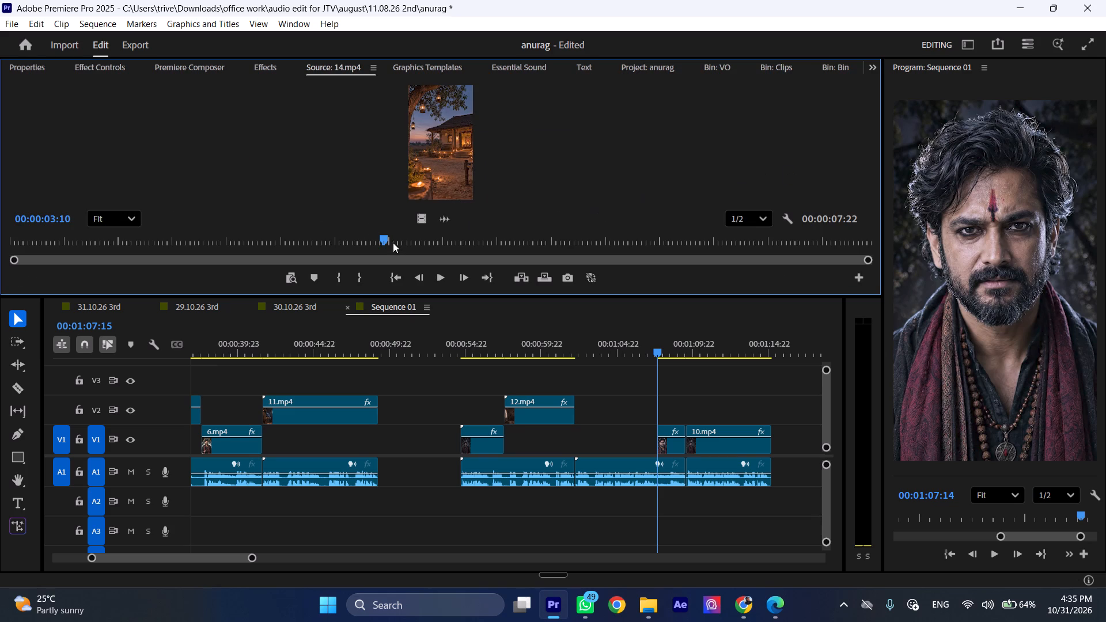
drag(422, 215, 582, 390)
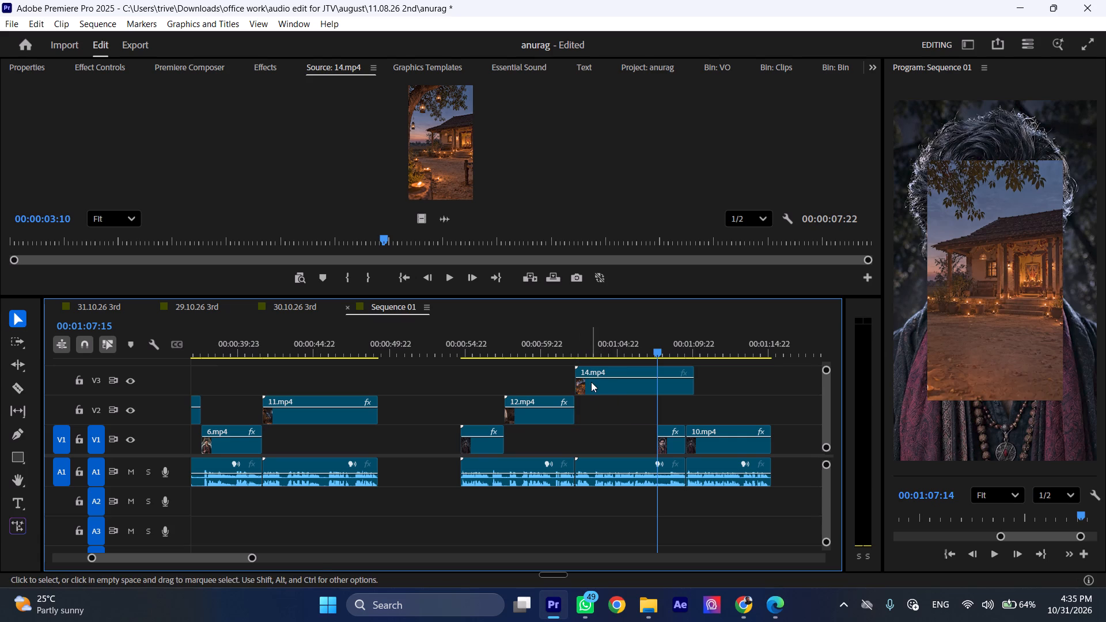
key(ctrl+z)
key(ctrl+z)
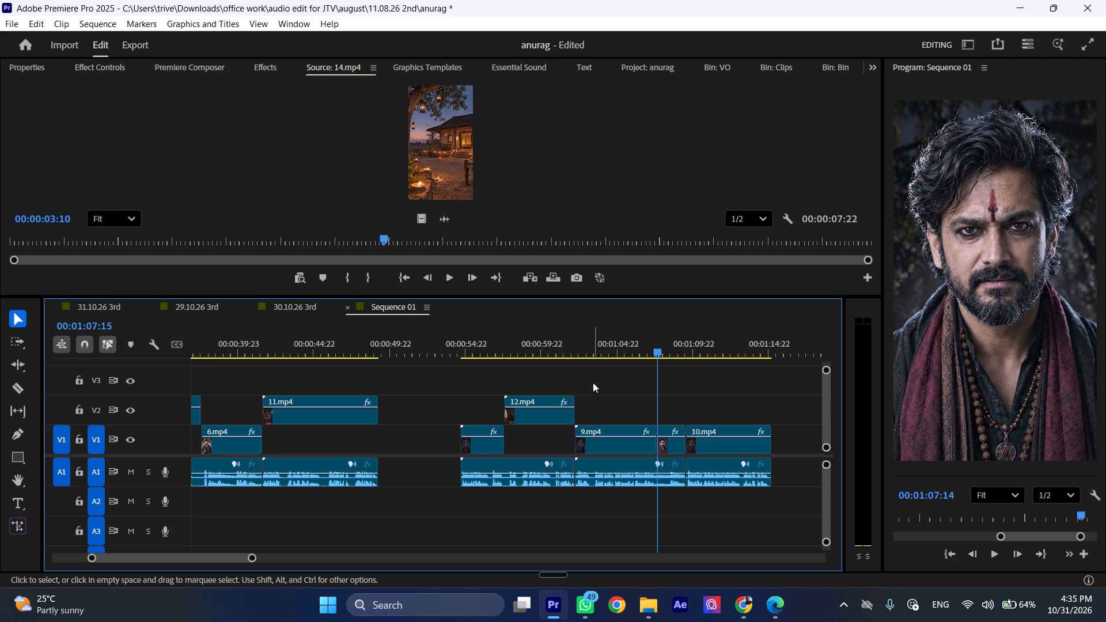
Play from the end of 12.mp4 through the 9.mp4 narrator footage into 10.mp4 to review that section.
click(571, 346)
click(569, 347)
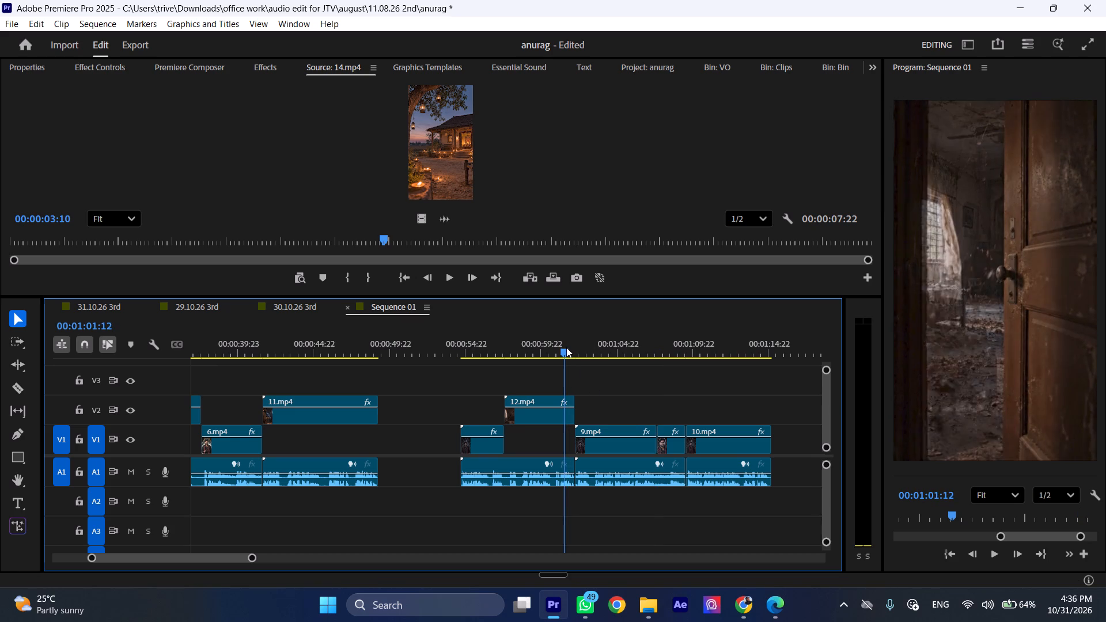
key(space)
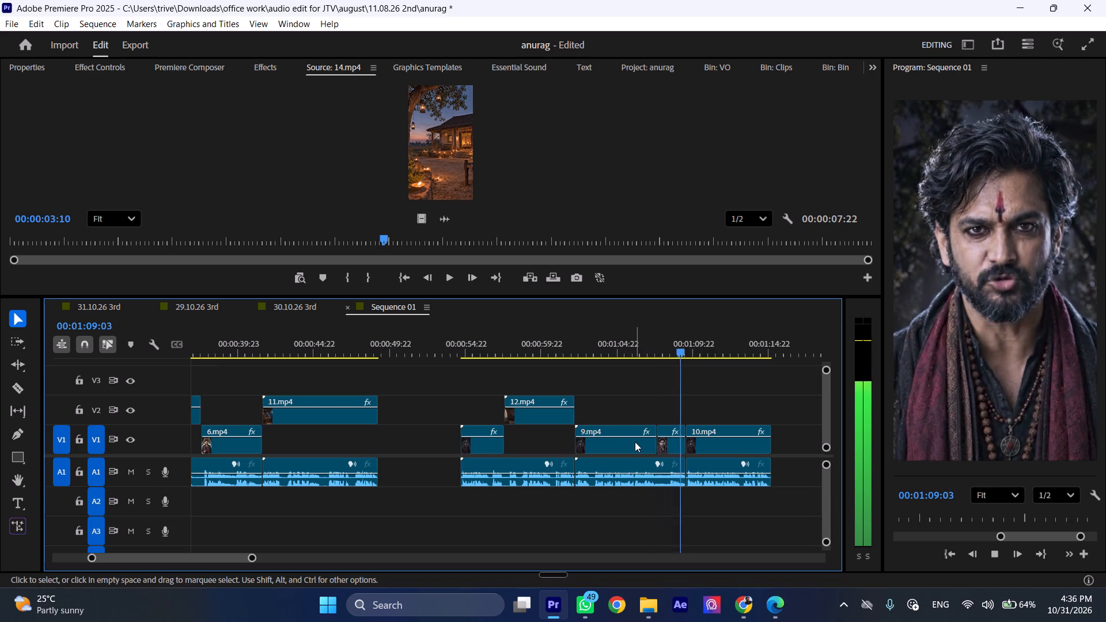
key(space)
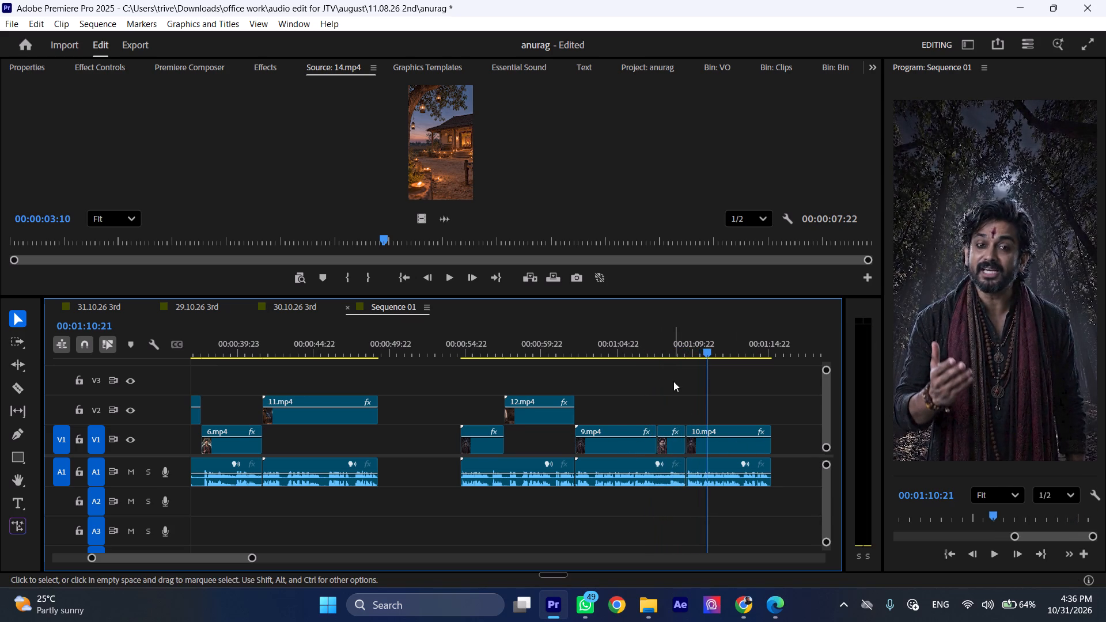
drag(621, 351, 597, 355)
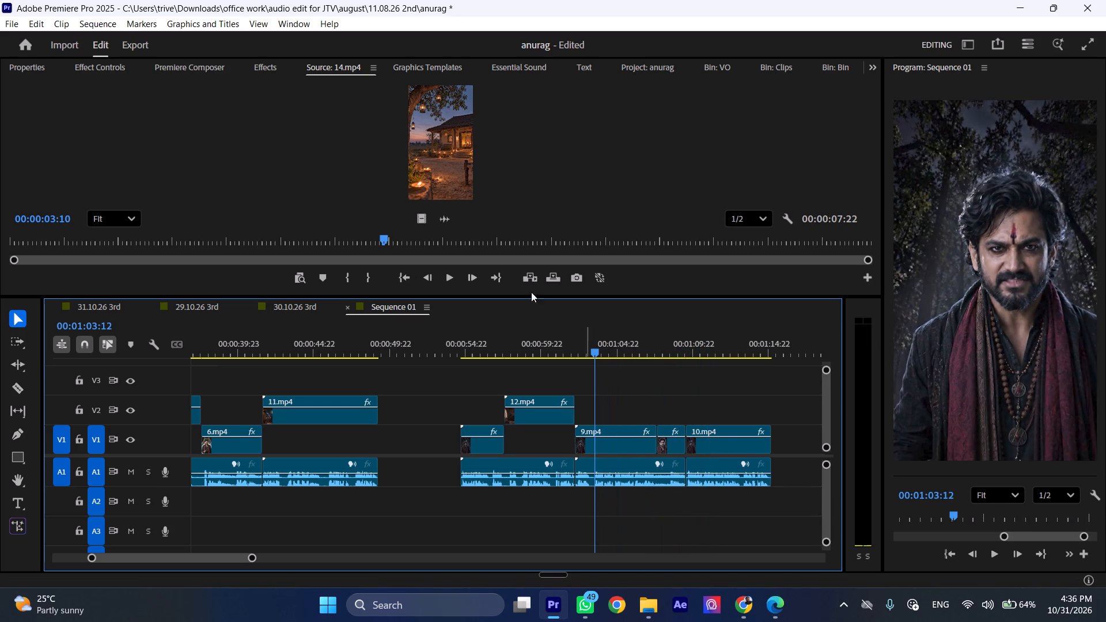
Play the opening of the sequence from the start to review the first 1.mp4 story clip on V2.
click(342, 348)
key(ctrl+shift+x)
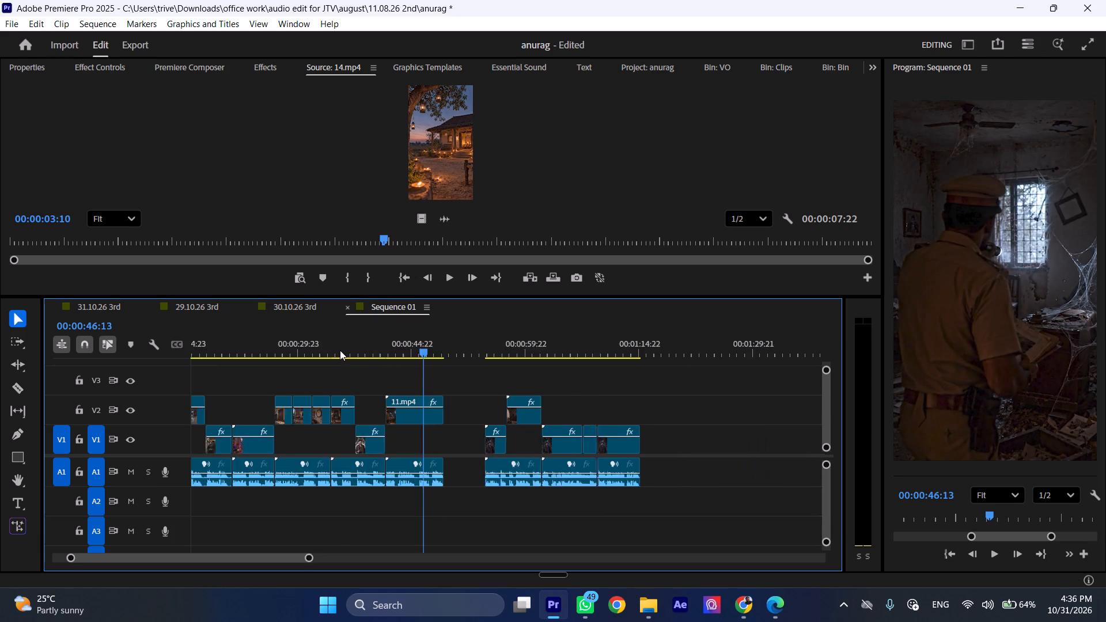
key(ctrl+shift+x)
drag(234, 347, 184, 358)
key(space)
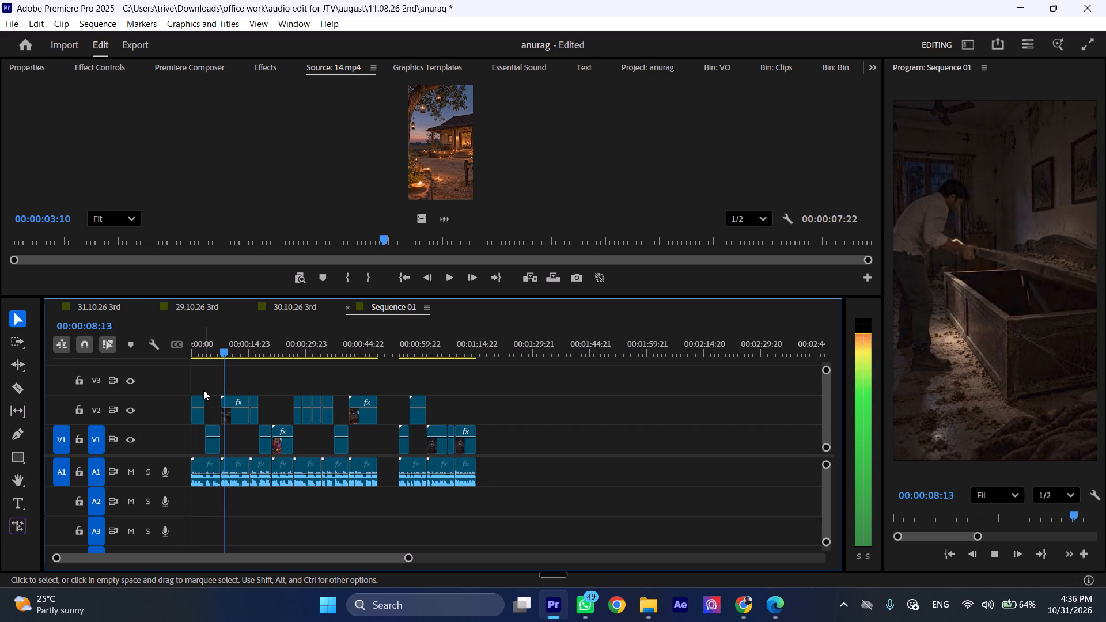
drag(215, 352, 188, 352)
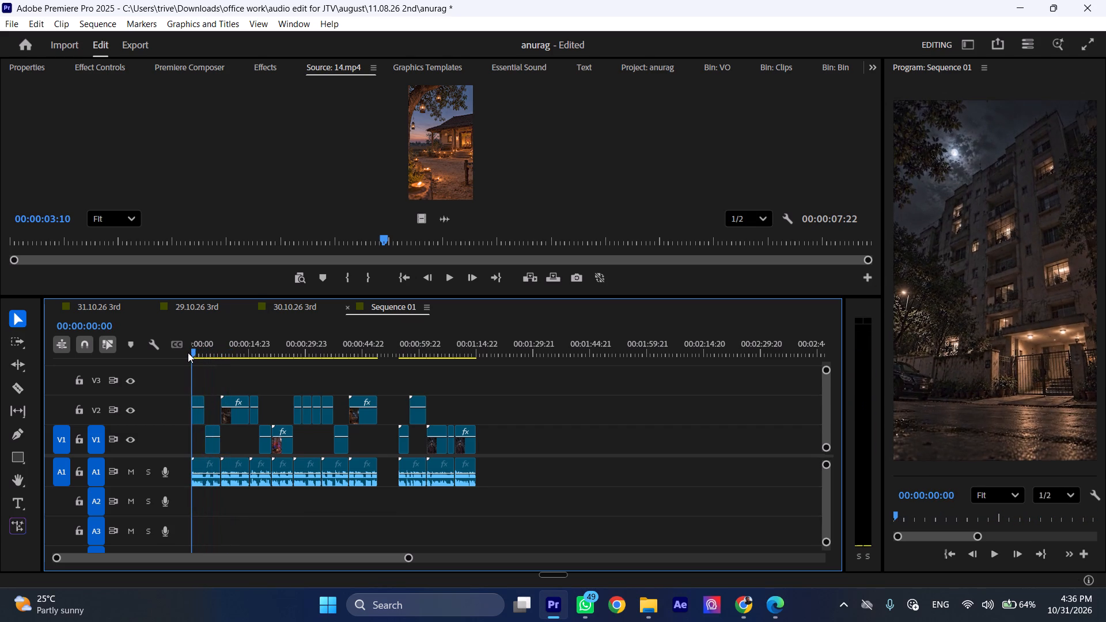
key(space)
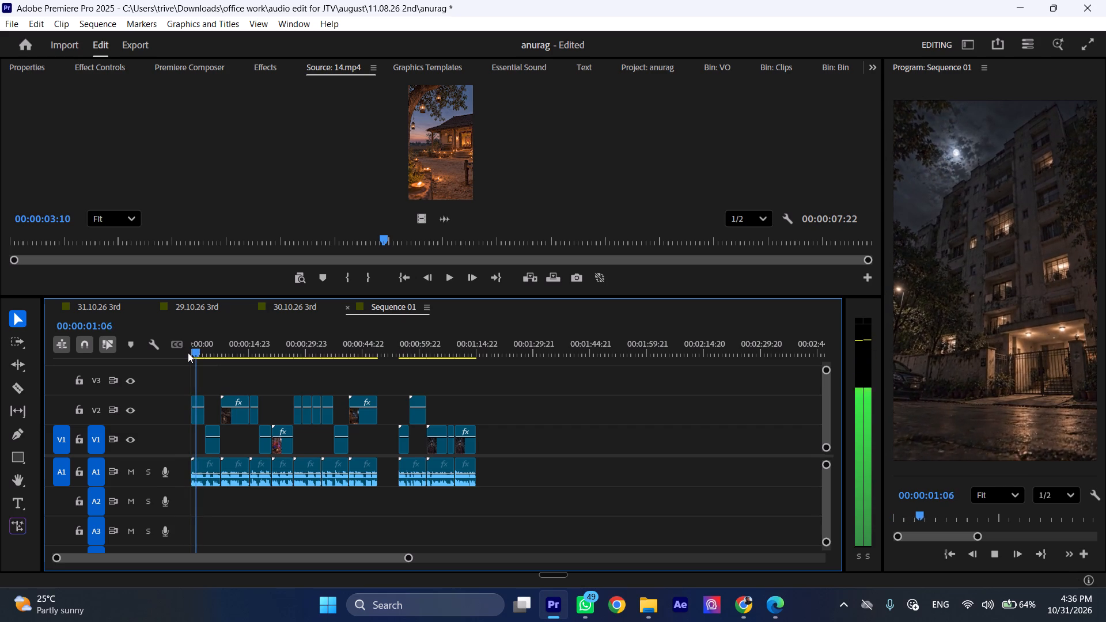
key(space)
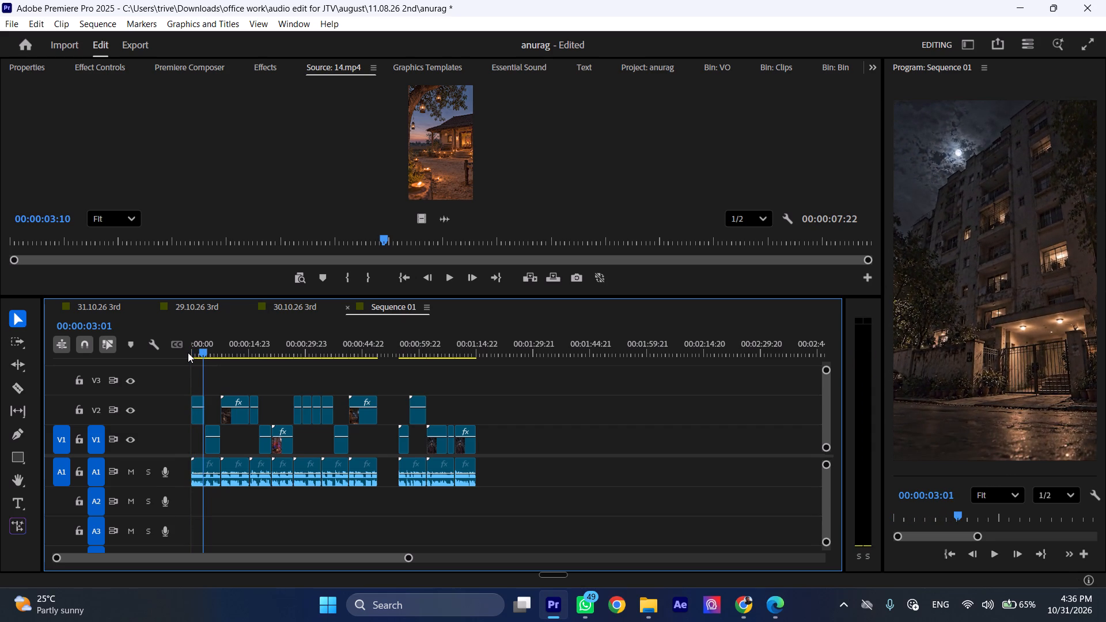
Split the opening 1.mp4 story clip on V2 at 00:00:01:16 and delete the part after the cut.
key(ctrl+shift+c)
key(ctrl+shift+c)
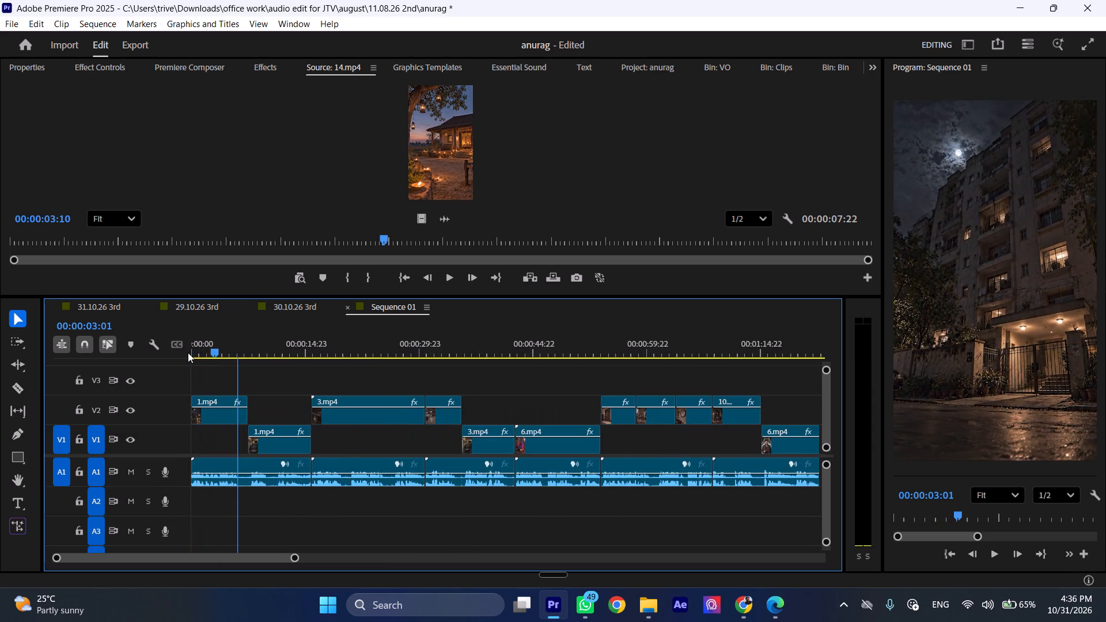
key(ctrl+shift+c)
drag(213, 351, 238, 352)
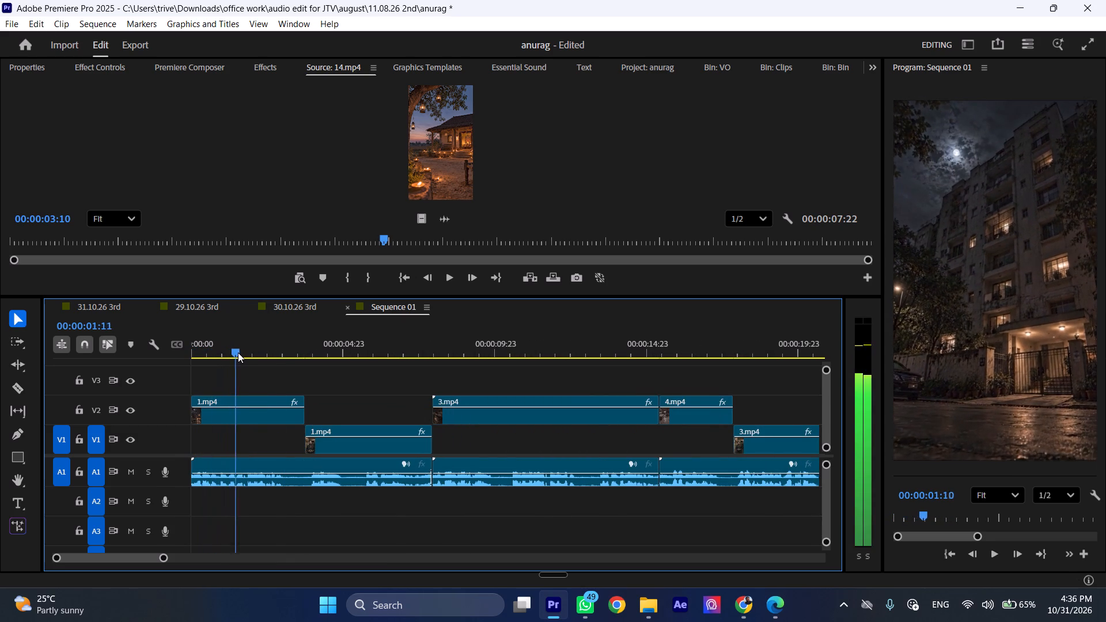
drag(238, 352, 243, 352)
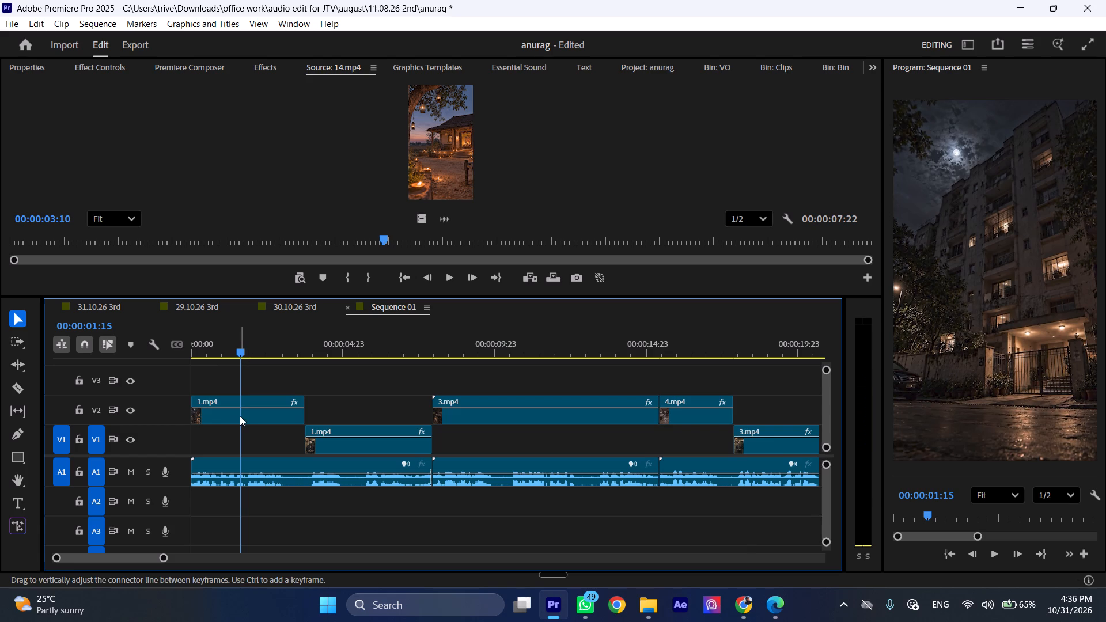
click(240, 416)
drag(237, 346, 244, 347)
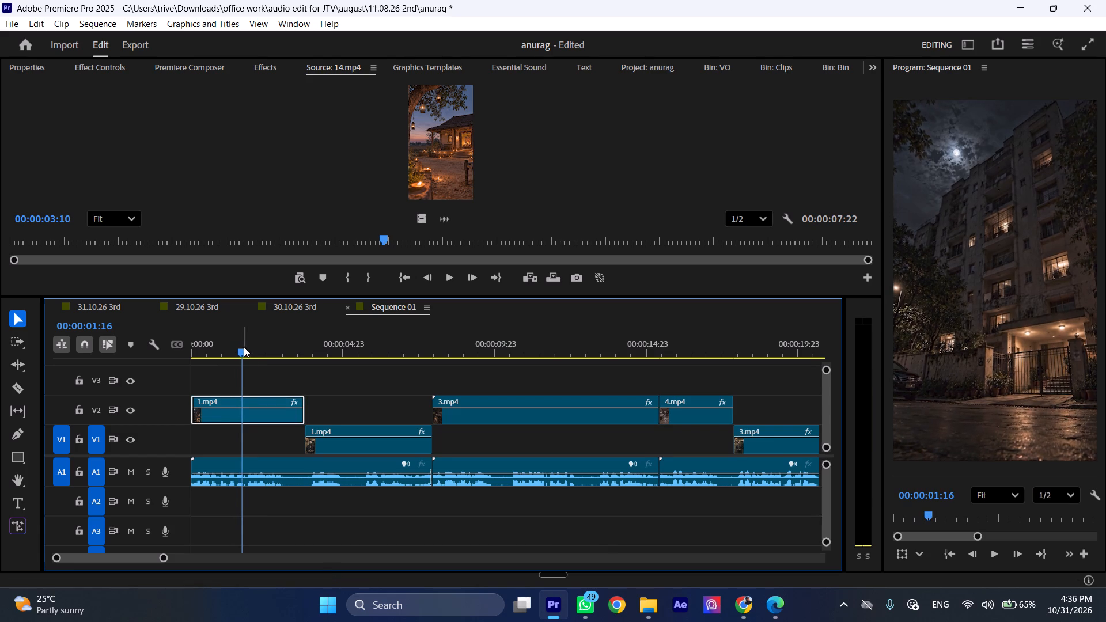
key(shift+c)
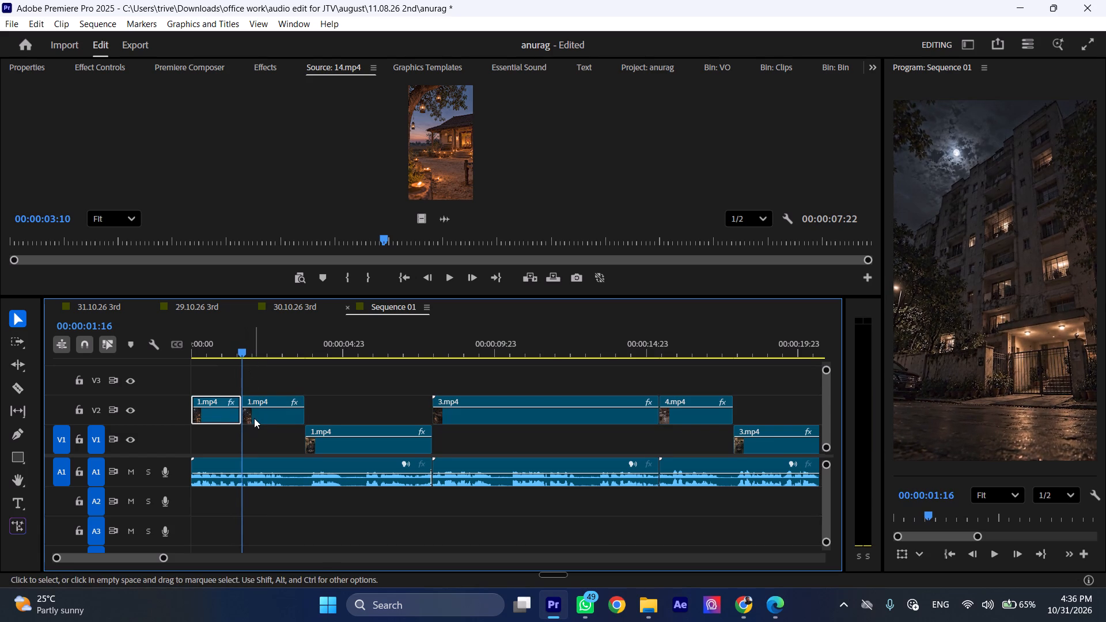
click(254, 418)
key(BackSpace)
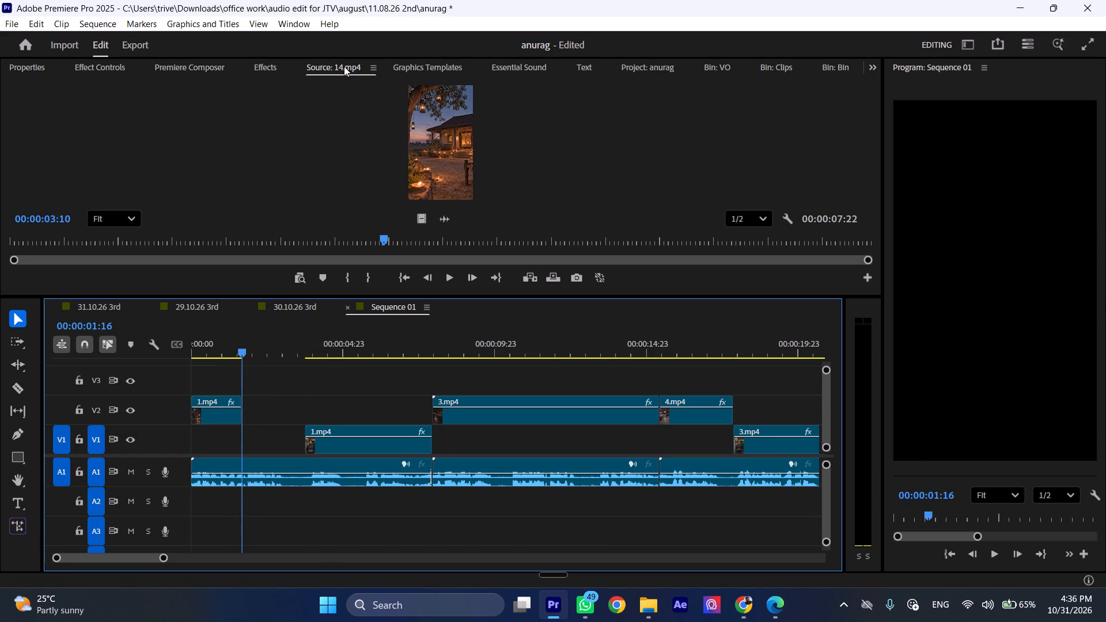
Open 2.mp4 from the Clips bin, scrub through its corridor shot and set the In point at 00:00:01:22.
click(783, 67)
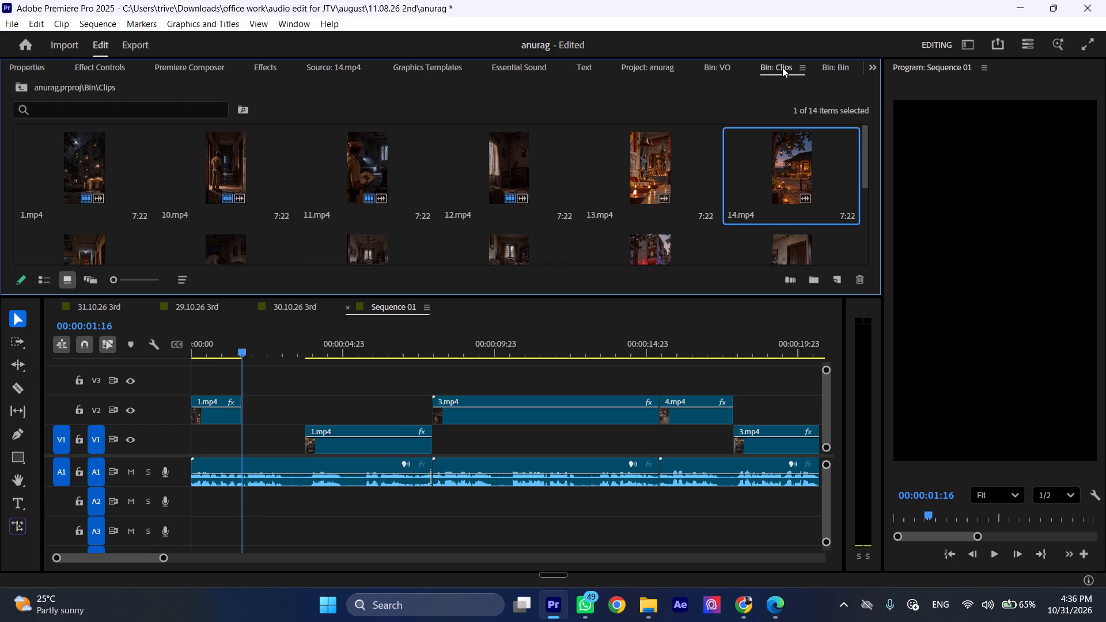
scroll(346, 218, down, 2)
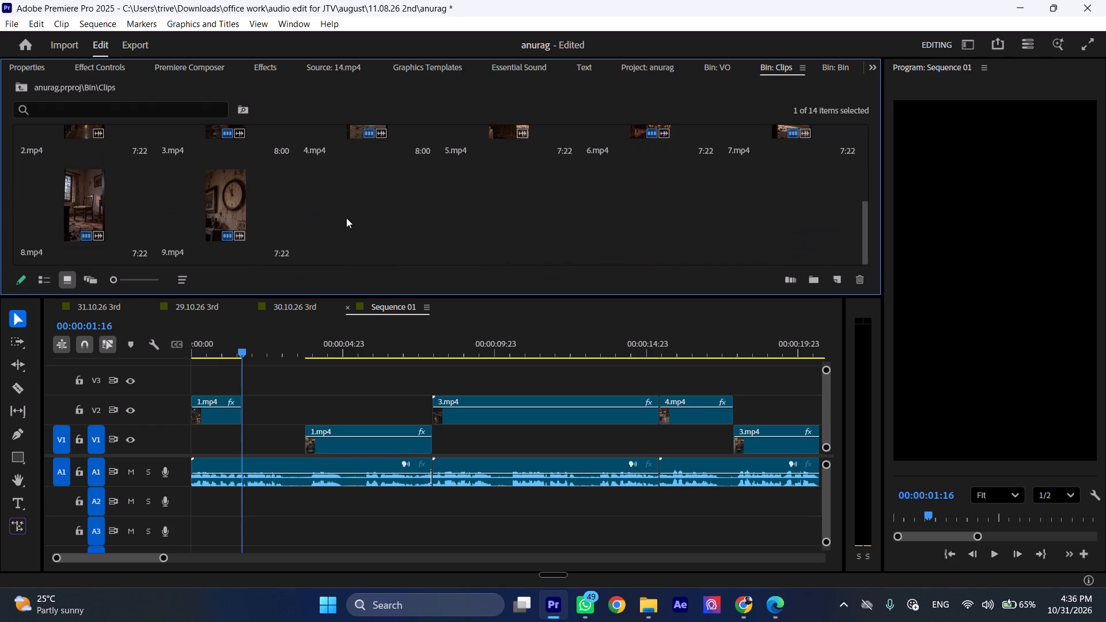
scroll(346, 218, up, 1)
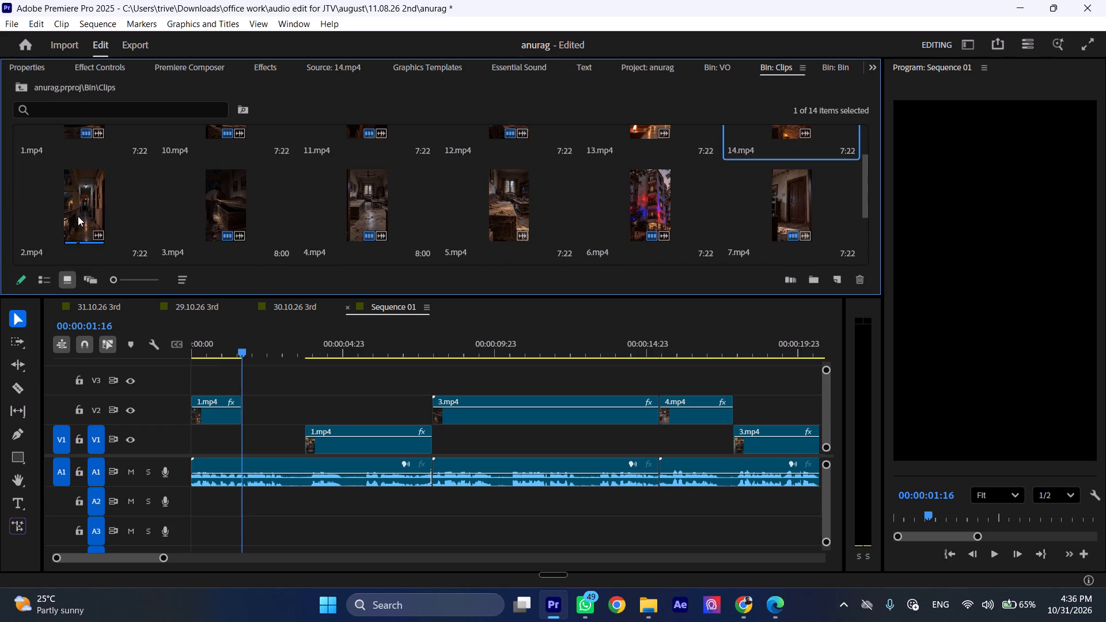
double_click(90, 213)
drag(70, 242, 27, 250)
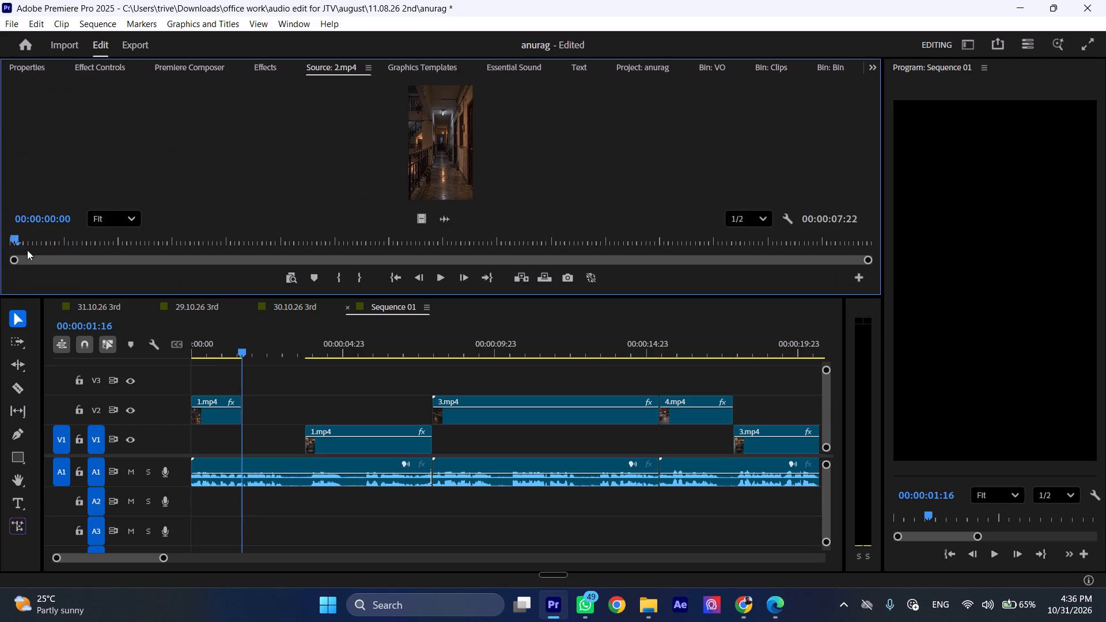
drag(27, 250, 338, 271)
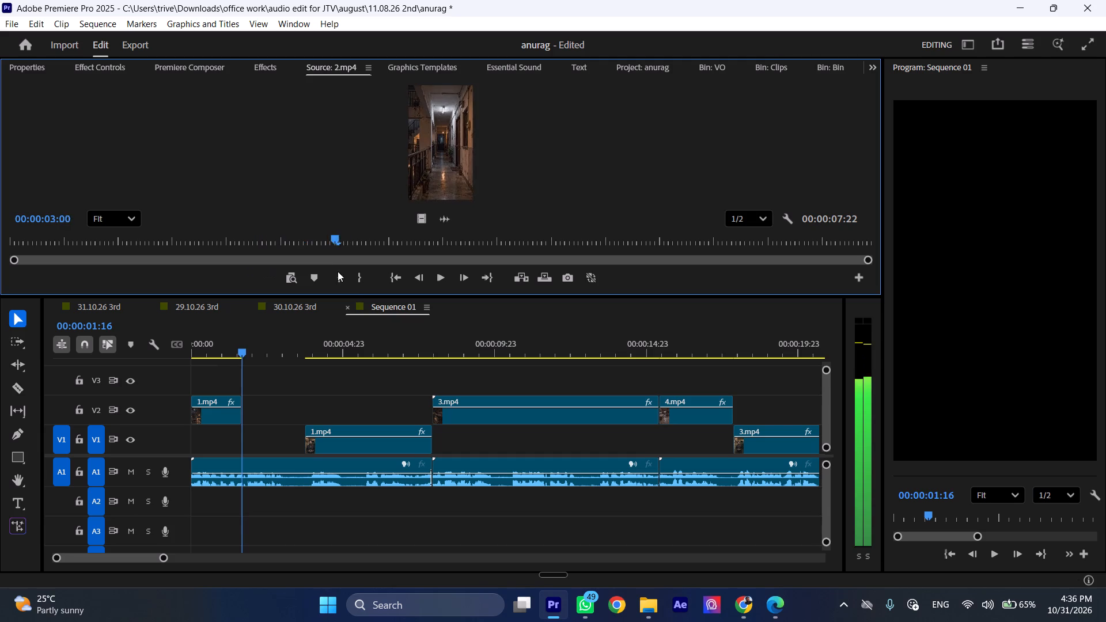
drag(338, 271, 215, 259)
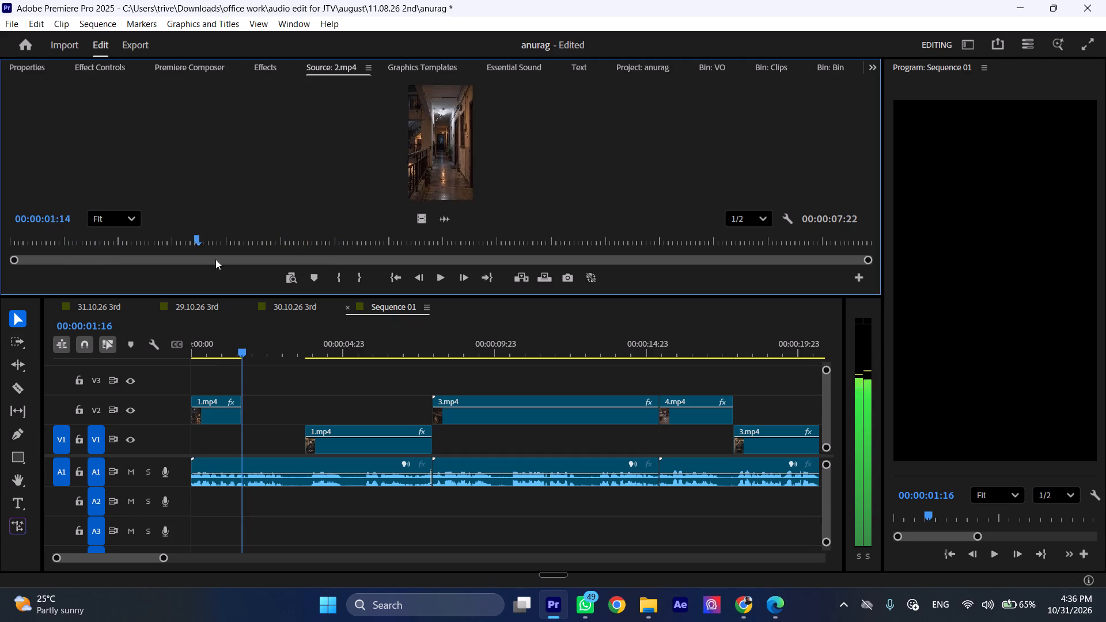
drag(215, 259, 369, 259)
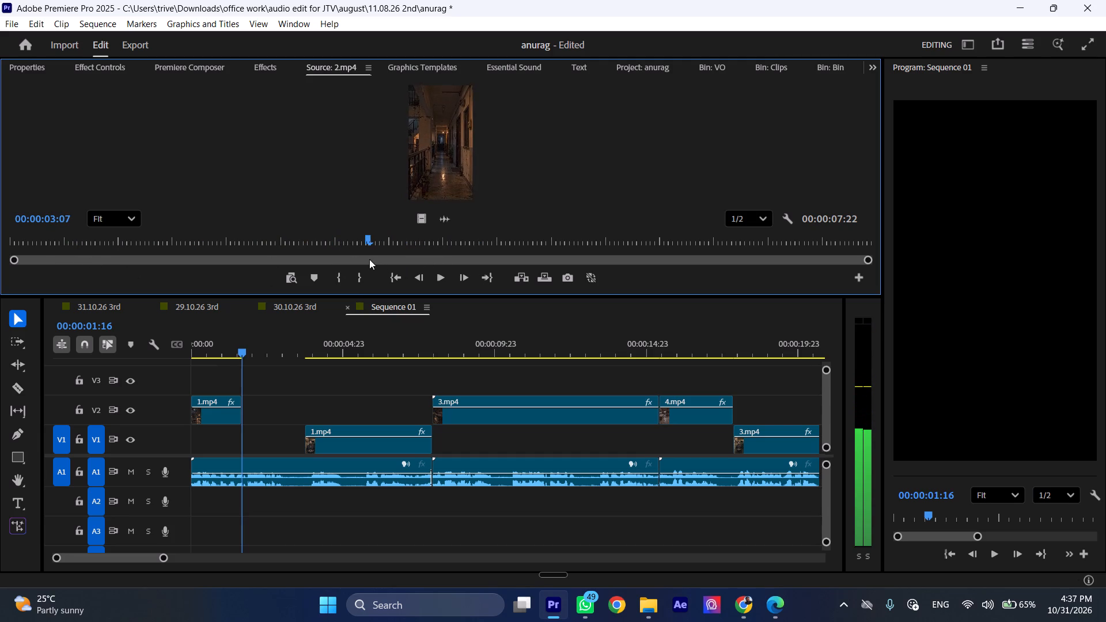
drag(369, 259, 242, 260)
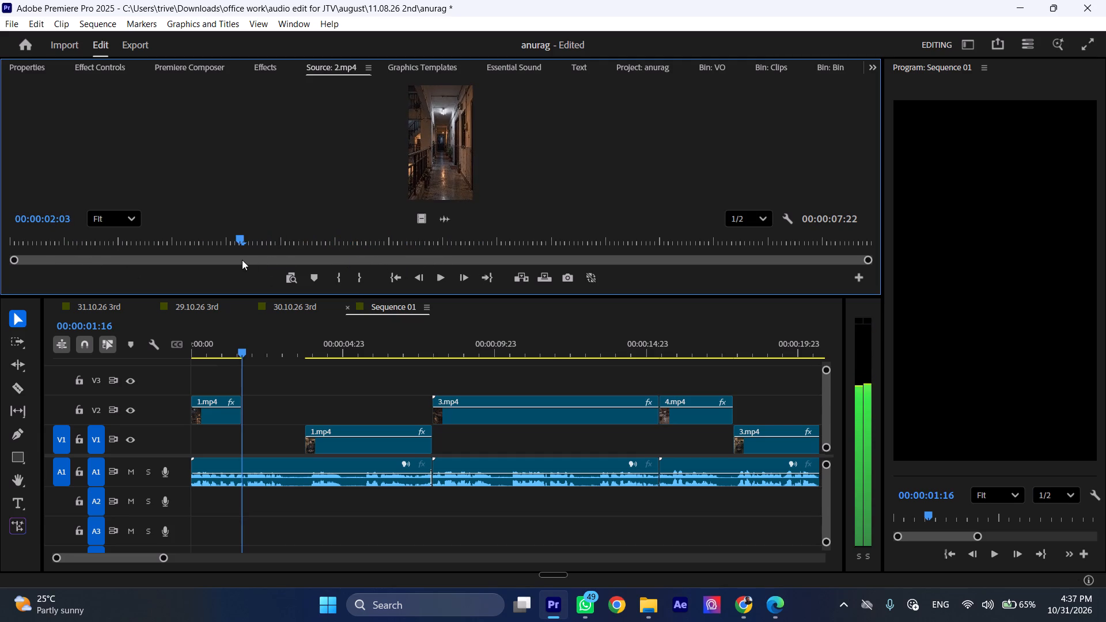
drag(242, 260, 219, 260)
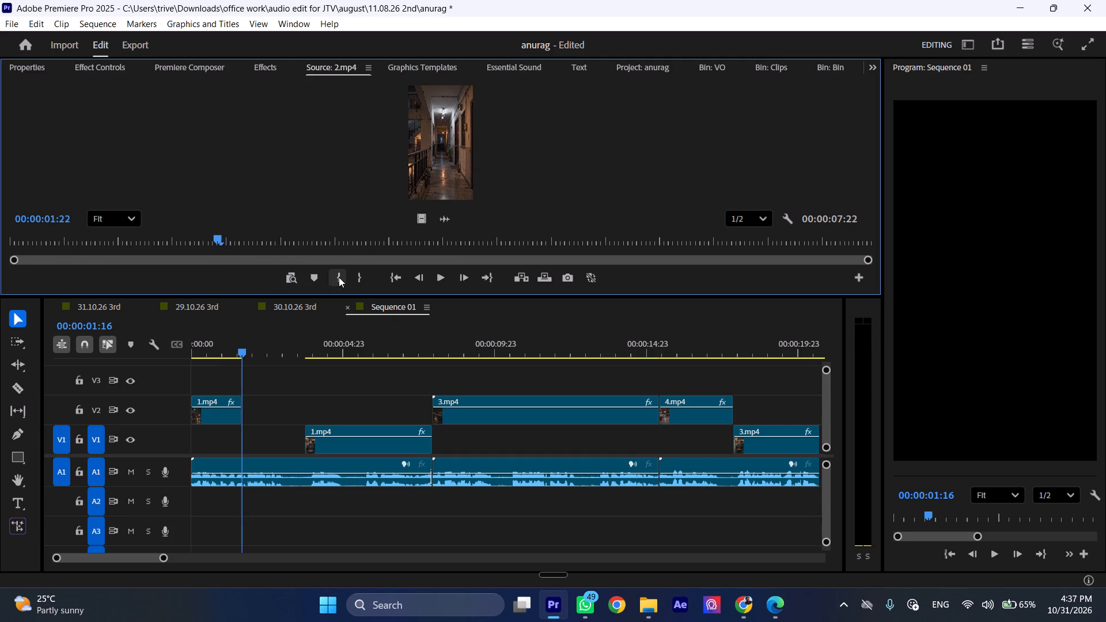
click(339, 277)
Fill the V2 gap from 00:00:01:16 to the start of the 1.mp4 narrator footage with only the video of 2.mp4, trimmed to fit.
drag(421, 216, 424, 294)
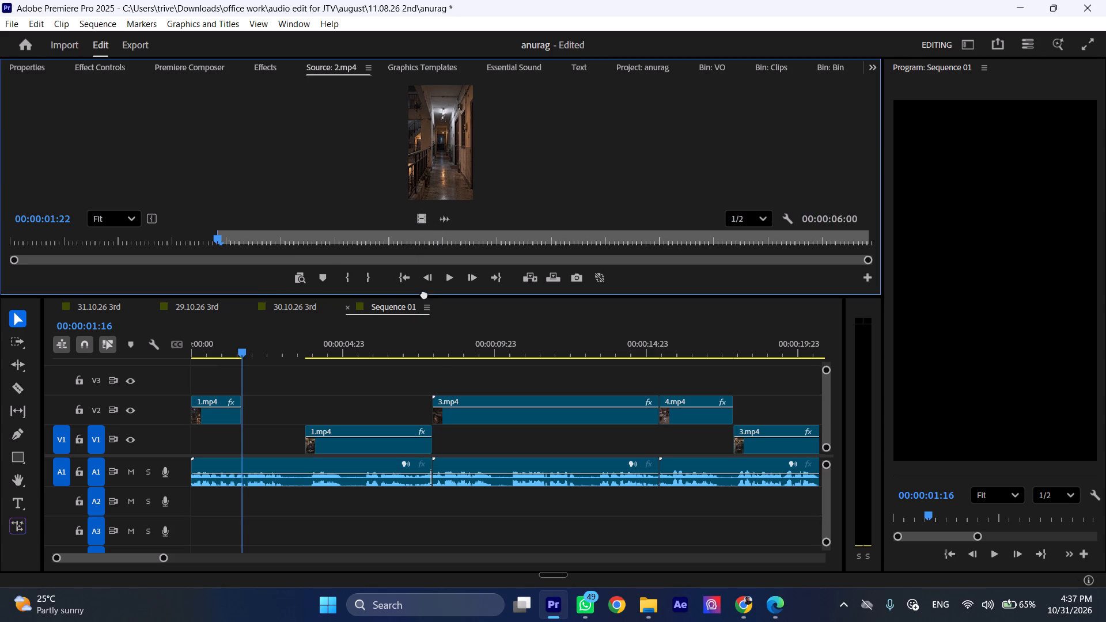
drag(424, 294, 238, 390)
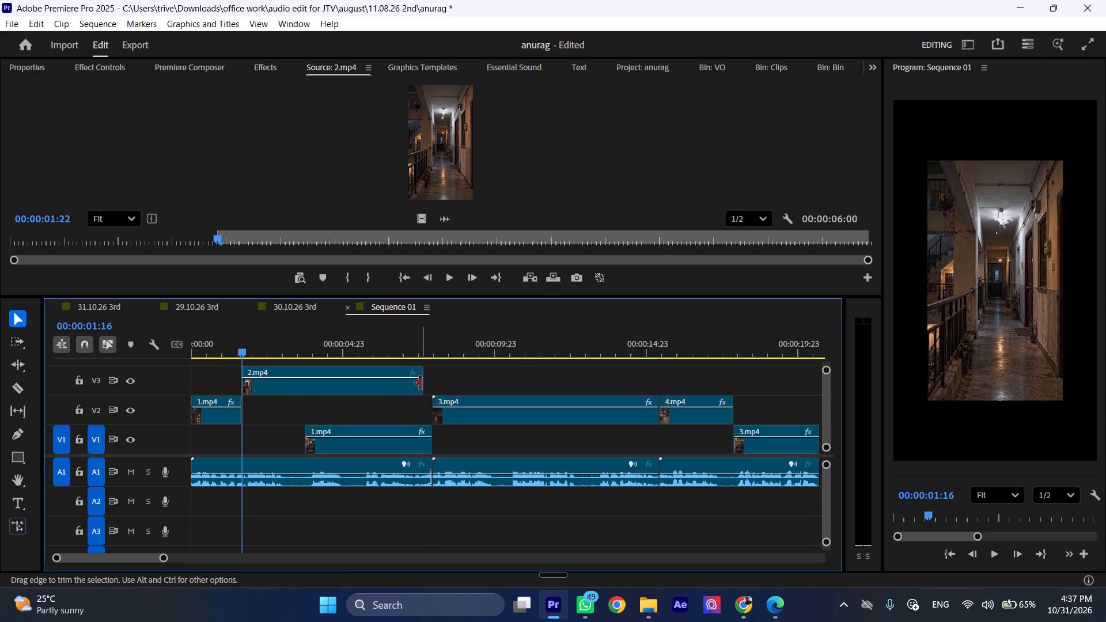
drag(421, 383, 304, 386)
drag(282, 388, 283, 408)
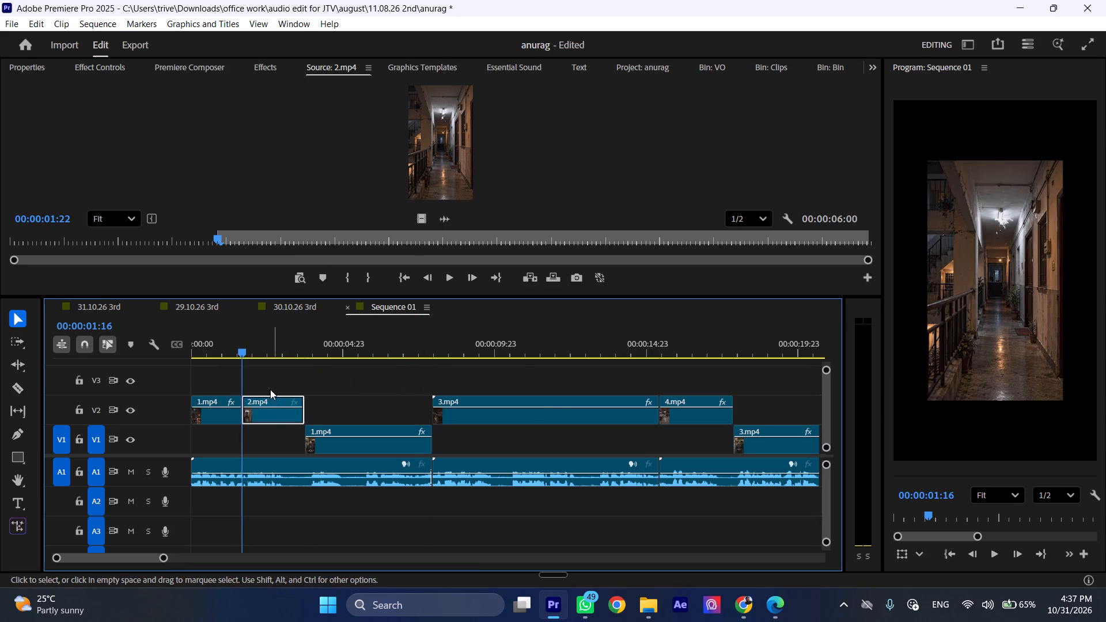
Apply Fit to frame to the 2.mp4 corridor clip on V2 so it fills the vertical frame.
key(space)
key(space)
right_click(264, 411)
click(322, 549)
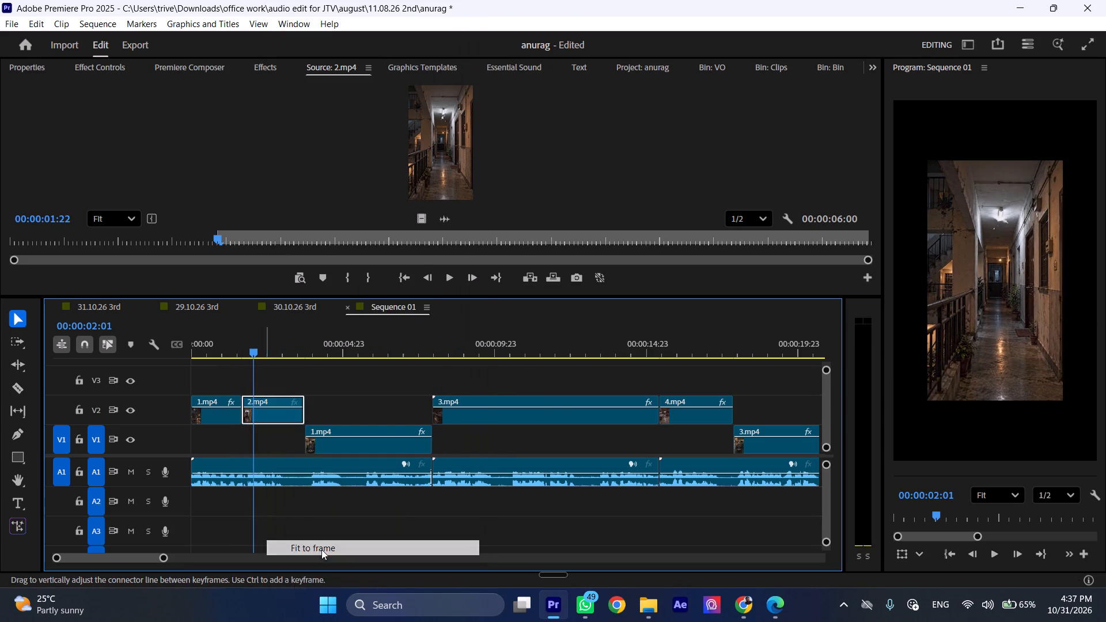
Play the opening of the sequence from the start to review the 1.mp4 and 2.mp4 story clips on V2.
click(238, 339)
key(space)
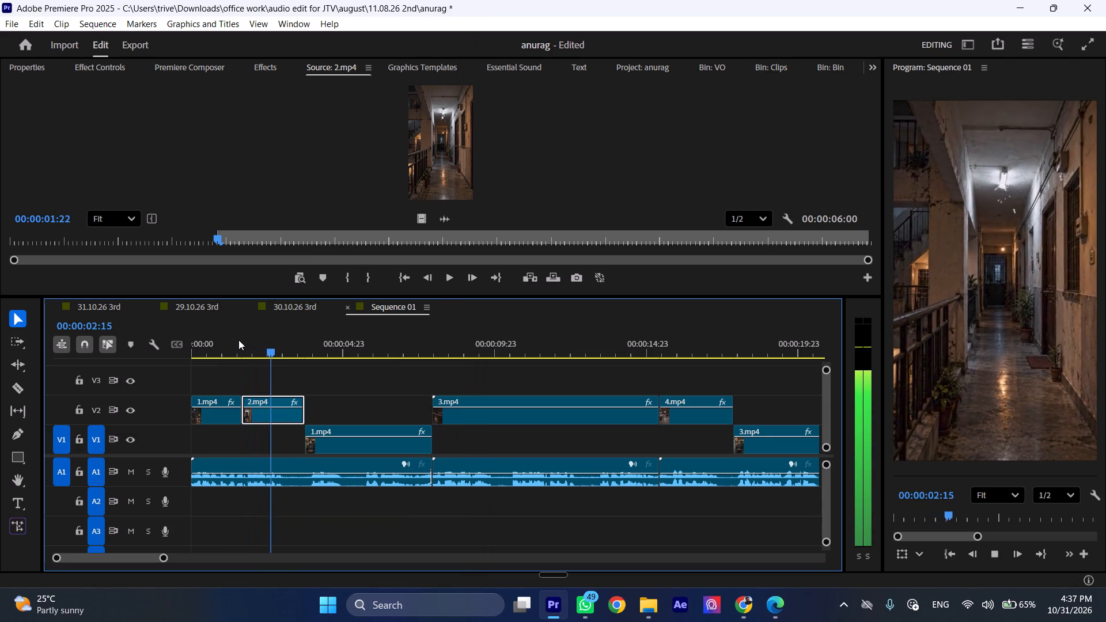
key(space)
drag(205, 339, 184, 343)
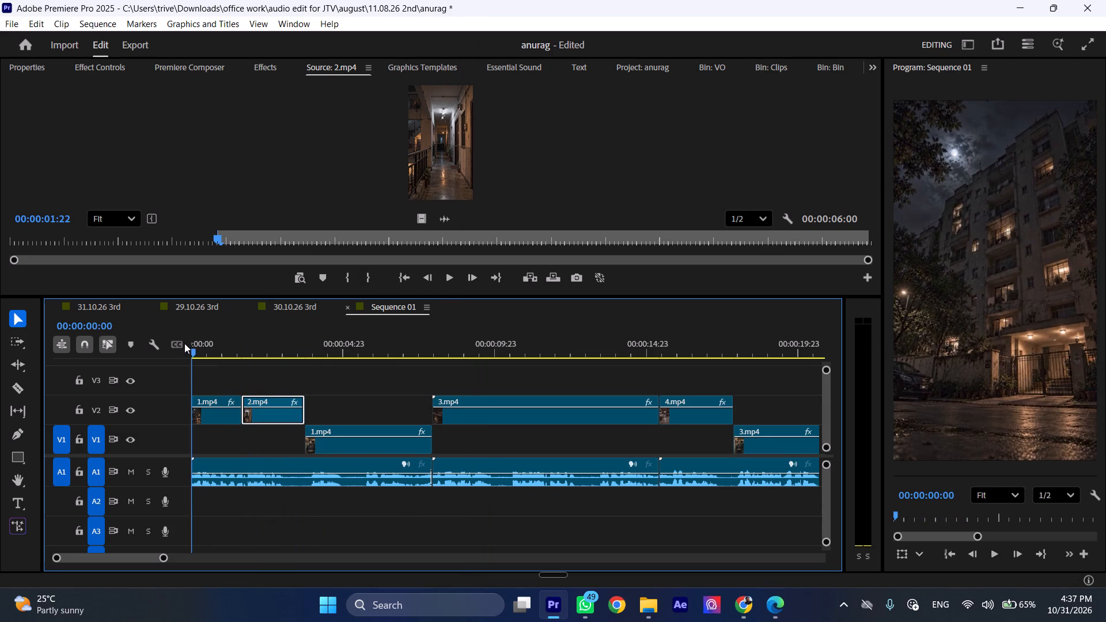
drag(184, 343, 180, 344)
key(space)
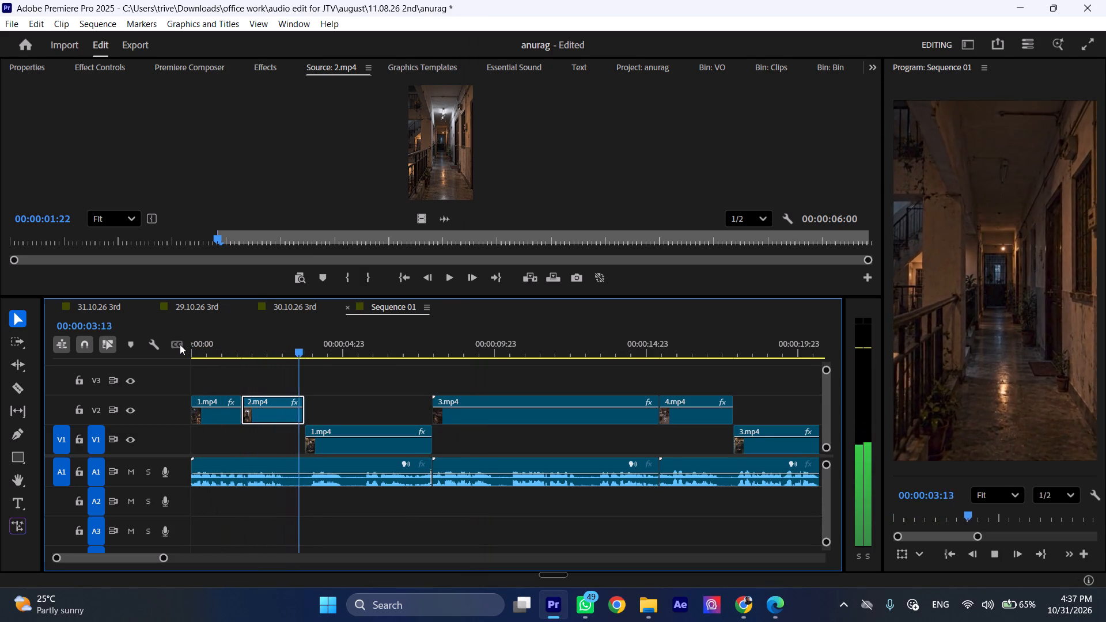
key(space)
drag(210, 341, 194, 343)
key(space)
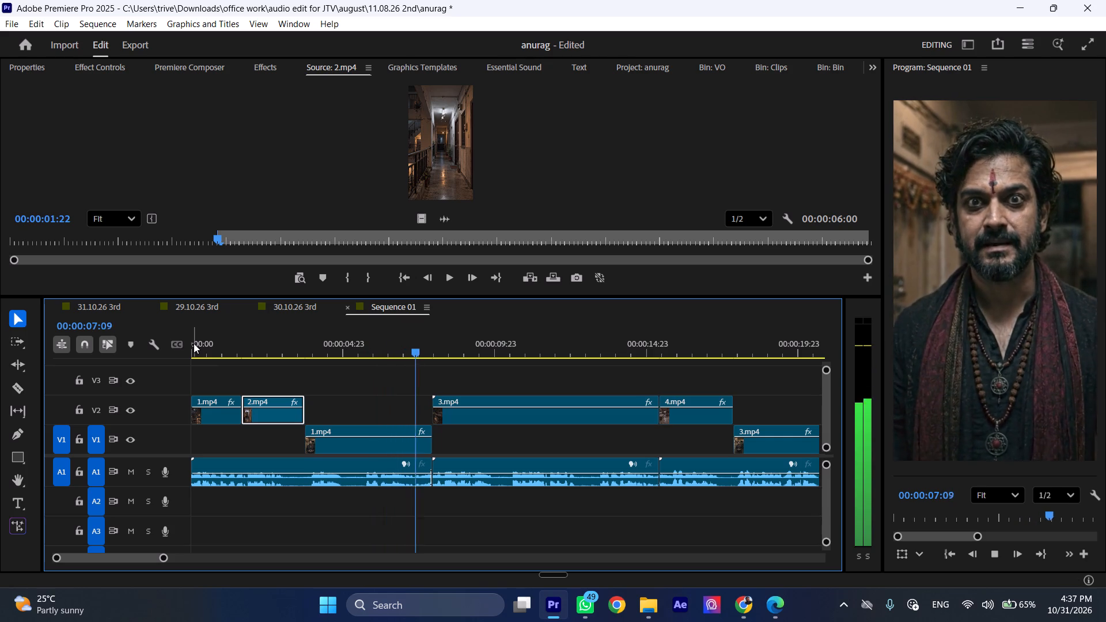
Play and scrub through the rest of the edit, checking the story clips up to the gap after 11.mp4.
key(l)
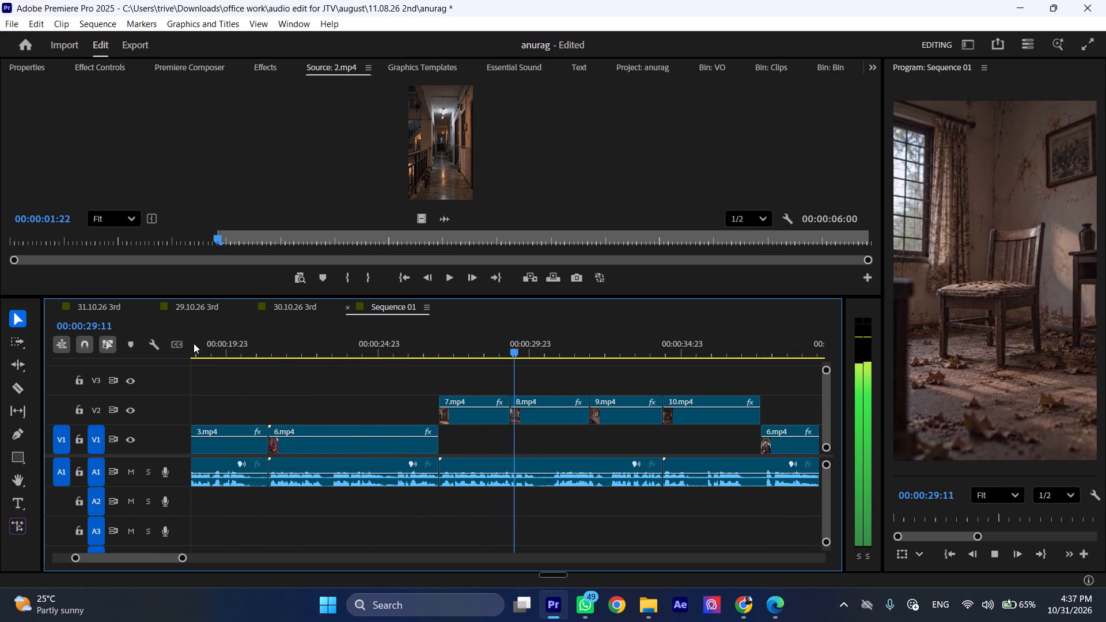
key(space)
drag(282, 337, 275, 342)
key(space)
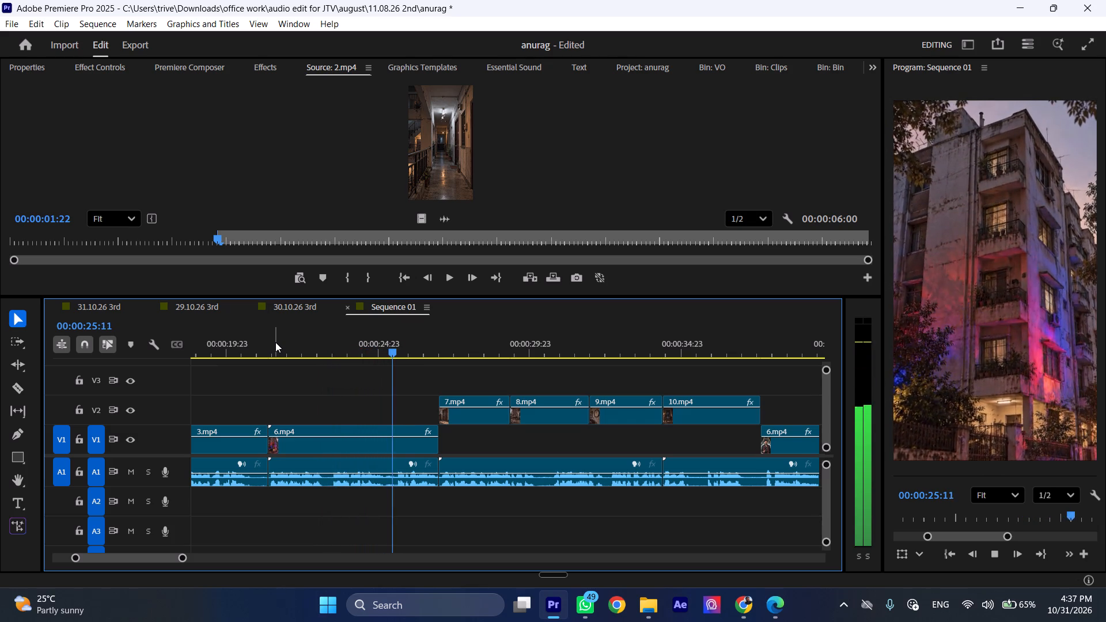
click(289, 346)
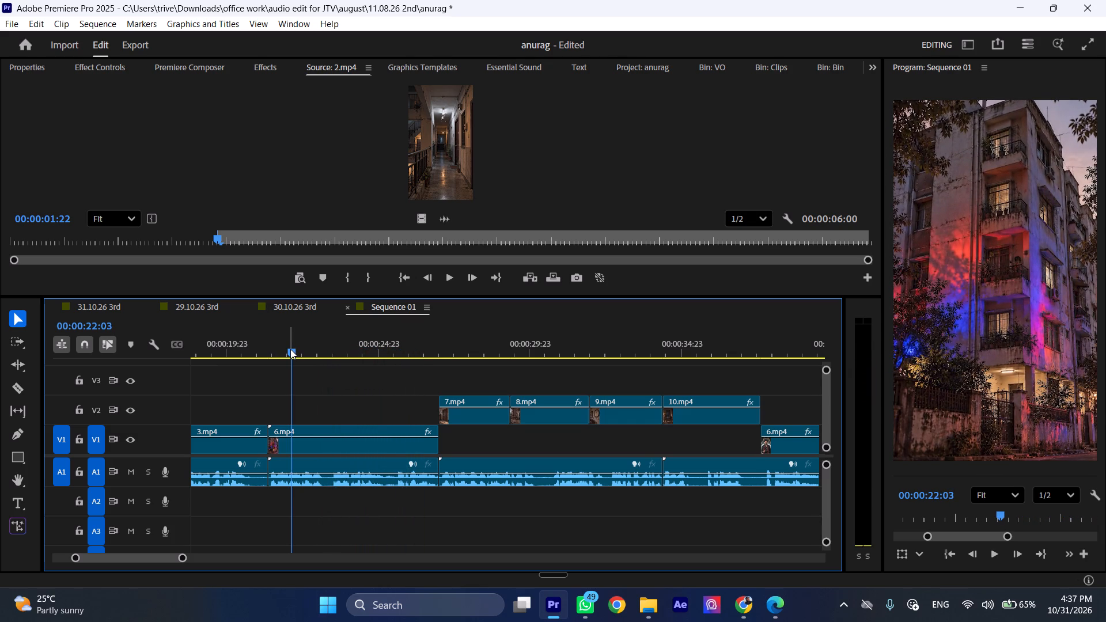
drag(290, 349, 439, 359)
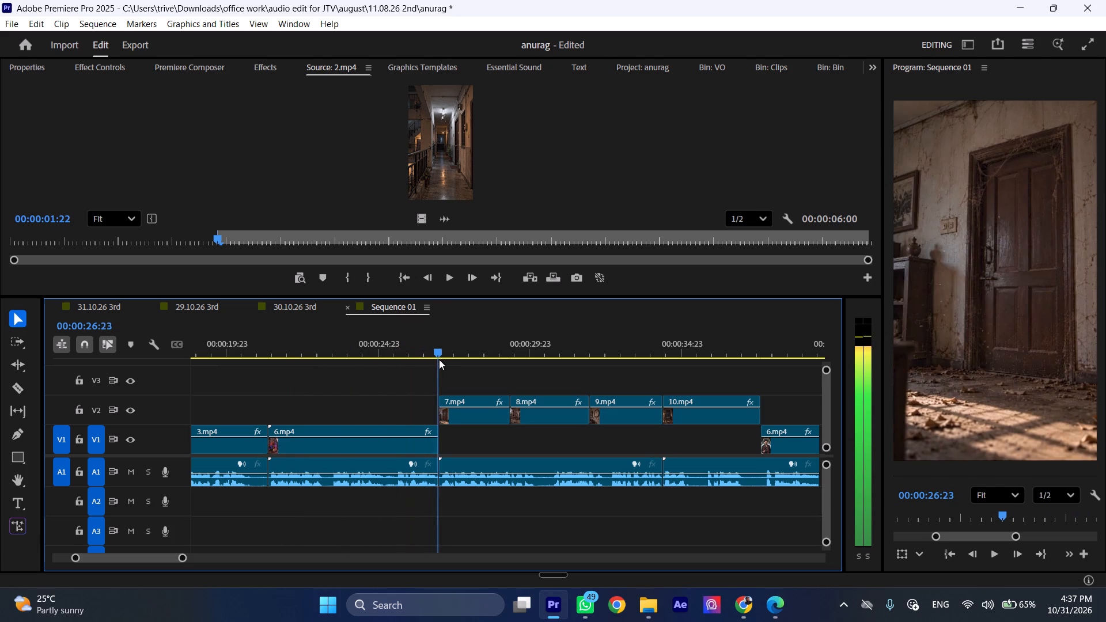
drag(439, 359, 664, 376)
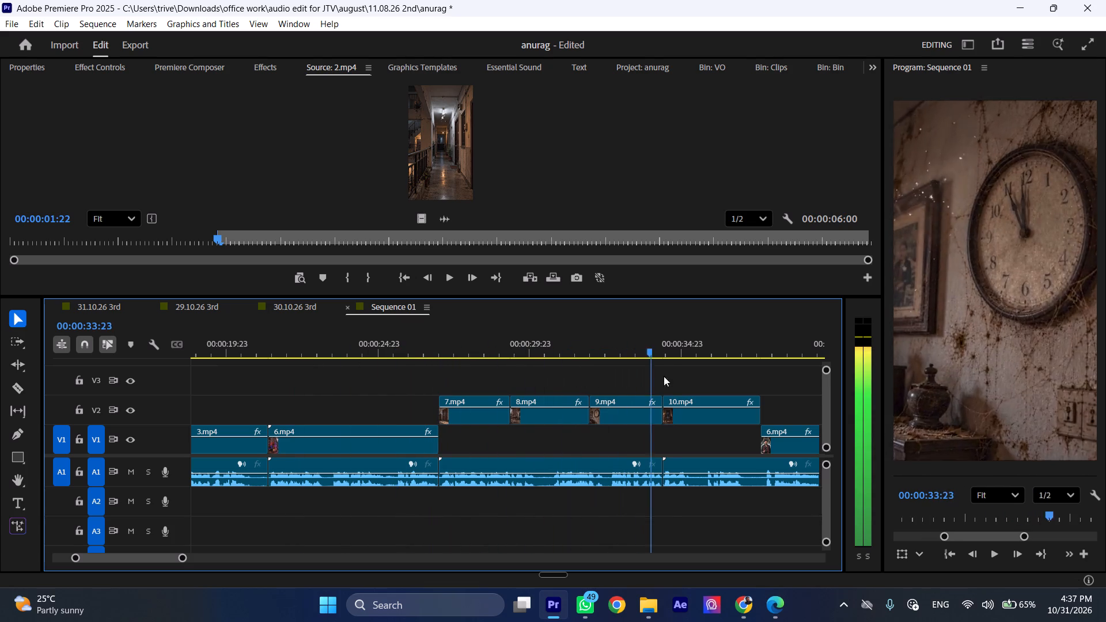
drag(664, 376, 768, 373)
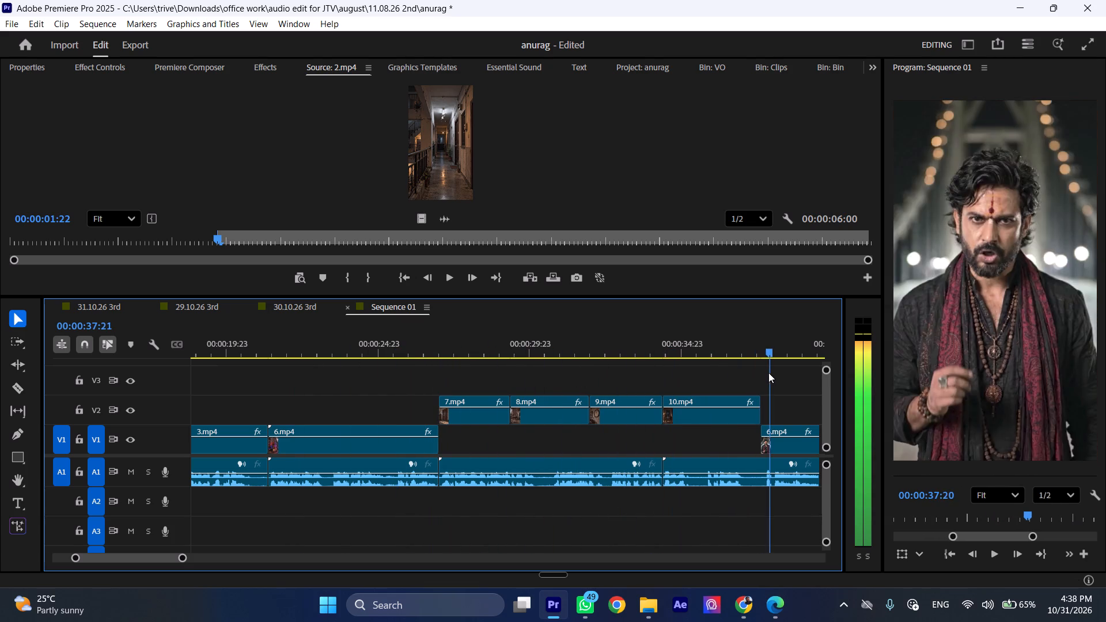
drag(768, 373, 352, 374)
key(space)
key(l)
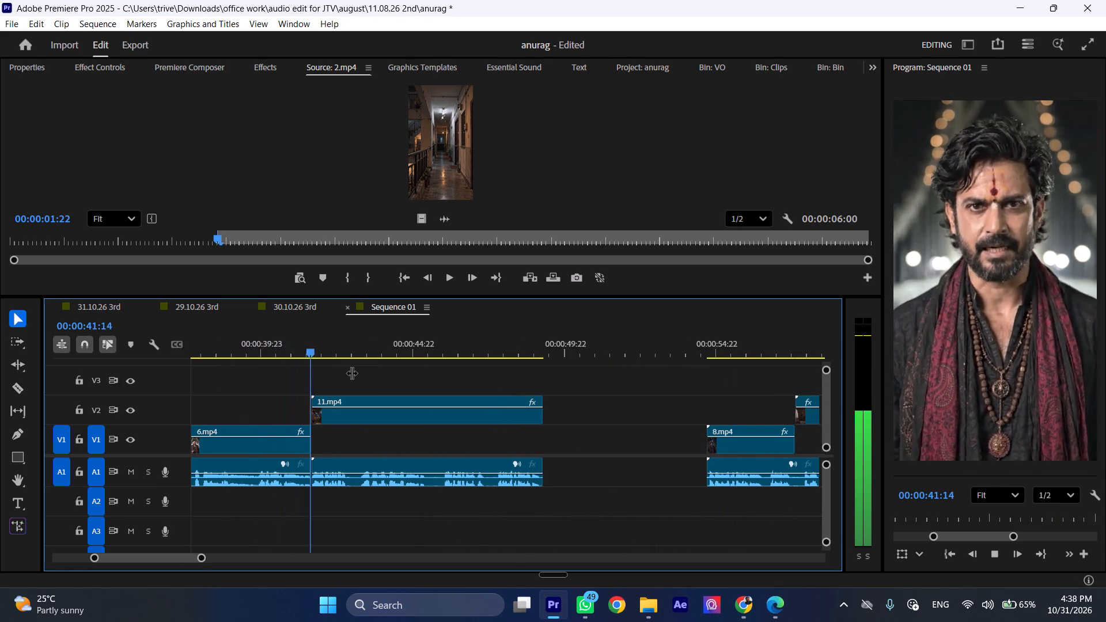
right_click(351, 373)
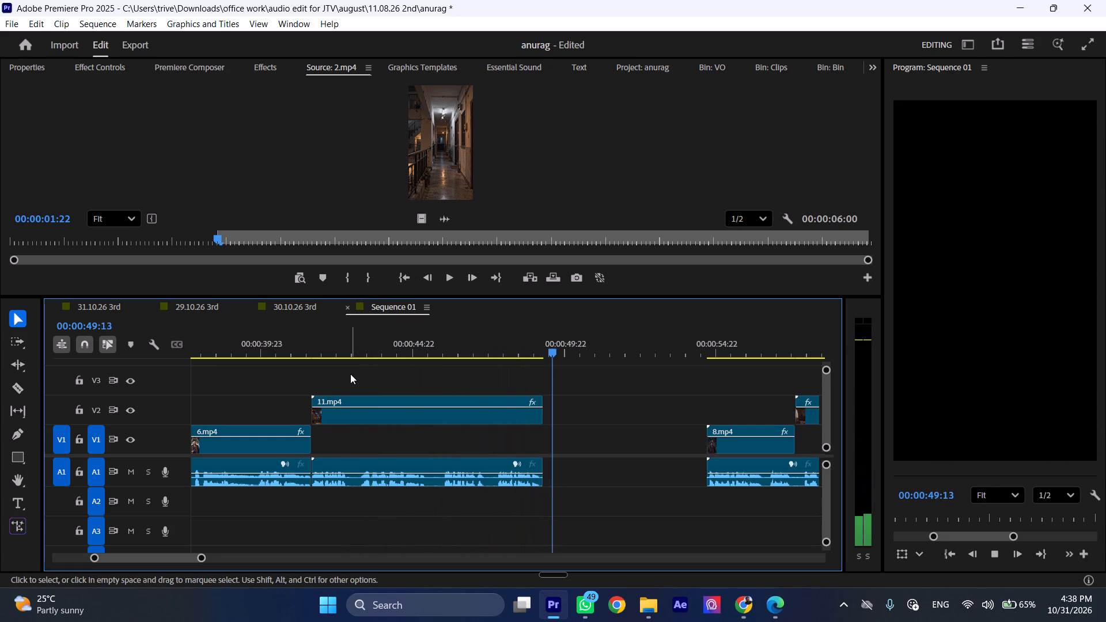
key(space)
Review the footage from 8.mp4 onward and delete the first 9.mp4 narrator video on V1, right after the 12.mp4 story clip.
scroll(479, 396, down, 6)
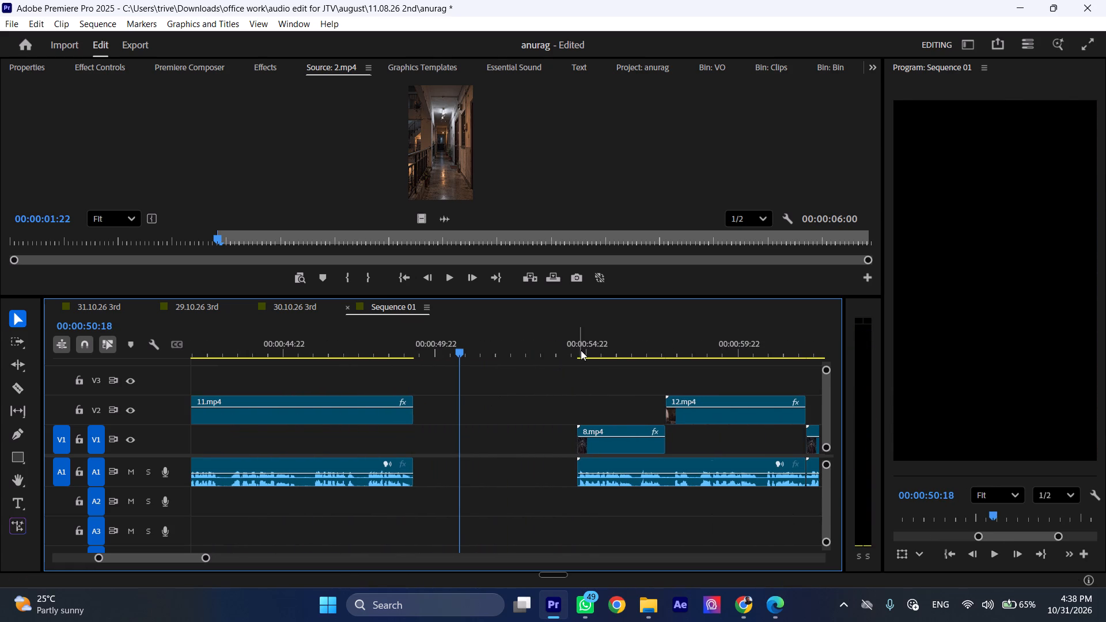
click(581, 350)
scroll(529, 374, down, 6)
key(space)
scroll(515, 398, down, 3)
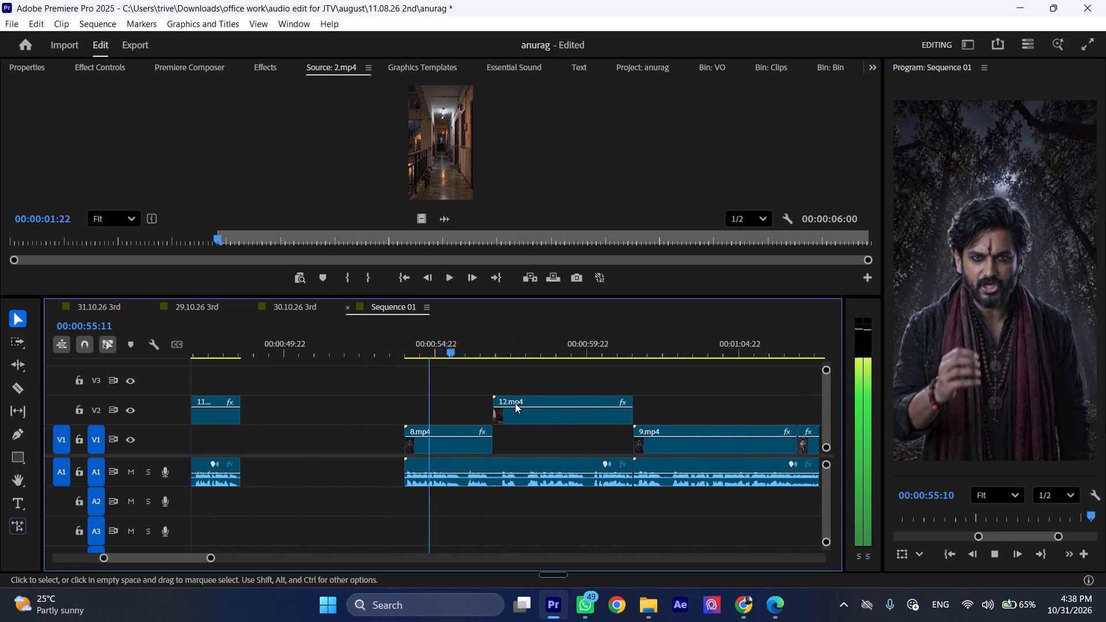
scroll(515, 403, down, 1)
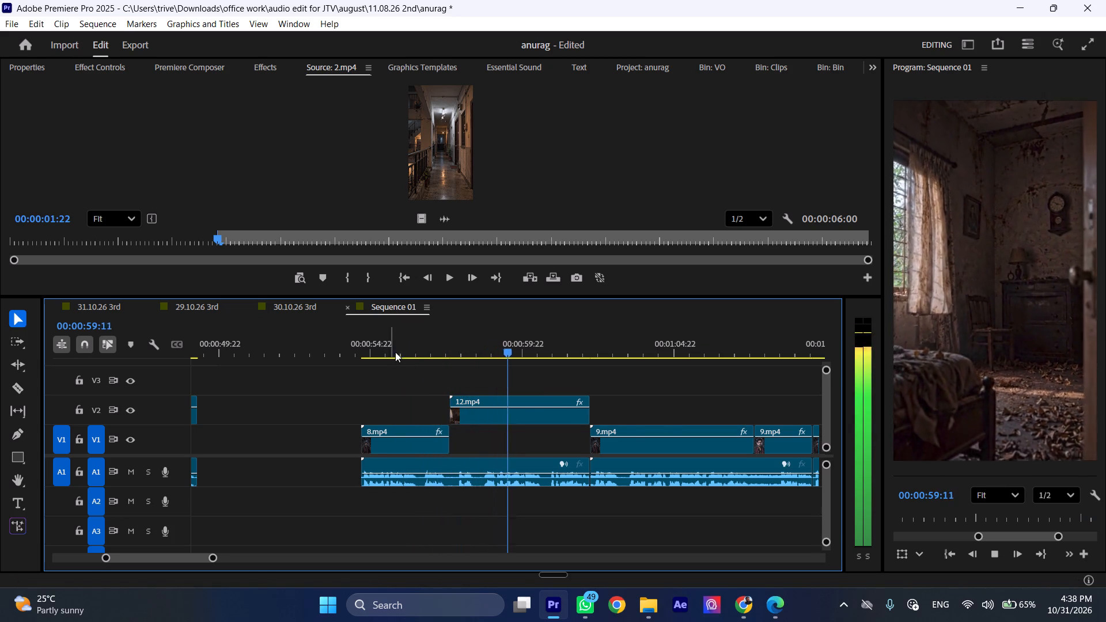
scroll(521, 439, down, 5)
key(l)
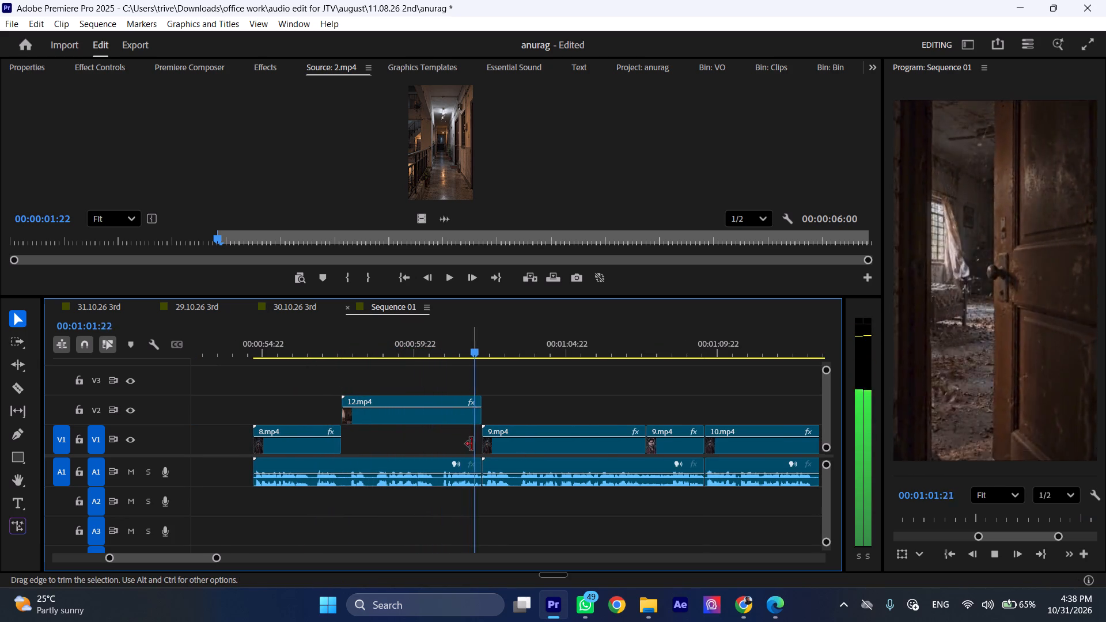
scroll(472, 444, down, 2)
key(space)
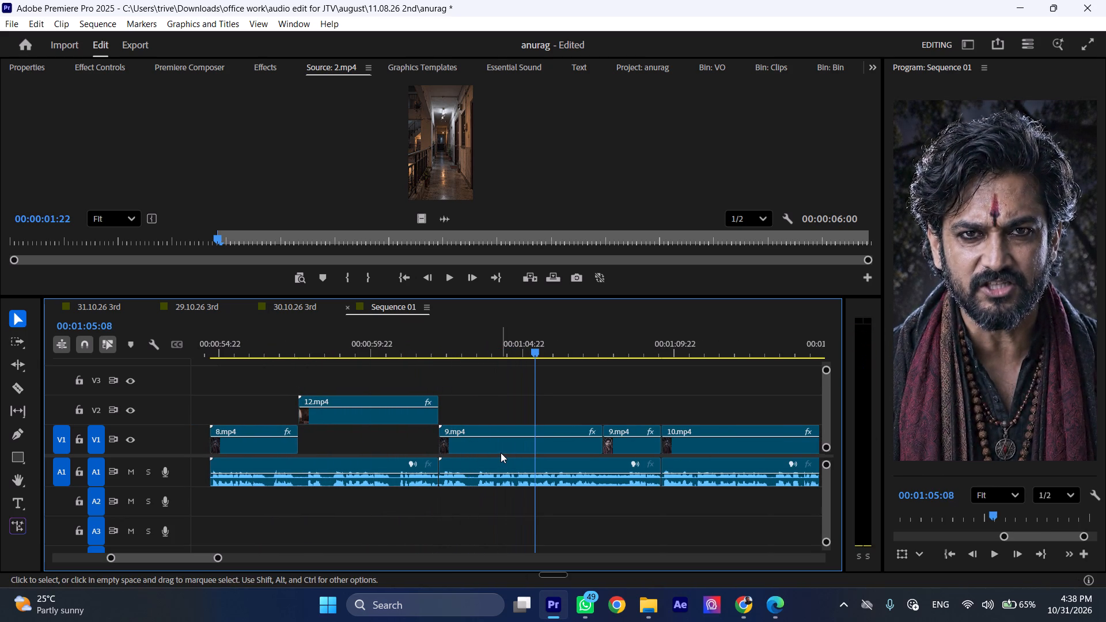
click(501, 453)
key(BackSpace)
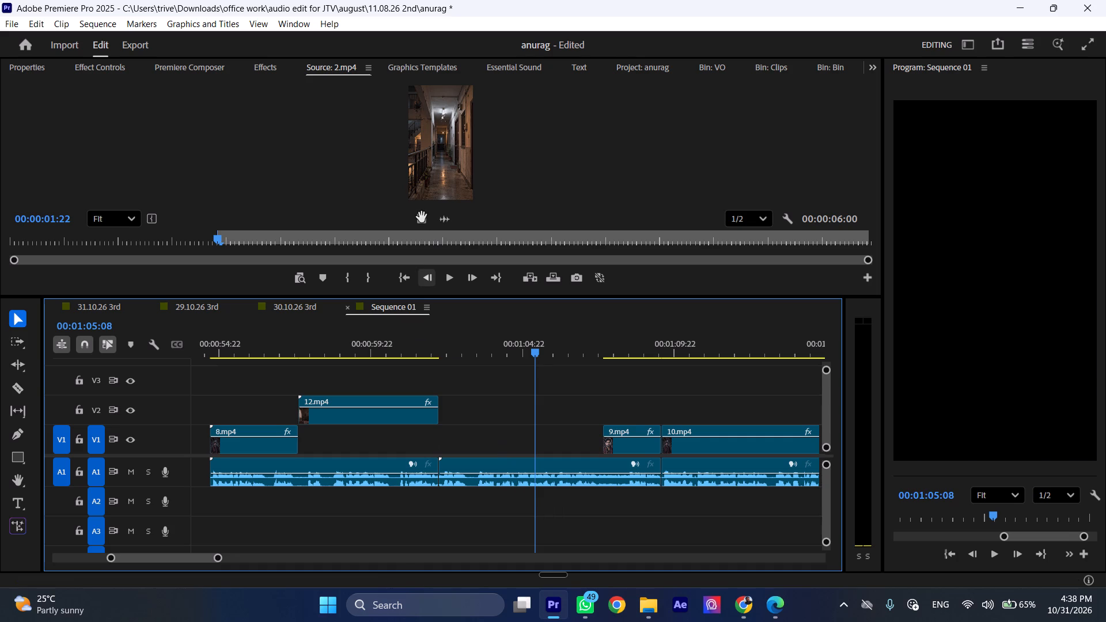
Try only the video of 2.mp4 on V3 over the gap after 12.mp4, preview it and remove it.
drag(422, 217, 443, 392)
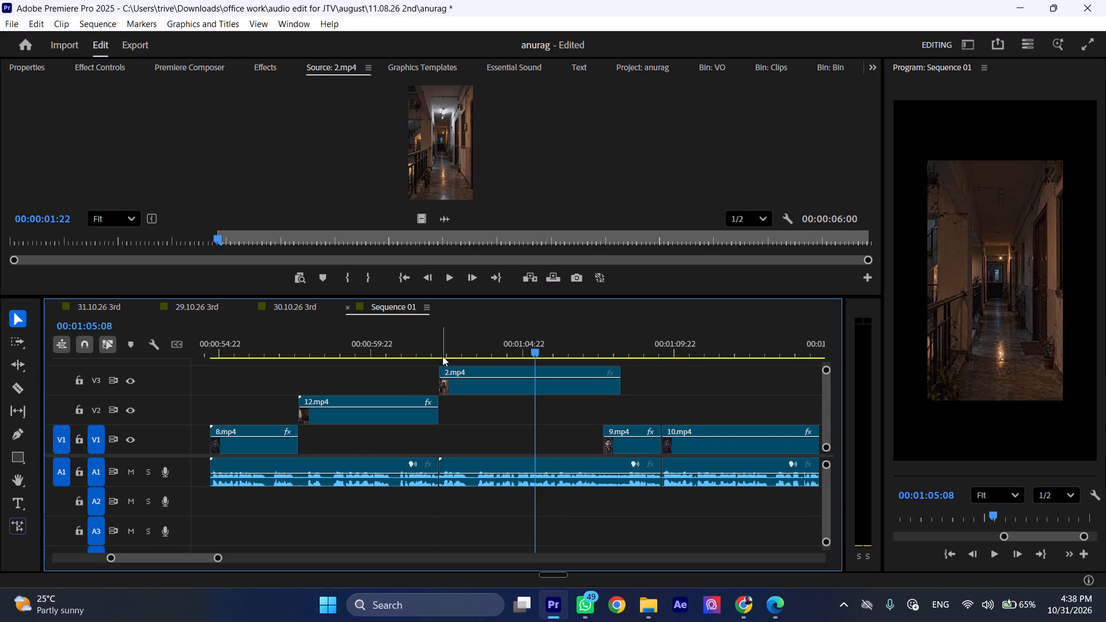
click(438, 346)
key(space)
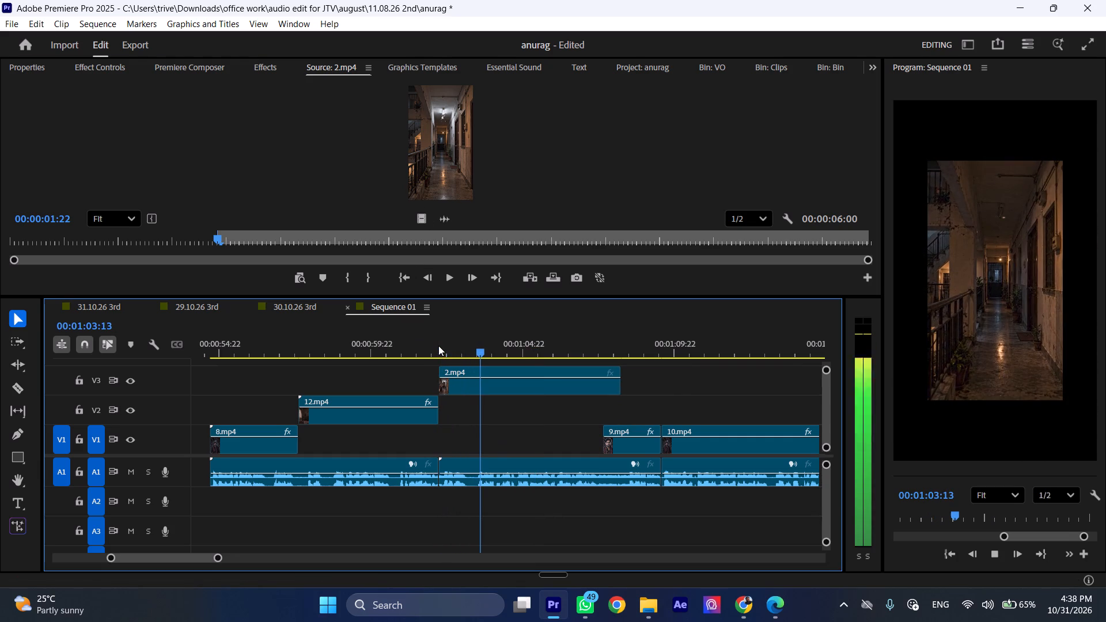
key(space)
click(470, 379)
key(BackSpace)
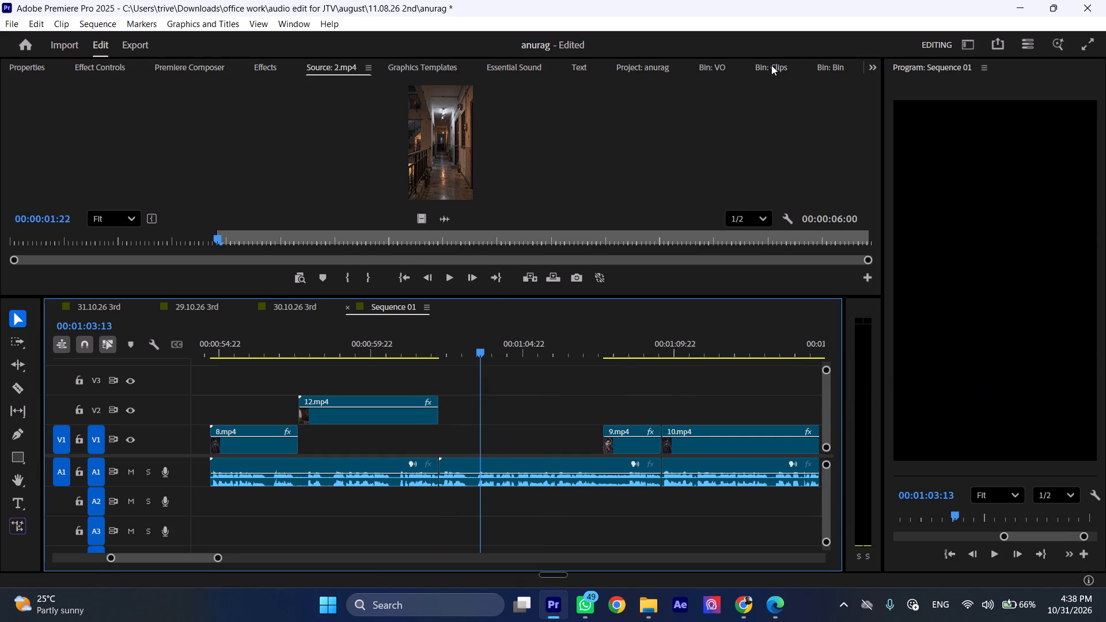
Open 14.mp4 from the Clips bin, scrub through its lantern-lit house shot and set the In point at 00:00:02:05.
click(778, 64)
scroll(776, 195, up, 1)
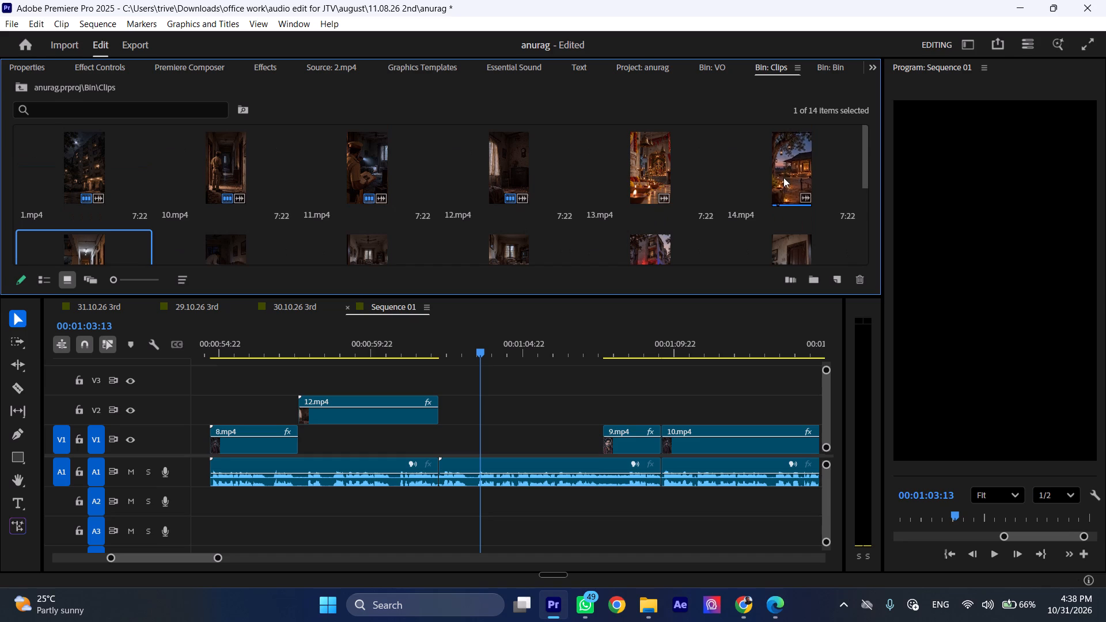
double_click(791, 165)
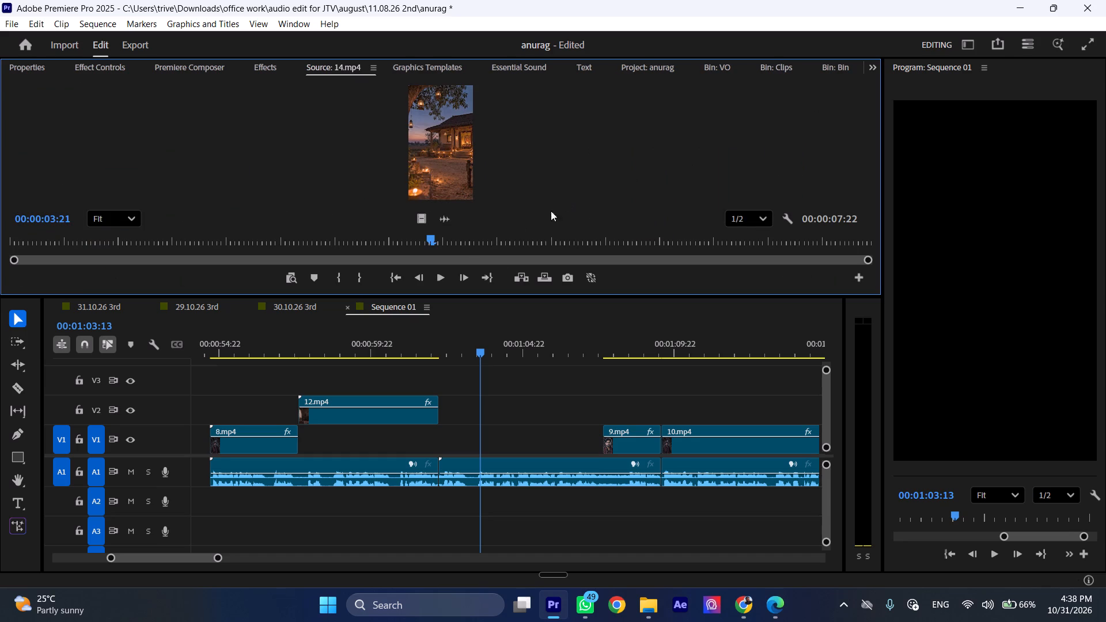
drag(429, 238, 188, 245)
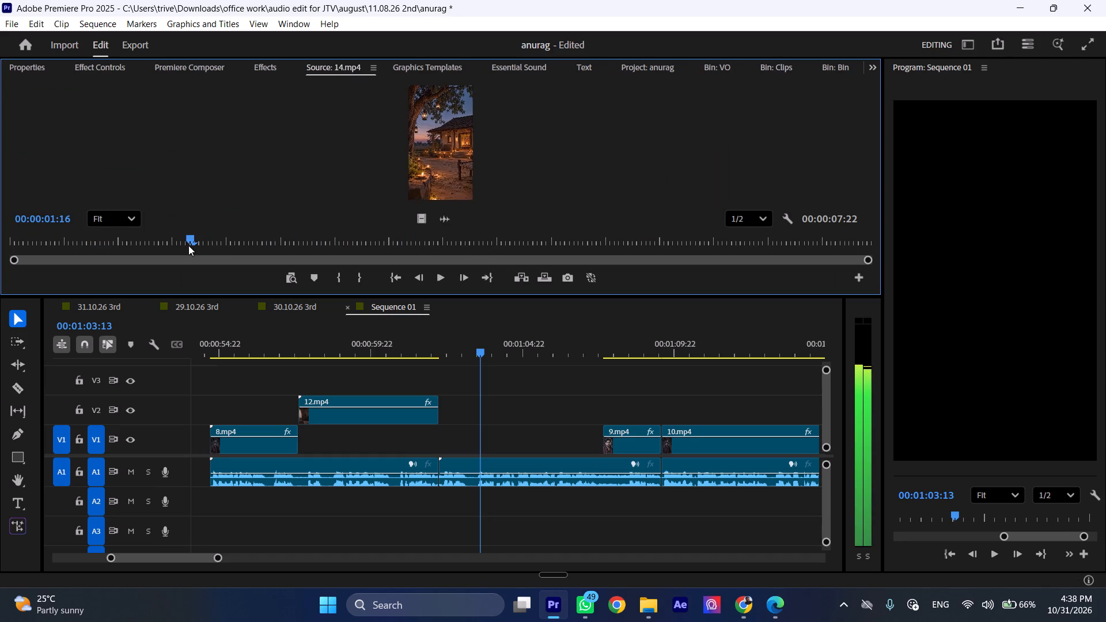
drag(188, 245, 605, 266)
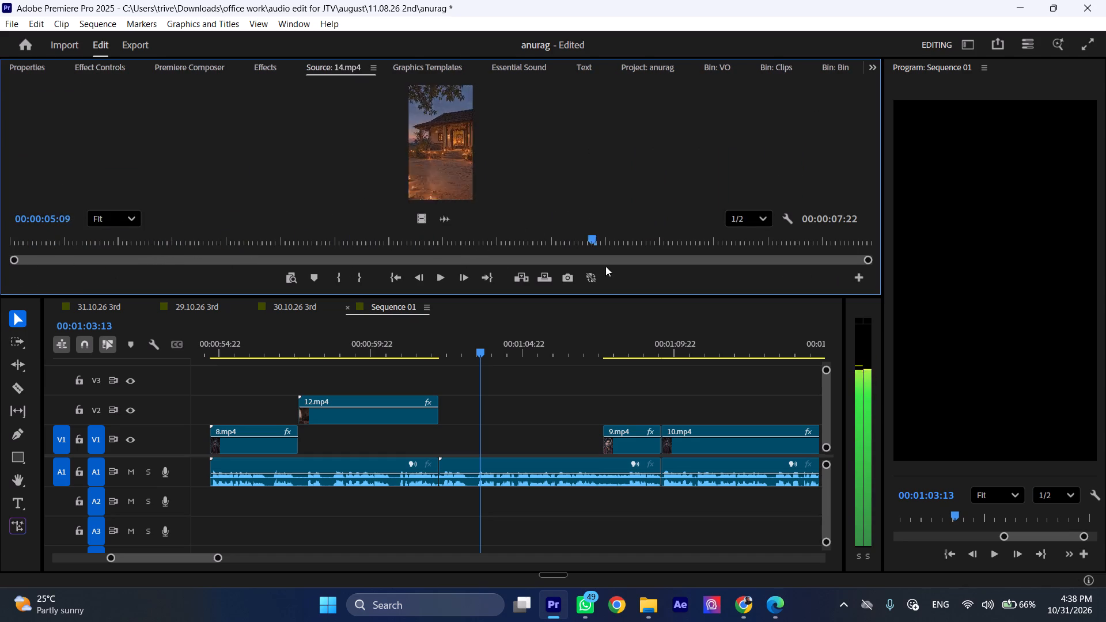
drag(605, 266, 247, 267)
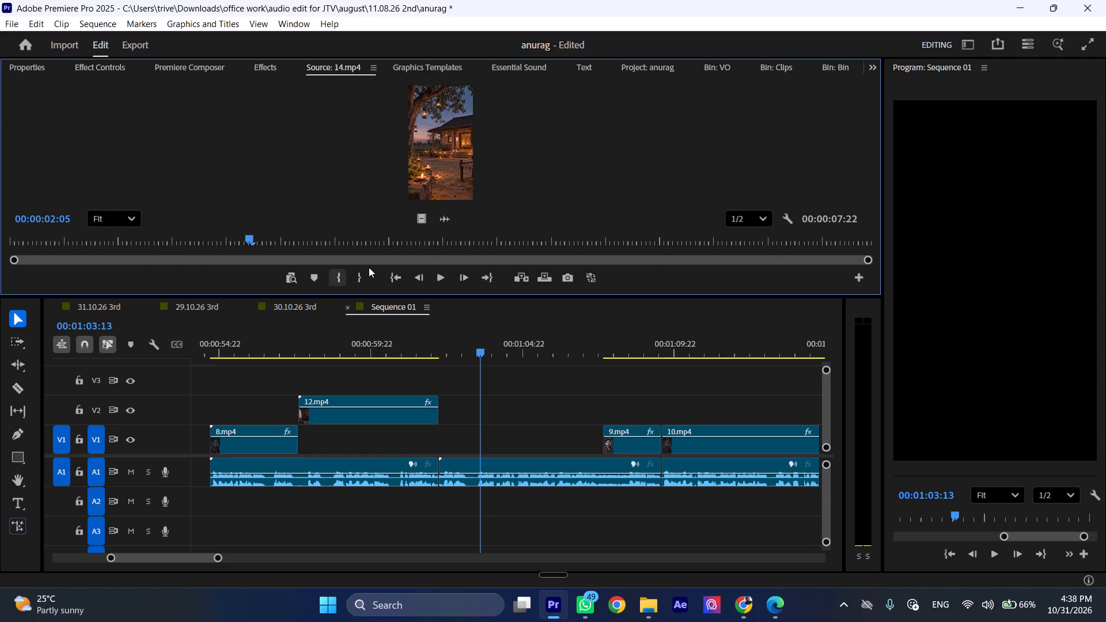
click(340, 278)
Place only the video of 14.mp4 on V3, starting at the end of the 12.mp4 story clip.
drag(420, 215, 426, 378)
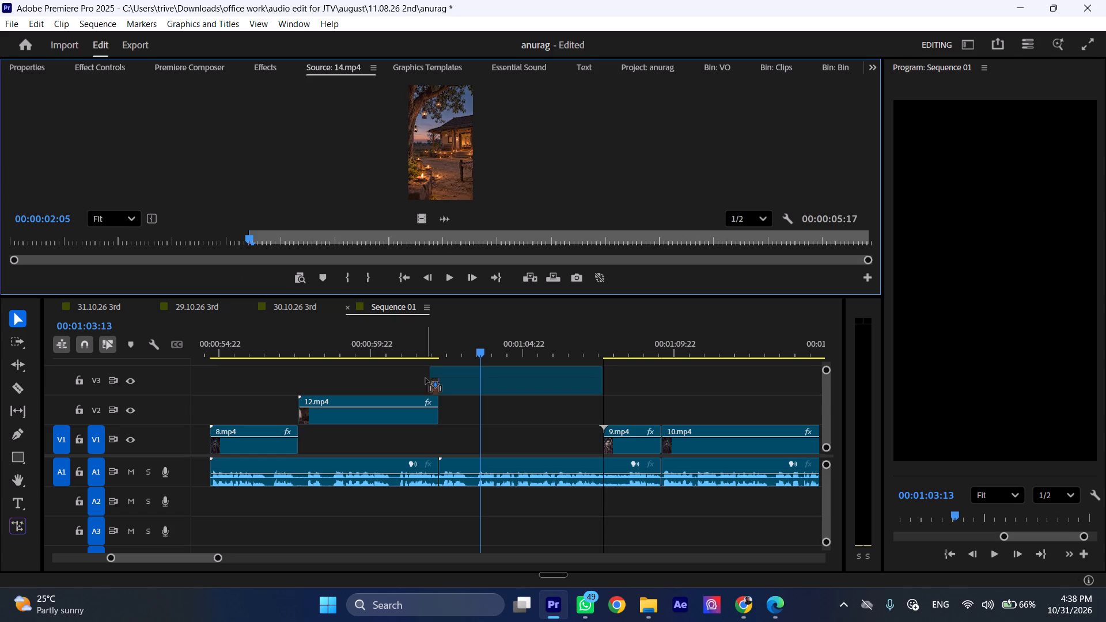
drag(426, 378, 512, 381)
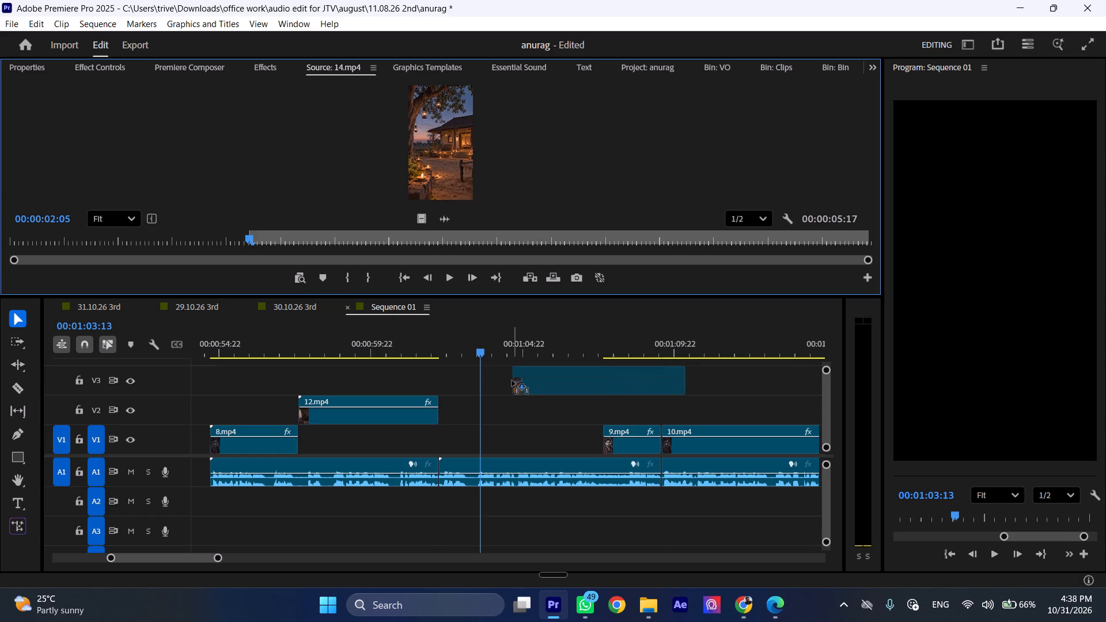
drag(512, 381, 442, 377)
Preview the start of the 14.mp4 clip on V3 and apply Fit to frame to it.
click(435, 344)
key(space)
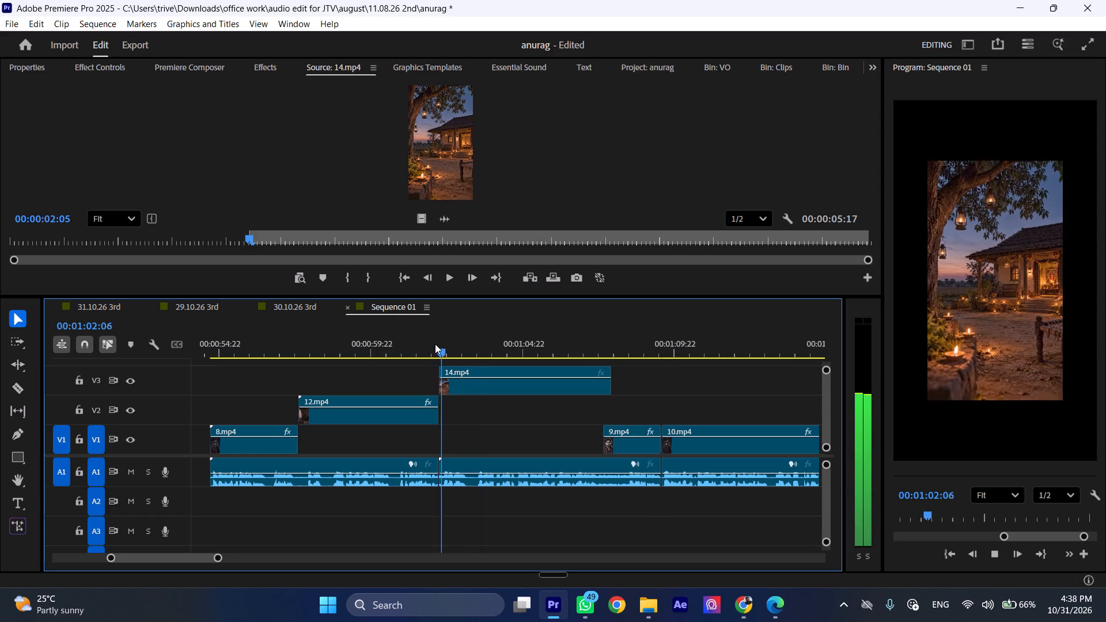
key(space)
right_click(472, 381)
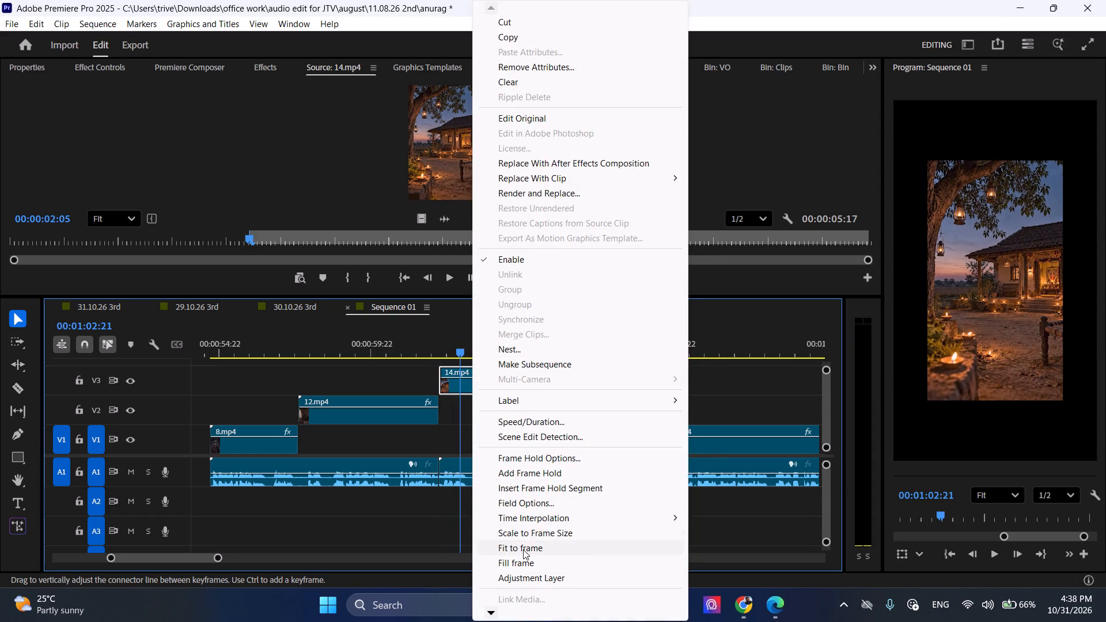
click(523, 551)
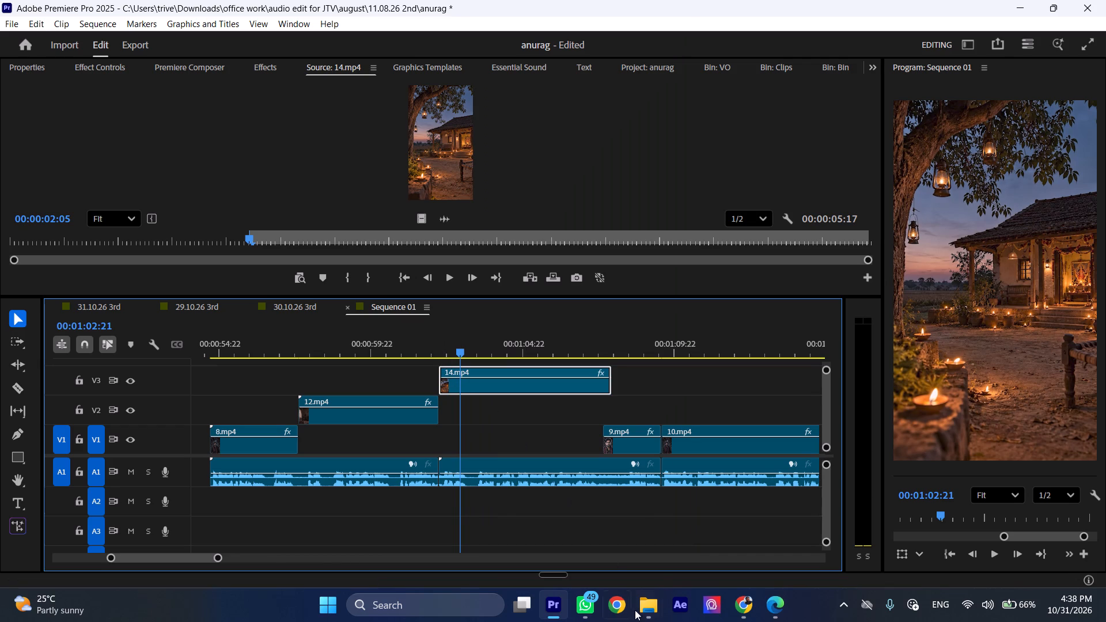
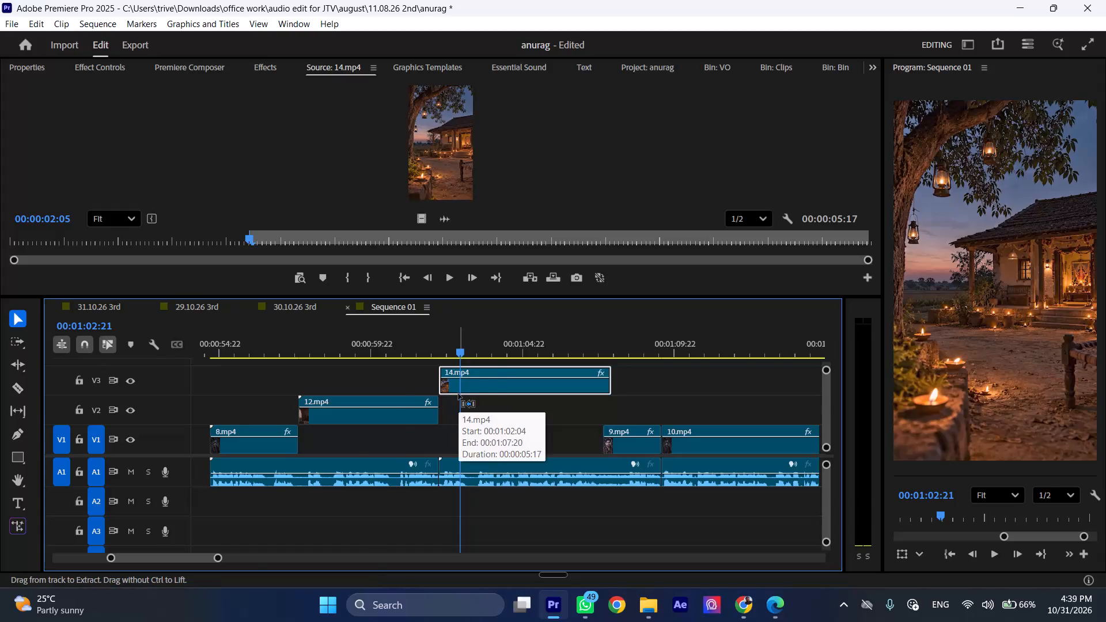
Review the sequence from the 11.mp4 story clip across the empty gap to the start of 8.mp4.
key(ctrl+shift+x)
key(ctrl+shift+x)
key(ctrl+shift+x)
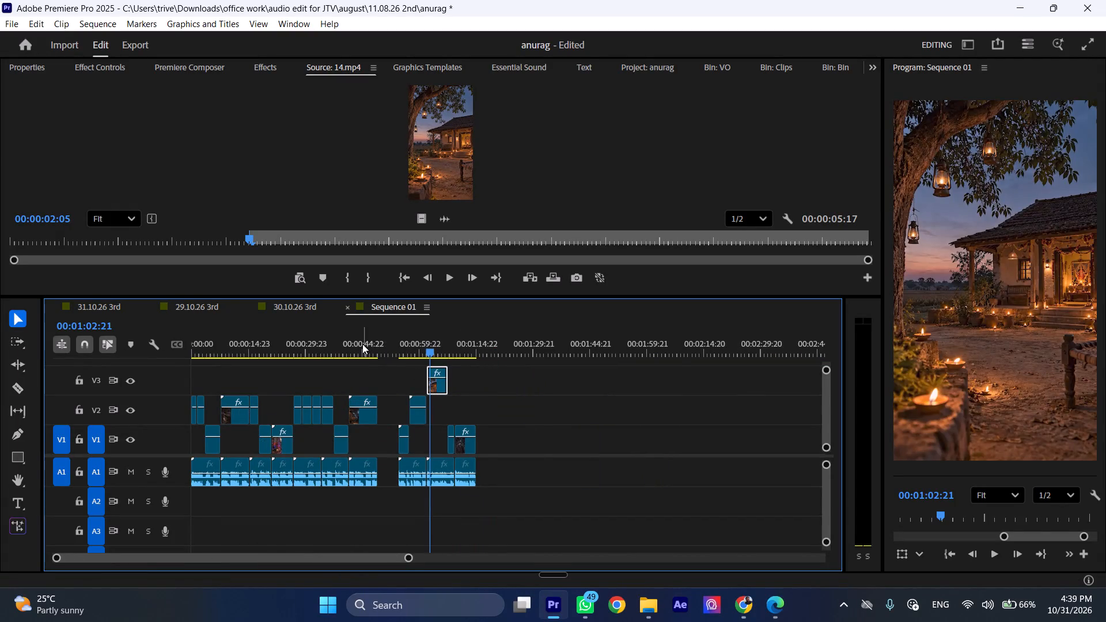
click(362, 344)
key(ctrl+shift+c)
key(ctrl+shift+c)
key(ctrl+shift+c)
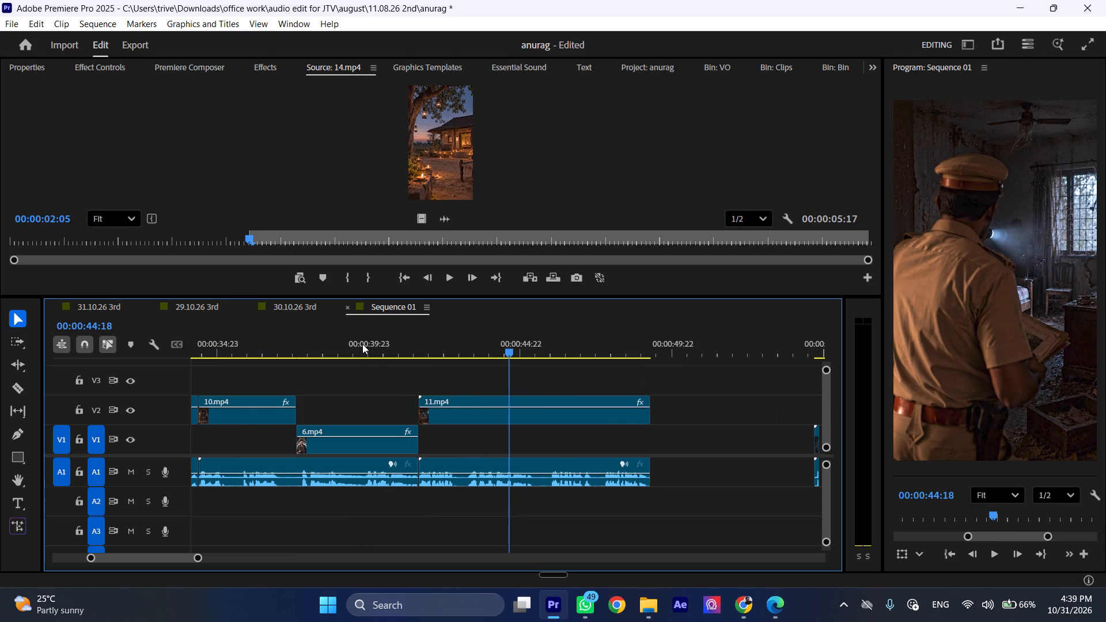
key(ctrl+shift+x)
key(ctrl+shift+x)
click(590, 344)
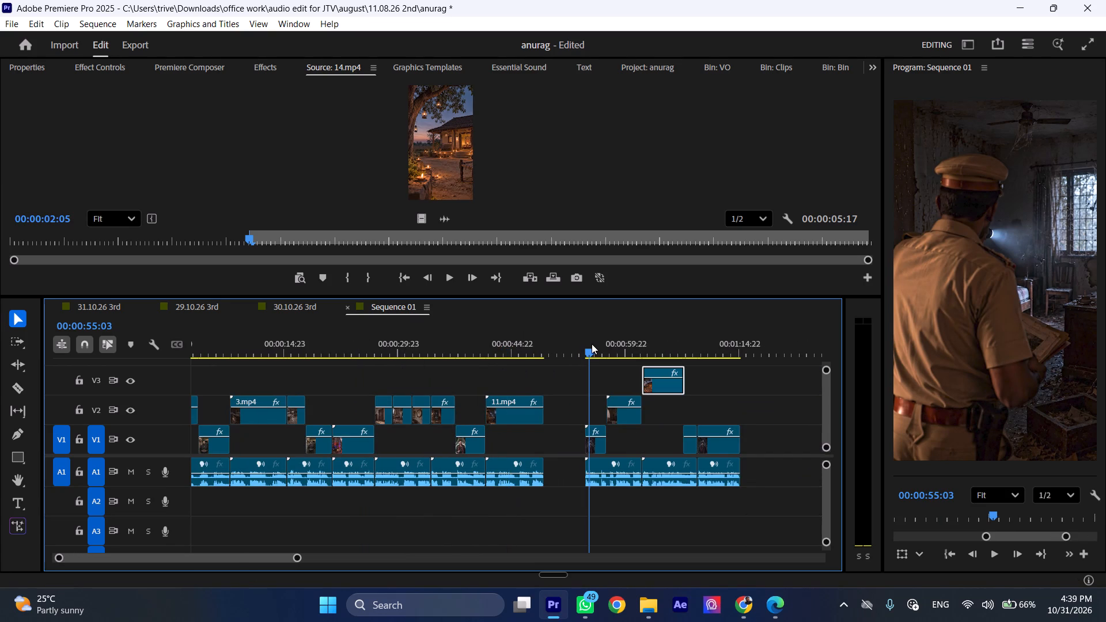
key(ctrl+shift+c)
key(ctrl+shift+c)
click(493, 347)
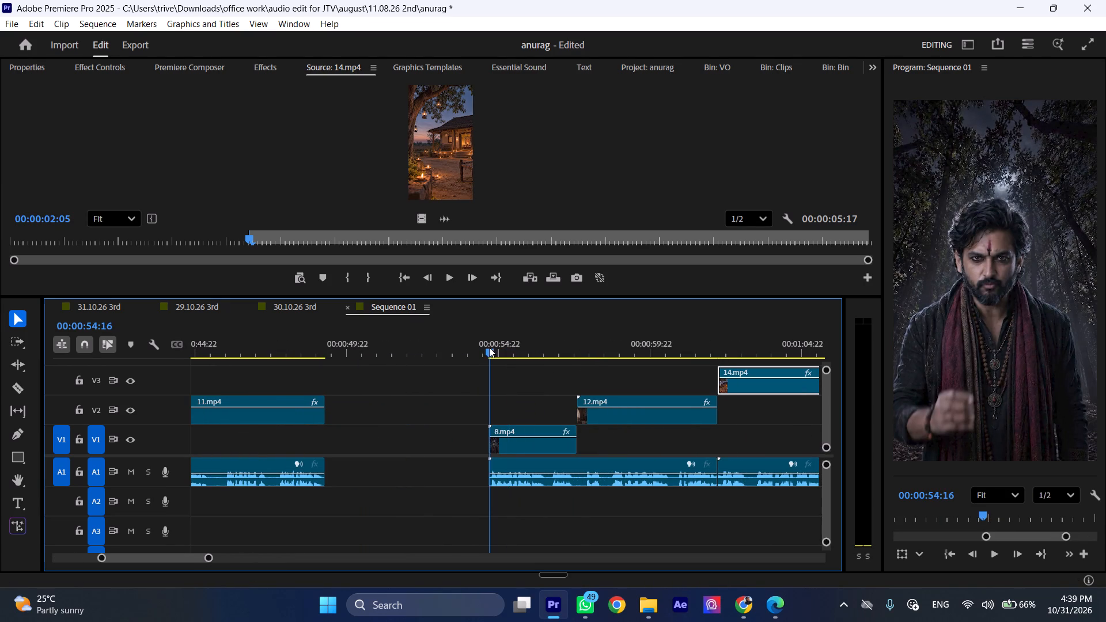
Scrub from 8.mp4 through 12.mp4 and play the transition into the 14.mp4 clip on V3.
drag(519, 351, 729, 373)
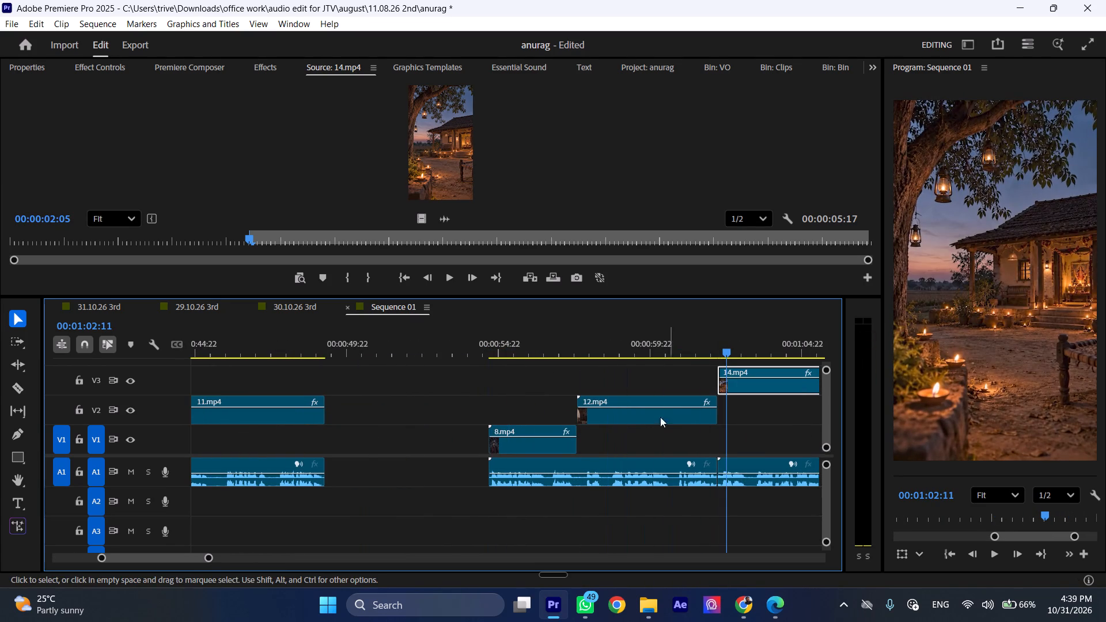
scroll(643, 426, down, 10)
click(506, 340)
key(space)
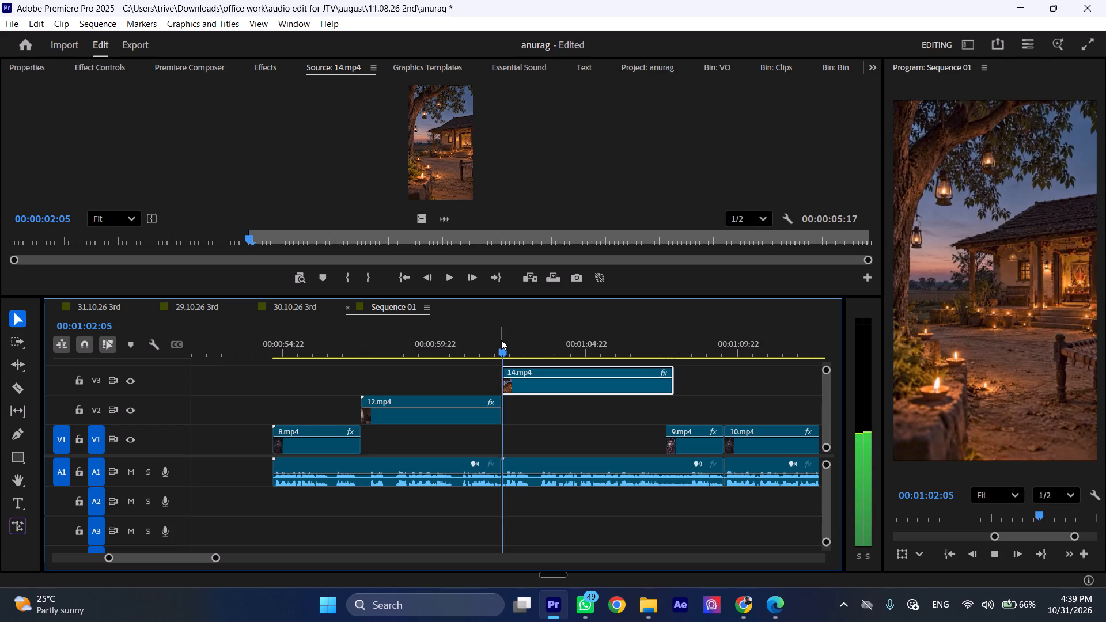
text(l)
click(503, 342)
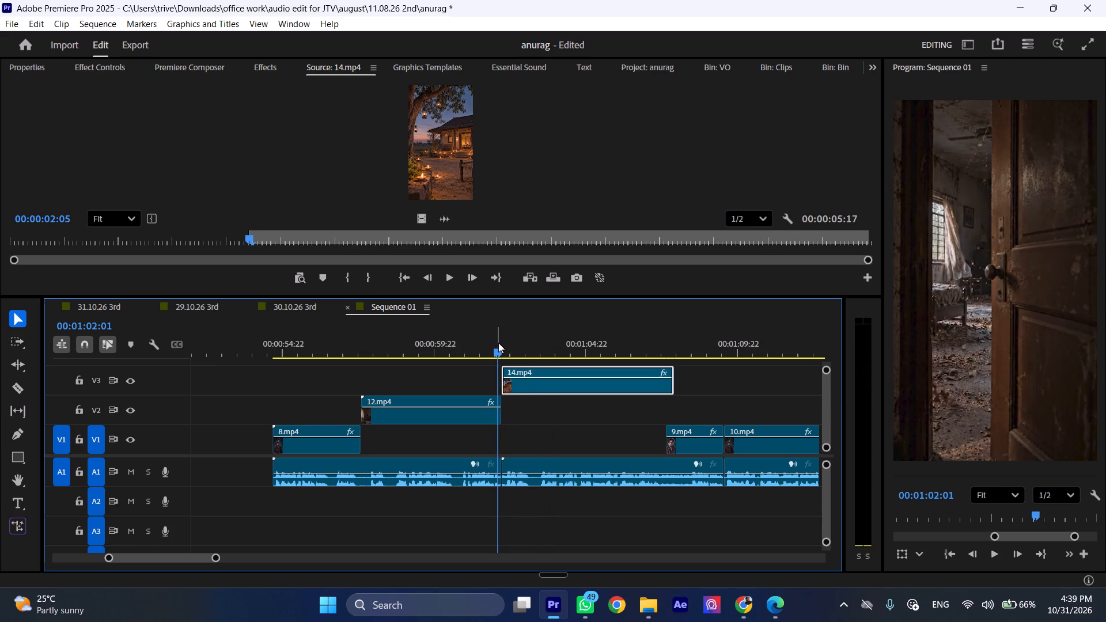
click(498, 343)
key(space)
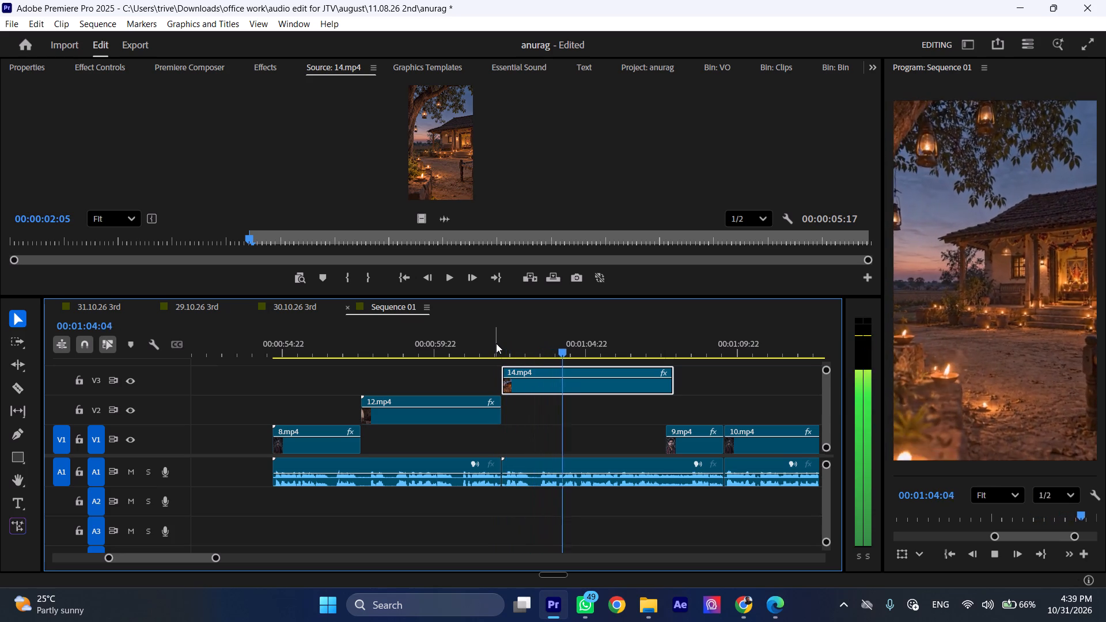
key(space)
Switch to Google Drive in Edge, refresh the Row 14 folder and check its Clips and VO folders for footage.
click(768, 608)
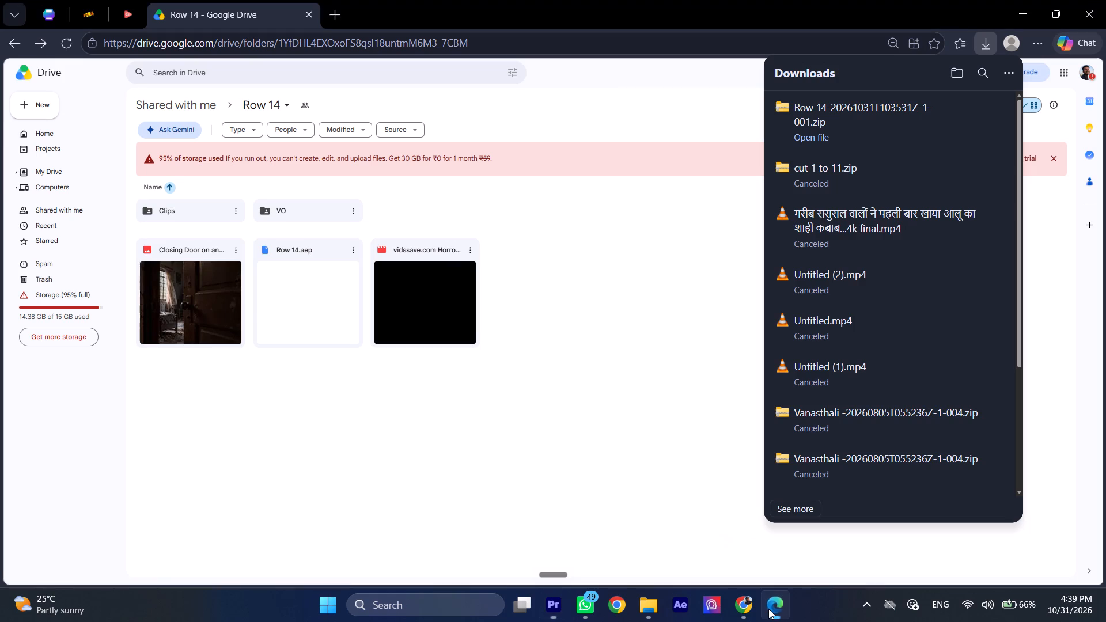
click(718, 319)
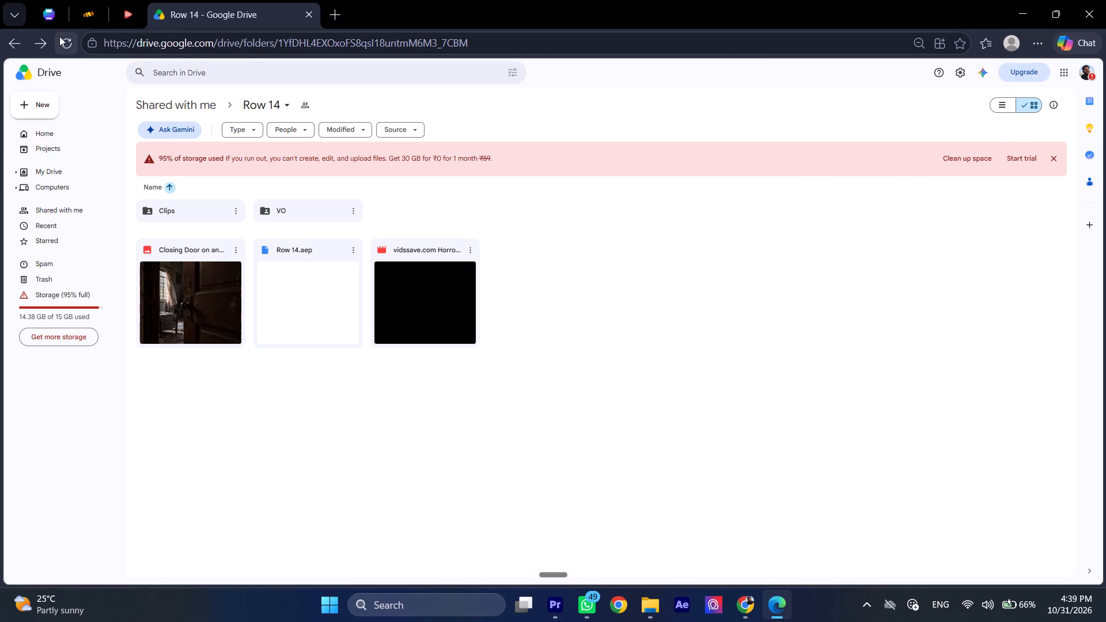
click(59, 36)
double_click(217, 208)
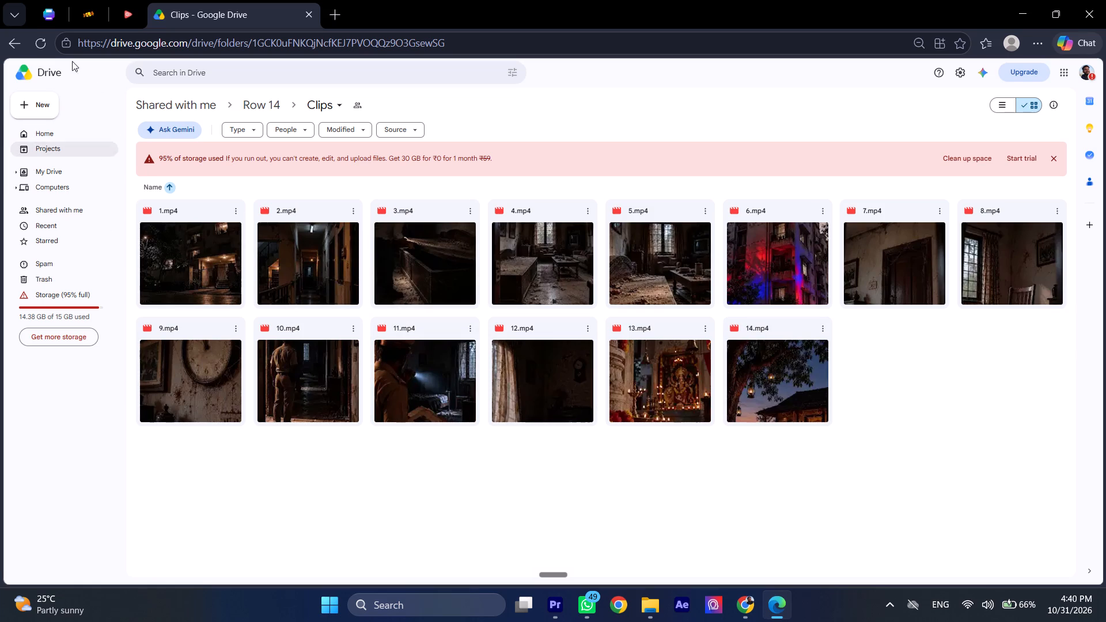
click(16, 40)
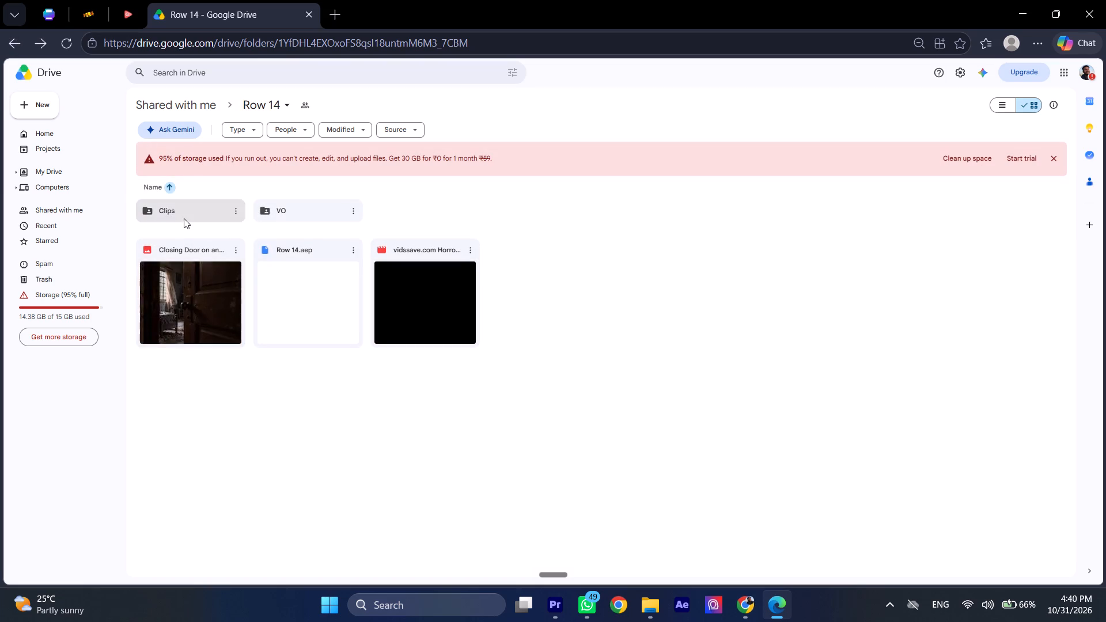
double_click(184, 211)
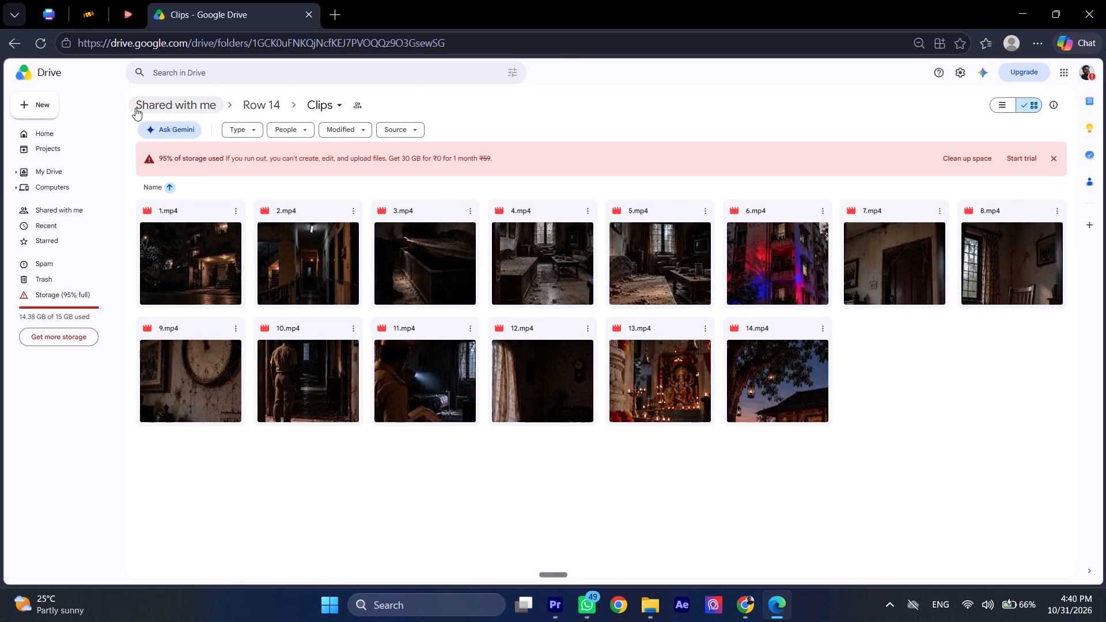
click(24, 40)
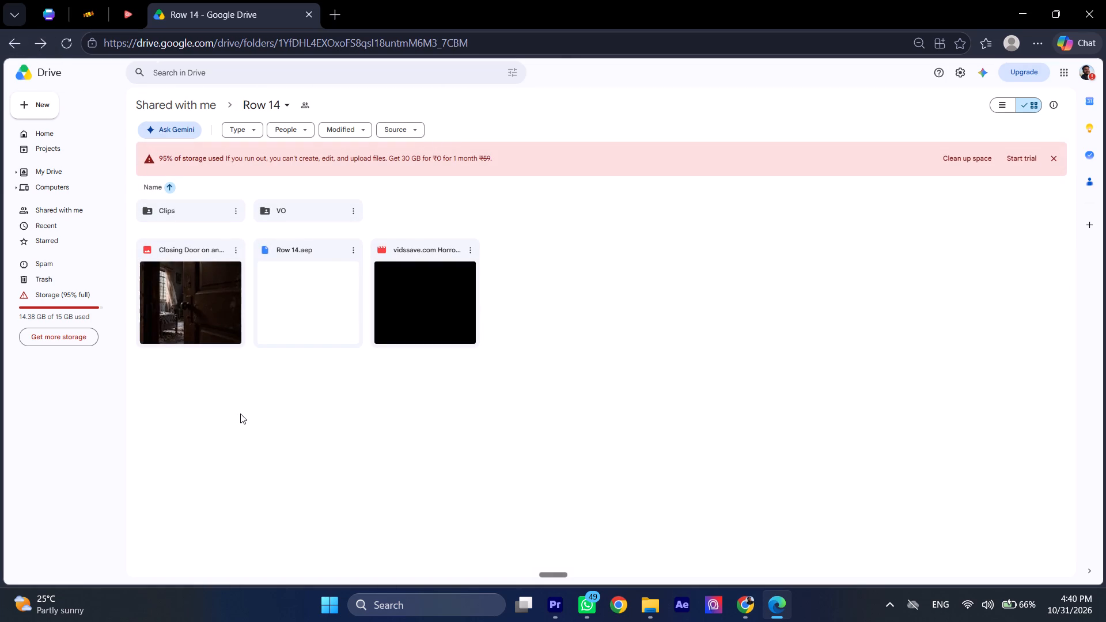
click(67, 41)
double_click(272, 214)
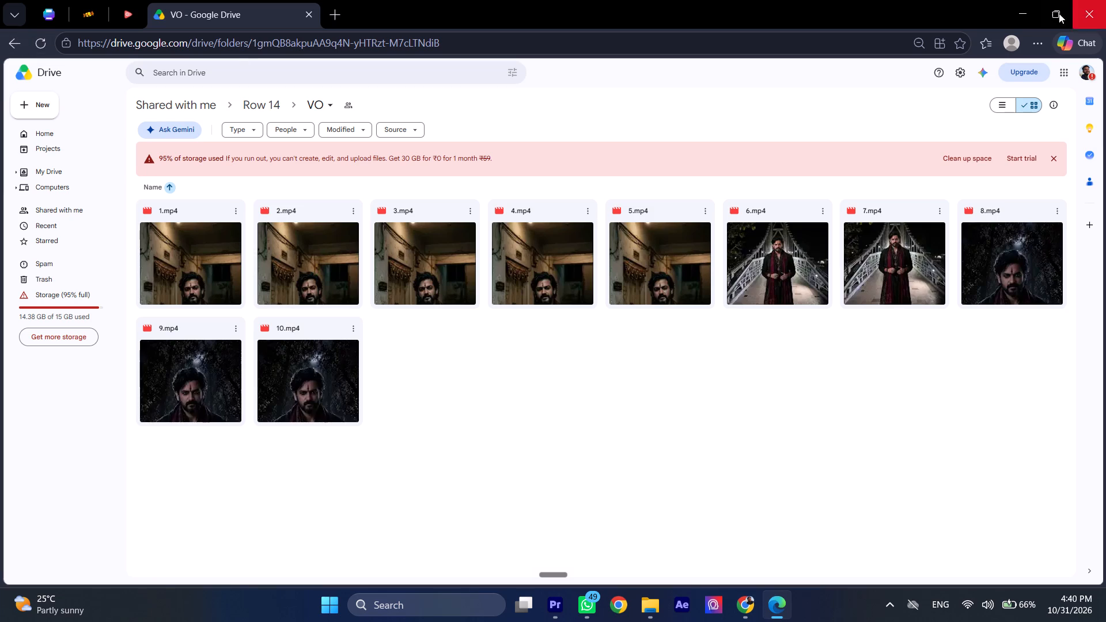
click(1035, 3)
Return to Premiere Pro, preview the voice-over under the 14.mp4 clip and make that V3 clip start at 00:01:04:17.
click(505, 346)
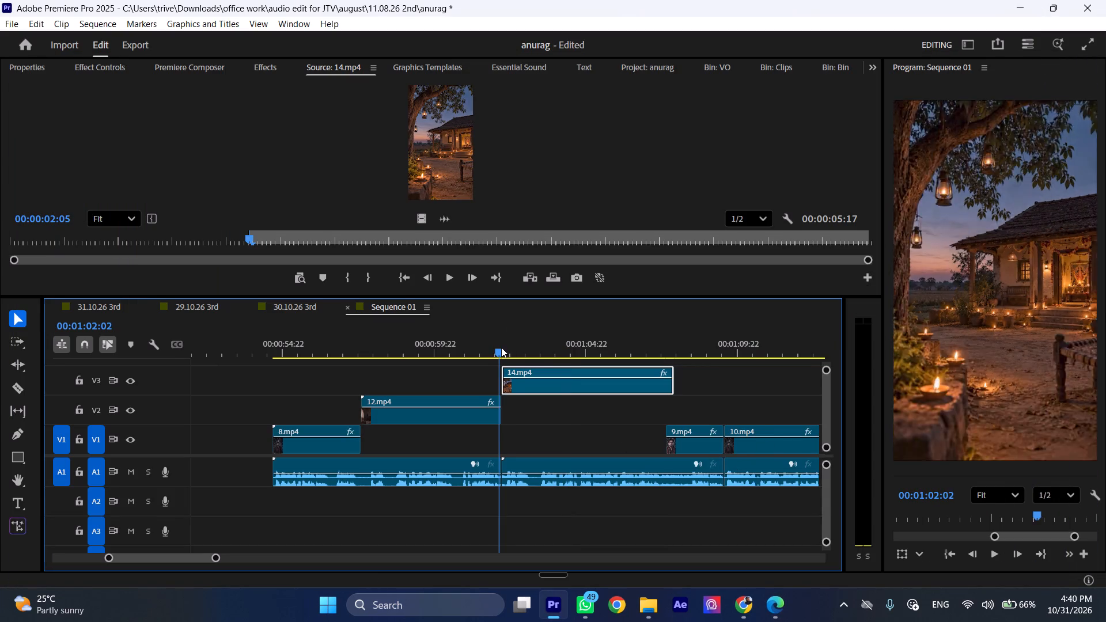
key(space)
drag(501, 347, 487, 350)
key(space)
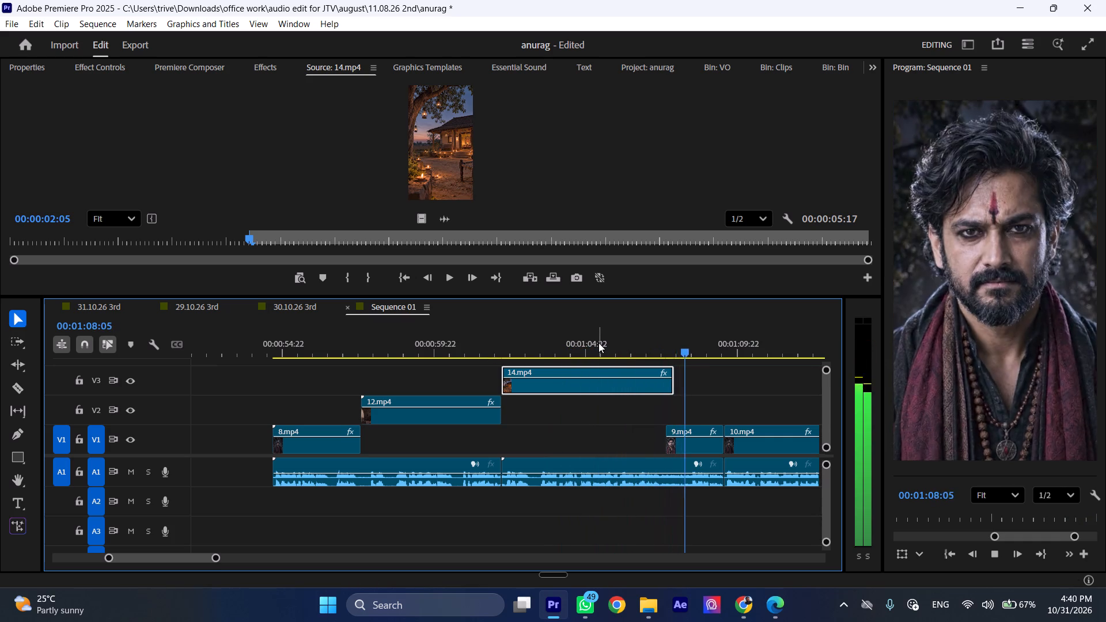
drag(598, 343, 590, 343)
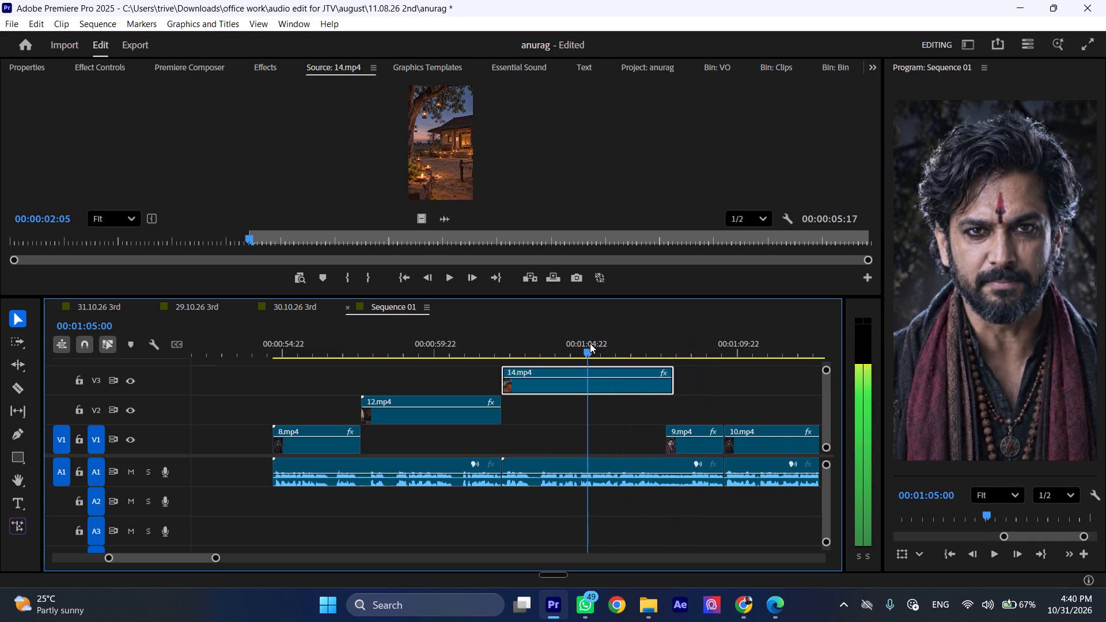
drag(590, 343, 581, 344)
key(space)
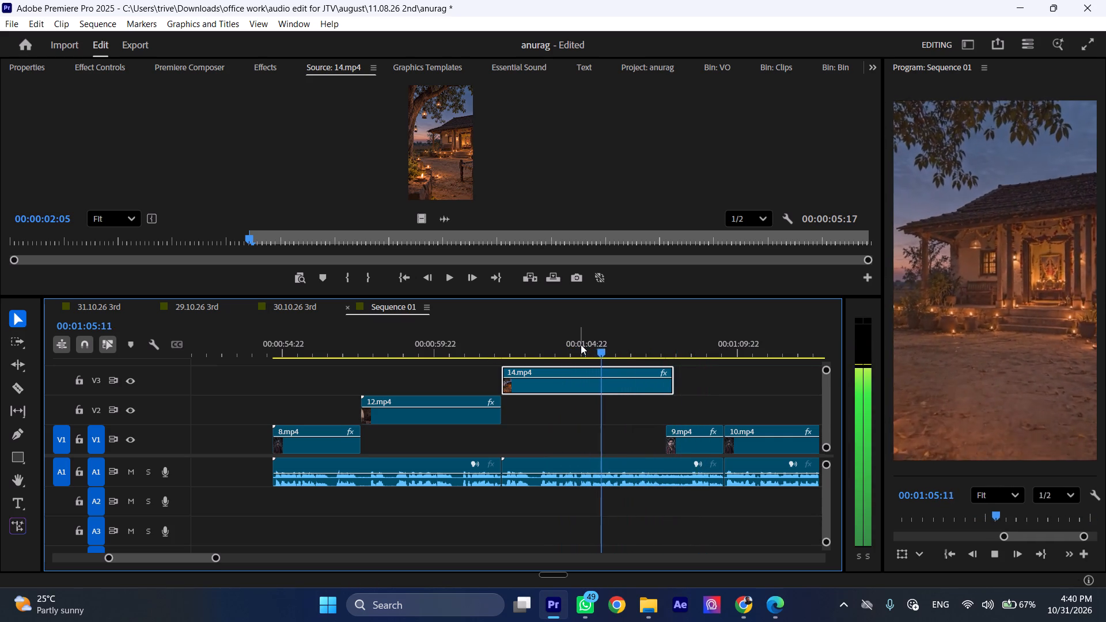
click(581, 344)
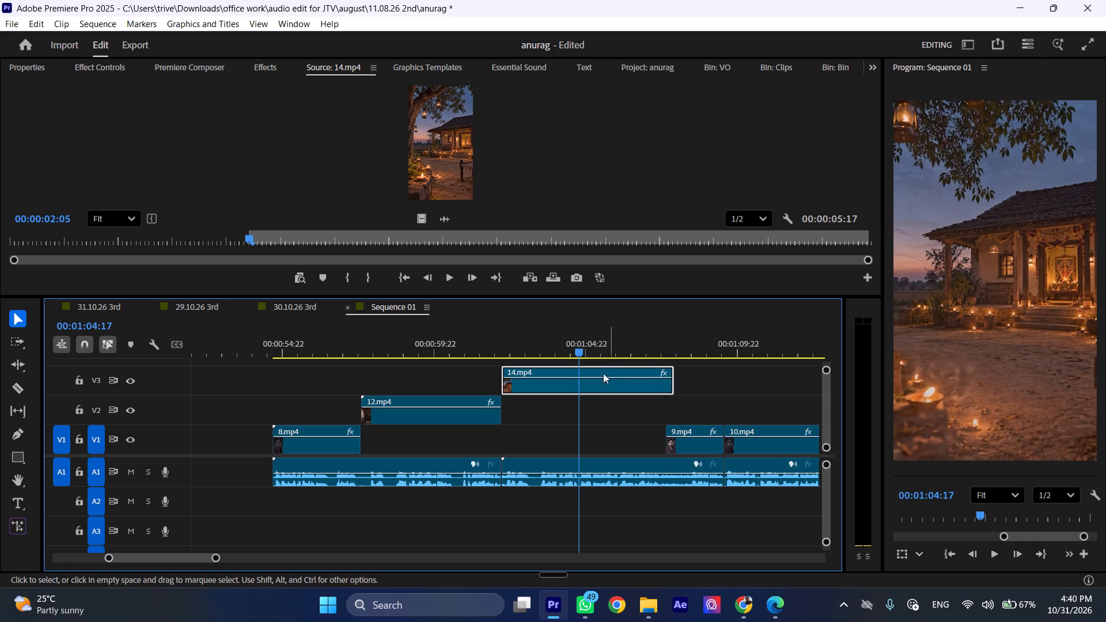
drag(507, 370, 579, 374)
Switch to Edge, refresh Drive, return to the Row 14 folder and download 11-1.mp4 and 25 - E-book Banakar Online Paise Kamao.mp4.
click(779, 614)
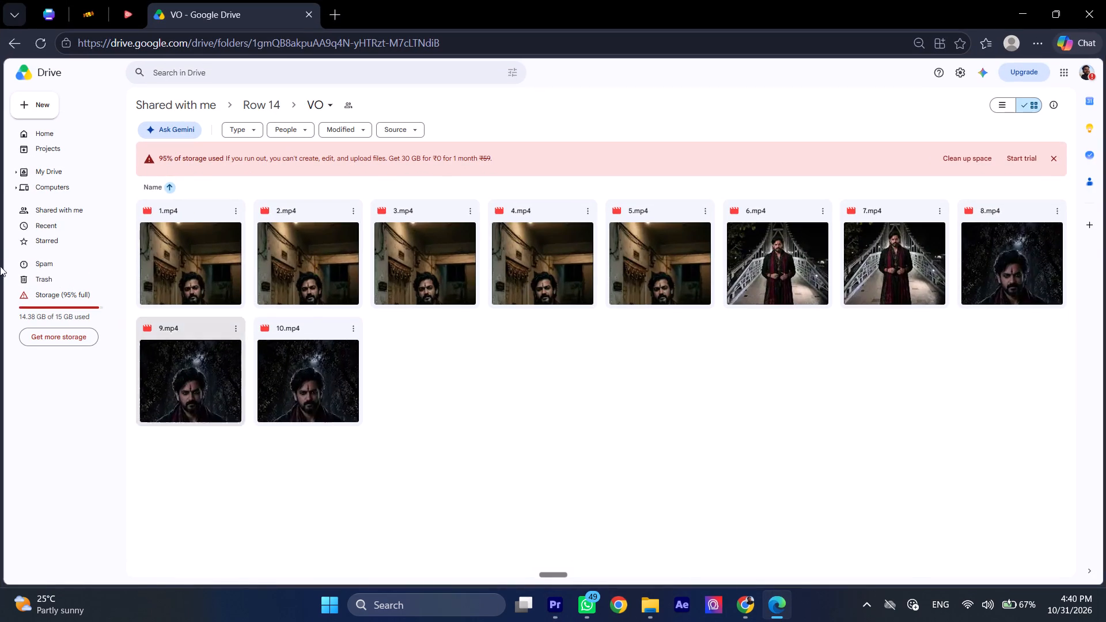
click(44, 39)
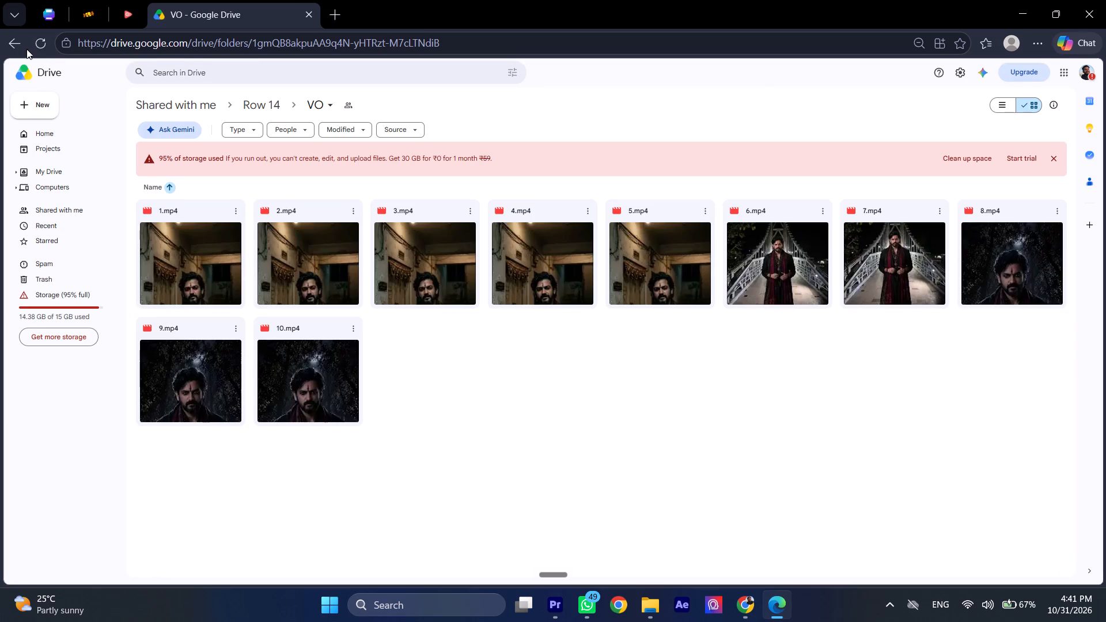
click(21, 44)
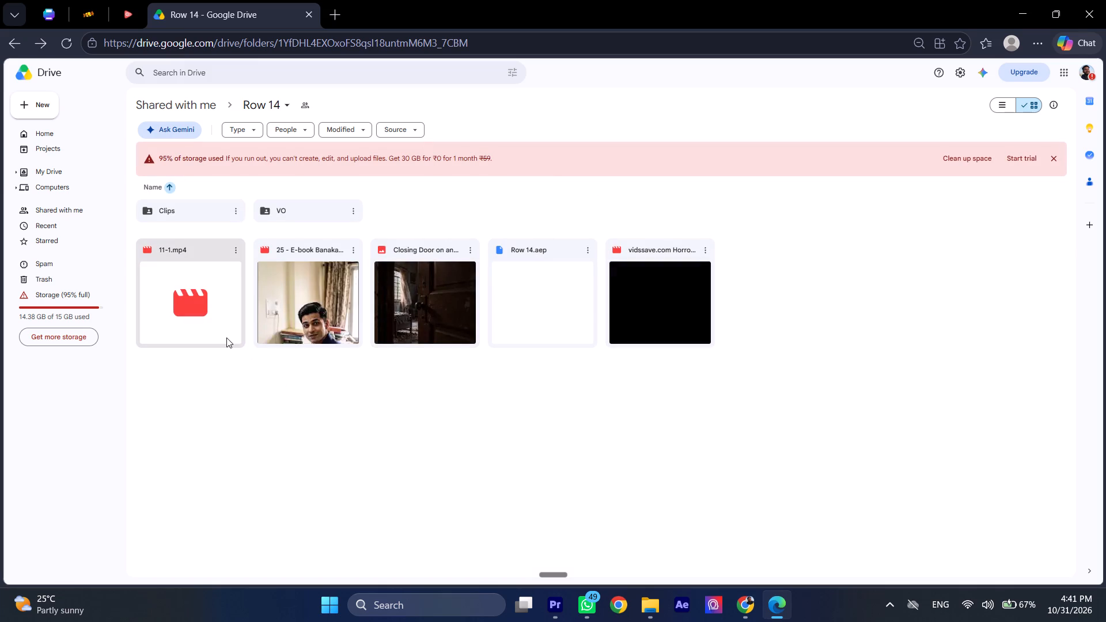
click(234, 248)
click(257, 292)
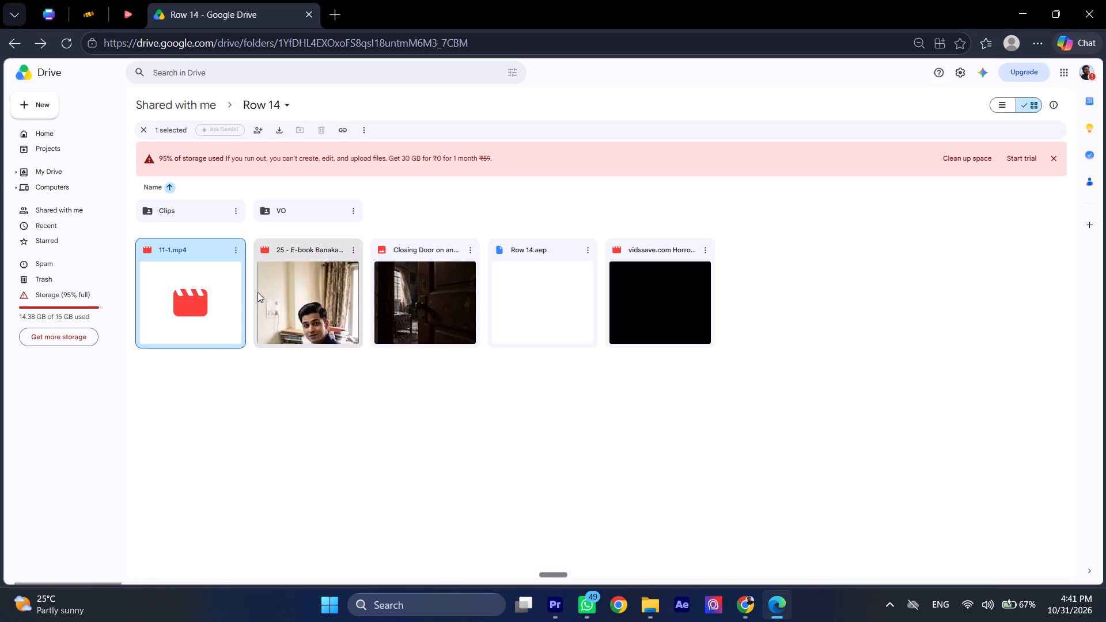
click(350, 245)
click(373, 287)
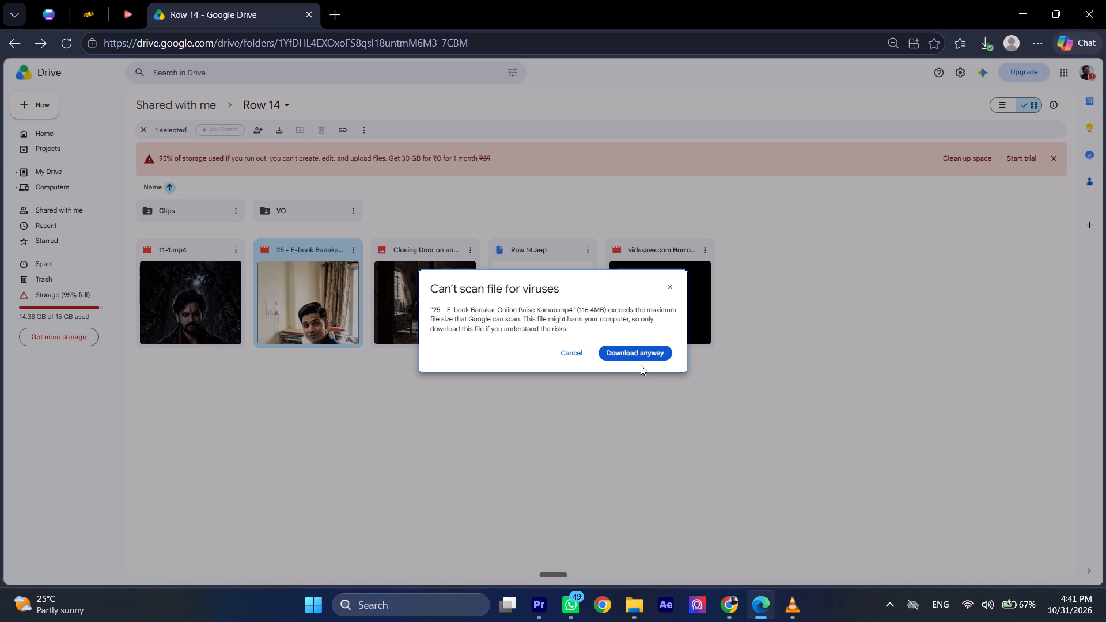
click(635, 351)
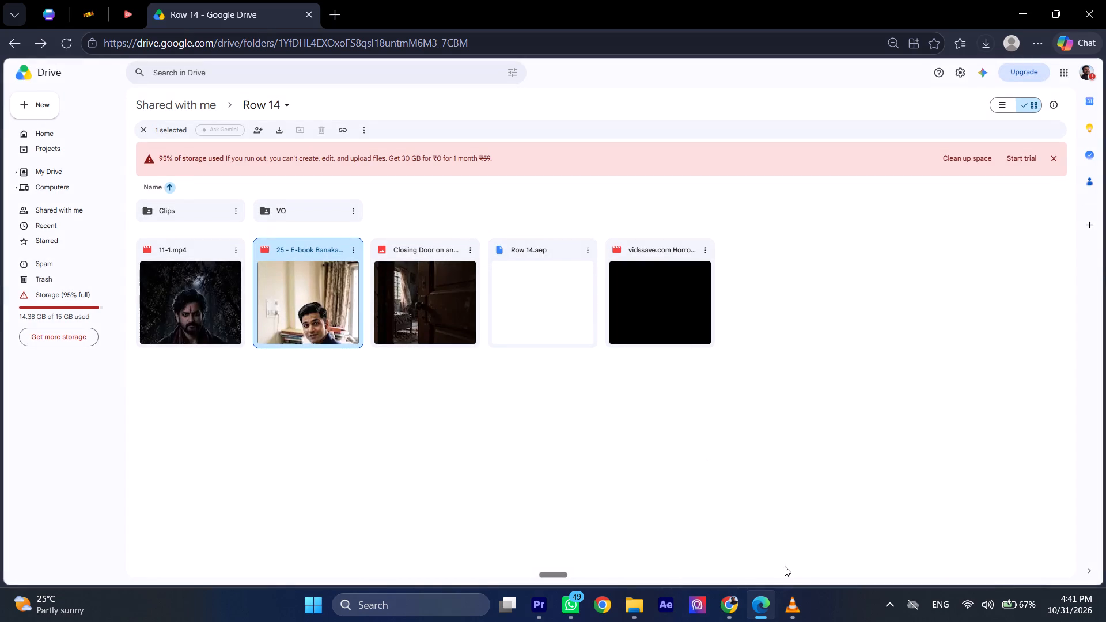
Dismiss the downloads list, return to Premiere Pro and briefly play Sequence 01 at the start of the 14.mp4 clip on V3.
click(801, 458)
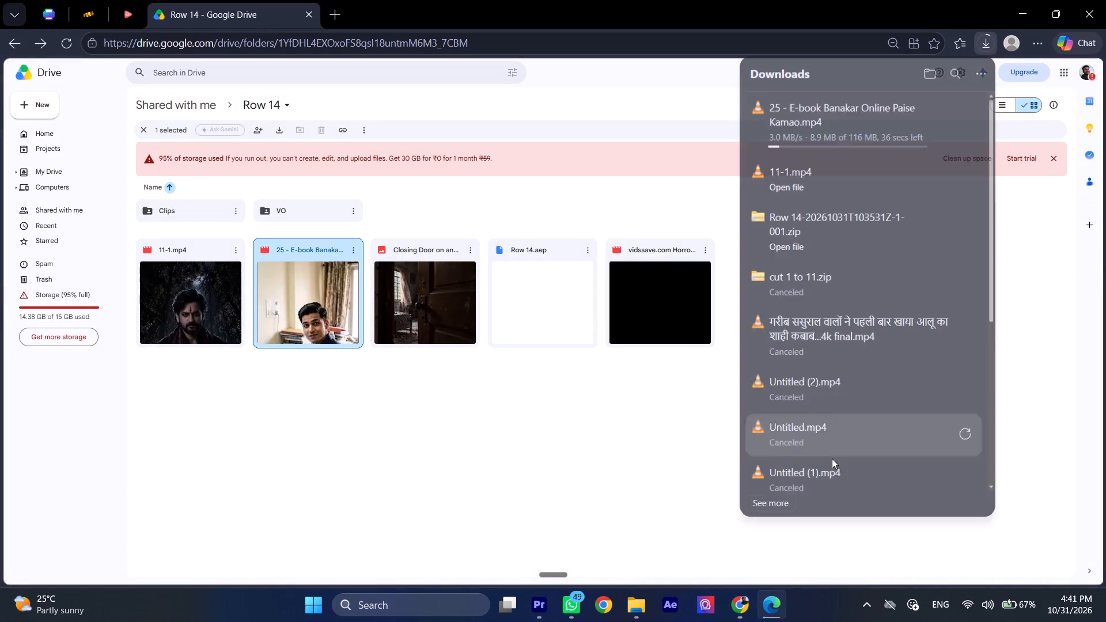
click(396, 472)
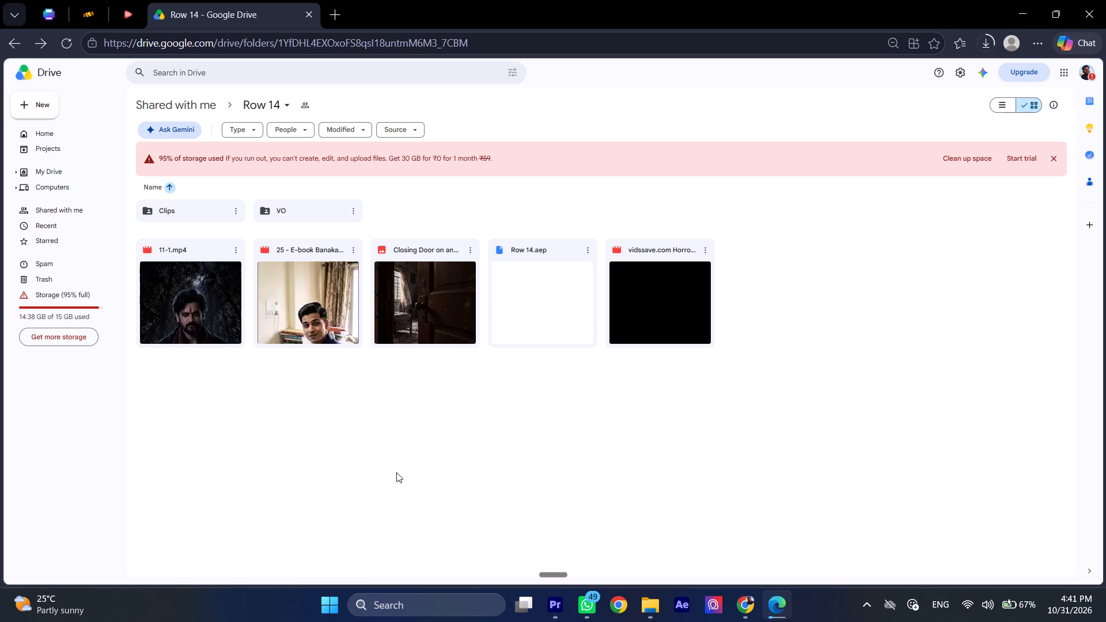
click(552, 603)
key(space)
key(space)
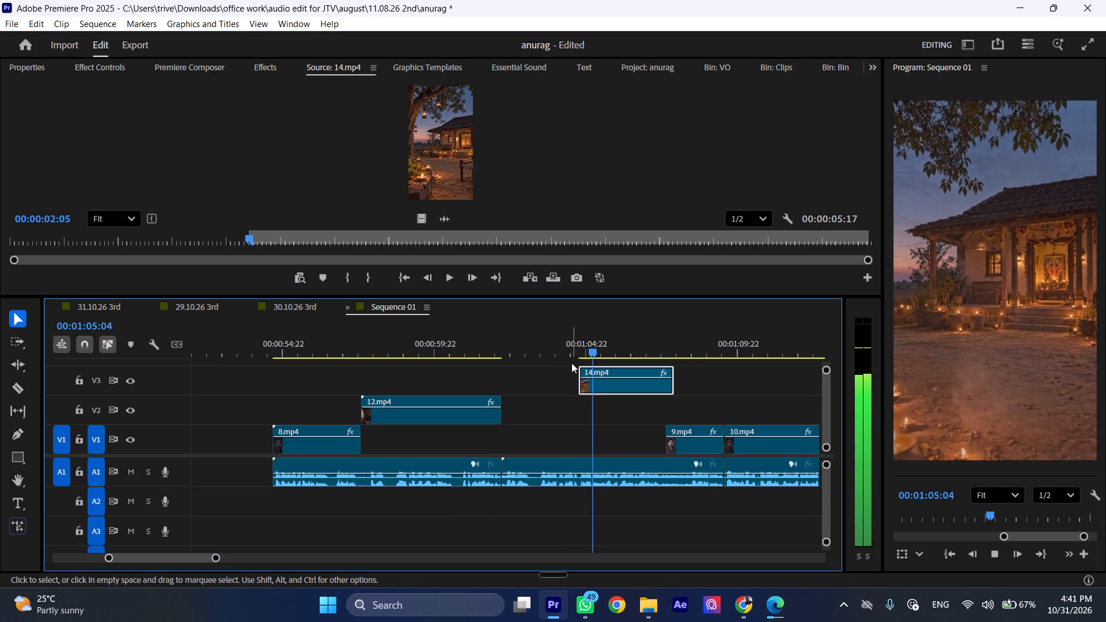
Open 13.mp4 from the Clips bin as the source clip, preview its temple footage and park the source playhead at 00:00:04:16.
click(768, 60)
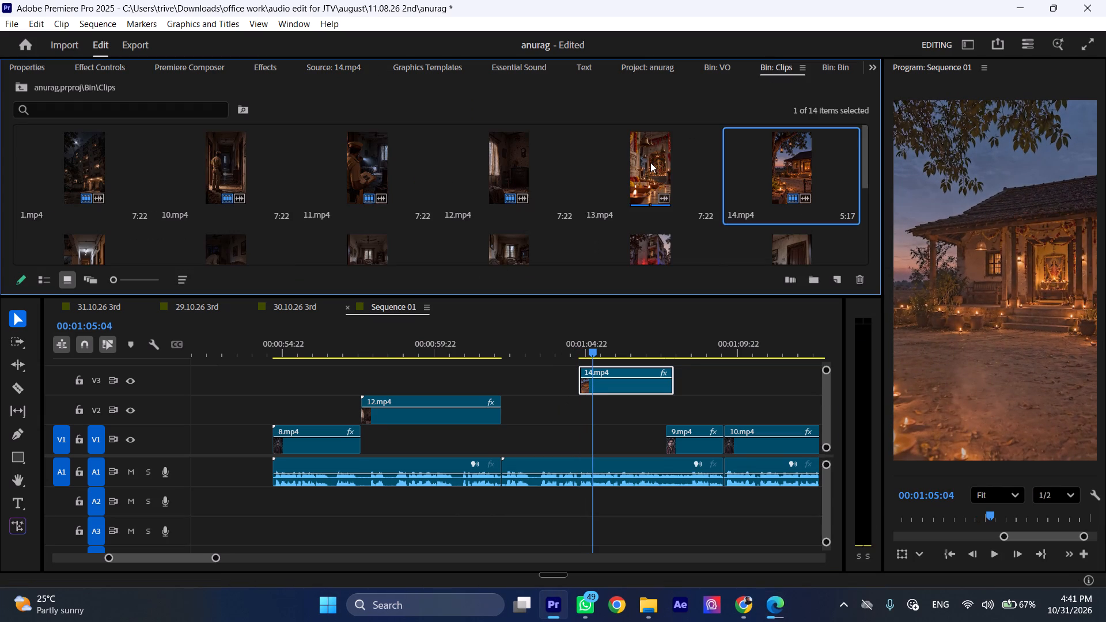
double_click(650, 162)
drag(312, 238, 46, 251)
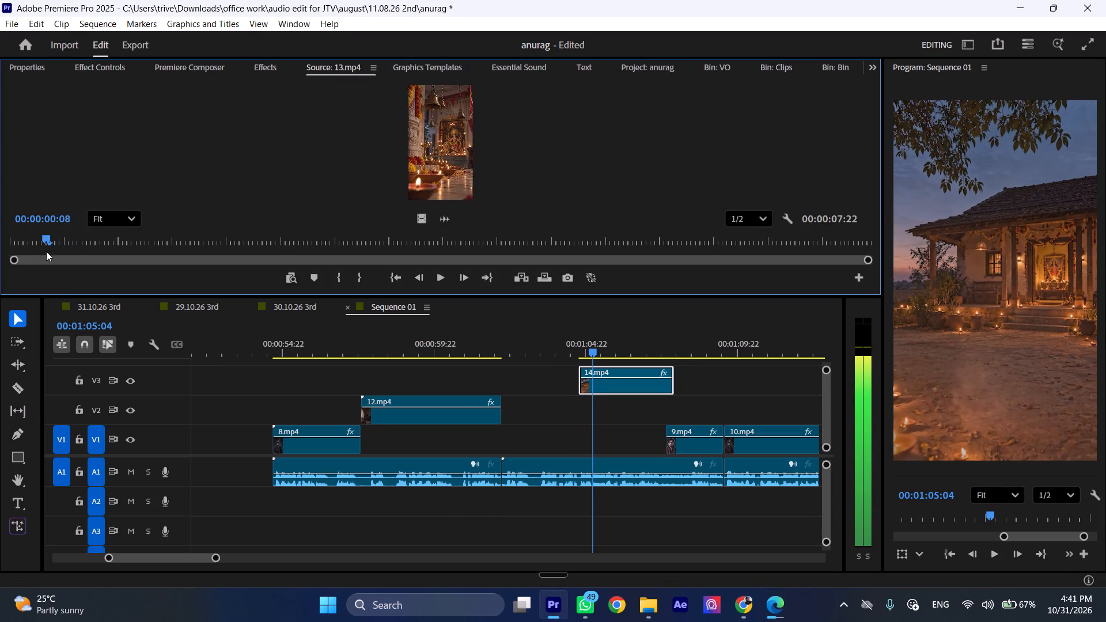
drag(46, 251, 517, 257)
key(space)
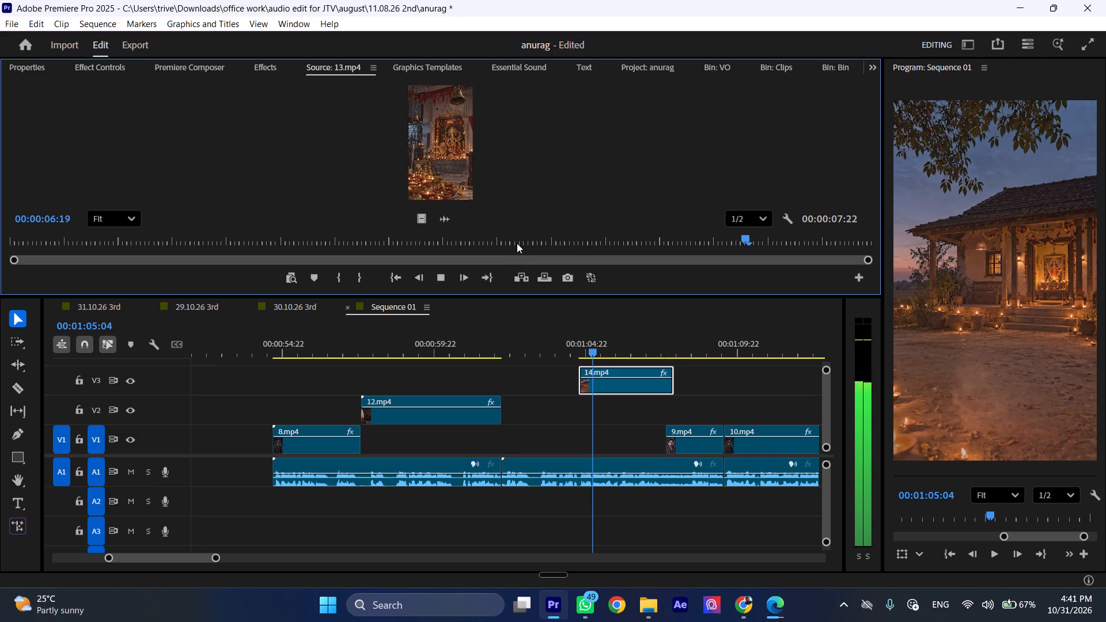
click(517, 243)
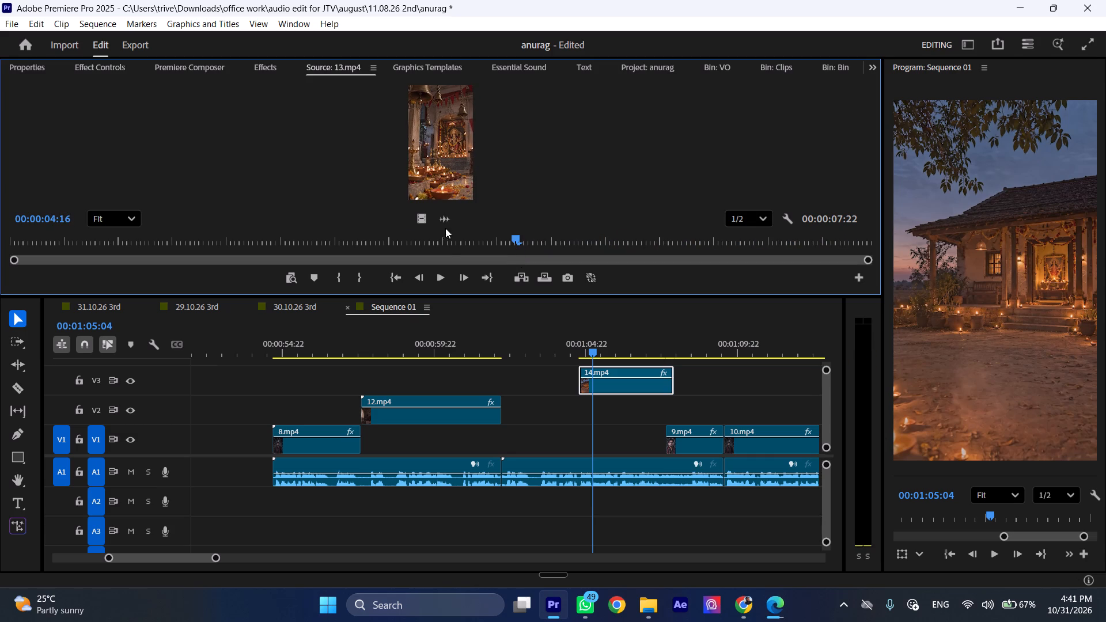
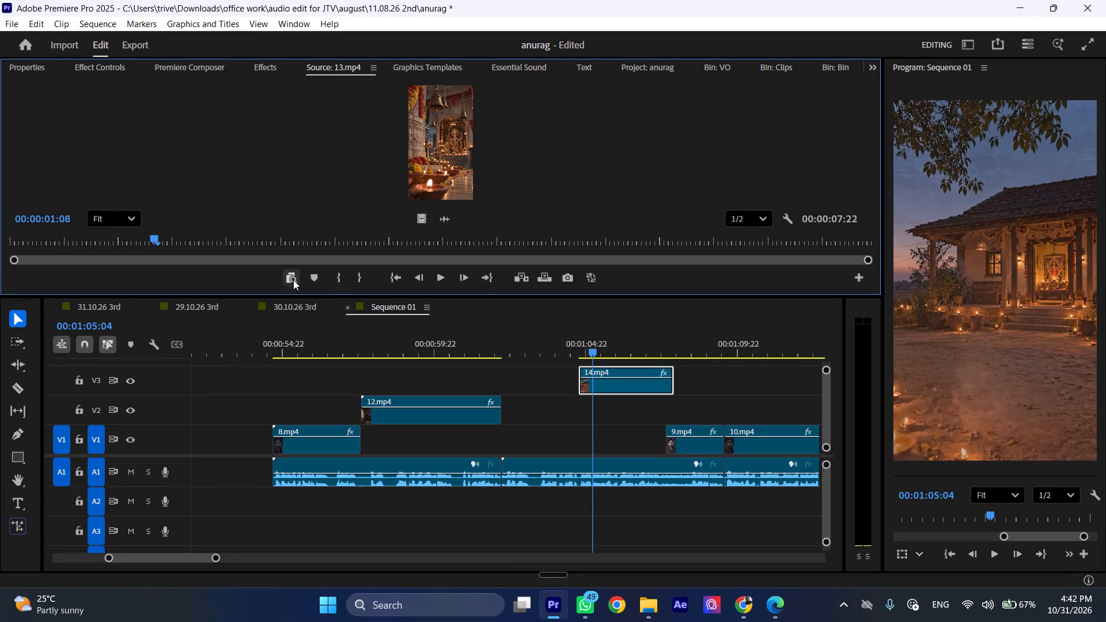
Set 13.mp4's In point at 00:00:01:08 and place its video on V3, starting where 12.mp4 begins.
click(342, 275)
drag(425, 214, 459, 320)
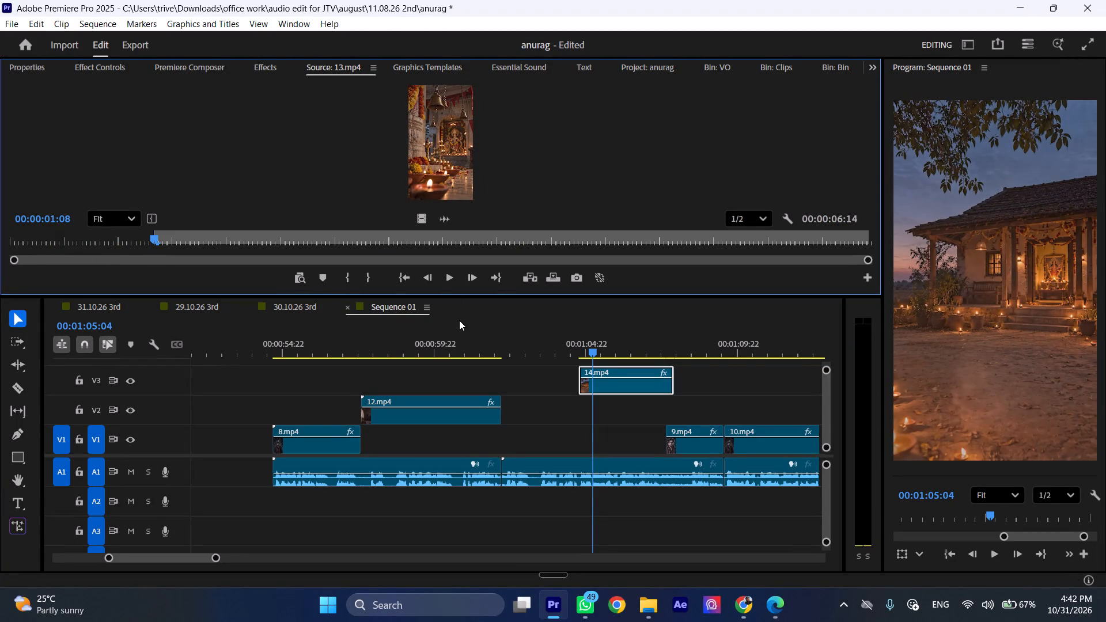
drag(459, 320, 361, 363)
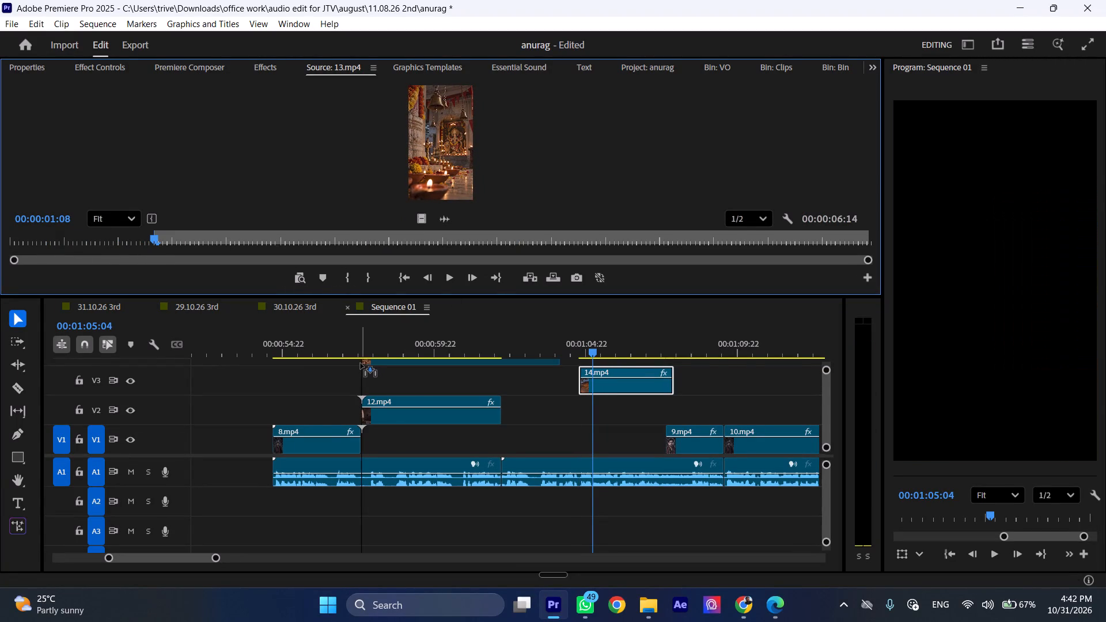
drag(361, 363, 365, 366)
Move the 14.mp4 clip later along V3 so it starts above 10.mp4, at about 00:01:10.
drag(603, 386, 748, 407)
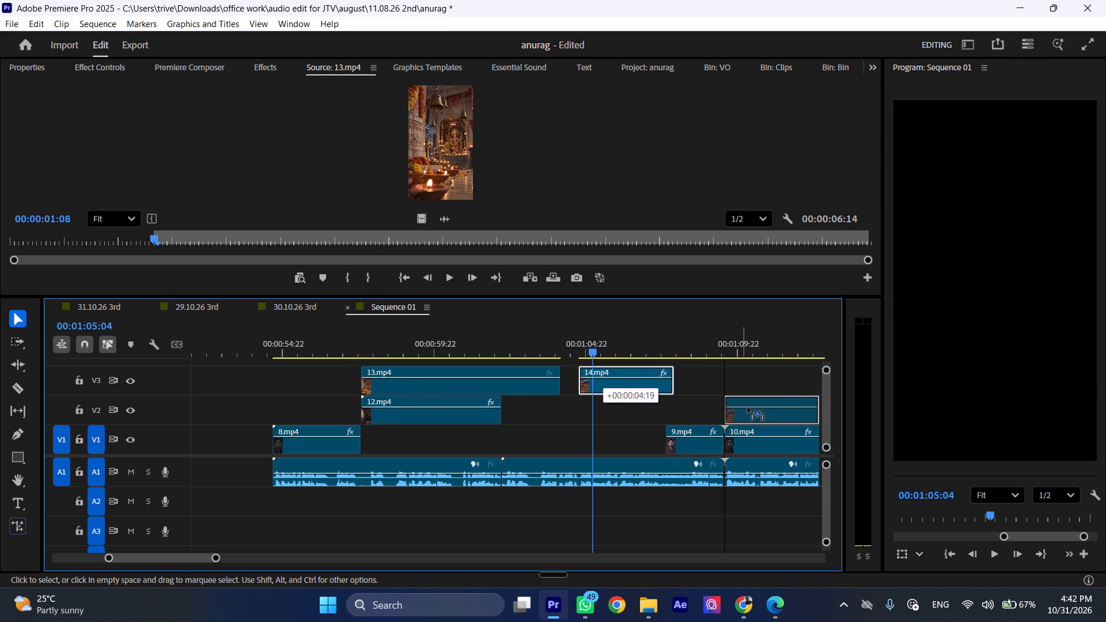
drag(748, 407, 774, 392)
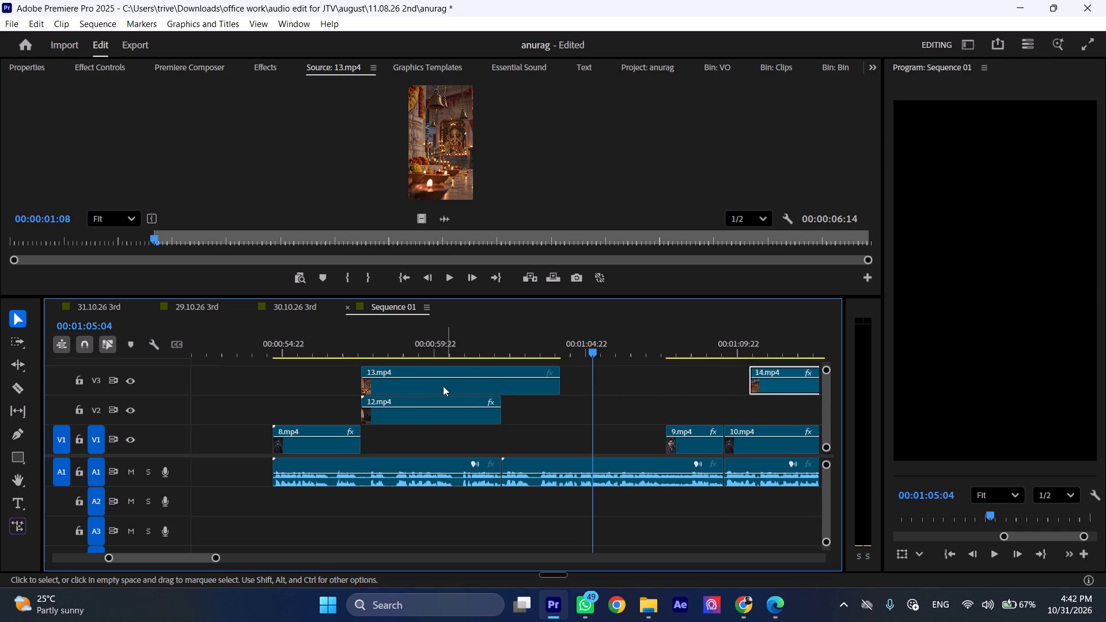
Move the 13.mp4 clip on V3 so that it starts where 12.mp4 ends.
drag(443, 386, 582, 389)
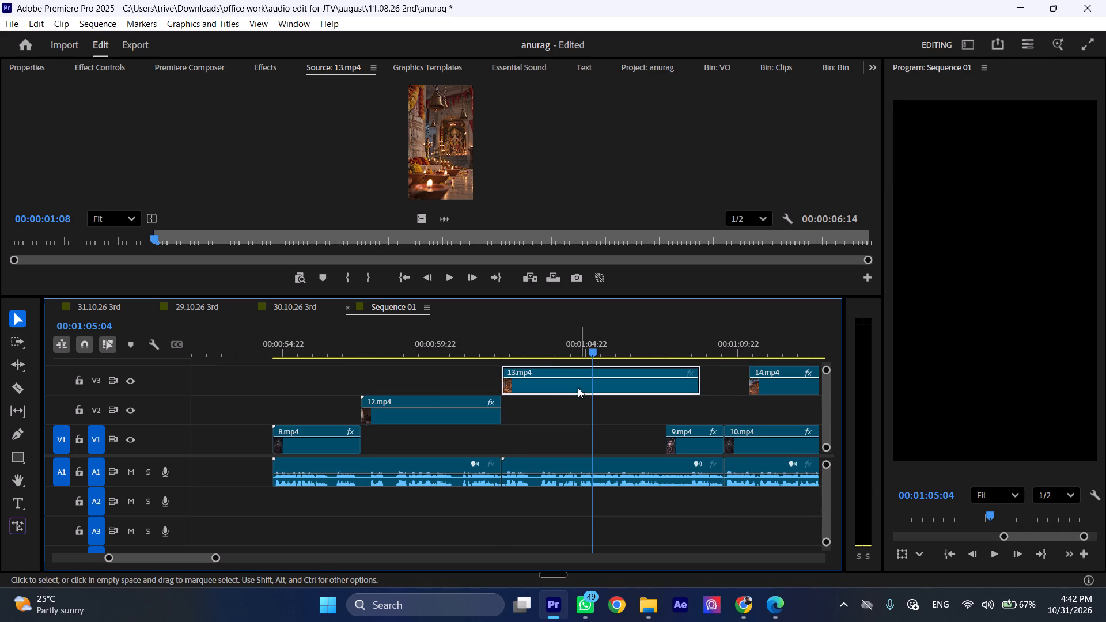
Preview the voice-over under 13.mp4 and split that V3 clip at 00:01:04:09.
click(496, 343)
key(space)
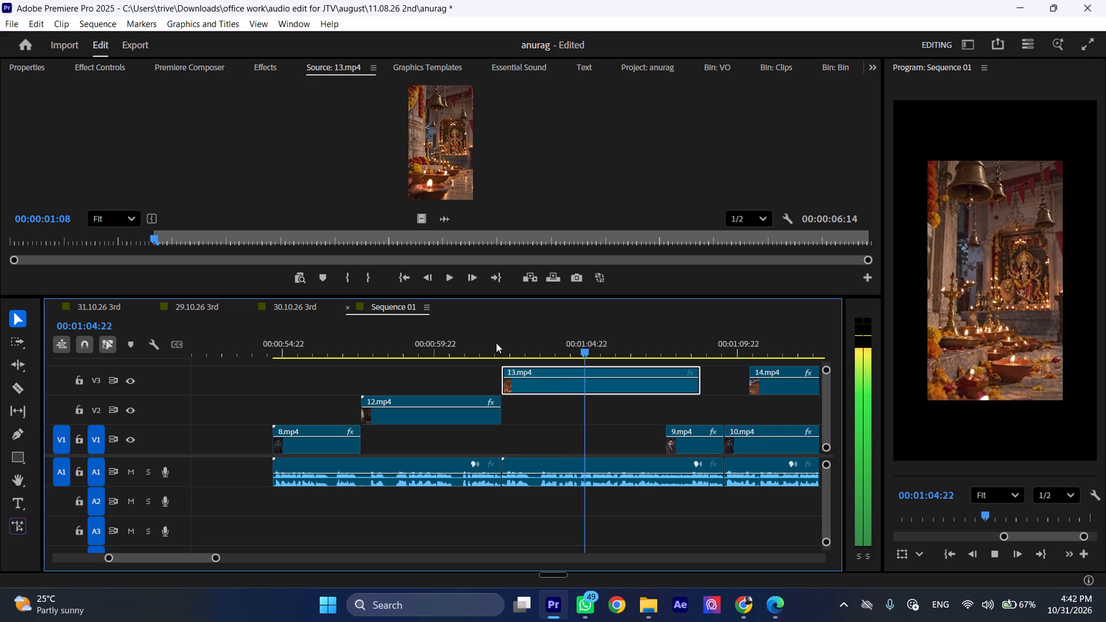
key(space)
drag(565, 346, 570, 347)
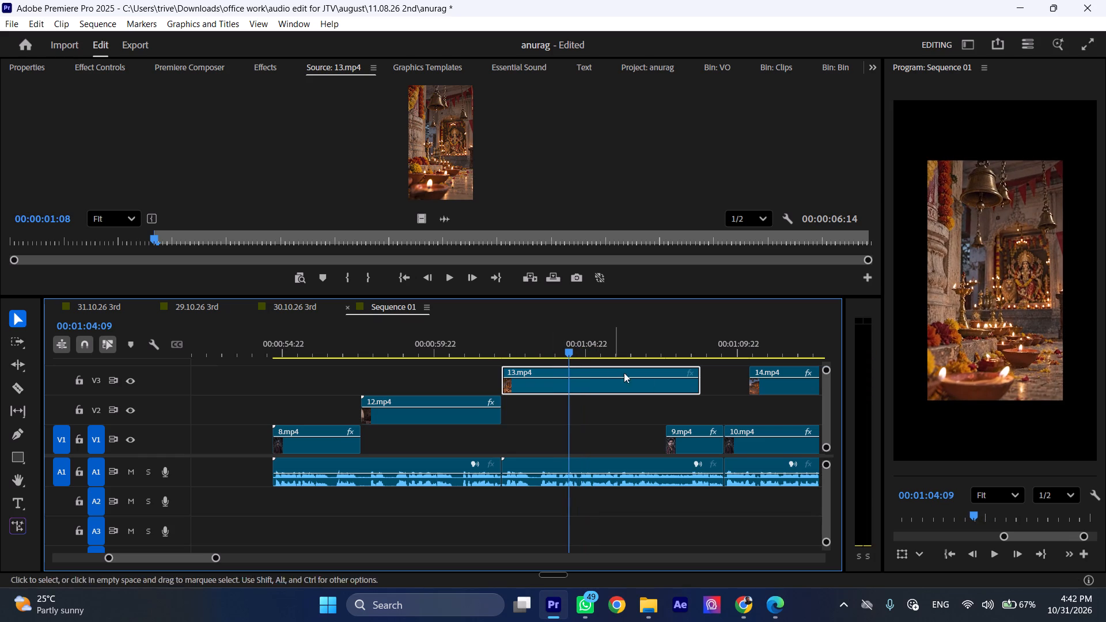
click(615, 382)
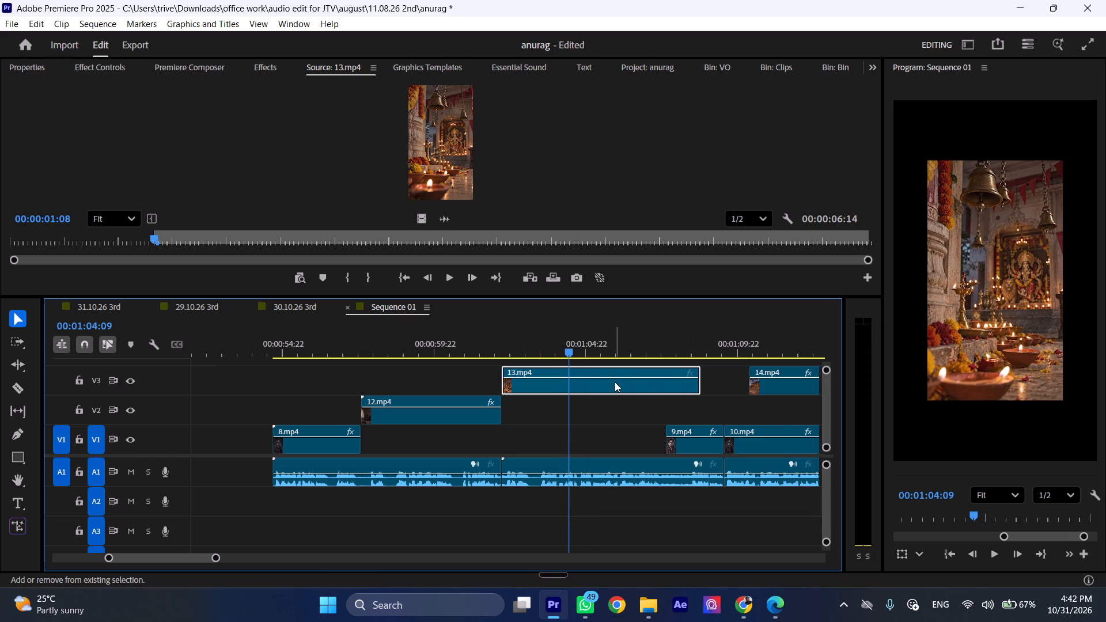
key(shift+c)
Trim the second 13.mp4 piece to start at 00:01:06:11 and move it to V2, overlapping the end of the first piece.
drag(574, 354, 676, 354)
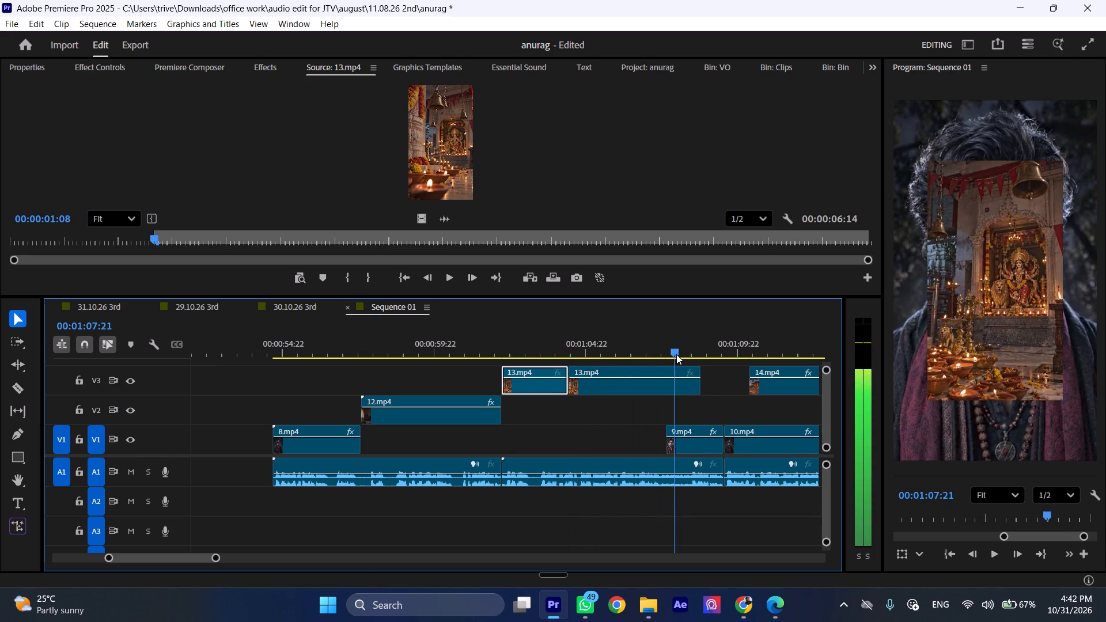
drag(676, 354, 633, 354)
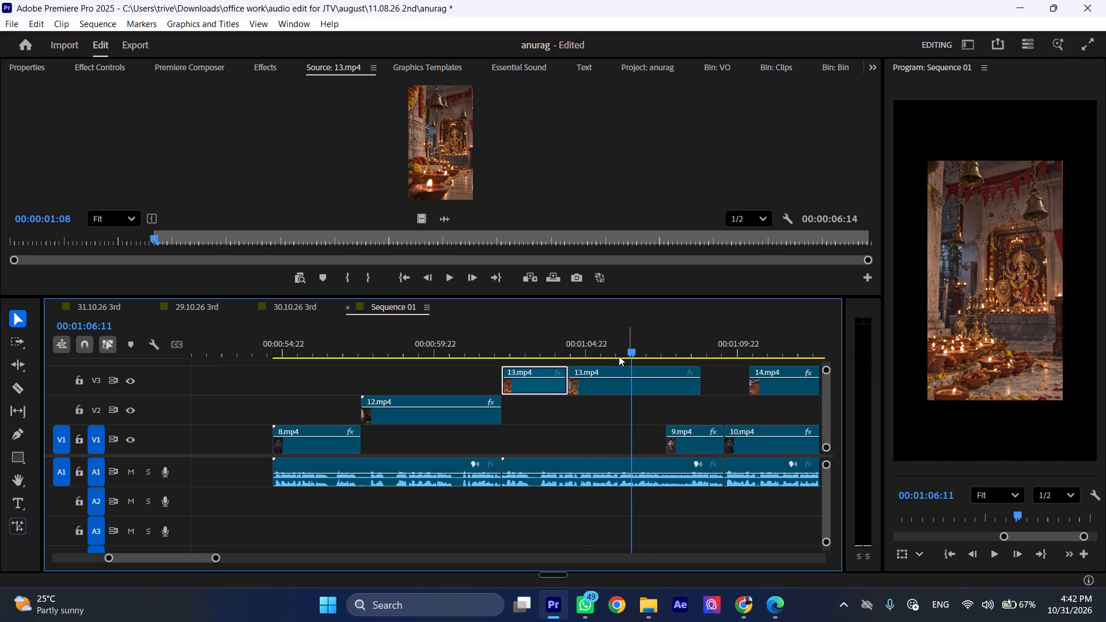
drag(574, 372, 634, 374)
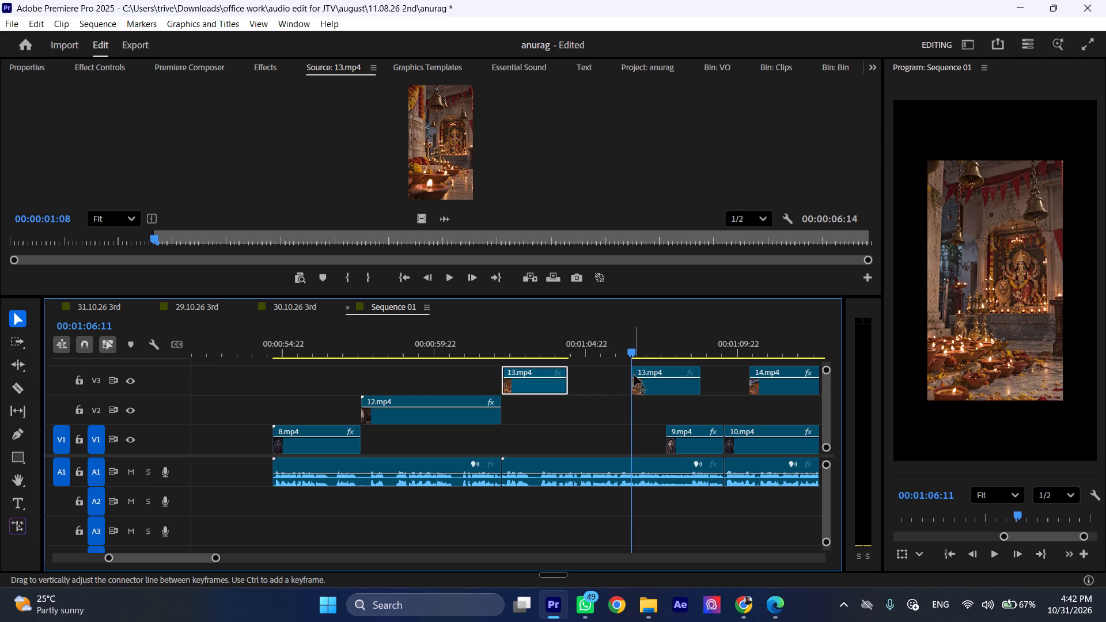
drag(648, 388, 561, 414)
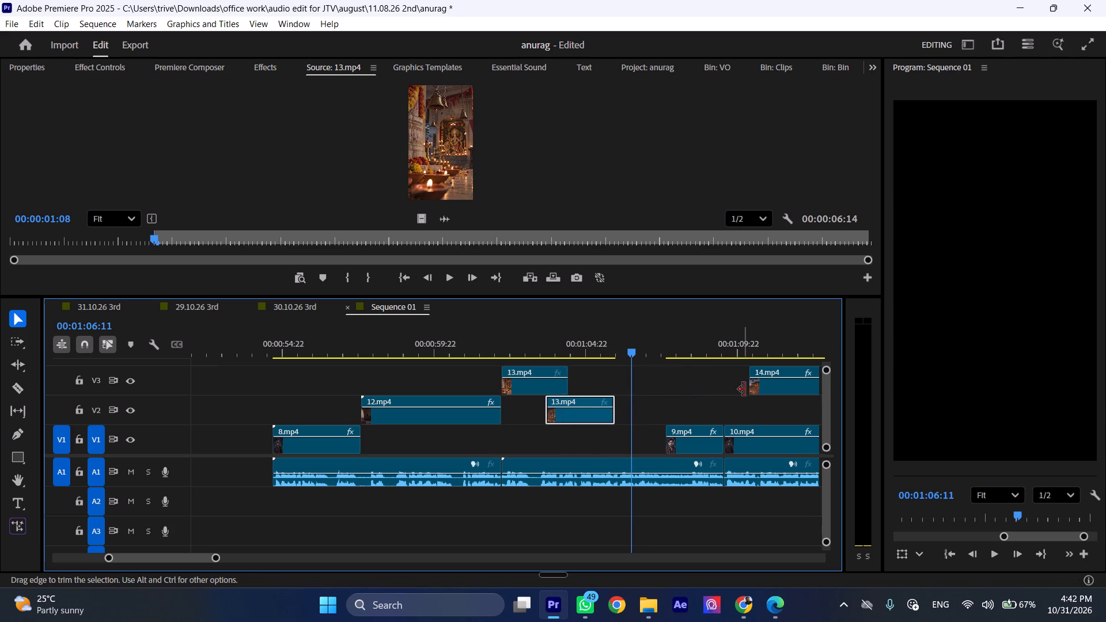
Shift 14.mp4 on V3 four seconds earlier so it ends at the cut between 9.mp4 and 10.mp4, and scrub into it to check.
drag(771, 386, 600, 381)
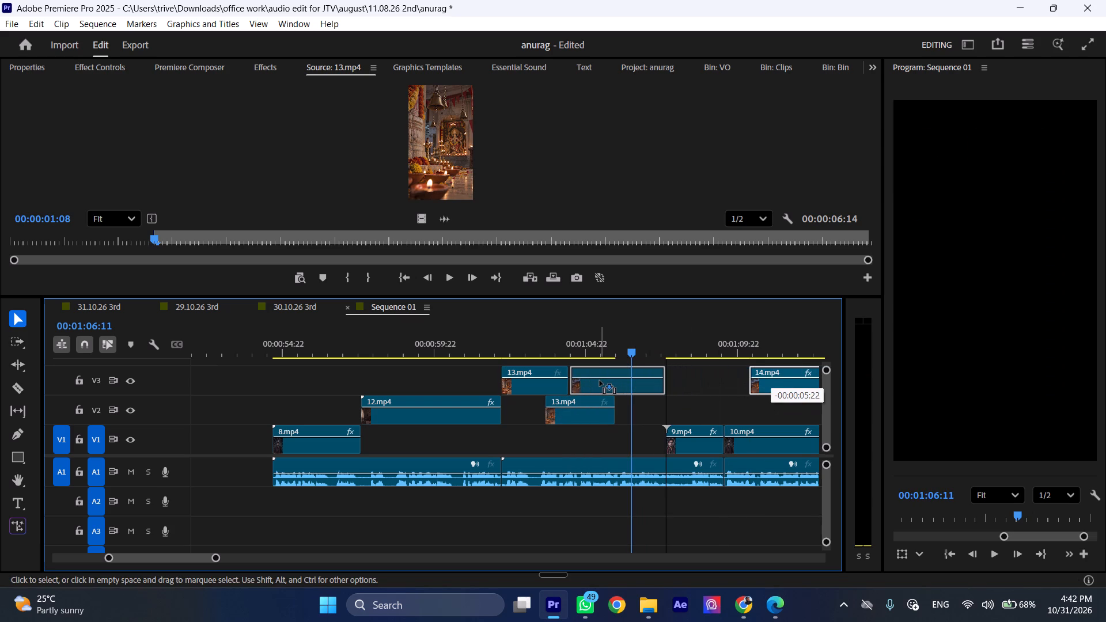
drag(600, 381, 646, 380)
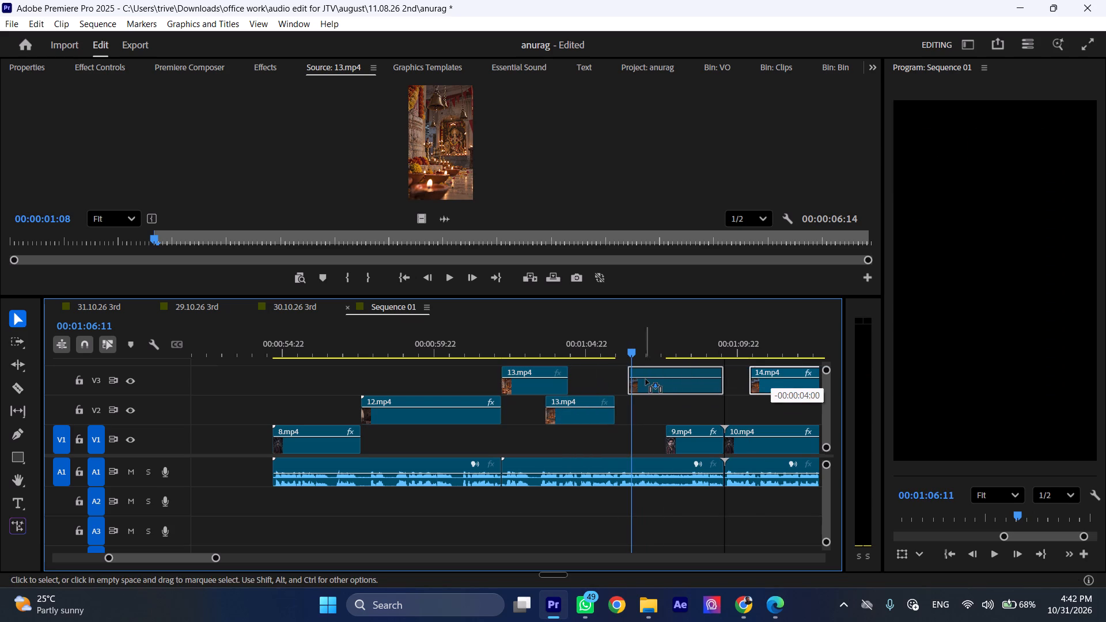
drag(646, 380, 648, 380)
drag(634, 351, 673, 357)
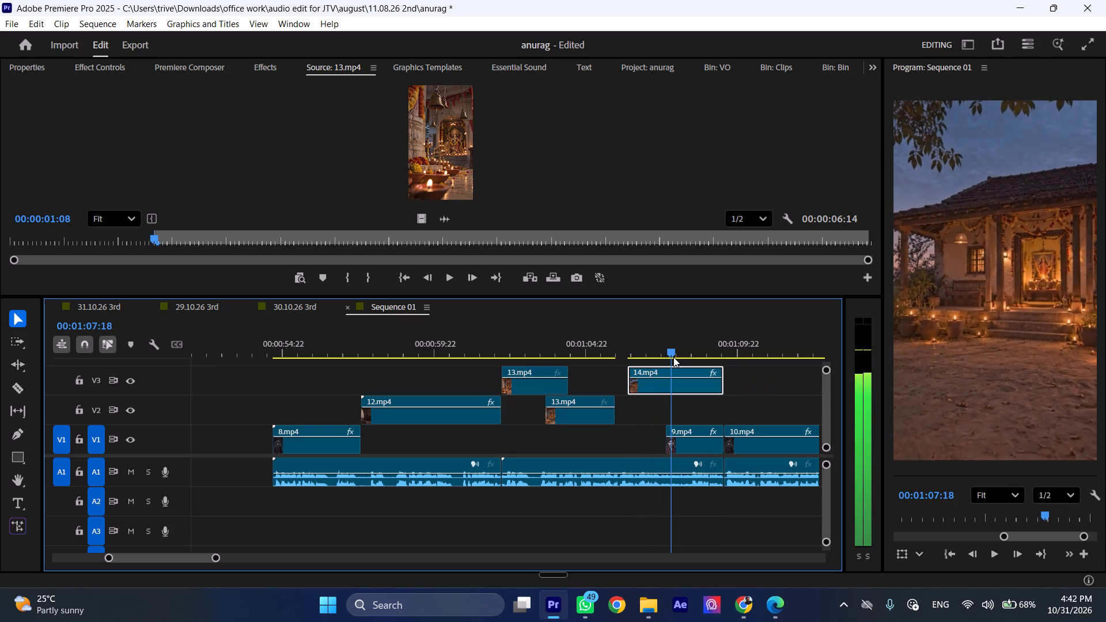
drag(673, 357, 674, 358)
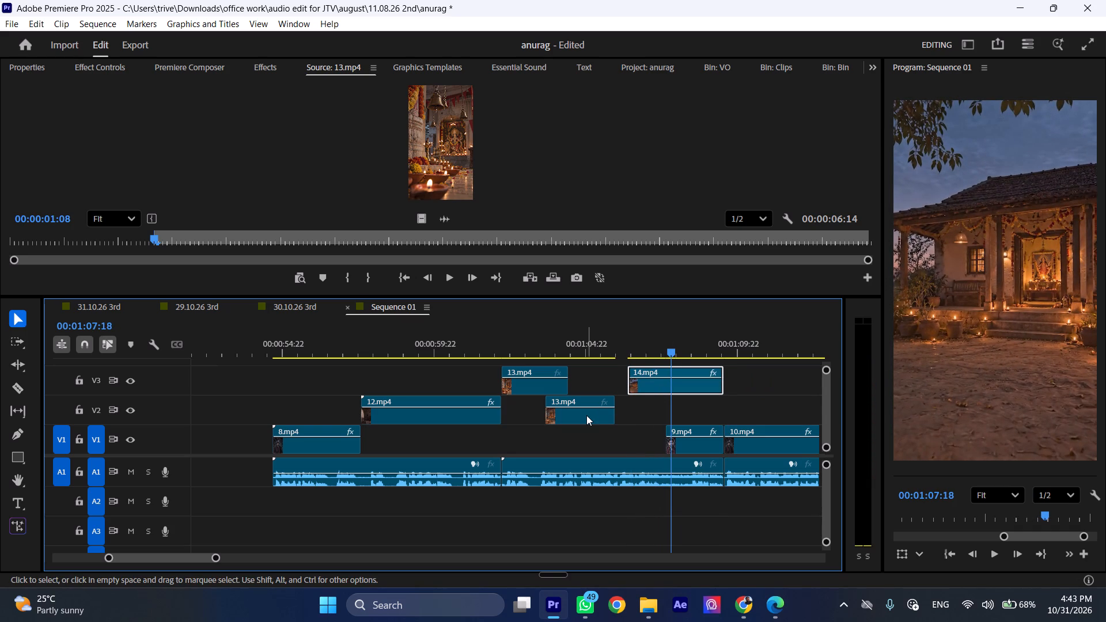
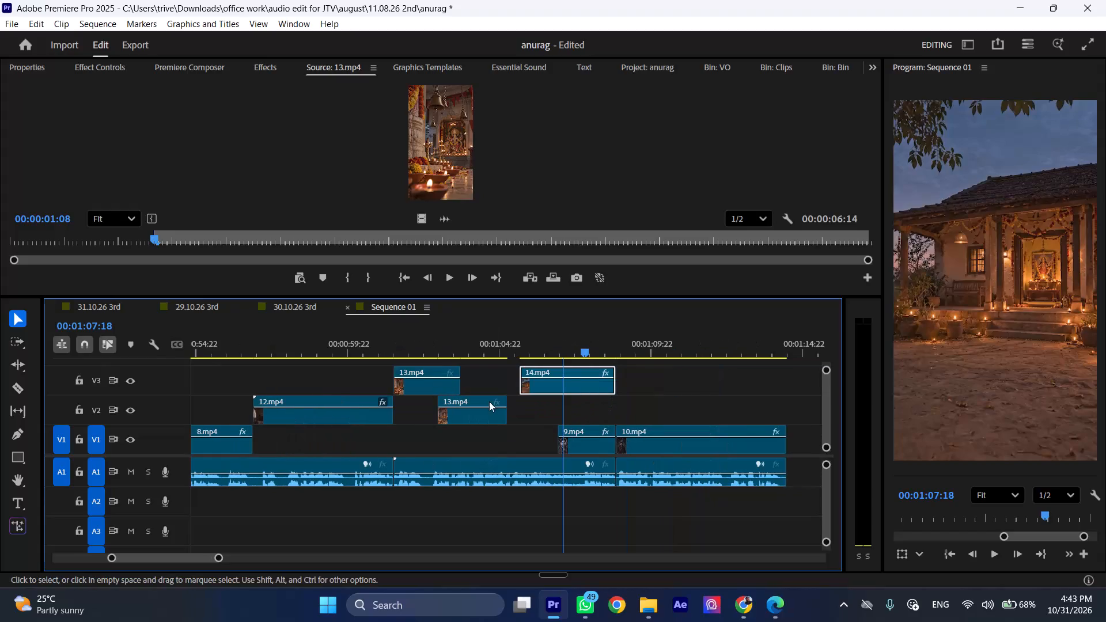
Move 14.mp4 on V3 about six seconds later and retrim its head so it starts at the cut between 9.mp4 and 10.mp4.
drag(616, 389, 763, 398)
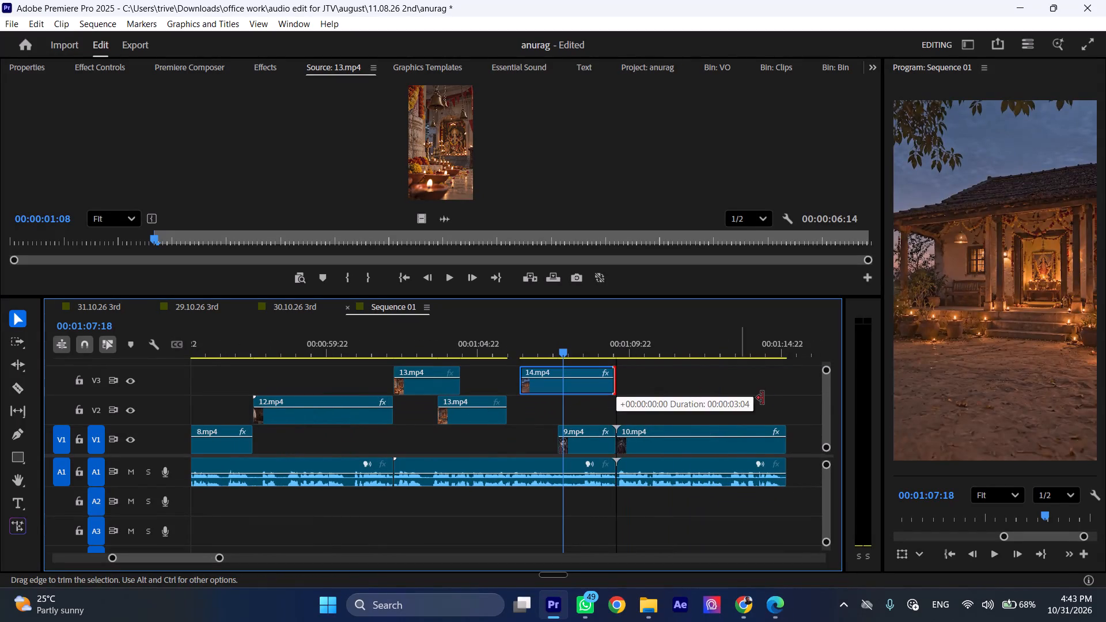
drag(763, 398, 768, 397)
drag(591, 388, 774, 388)
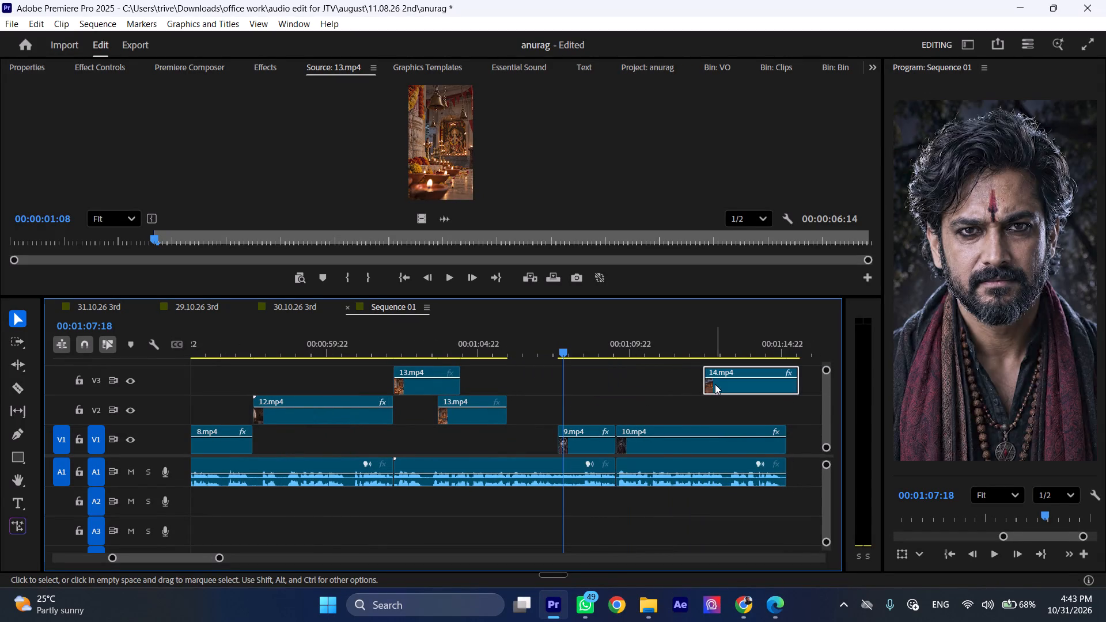
drag(696, 380, 519, 380)
drag(562, 350, 594, 356)
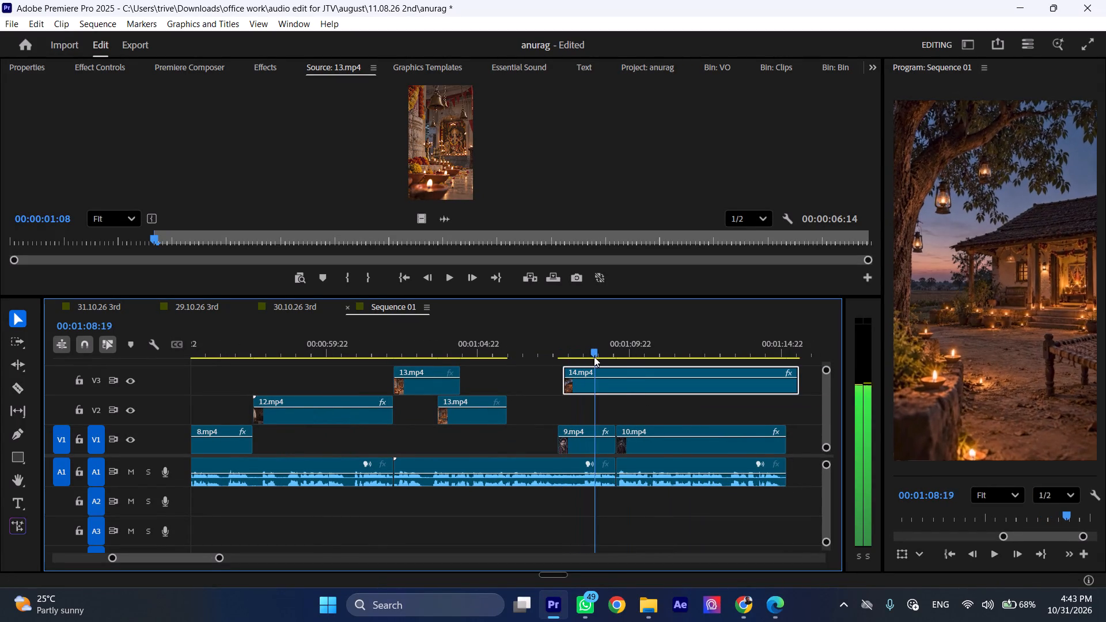
drag(594, 356, 619, 369)
drag(565, 373, 615, 377)
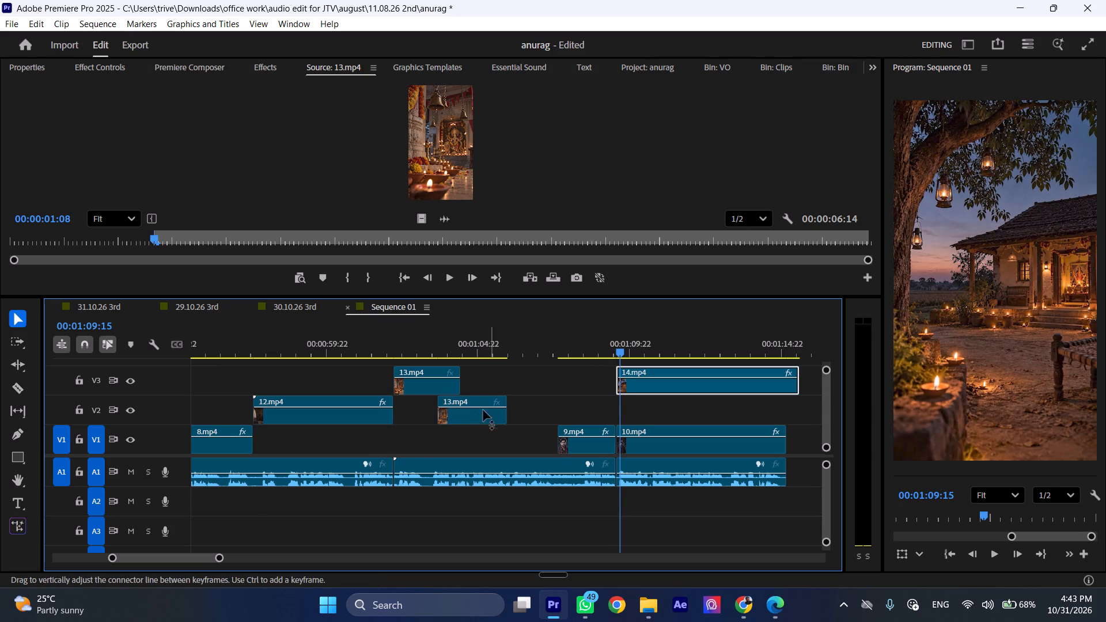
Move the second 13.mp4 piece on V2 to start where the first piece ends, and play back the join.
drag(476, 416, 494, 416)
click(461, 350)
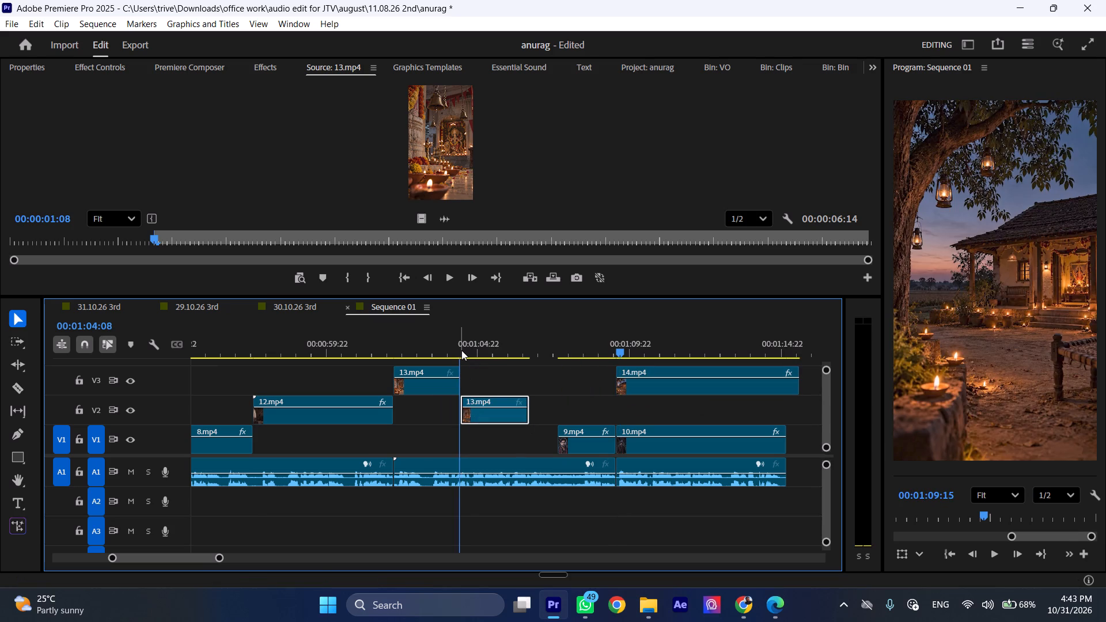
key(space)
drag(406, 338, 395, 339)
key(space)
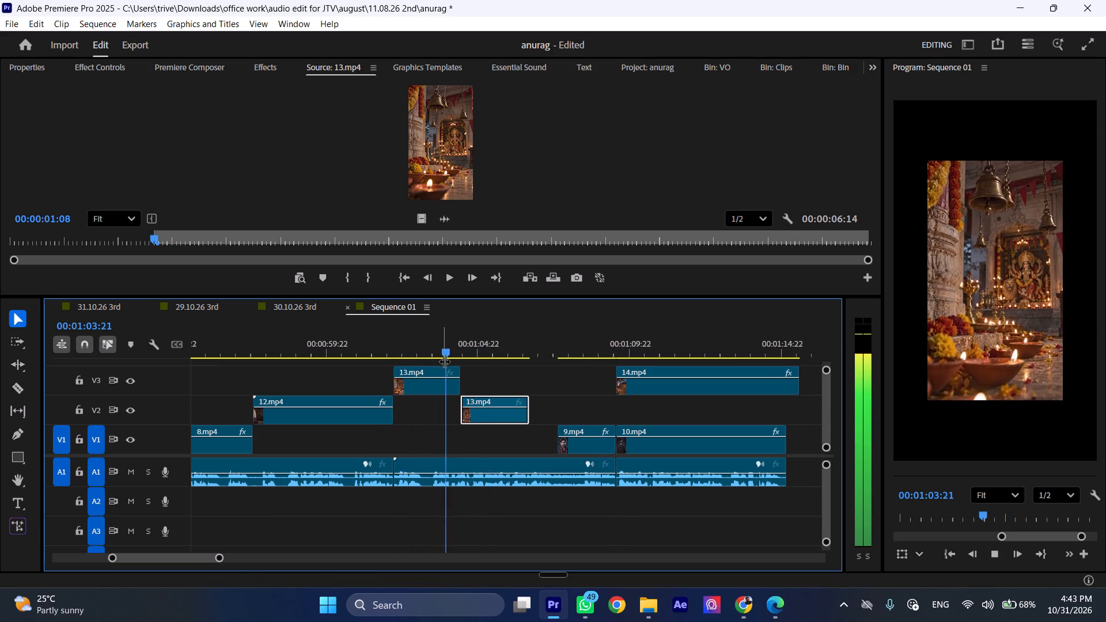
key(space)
Delete the second 13.mp4 piece from V2.
click(486, 405)
click(487, 417)
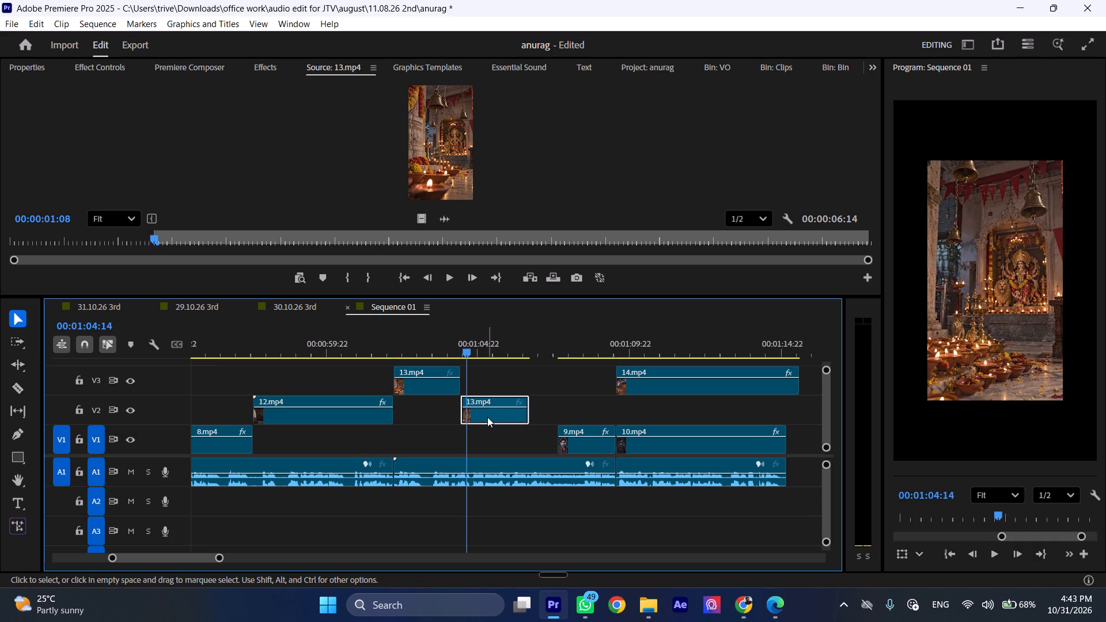
key(BackSpace)
Extend the remaining 13.mp4 on V3 by a little under one second and butt 14.mp4 against its end.
drag(461, 387, 491, 391)
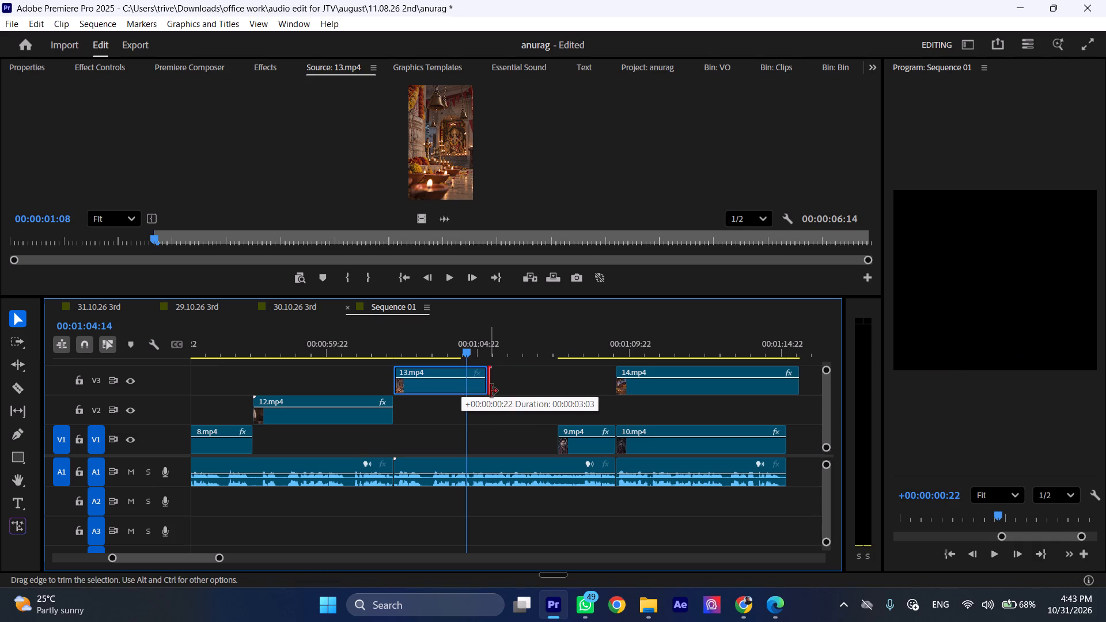
drag(643, 386, 521, 387)
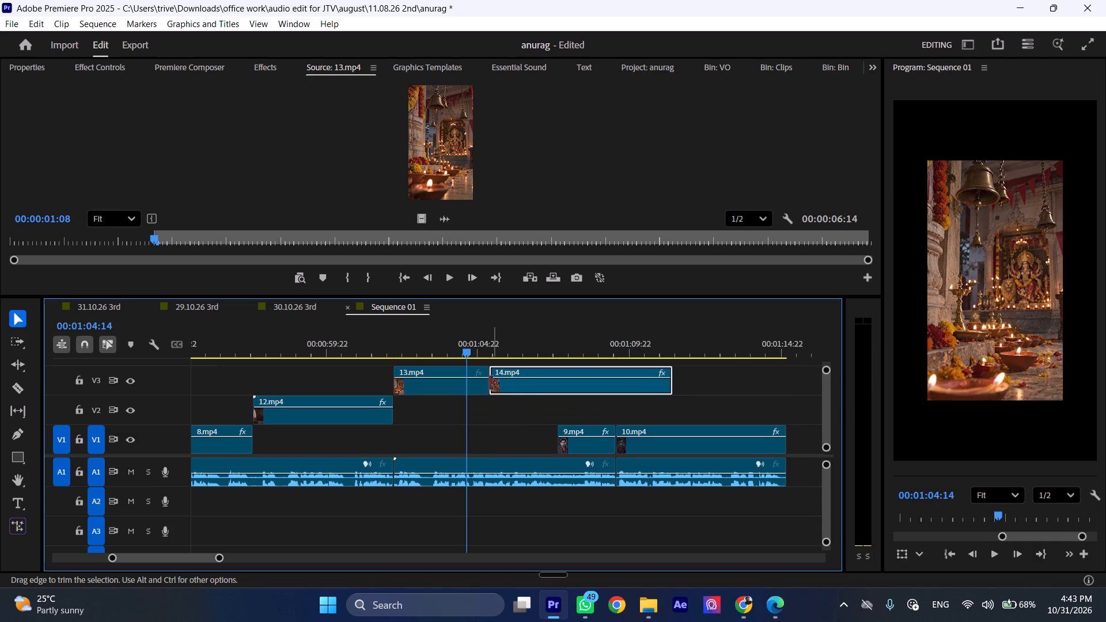
drag(487, 382, 480, 382)
drag(510, 385, 495, 385)
Trim the end of 14.mp4 back to the start of 9.mp4, for a duration of 00:00:02:11, and play the section back.
drag(667, 389, 562, 397)
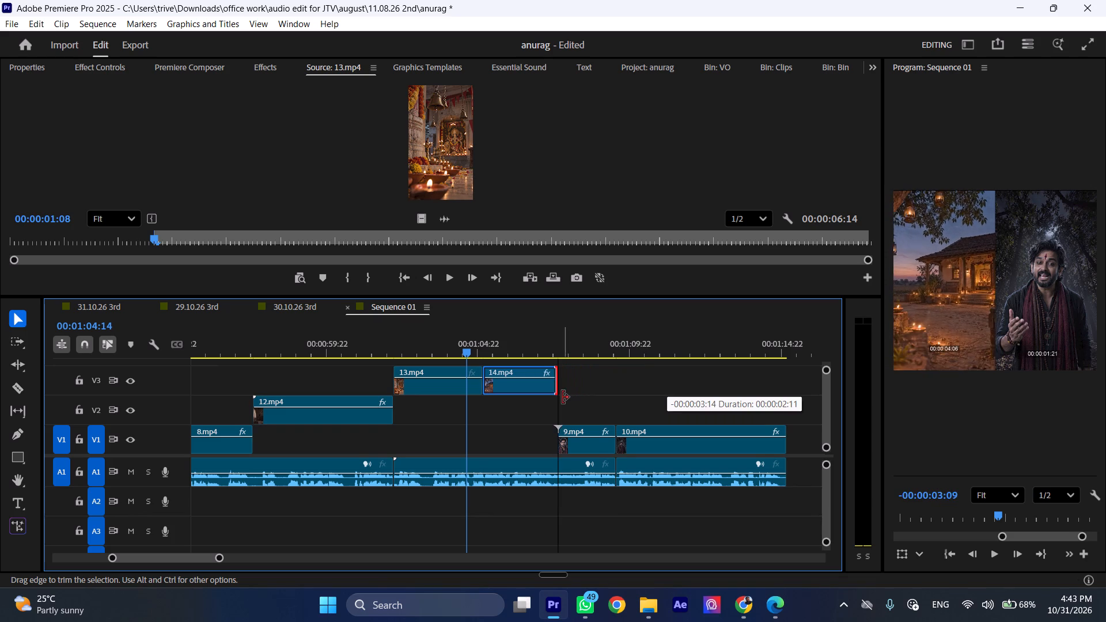
drag(562, 397, 562, 397)
click(385, 343)
key(space)
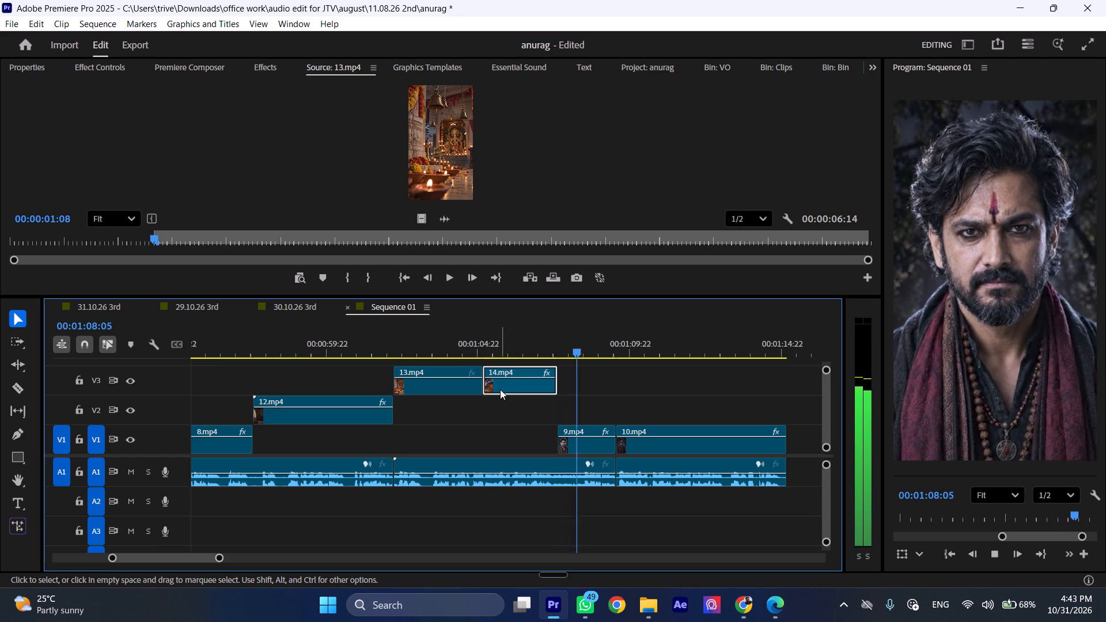
key(space)
Apply Fit to frame to the 13.mp4 and 14.mp4 clips on V3.
drag(459, 403, 498, 390)
right_click(498, 390)
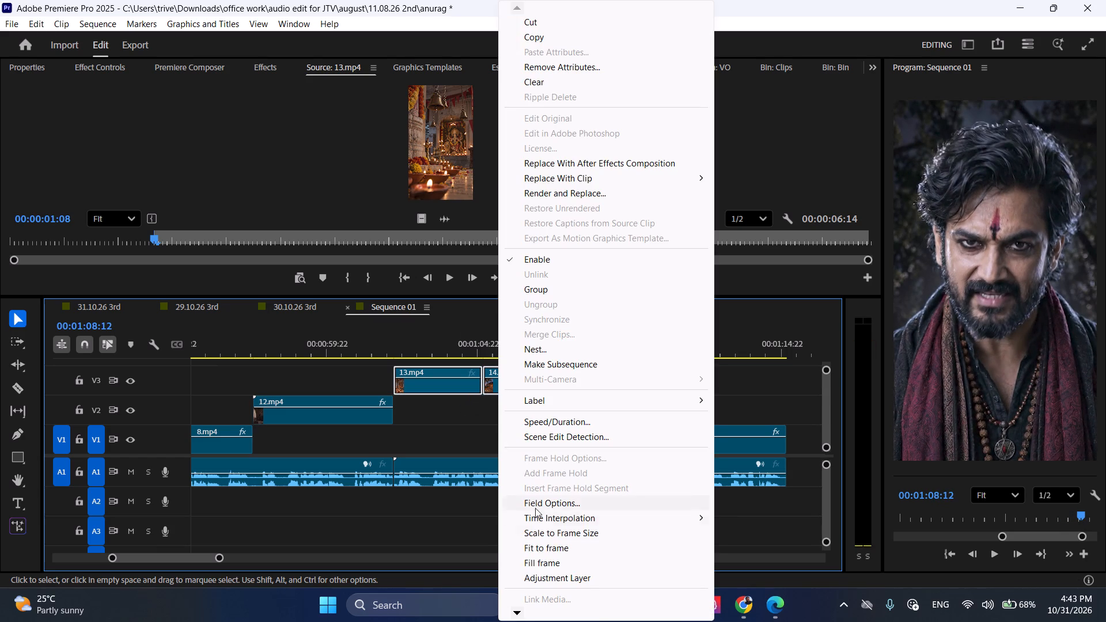
click(543, 547)
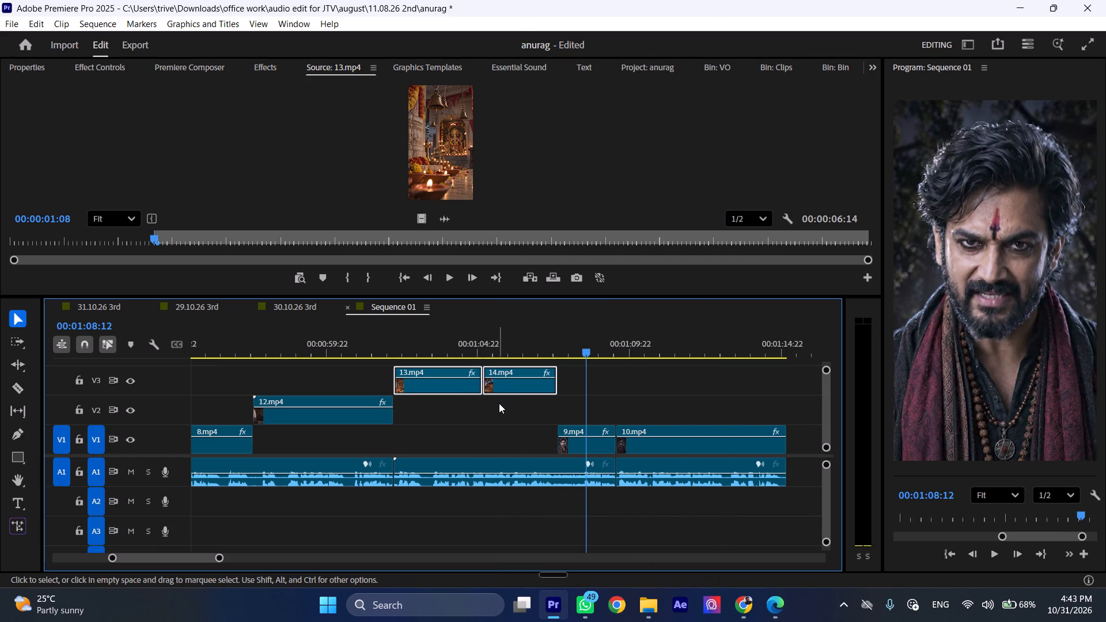
Move 13.mp4 and 14.mp4 together from V3 down to V2, keeping their timing.
drag(435, 411, 489, 393)
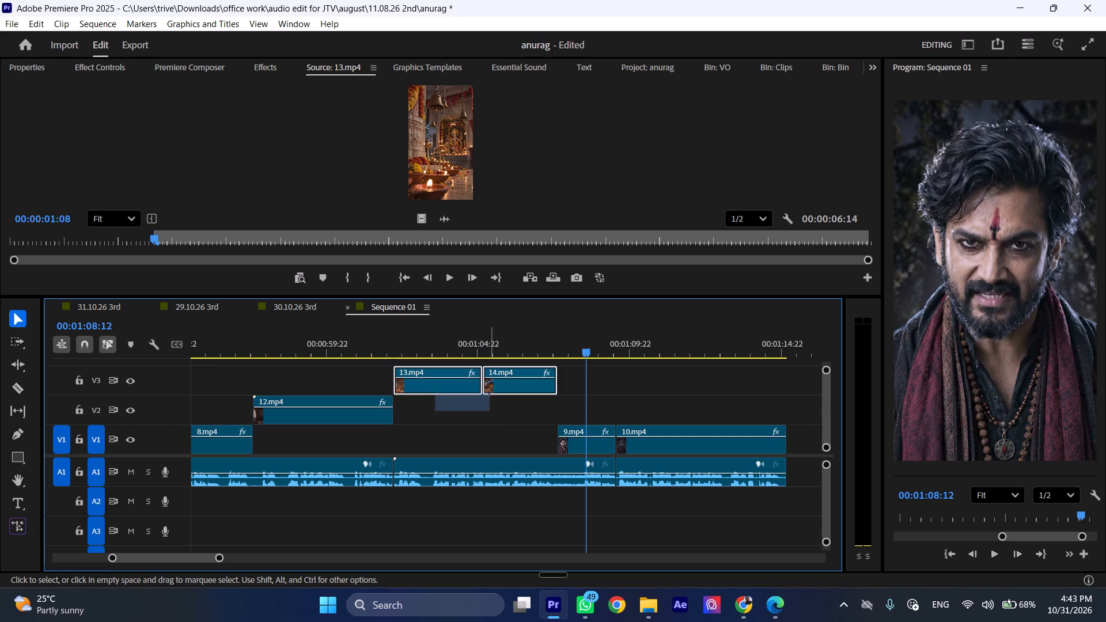
drag(489, 393, 493, 392)
drag(494, 392, 492, 407)
Play back from the end of 12.mp4 through 13.mp4, 14.mp4, 9.mp4 and 10.mp4 to review the edit.
drag(359, 344, 388, 354)
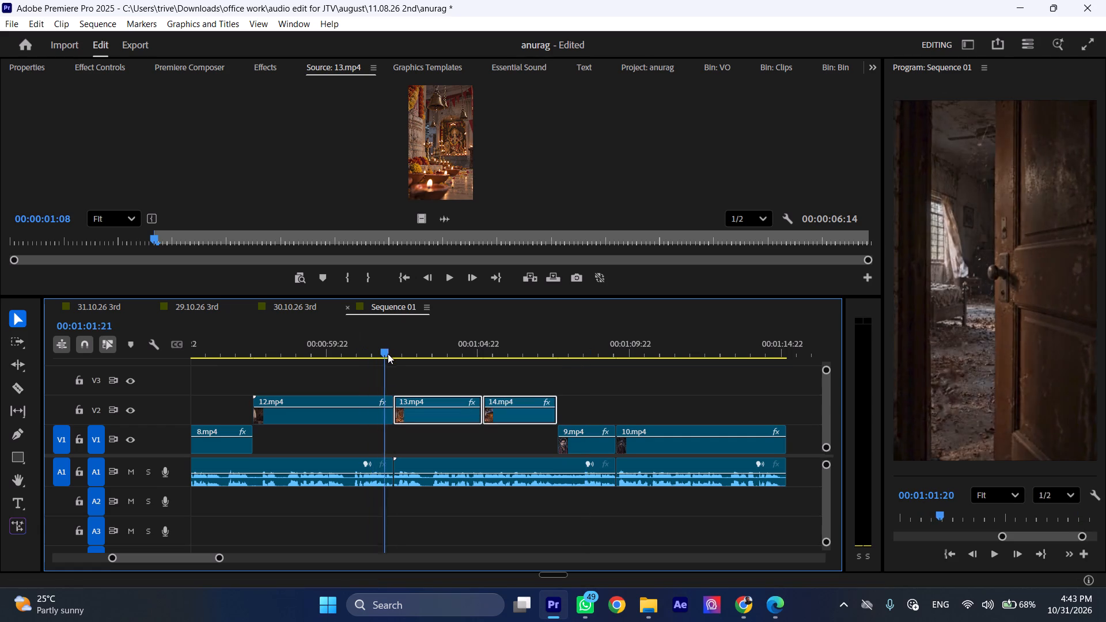
drag(388, 354, 391, 354)
key(space)
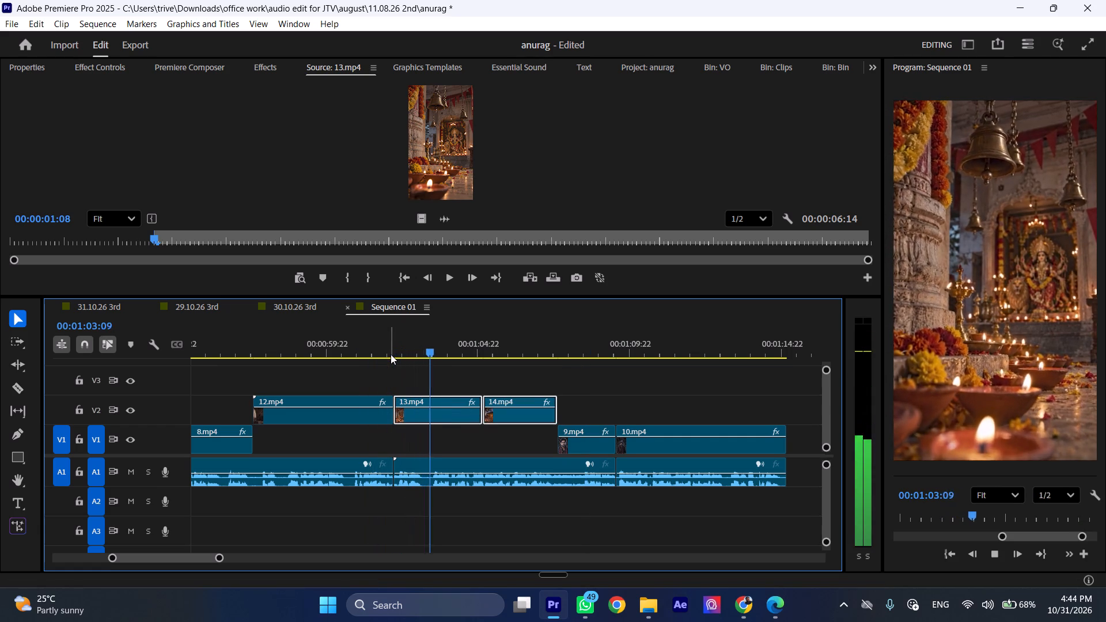
key(l)
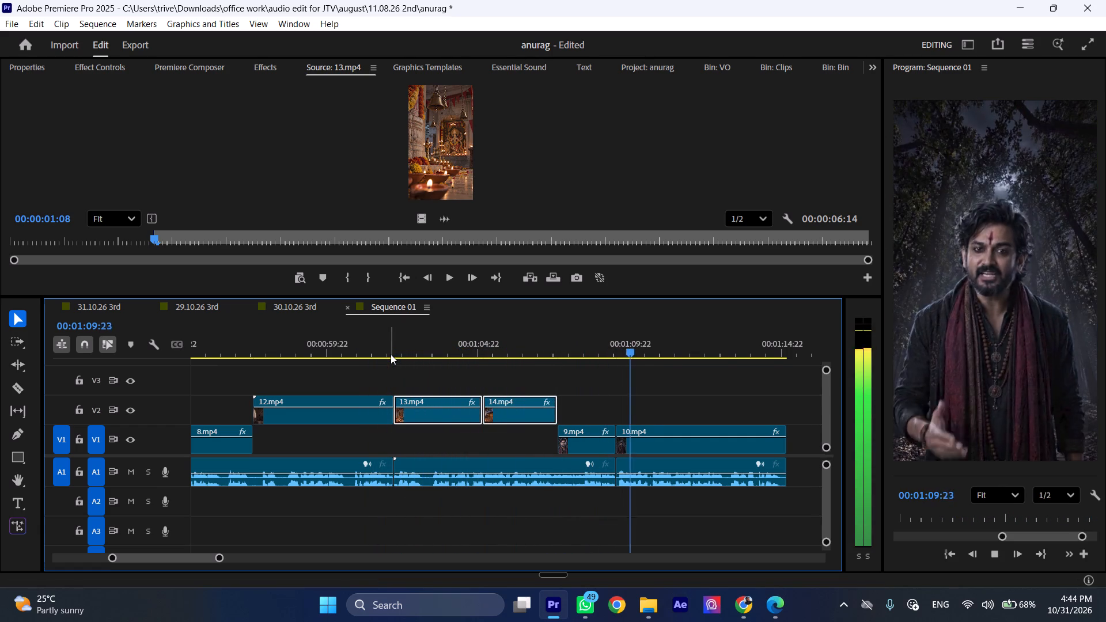
key(space)
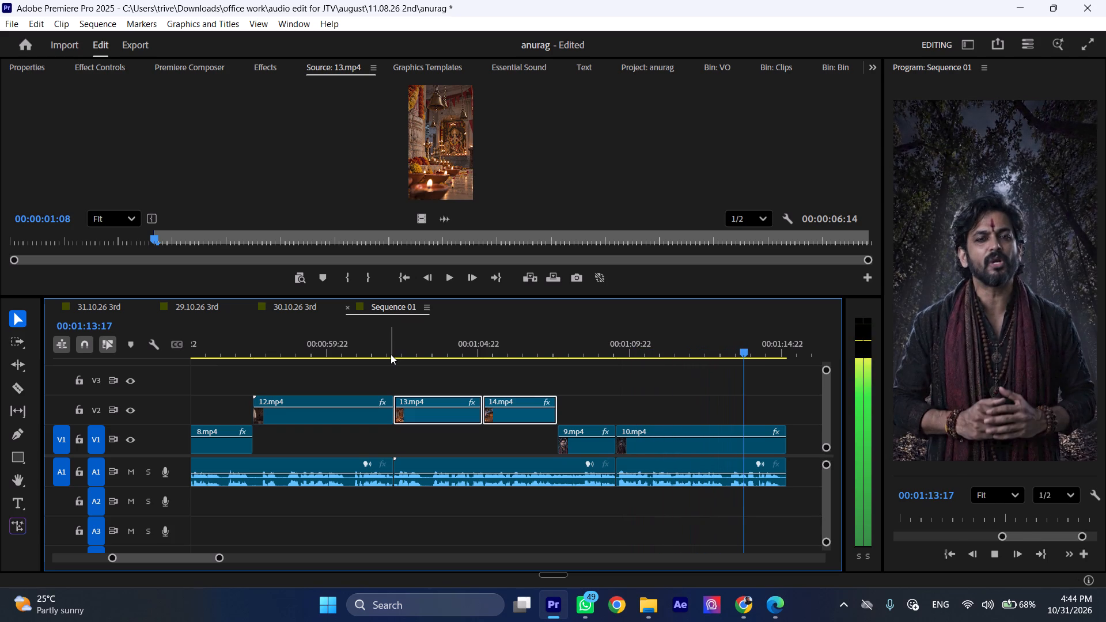
click(619, 351)
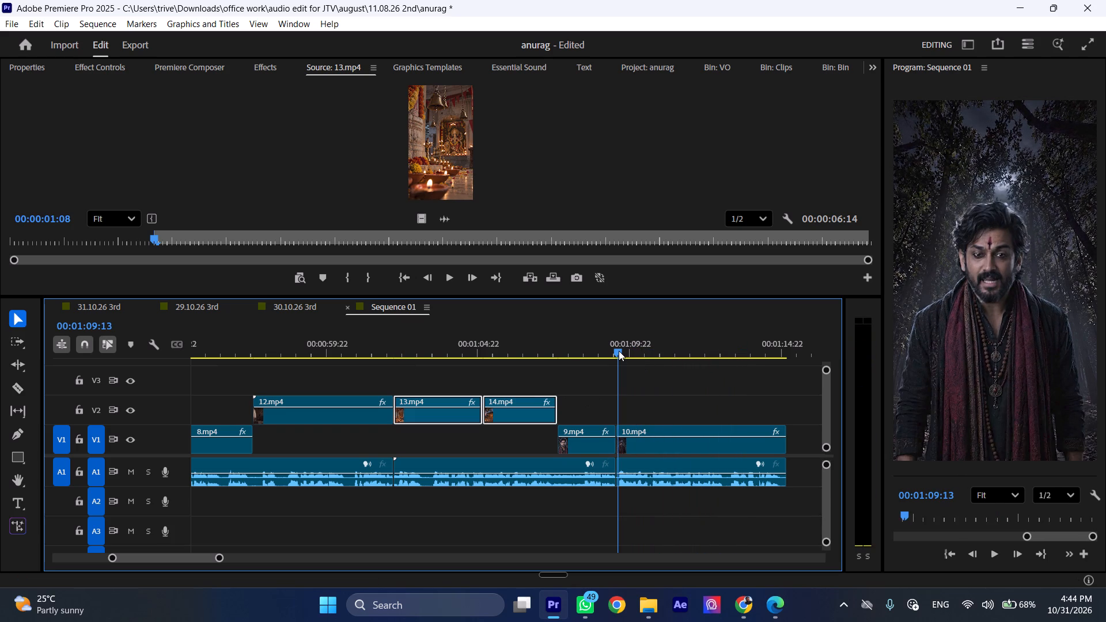
key(space)
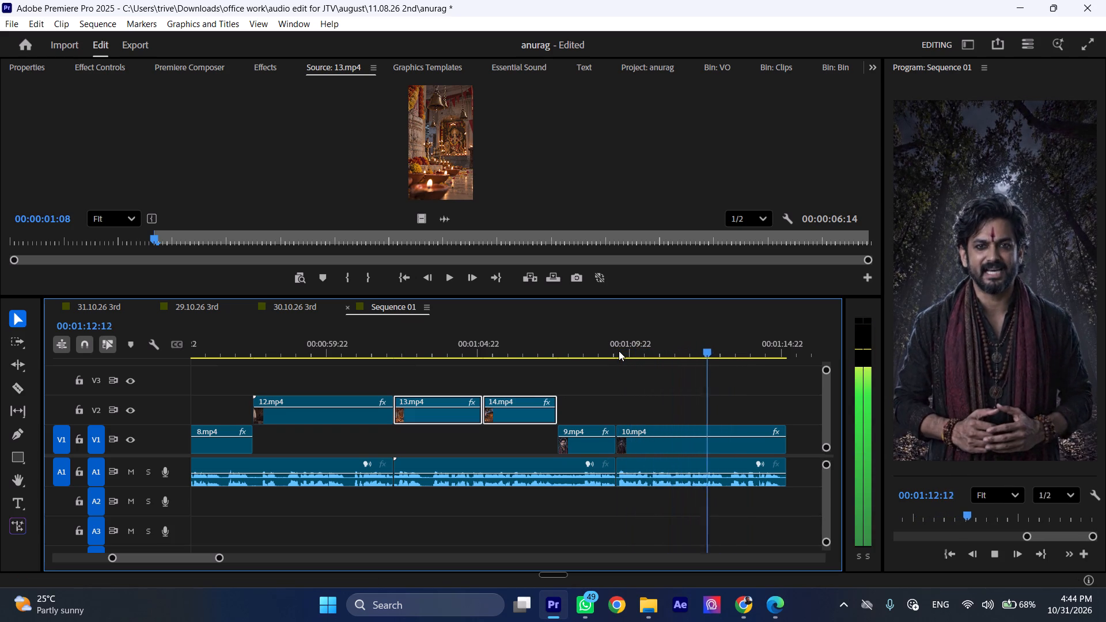
key(space)
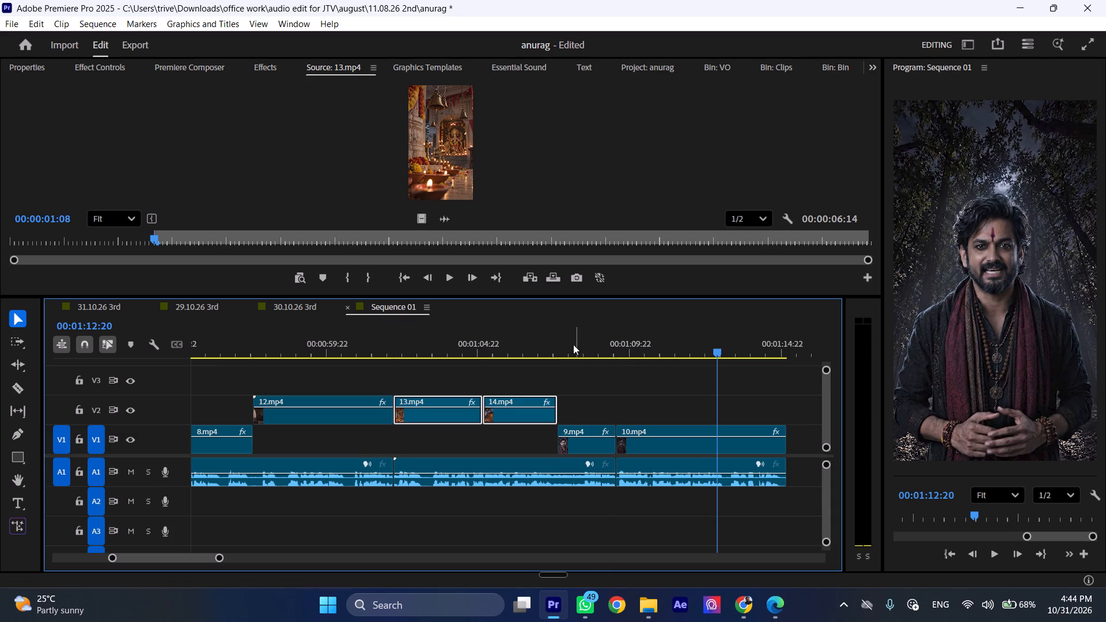
Replay the passage from 13.mp4 into 9.mp4 and 10.mp4 to examine the voice-over around the start of 9.mp4.
drag(575, 344, 459, 373)
key(space)
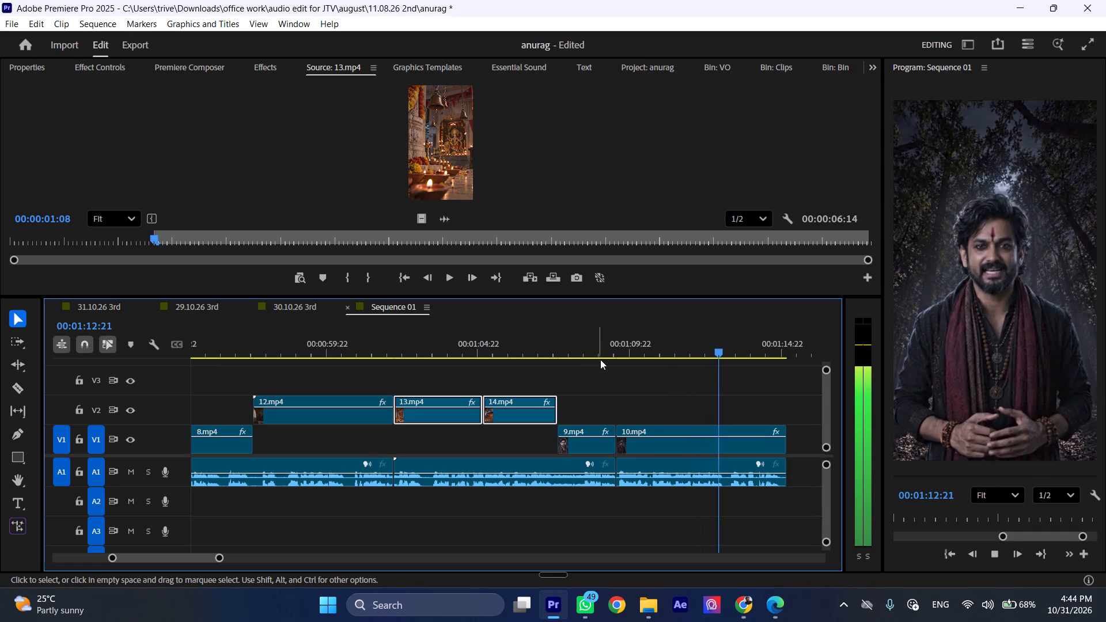
drag(613, 355, 564, 355)
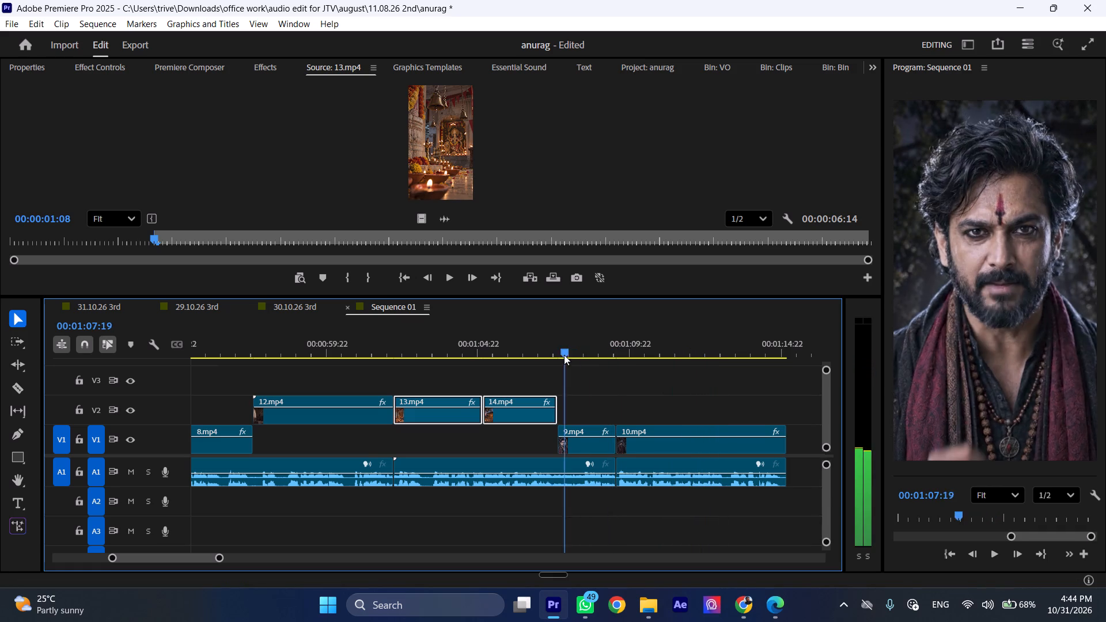
drag(564, 355, 547, 355)
key(space)
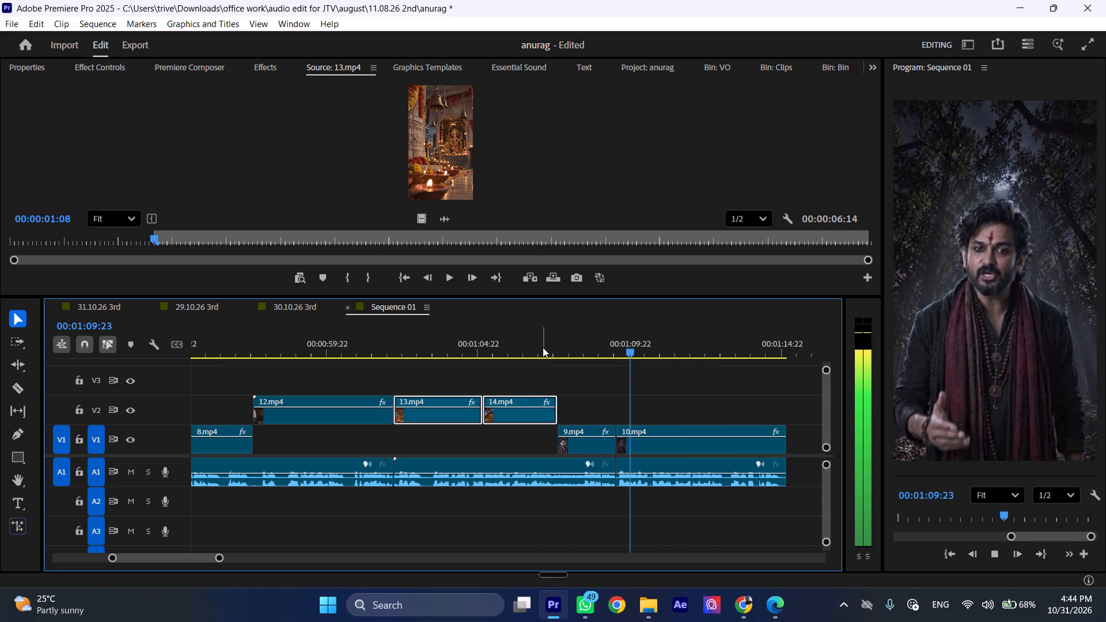
click(543, 347)
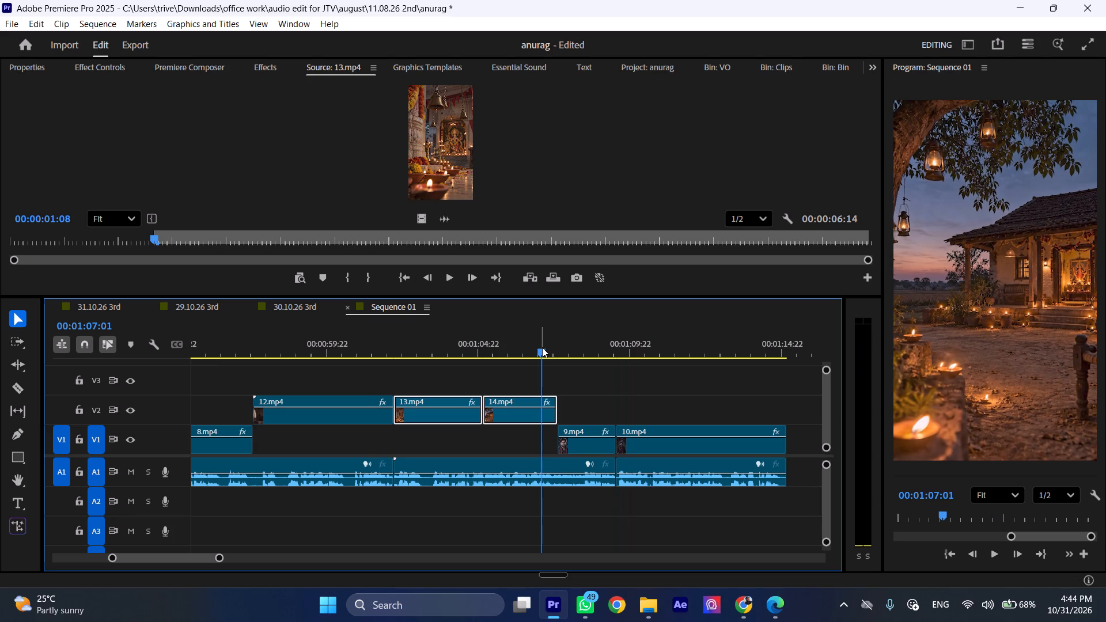
drag(542, 347, 573, 351)
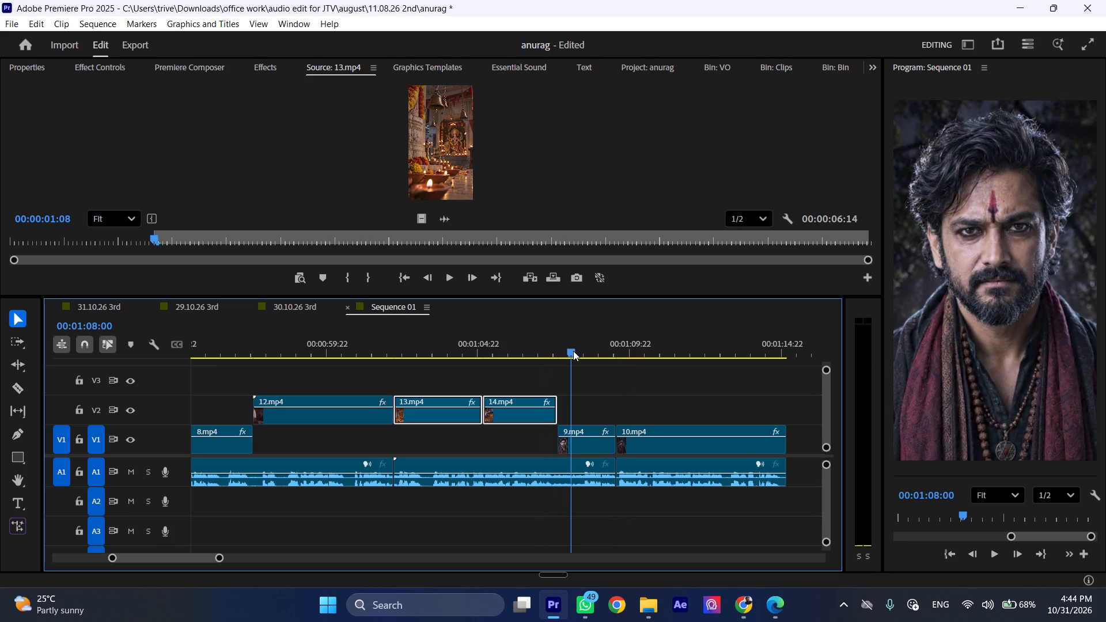
key(space)
click(573, 351)
Locate where to cut after the start of 9.mp4 and split 9.mp4 and its A1 audio at 00:01:08:05.
key(ctrl+shift+c)
key(ctrl+shift+c)
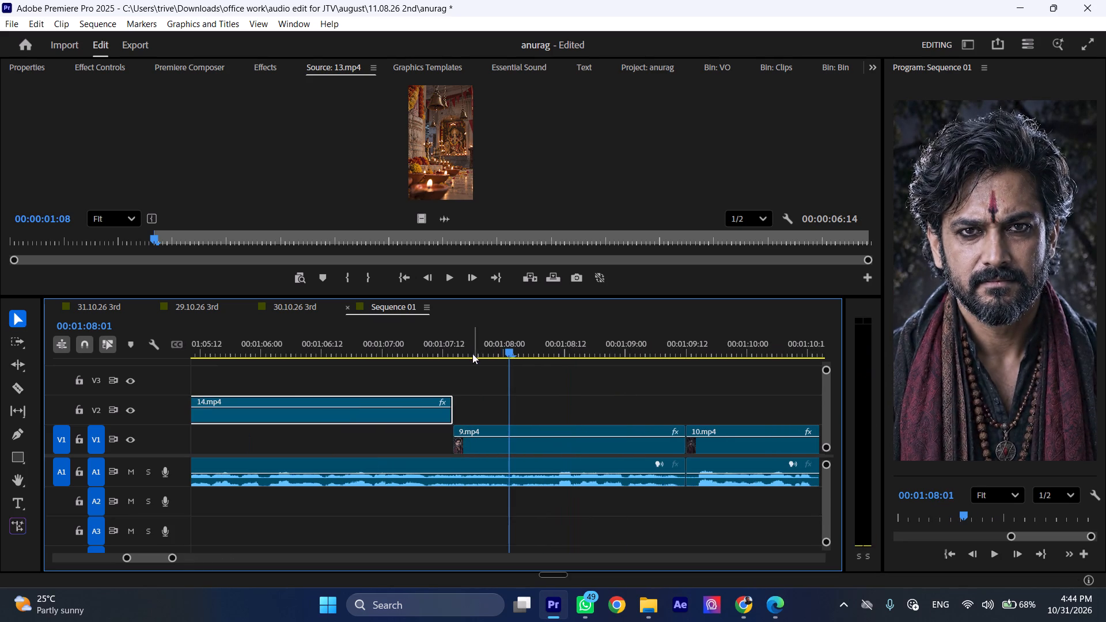
click(430, 343)
key(space)
key(space)
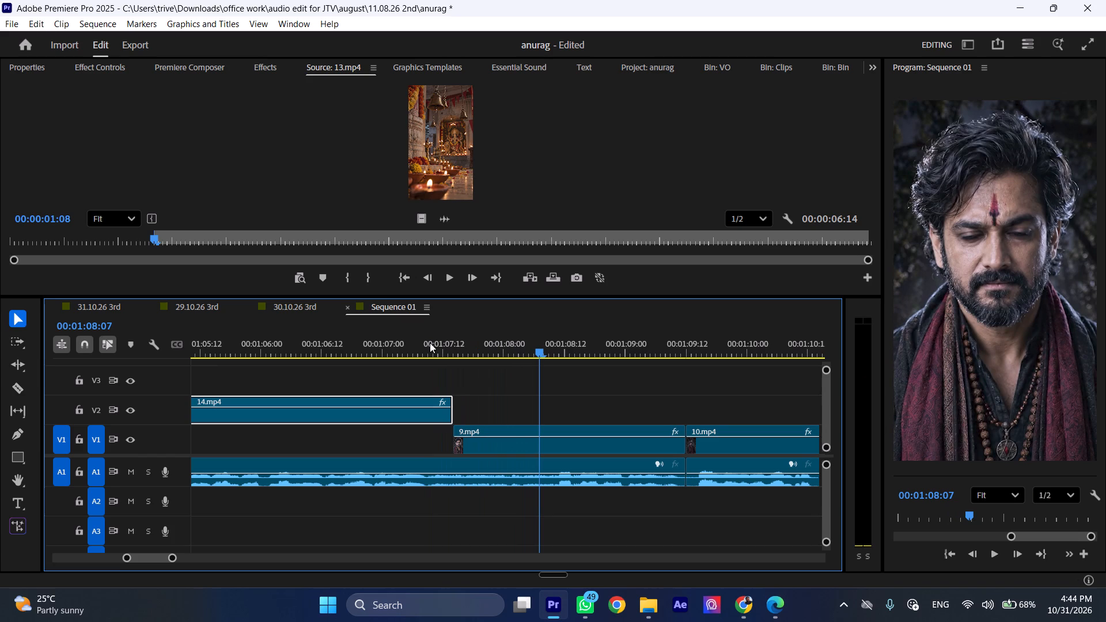
click(535, 446)
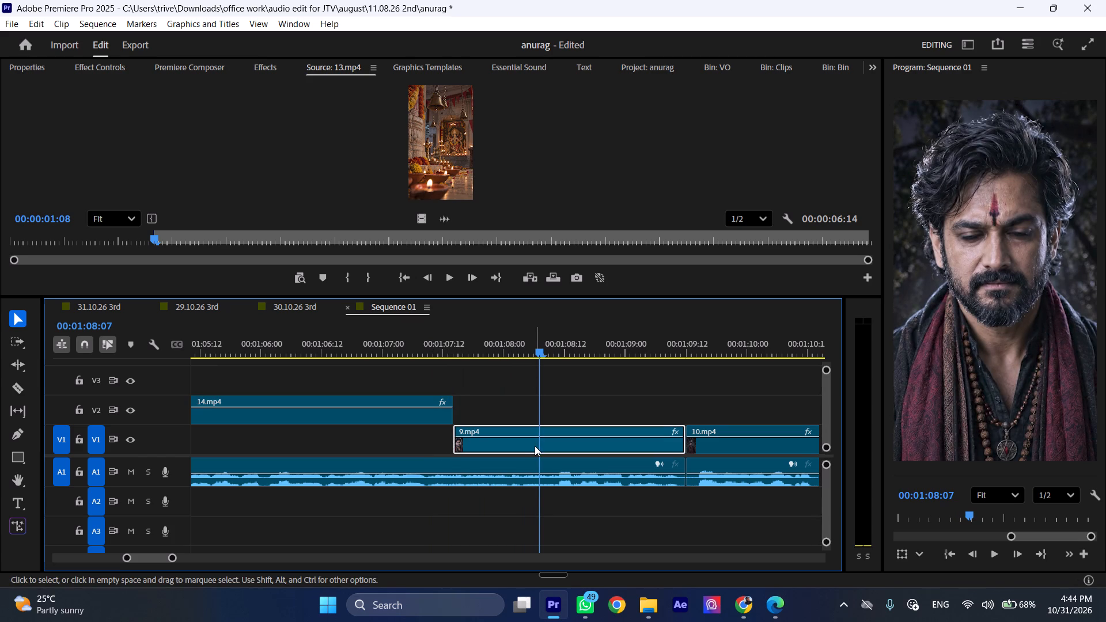
click(453, 348)
key(space)
key(space)
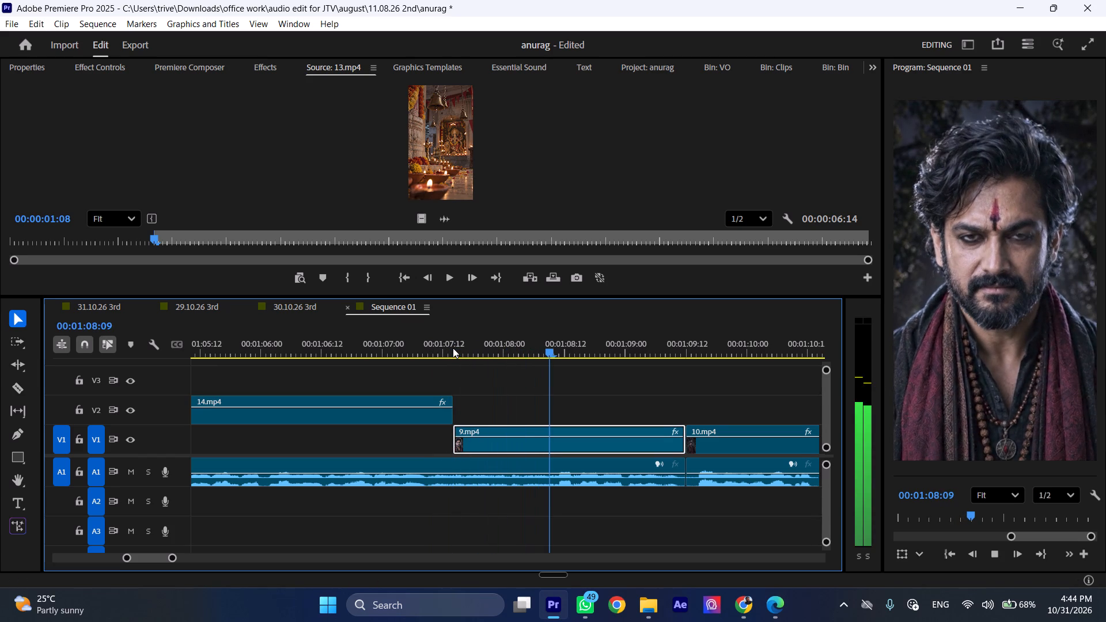
drag(548, 353, 529, 352)
drag(554, 401, 569, 496)
key(shift+c)
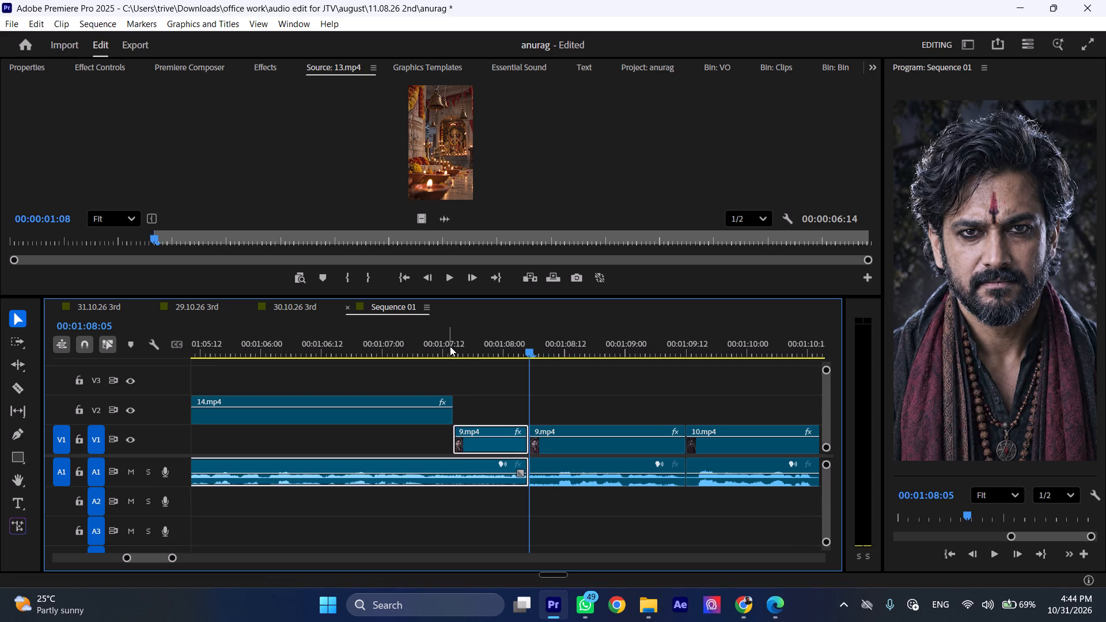
Split the A1 audio at 00:01:07:14 and ripple delete the 9.mp4 video and audio from there to 00:01:08:05.
drag(451, 346, 459, 347)
key(shift+c)
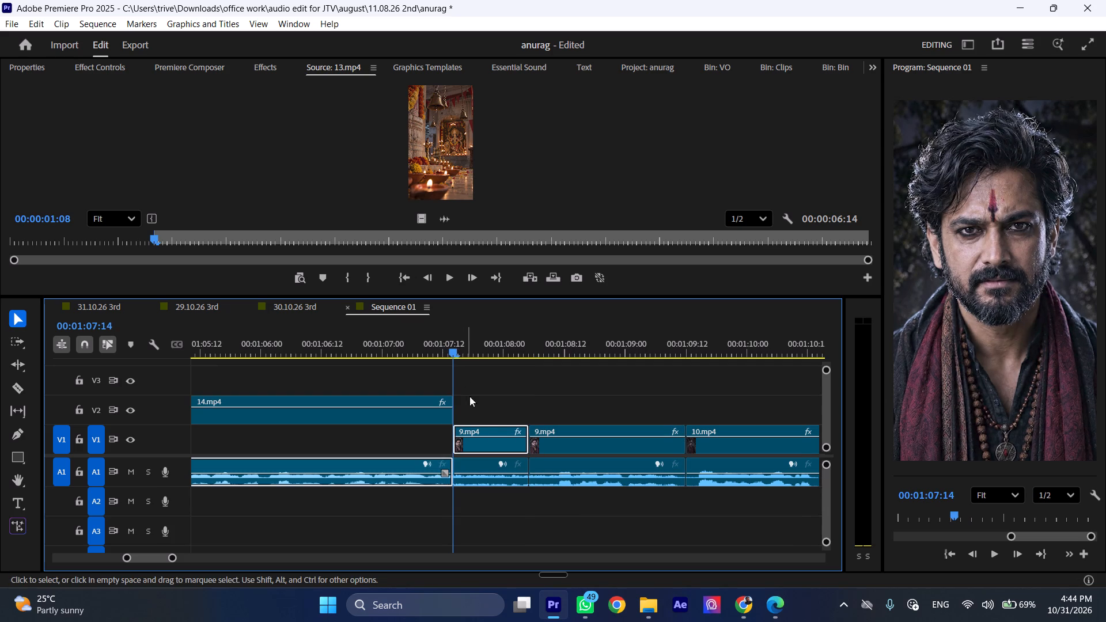
drag(488, 395, 494, 476)
key(ctrl+shift+d)
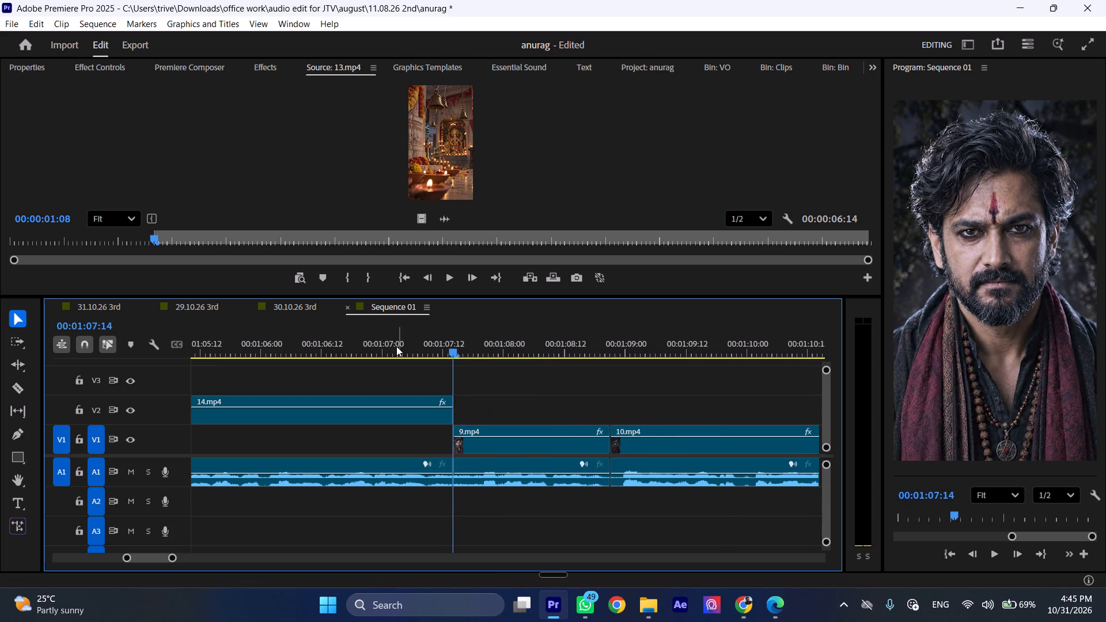
Play back from 00:01:06:16 in 14.mp4 across the tightened join into 9.mp4.
click(390, 344)
click(347, 338)
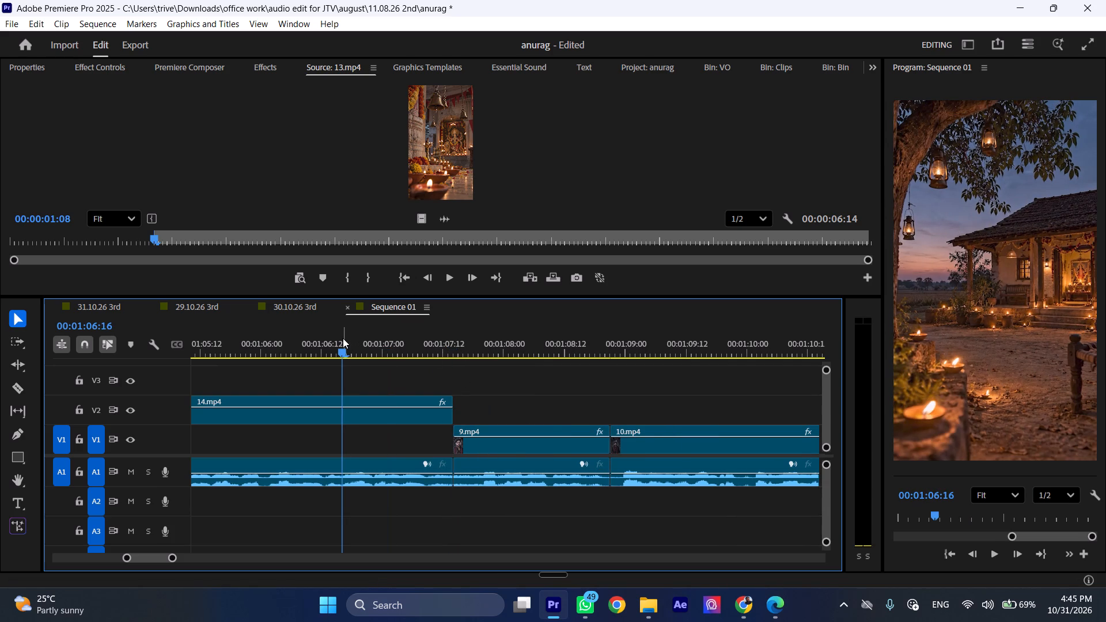
key(space)
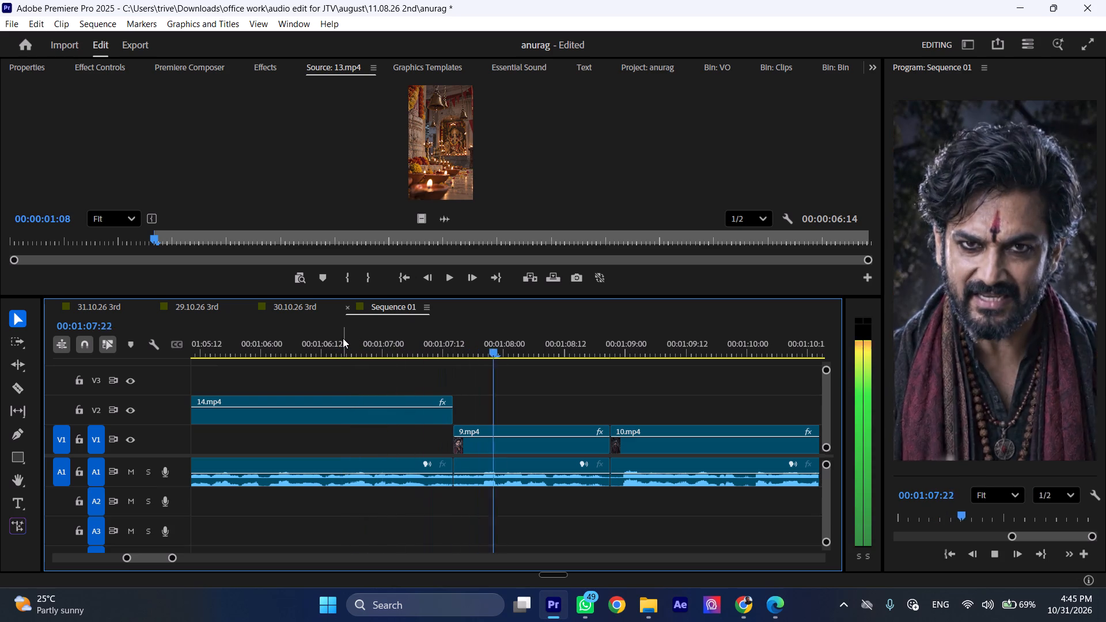
Replay the passage from 14.mp4 through 9.mp4 into 10.mp4 to review the picture and voice-over.
key(space)
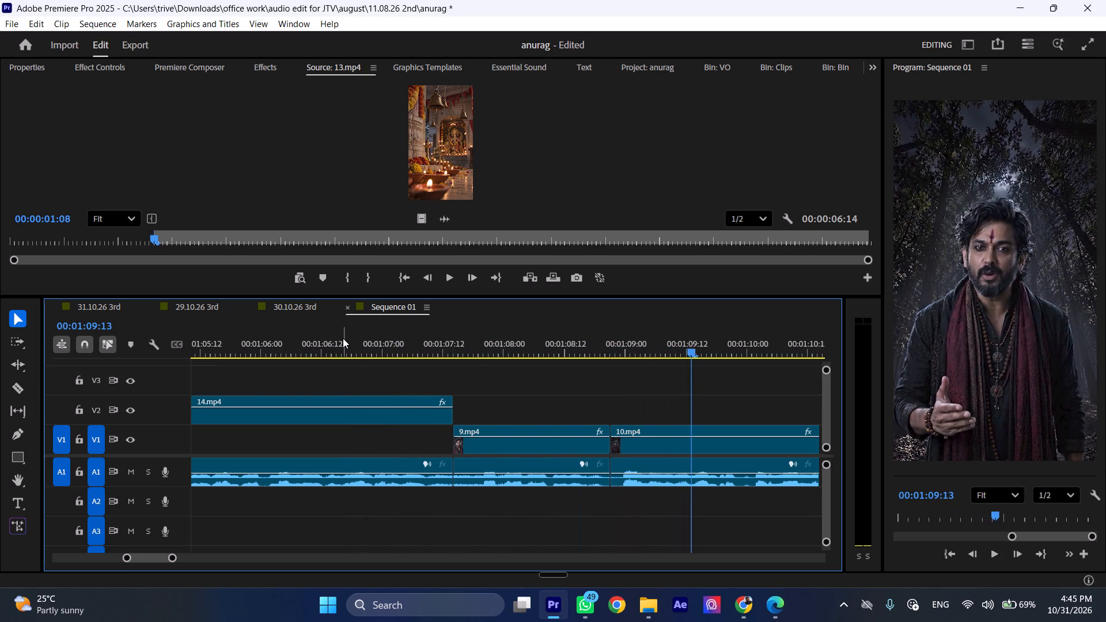
key(ctrl+shift+x)
key(ctrl+shift+x)
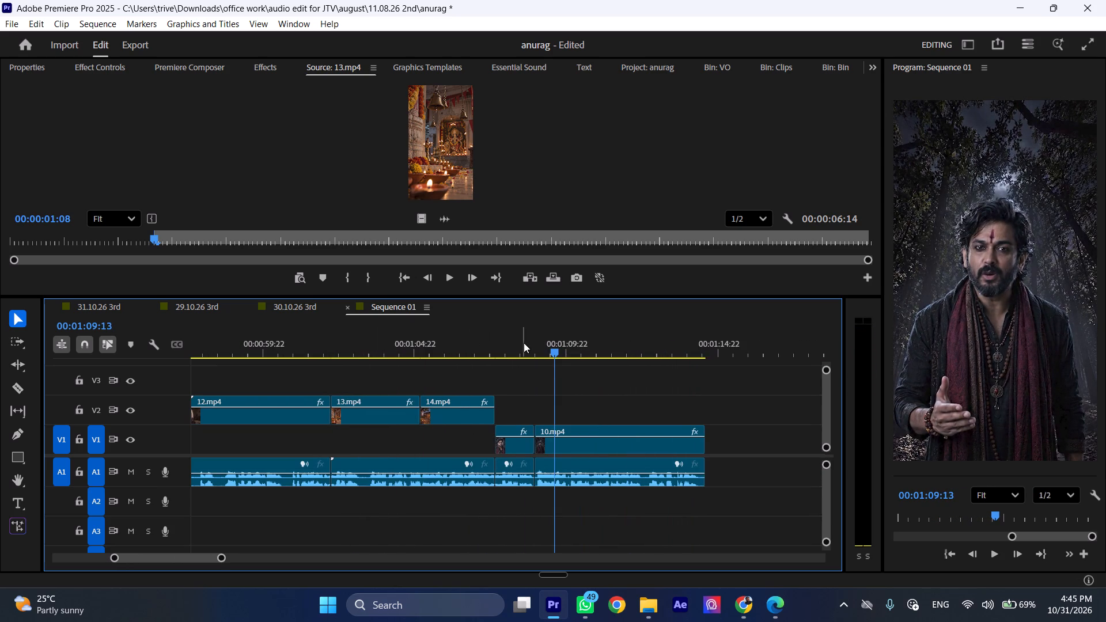
drag(524, 343, 530, 346)
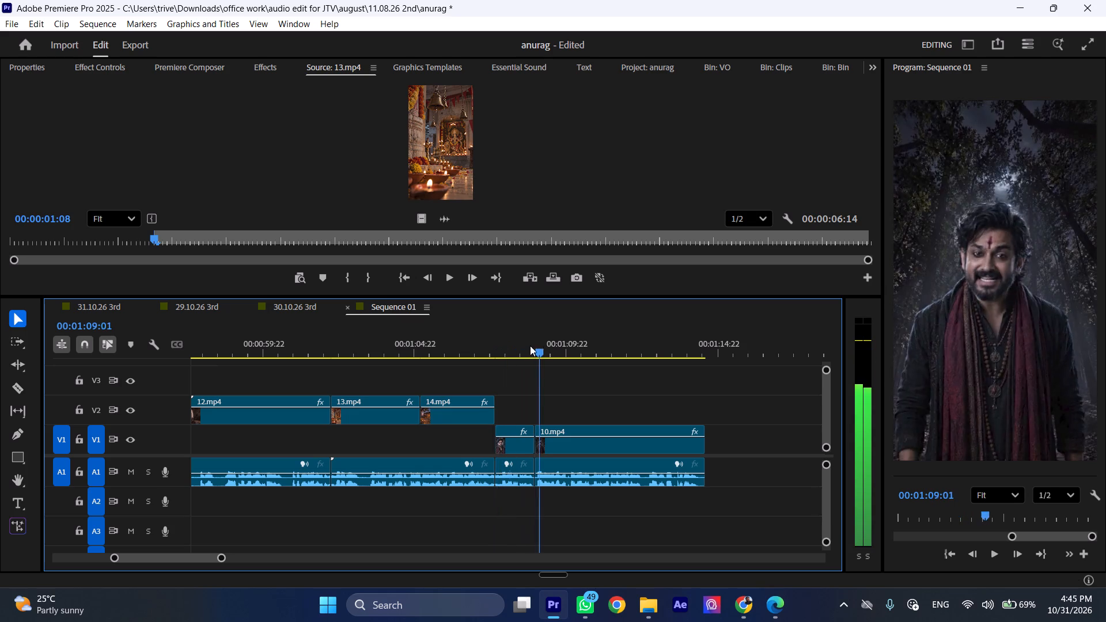
drag(530, 346, 467, 346)
key(space)
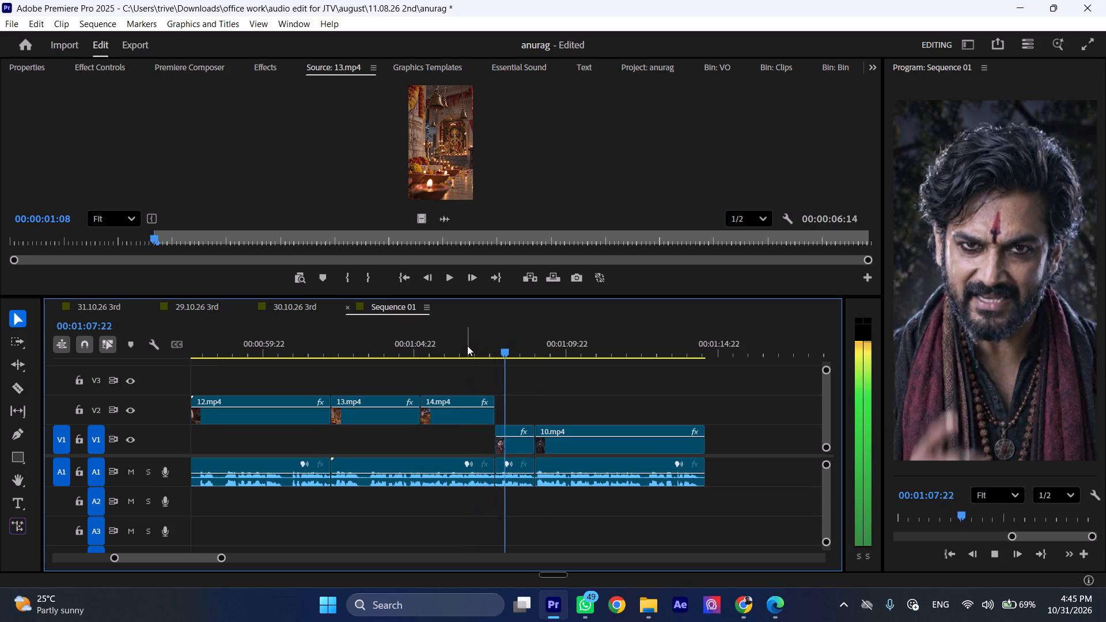
key(space)
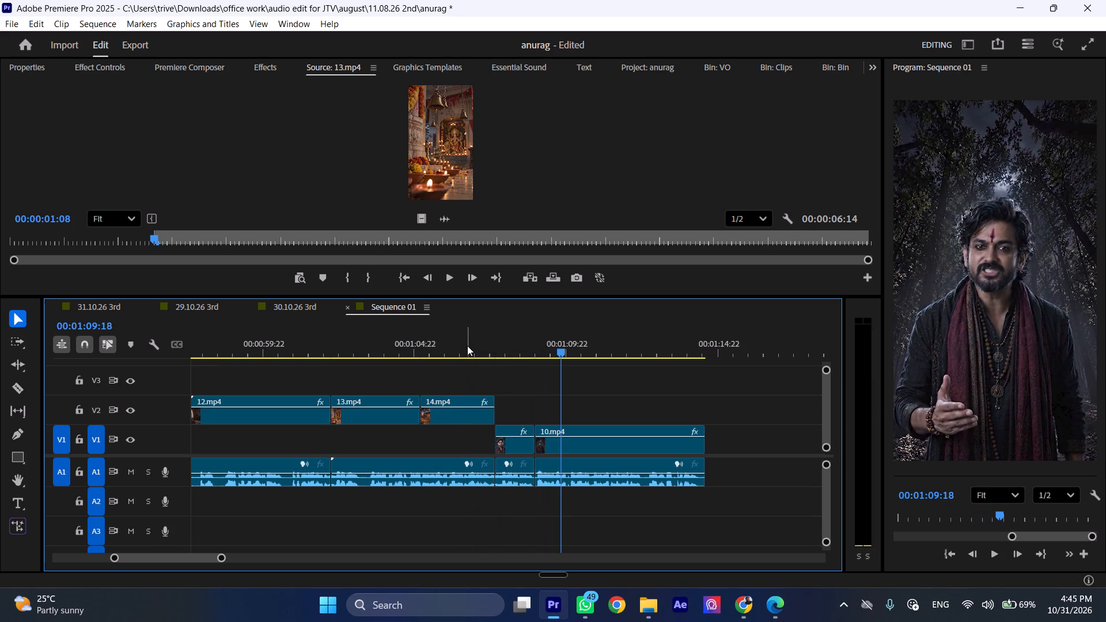
Delete the 9.mp4 video on V1, keeping its A1 audio, and extend 14.mp4 on V2 to the start of 10.mp4.
click(507, 445)
key(BackSpace)
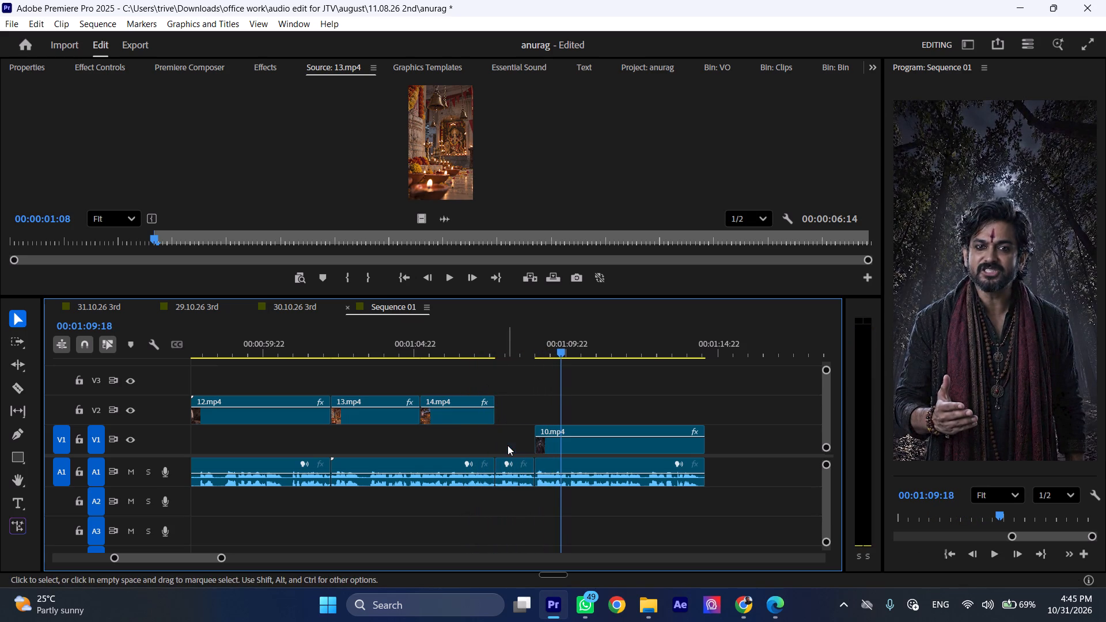
drag(497, 411, 536, 414)
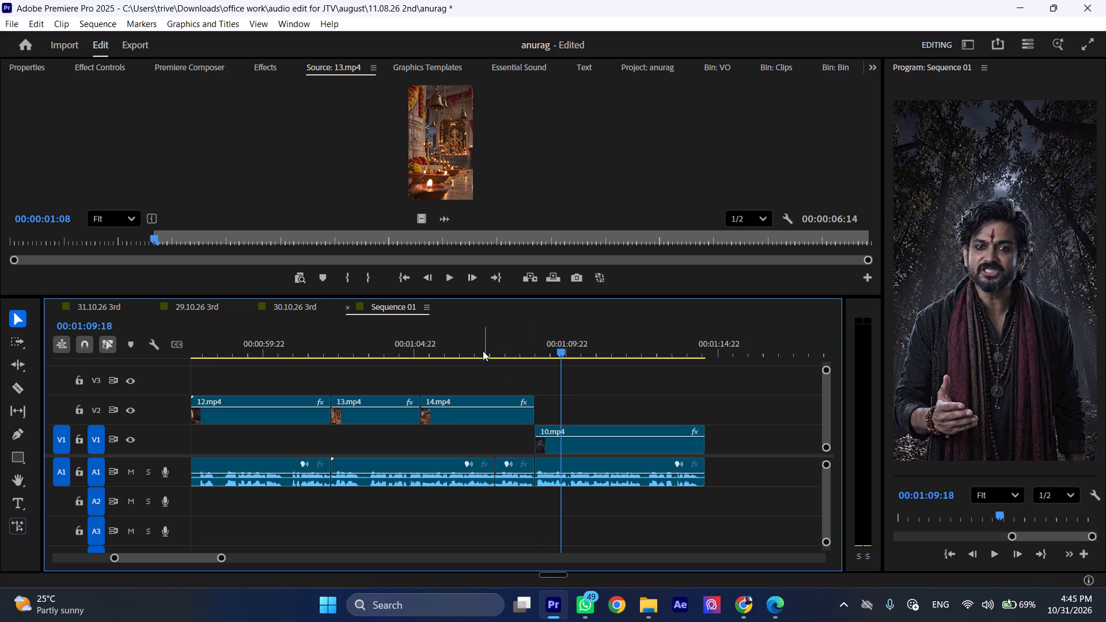
Play back the extended 14.mp4 into 10.mp4 to check how the picture runs over the voice-over.
click(474, 341)
key(space)
key(space)
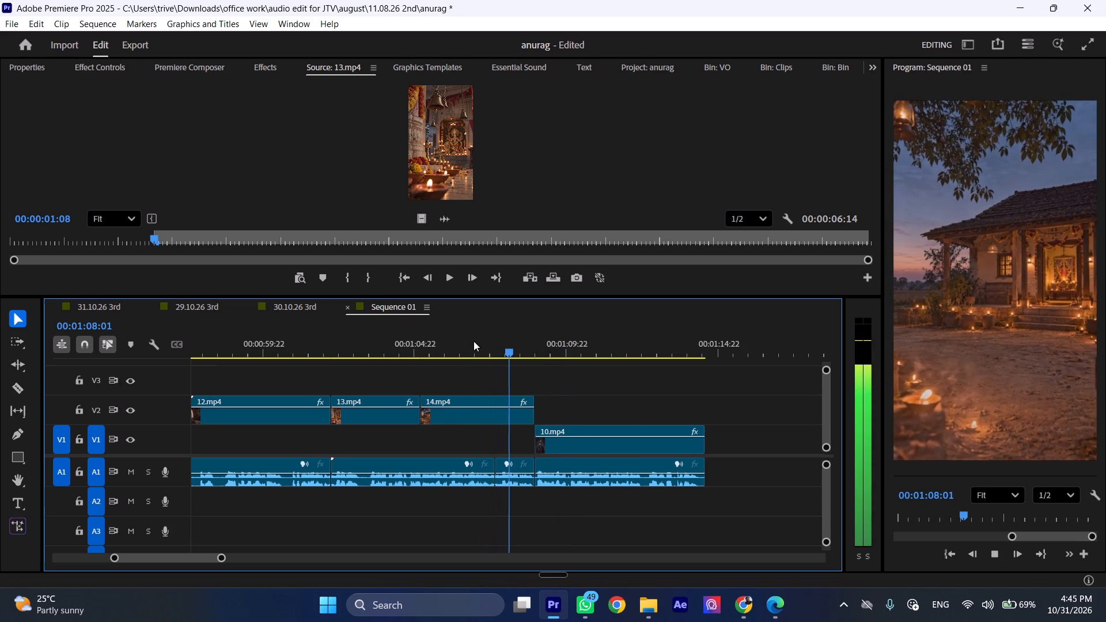
click(464, 339)
key(space)
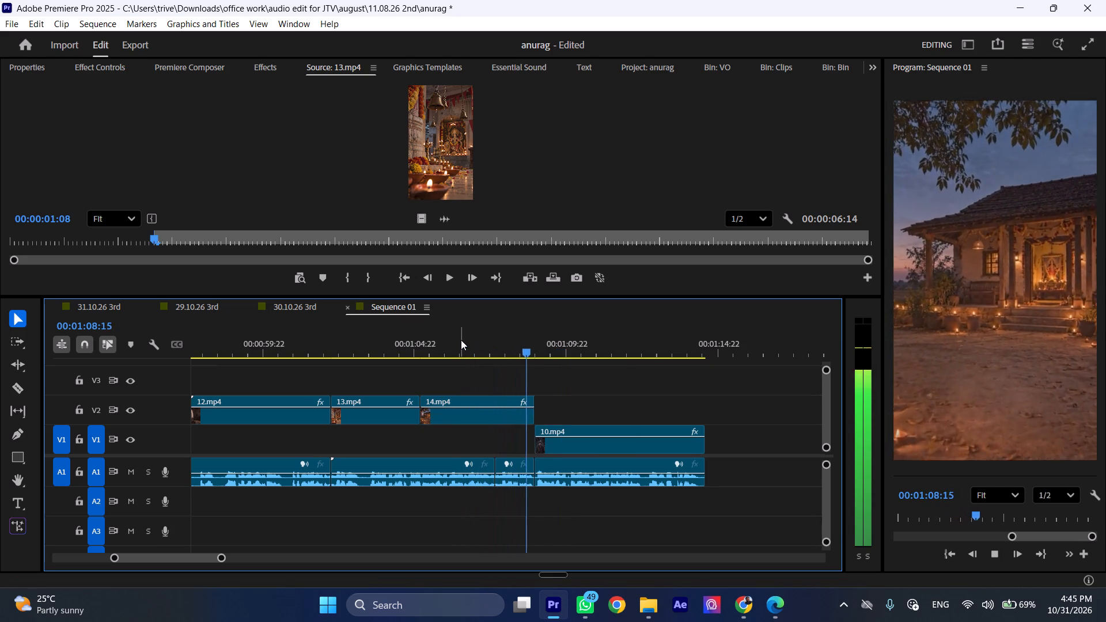
click(461, 340)
key(space)
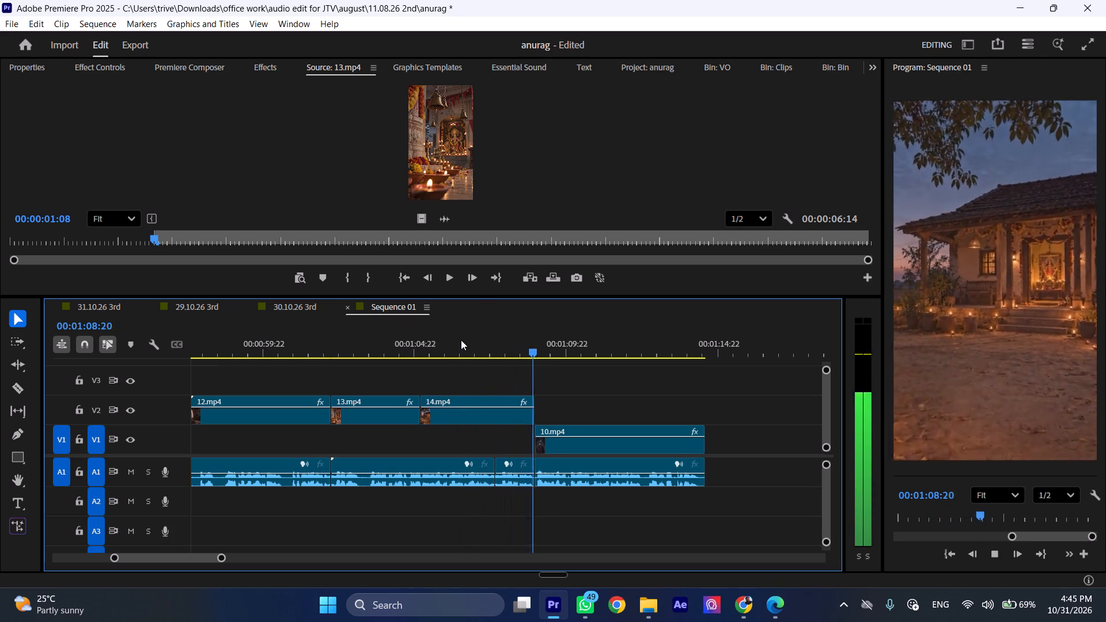
key(space)
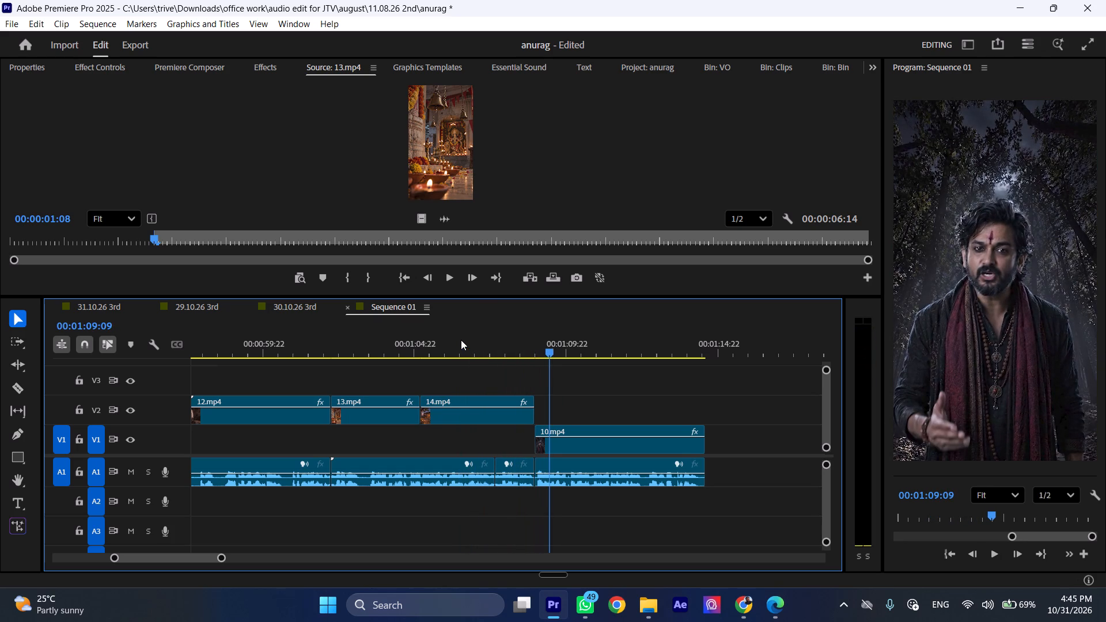
Import 11-1 and 25 - E-book Banakar Online Paise Kamao from the Downloads folder into the Clips bin.
key(ctrl+shift+x)
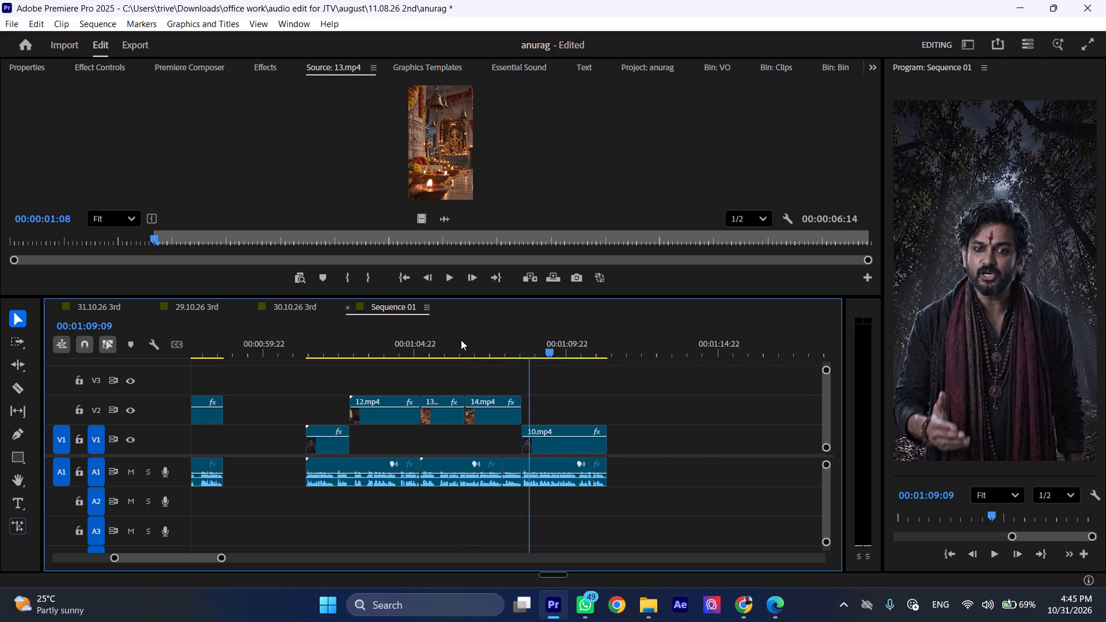
key(ctrl+shift+x)
scroll(485, 367, up, 9)
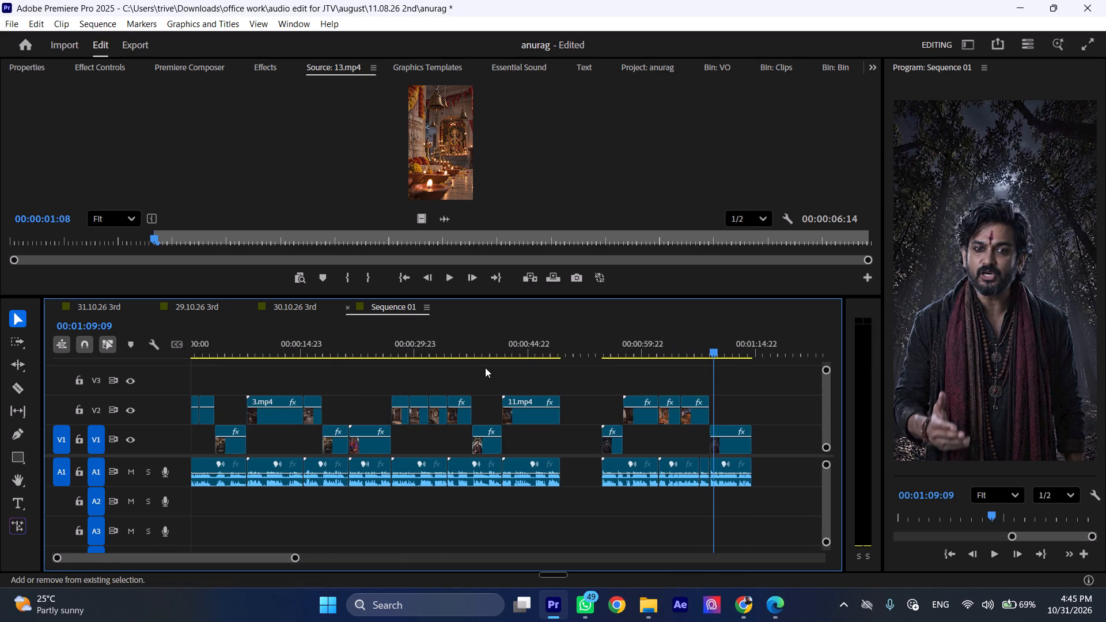
key(ctrl+shift+x)
click(782, 69)
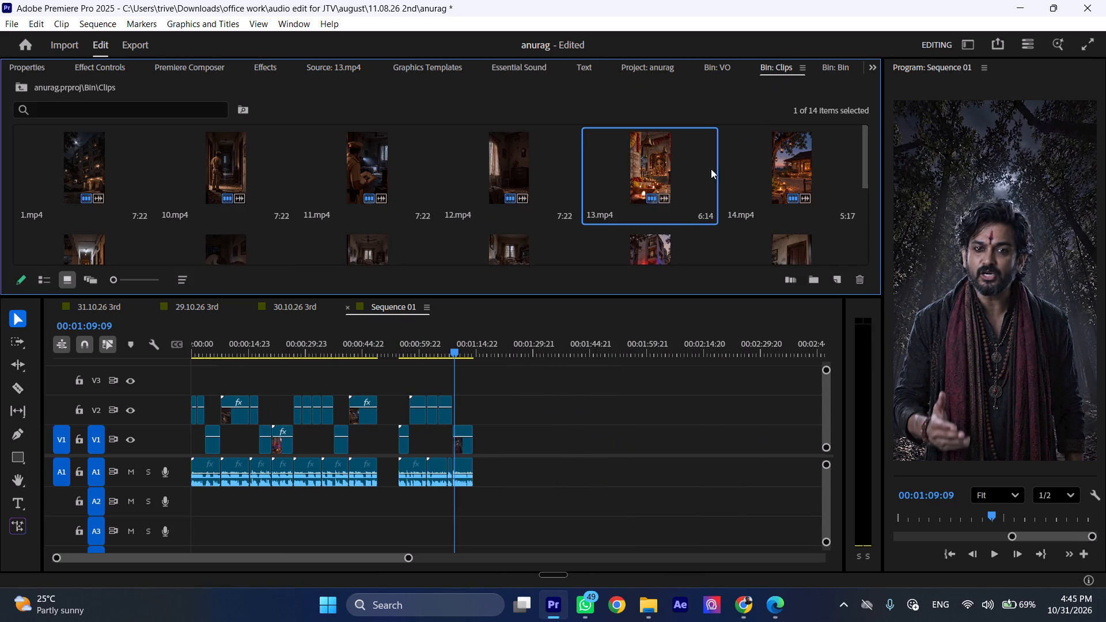
scroll(684, 214, down, 8)
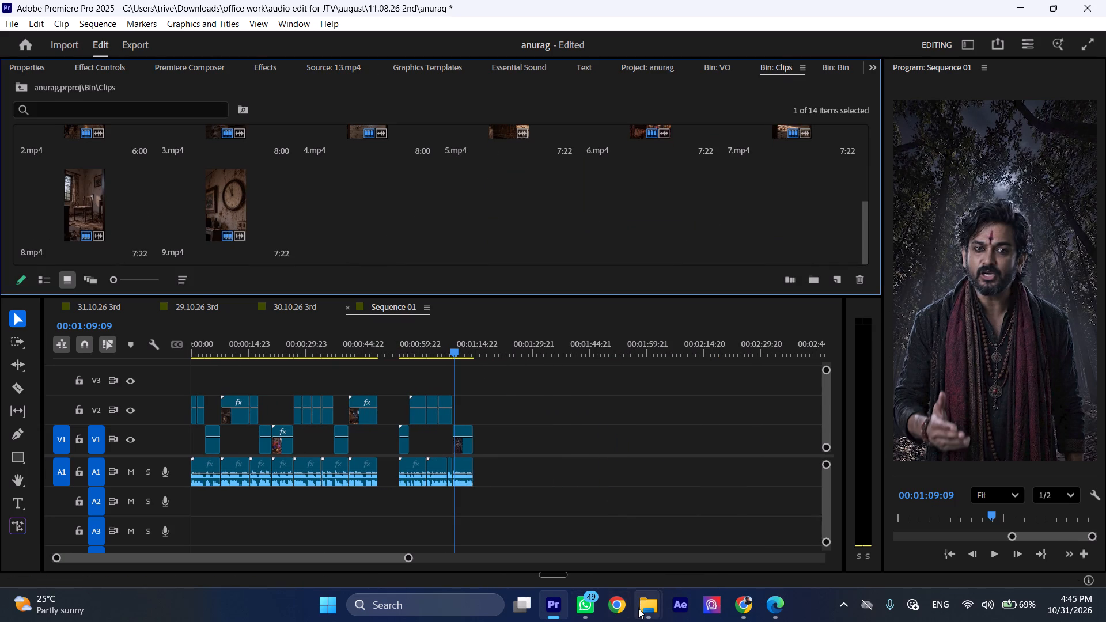
click(630, 539)
click(104, 249)
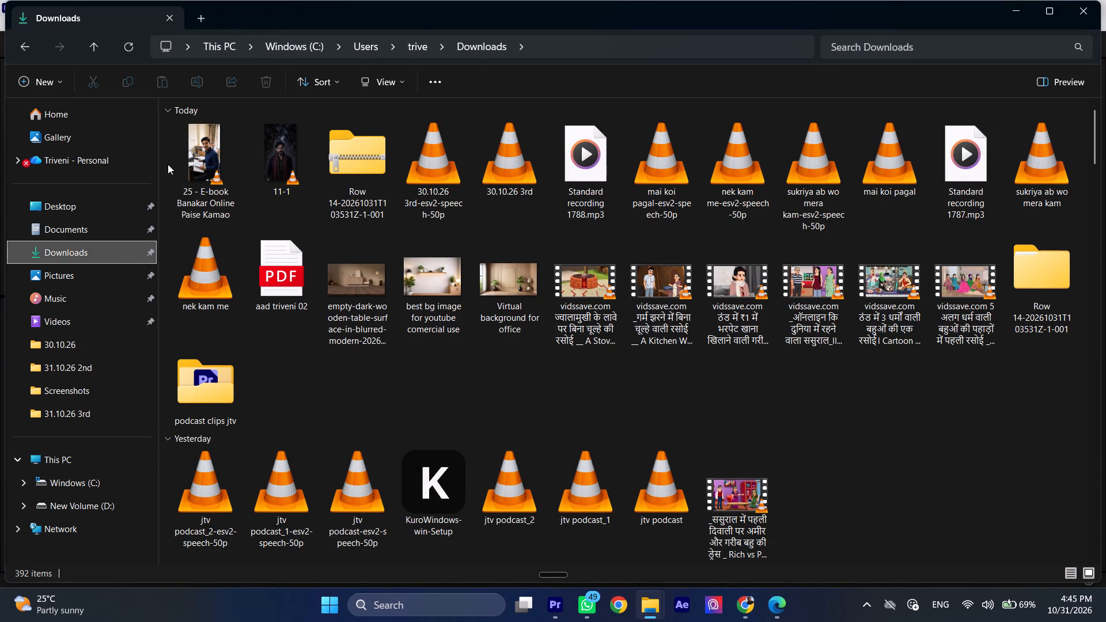
drag(168, 164, 284, 166)
drag(283, 162, 556, 594)
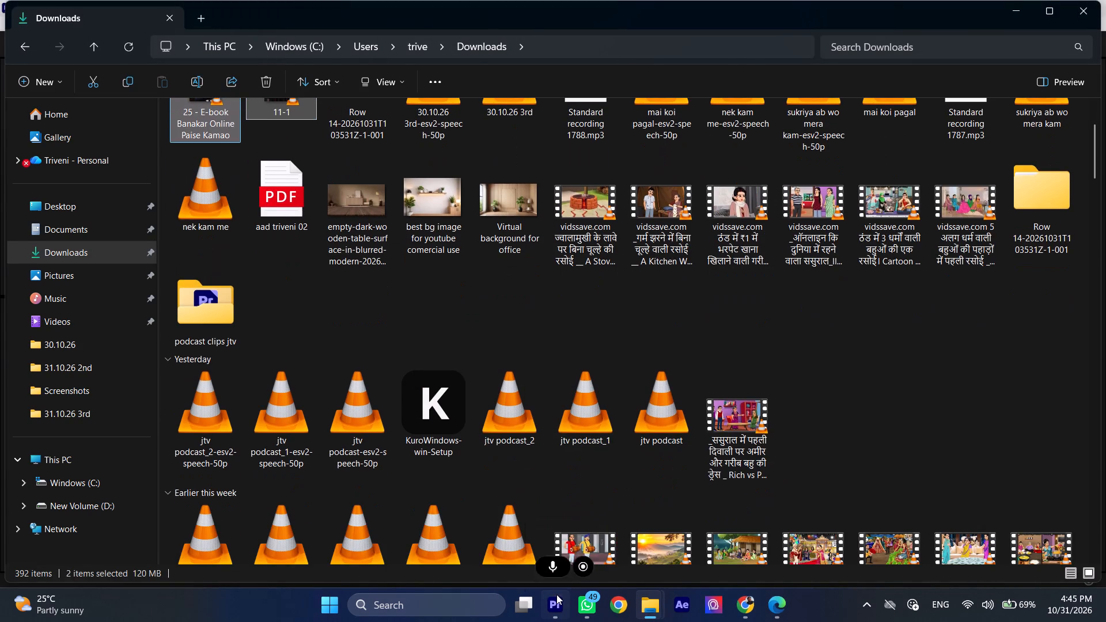
drag(556, 594, 494, 218)
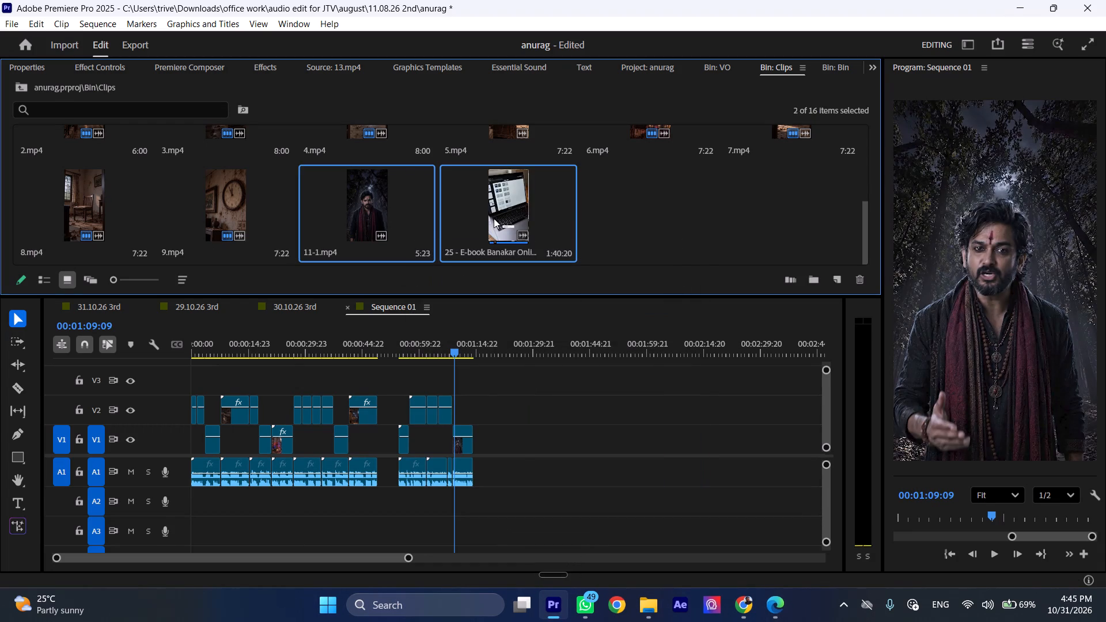
Place 11-1.mp4 in the gap directly after 11.mp4, with its video on V2 and its audio on A2.
click(389, 352)
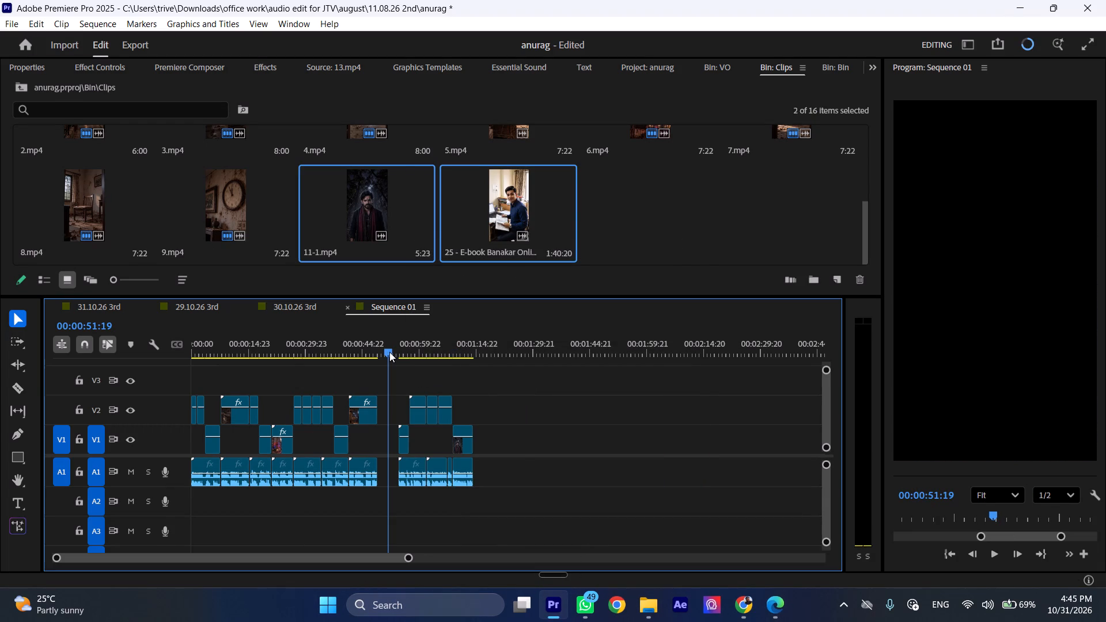
click(674, 239)
key(ctrl+shift+c)
key(ctrl+shift+c)
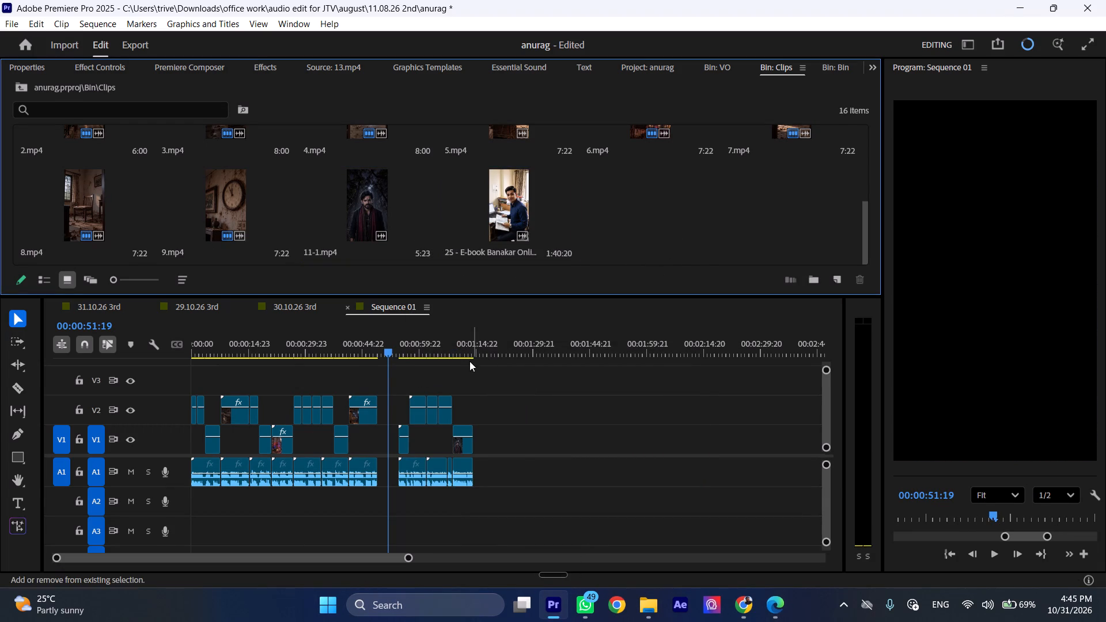
click(390, 348)
key(ctrl+shift+c)
key(ctrl+shift+c)
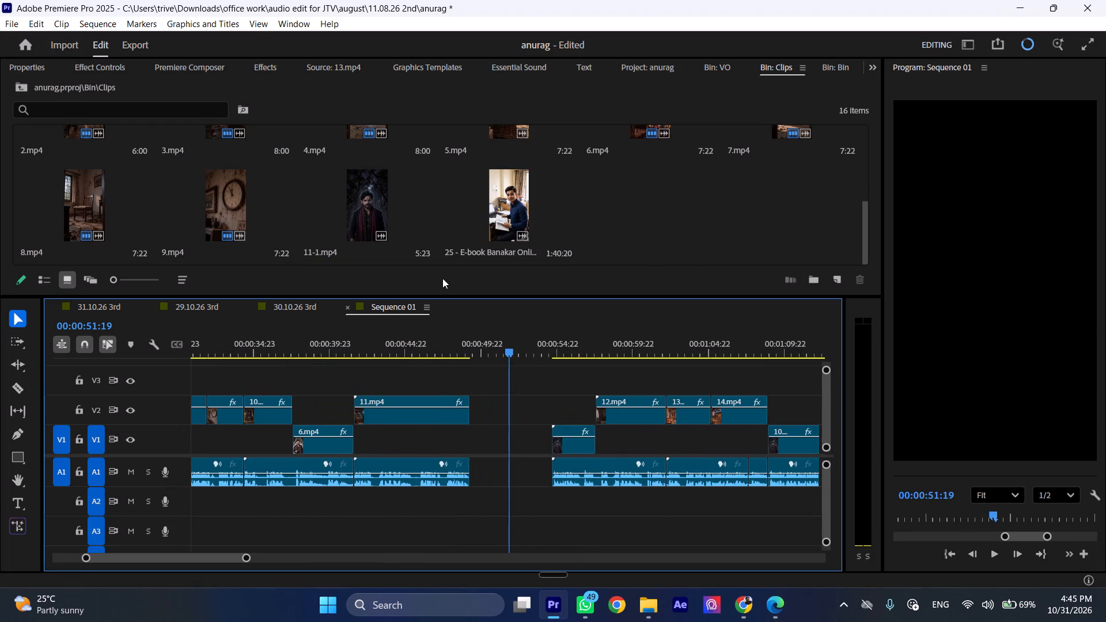
drag(363, 207, 484, 418)
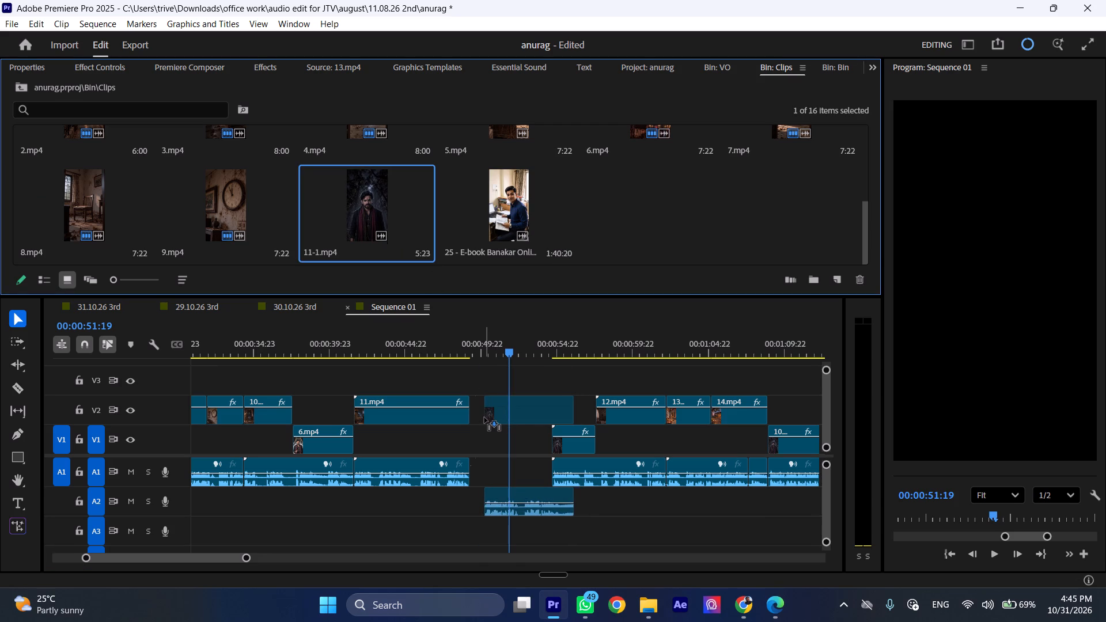
drag(484, 418, 476, 416)
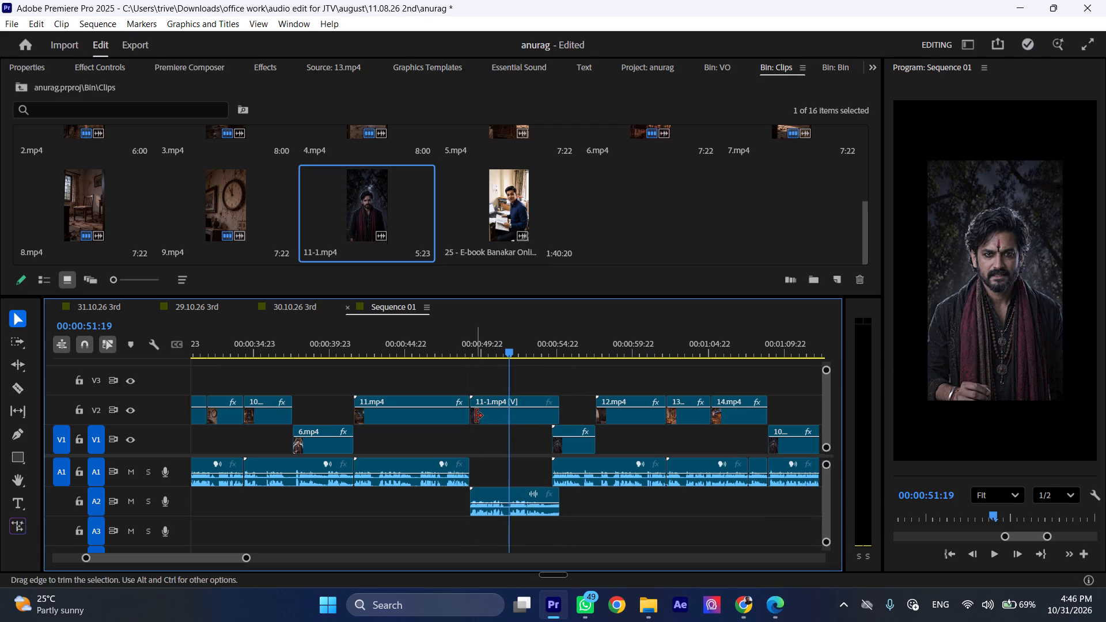
Play the join from the end of 11.mp4 into 11-1.mp4 several times to examine the voice-over transition.
drag(464, 342, 470, 343)
click(470, 342)
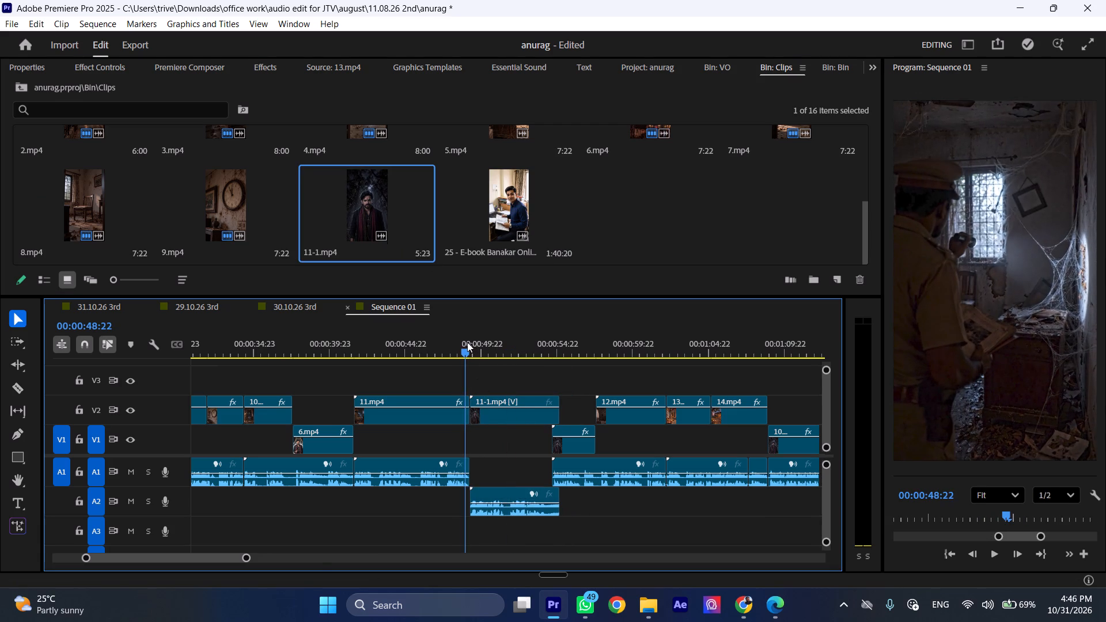
key(ctrl+shift+c)
key(ctrl+shift+c)
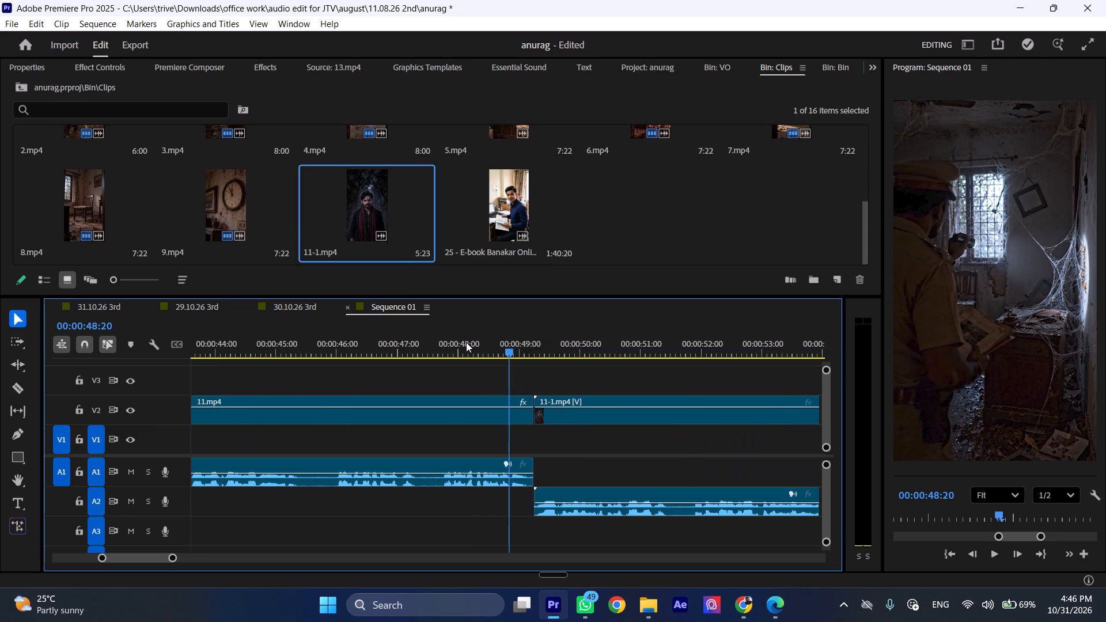
key(space)
click(515, 342)
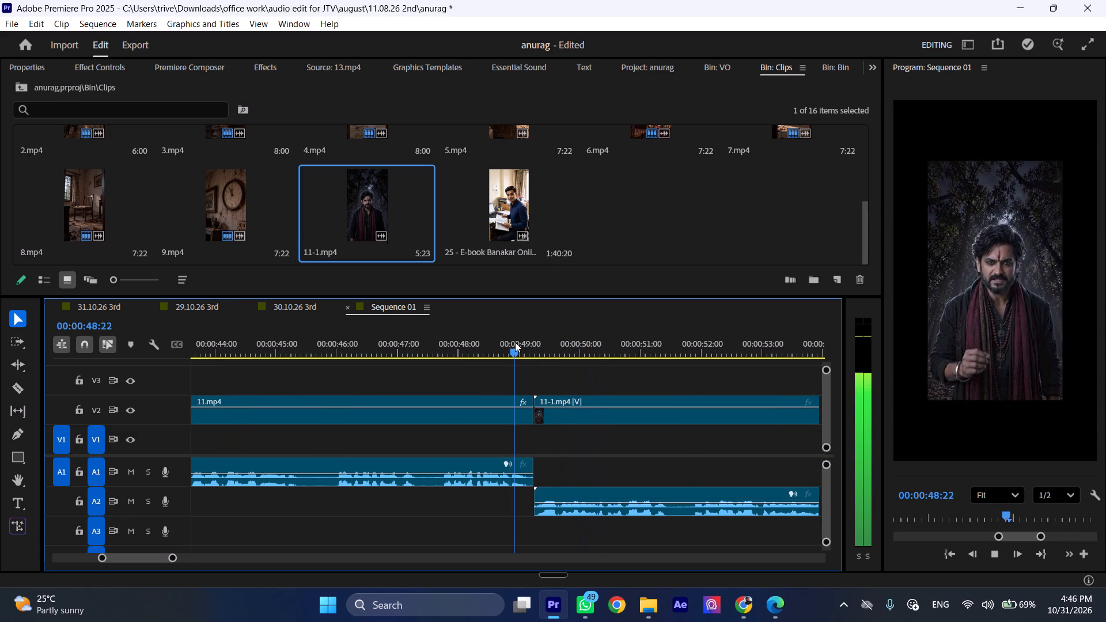
key(space)
click(506, 336)
key(space)
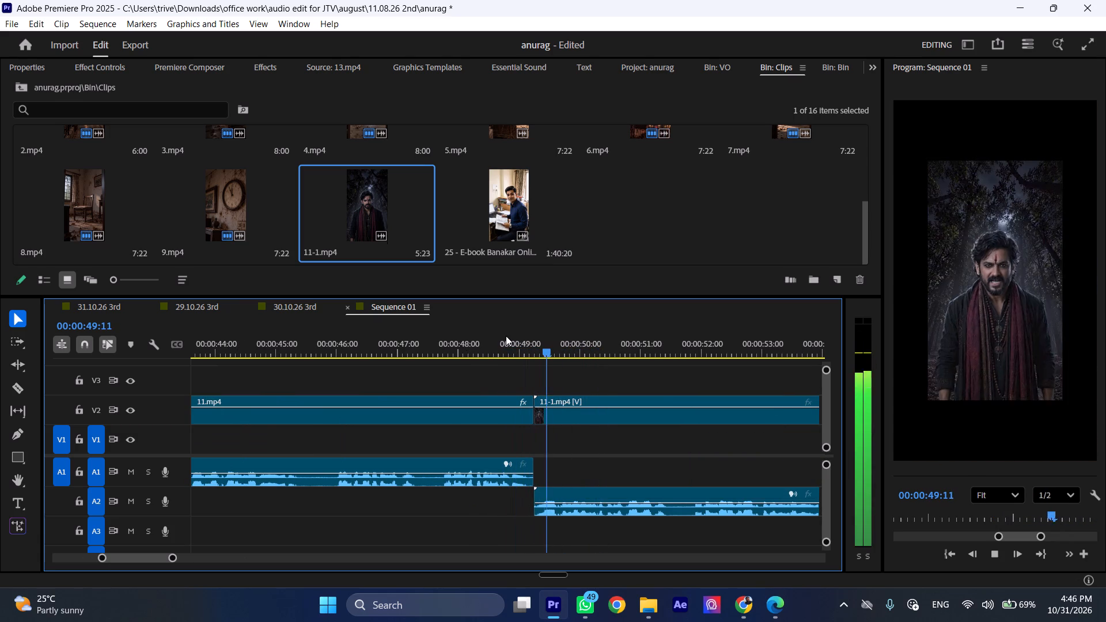
click(506, 336)
key(space)
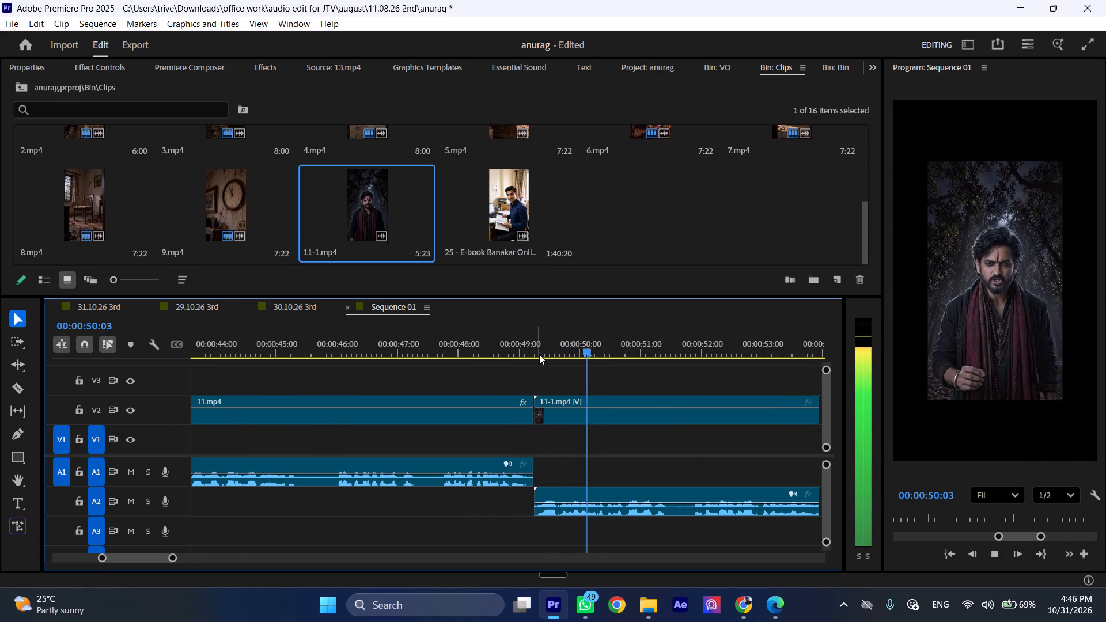
Locate the end of speech in 11-1.mp4, split it at 00:00:54:10 and delete the remainder's video and audio.
scroll(543, 356, down, 6)
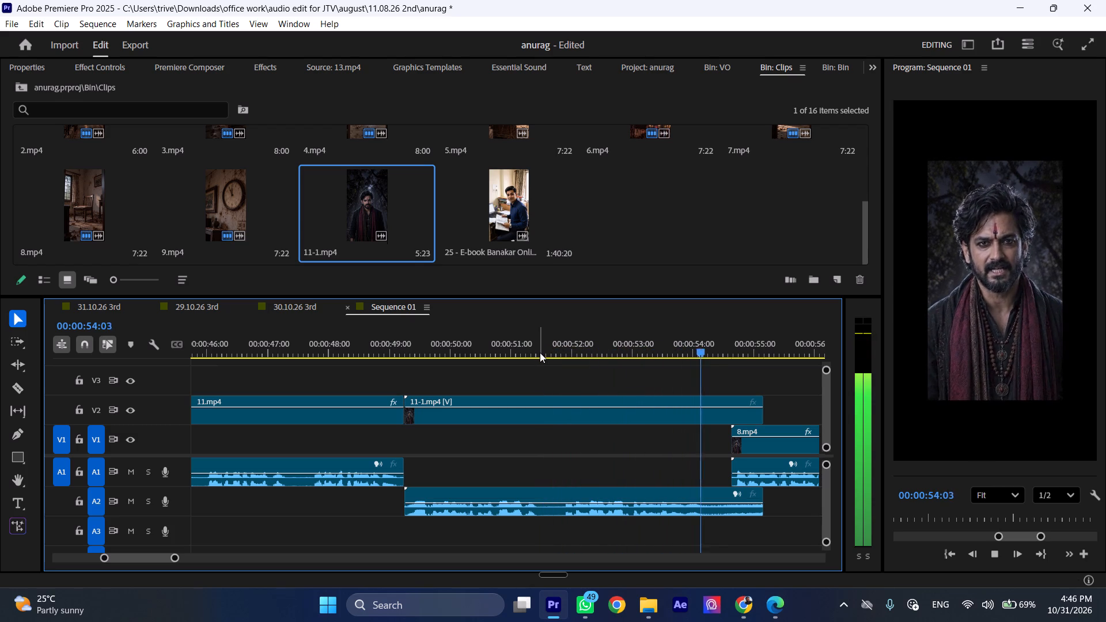
key(space)
key(space)
click(680, 337)
key(space)
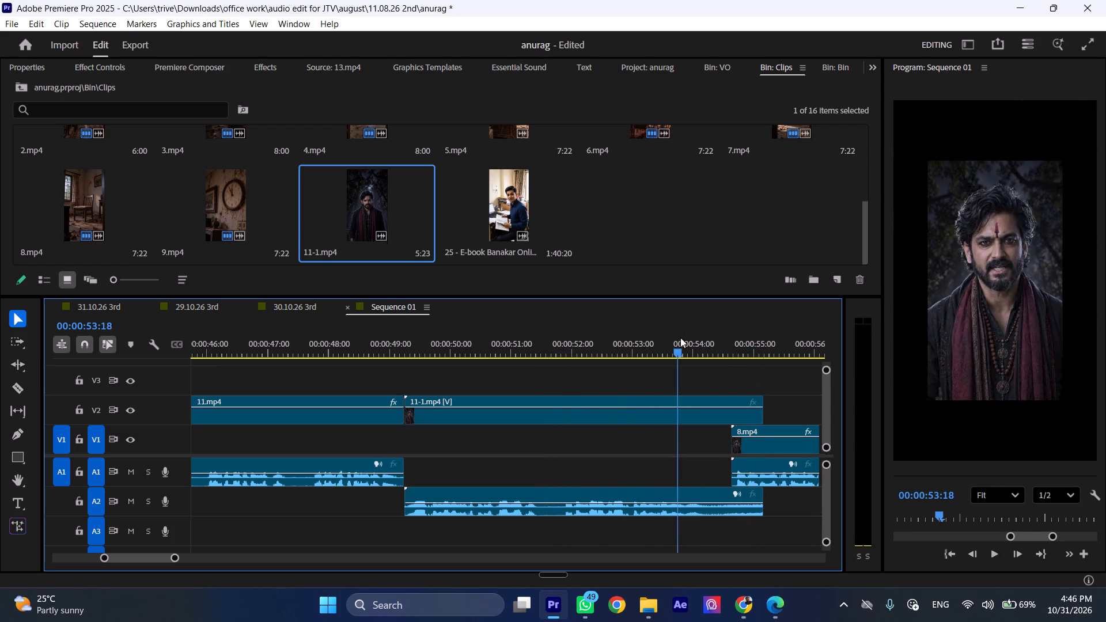
key(space)
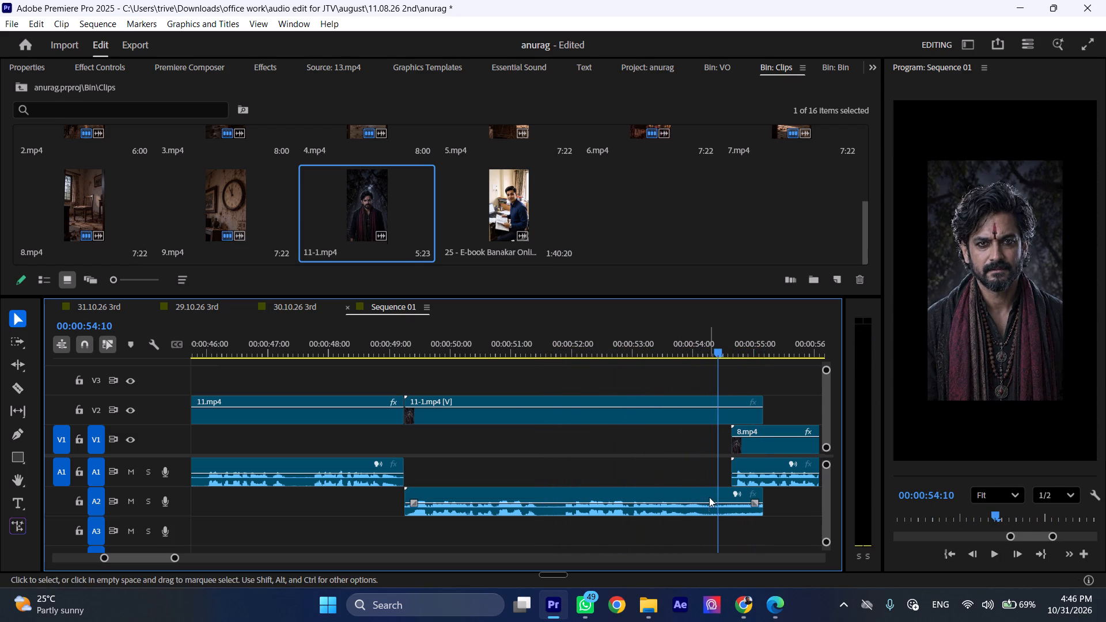
click(710, 500)
key(shift+c)
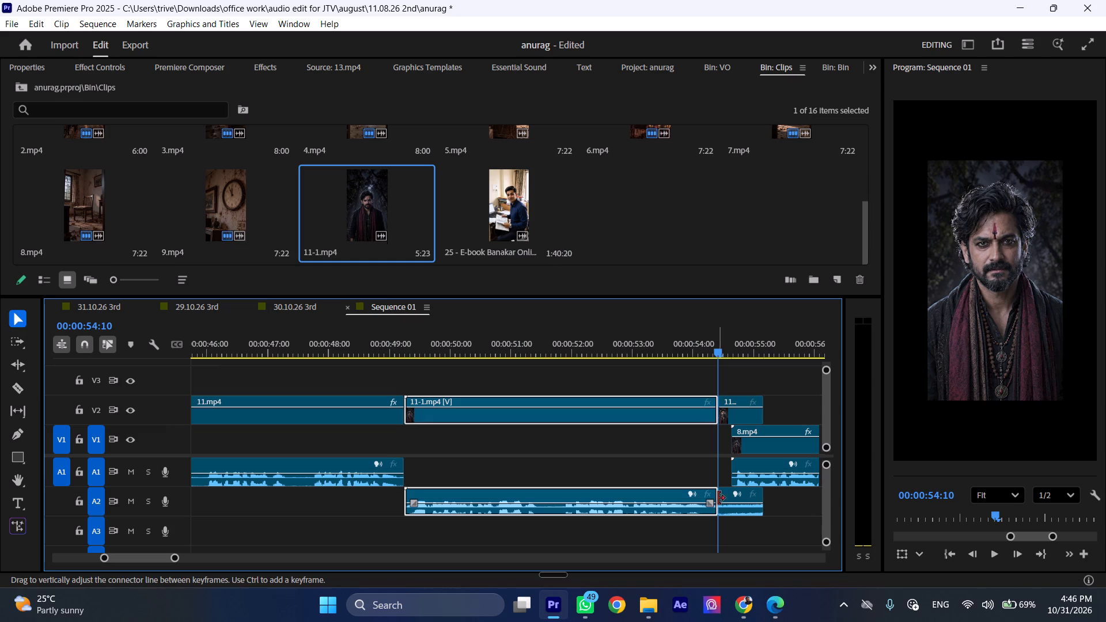
click(724, 498)
click(734, 503)
key(BackSpace)
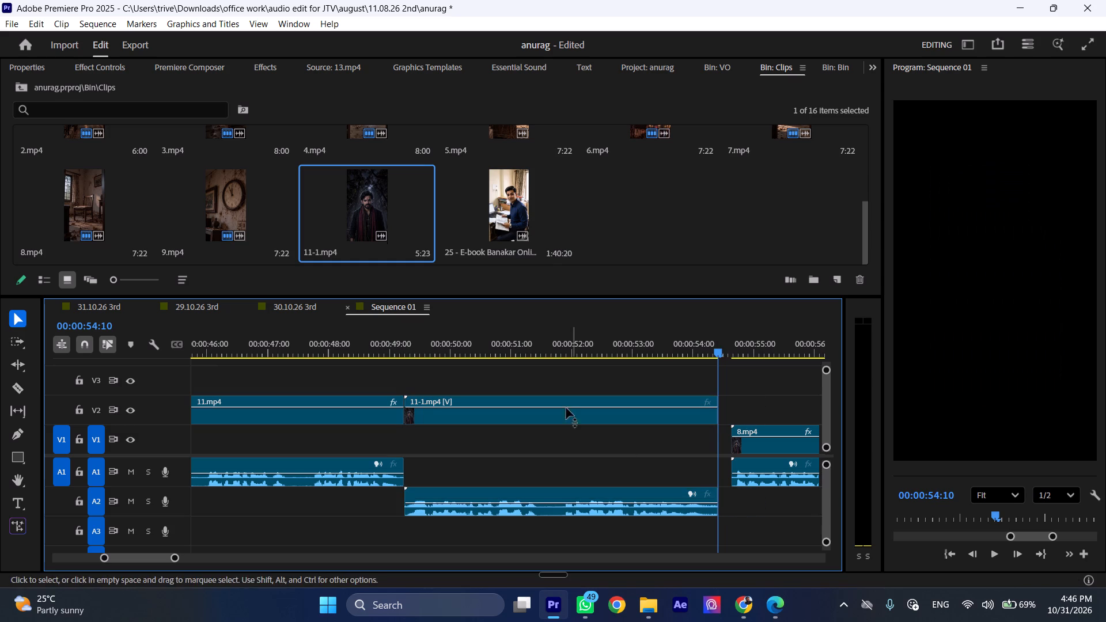
Play 11-1.mp4 with its joins to 11.mp4 and 8.mp4, and scrub through the surrounding clips to examine the voice-over flow.
drag(533, 348, 543, 351)
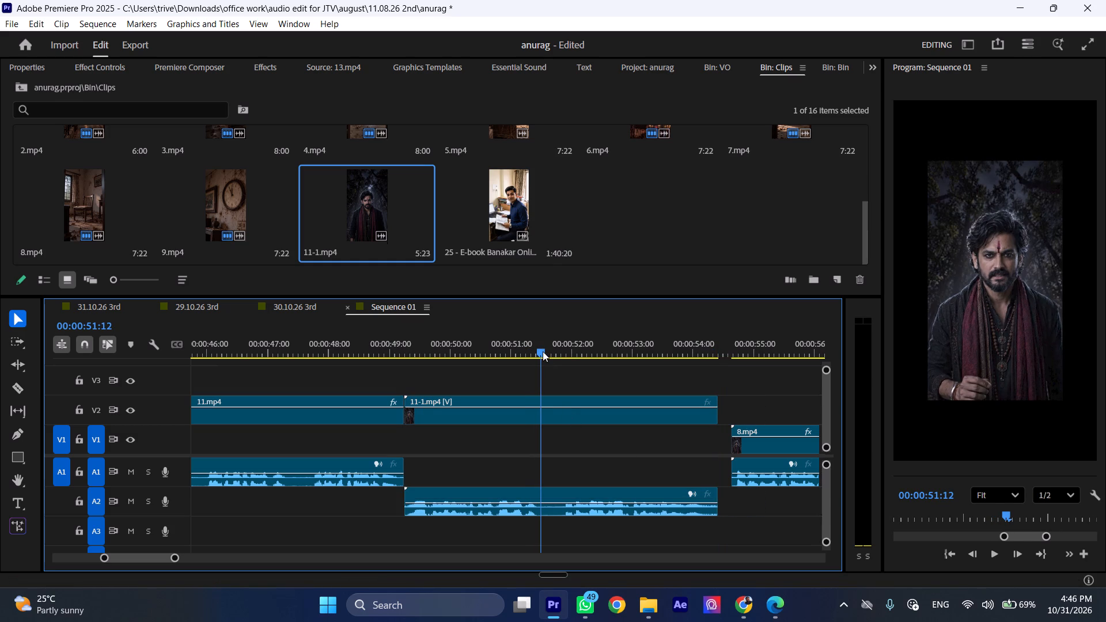
drag(543, 351, 370, 366)
key(space)
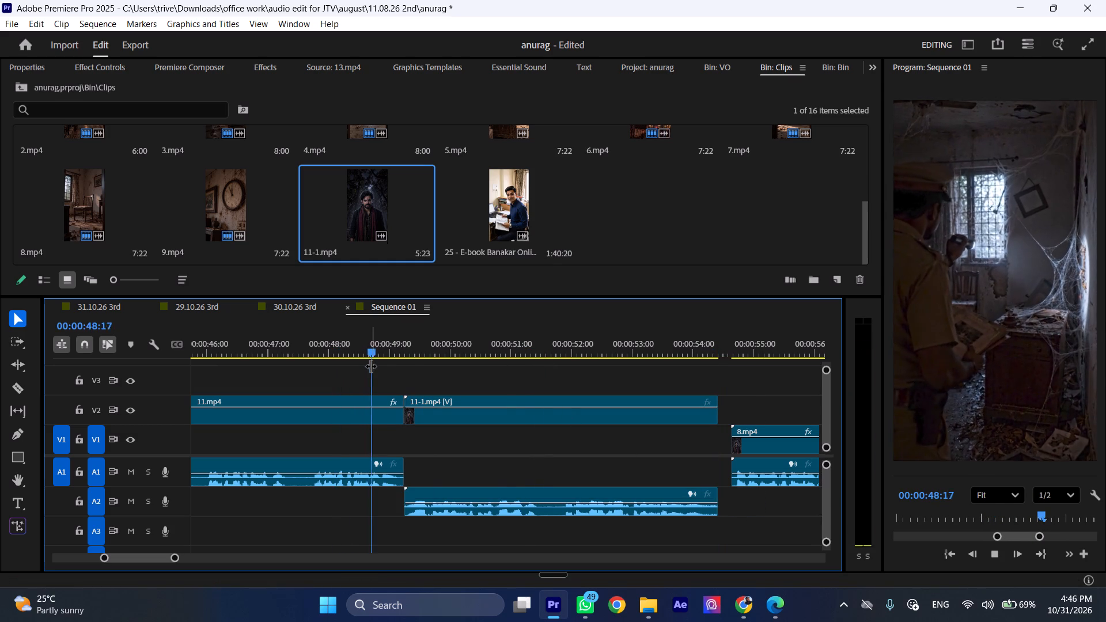
scroll(546, 409, down, 4)
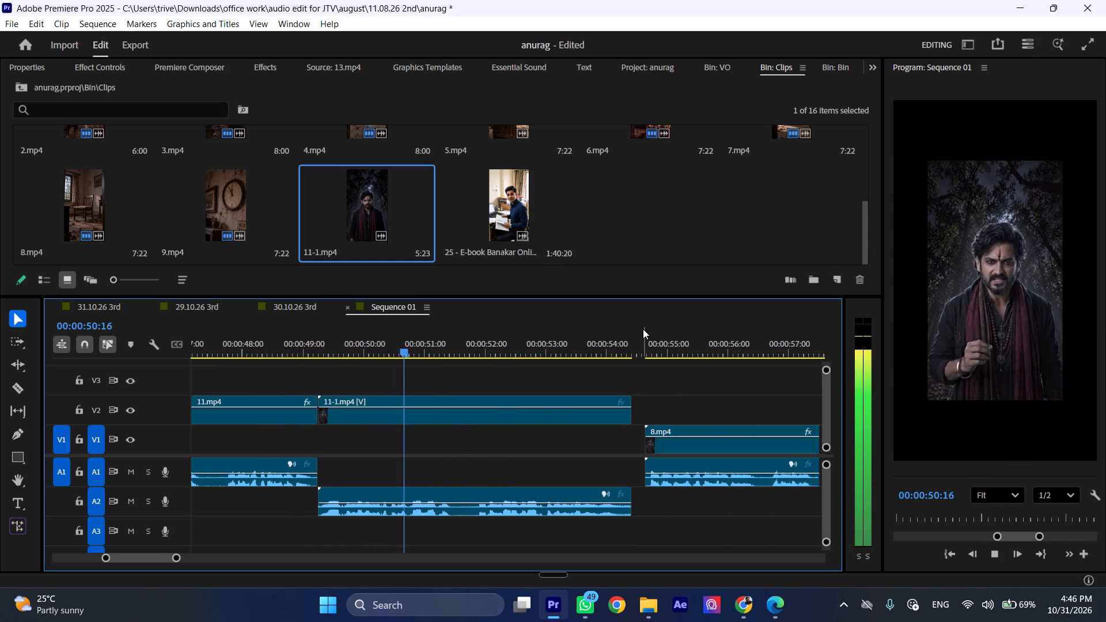
drag(644, 329, 633, 342)
key(space)
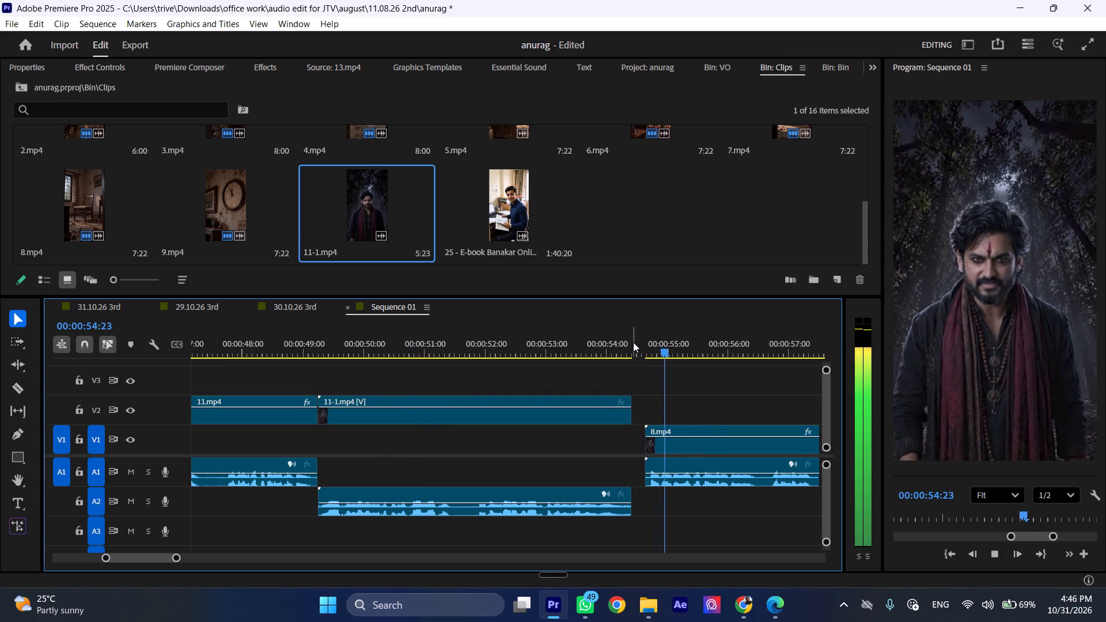
key(space)
key(space)
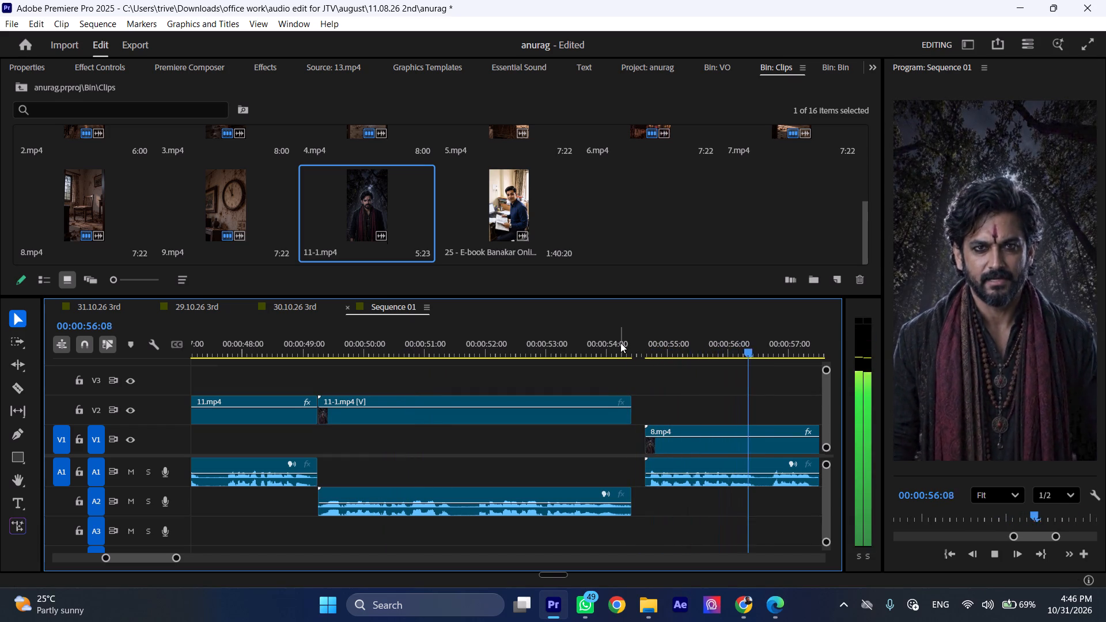
key(space)
click(302, 342)
key(space)
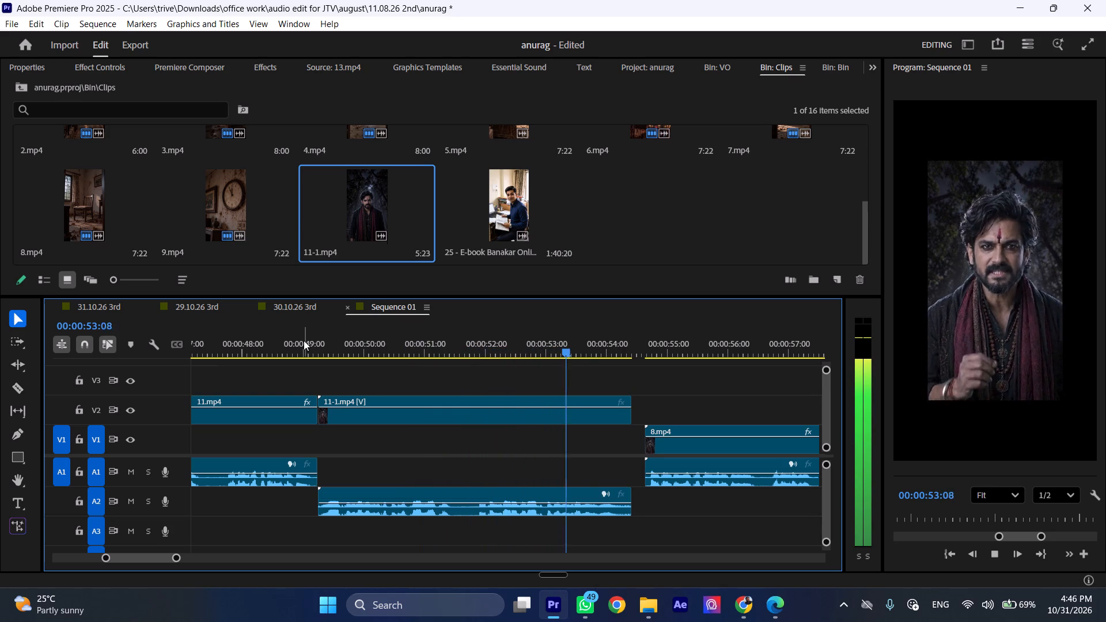
key(space)
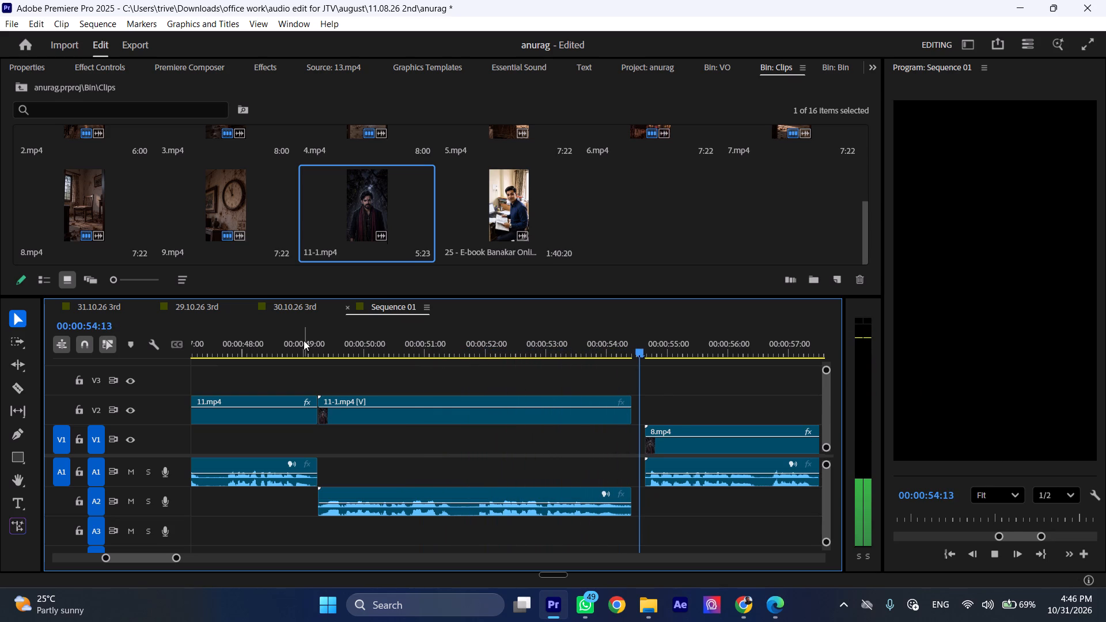
key(ctrl+shift+x)
key(ctrl+shift+x)
drag(391, 340, 372, 340)
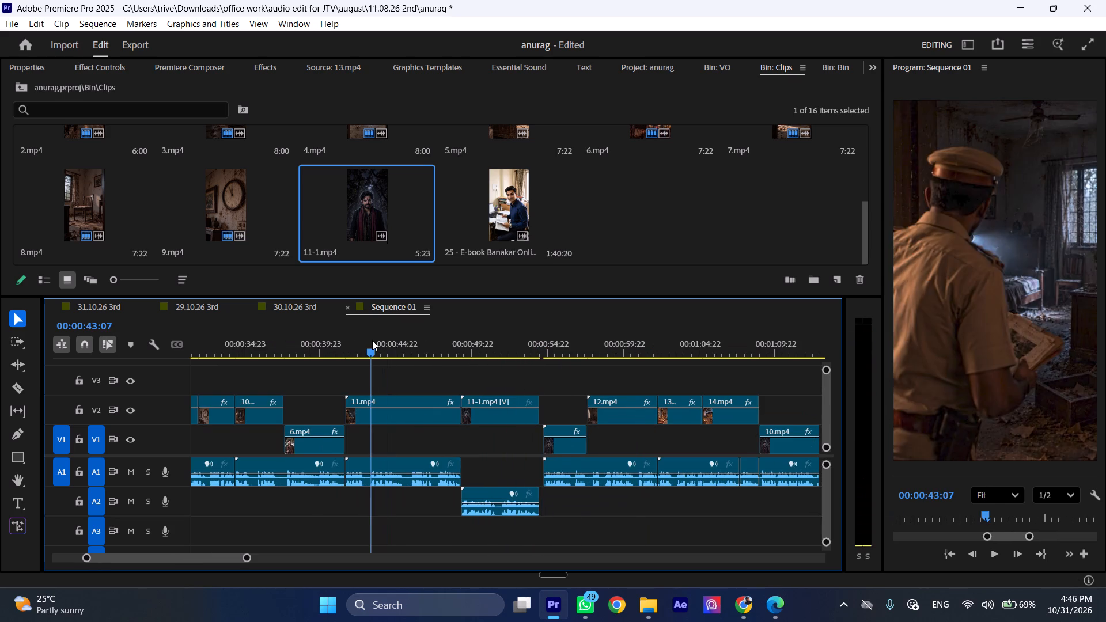
drag(372, 340, 406, 351)
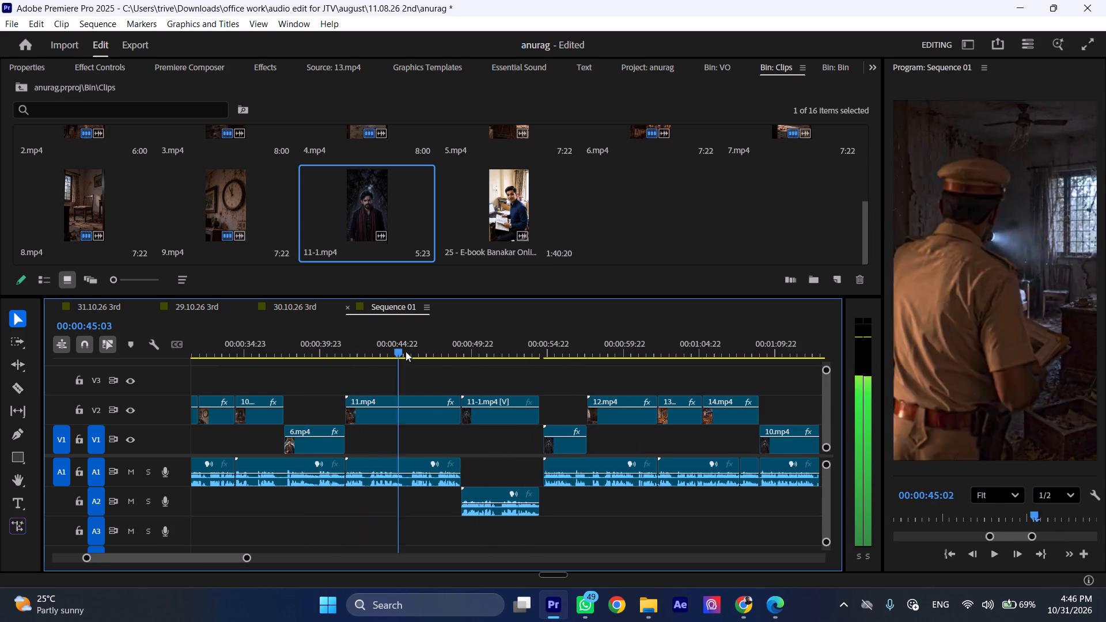
drag(406, 351, 634, 348)
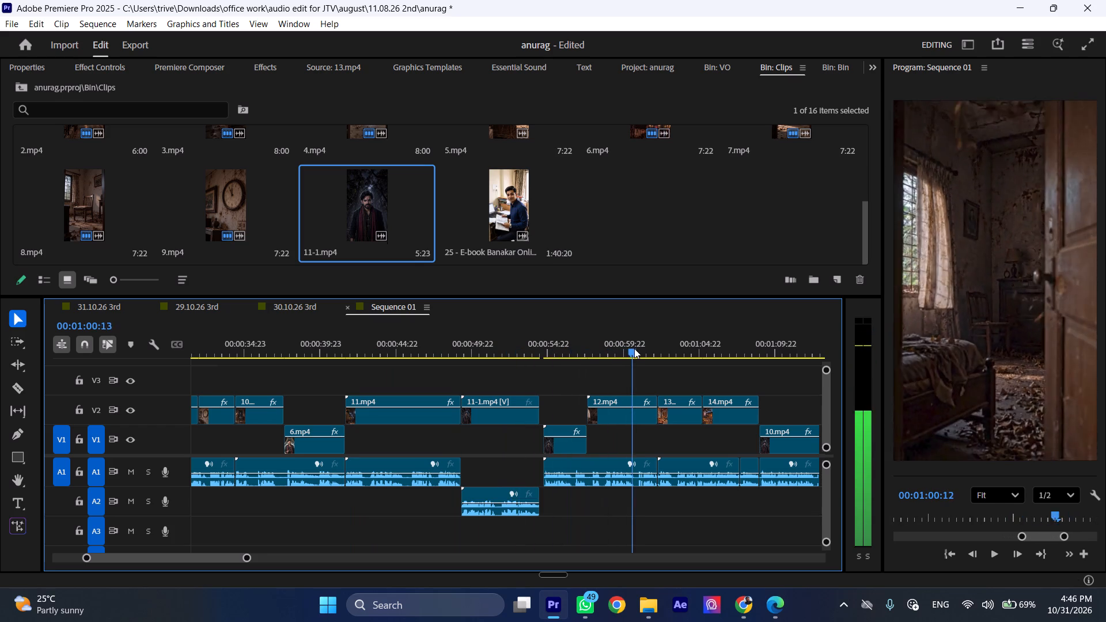
drag(634, 348, 499, 349)
Move the audio of 11-1.mp4 from A2 up to A1, directly after the audio of 11.mp4, and play the join.
drag(482, 489, 483, 479)
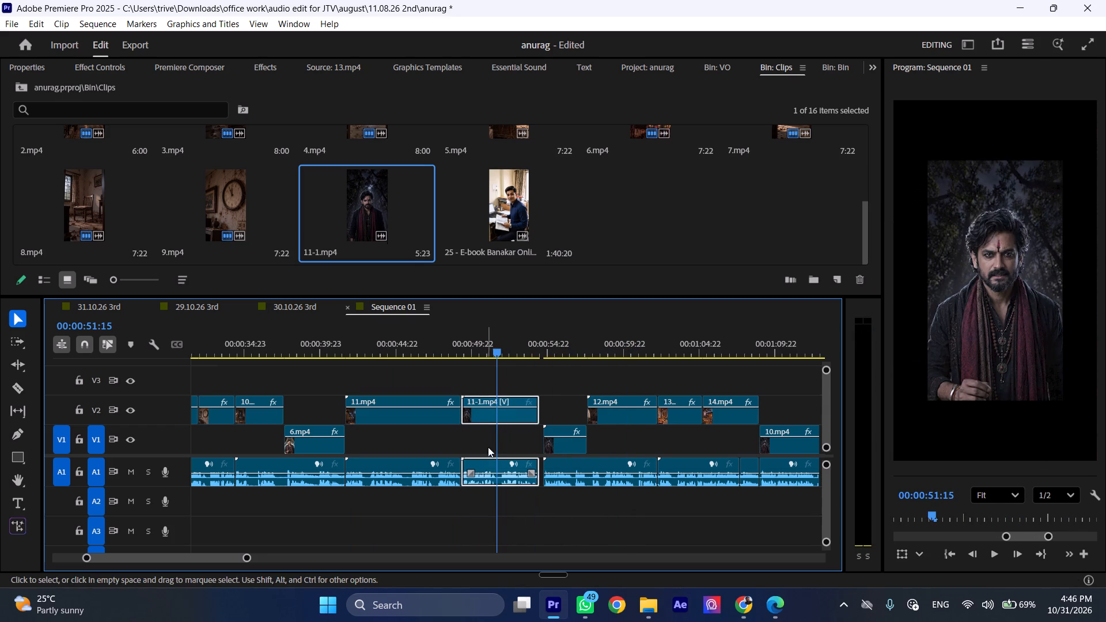
drag(475, 352, 458, 352)
key(space)
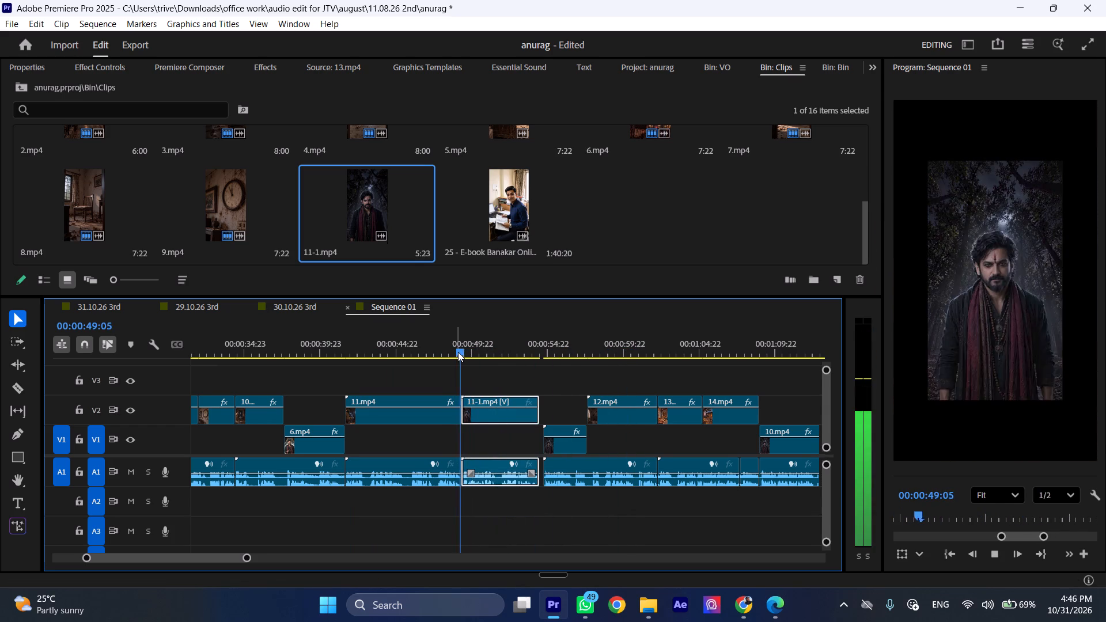
key(space)
Unlink 11-1.mp4 and delete its video from V2, keeping its audio on A1.
right_click(498, 413)
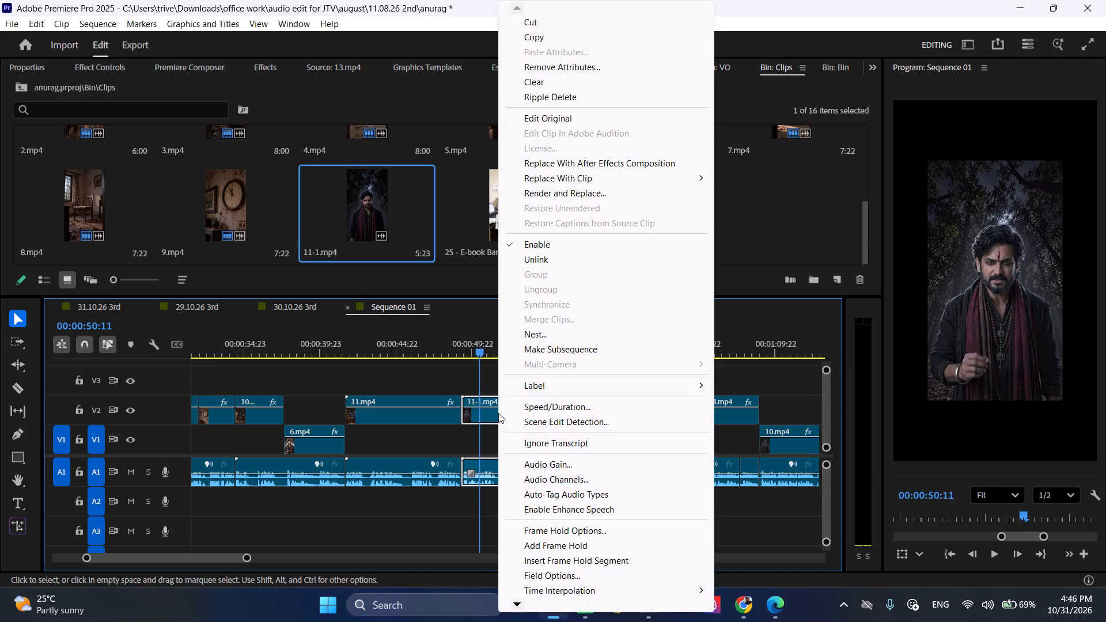
click(544, 266)
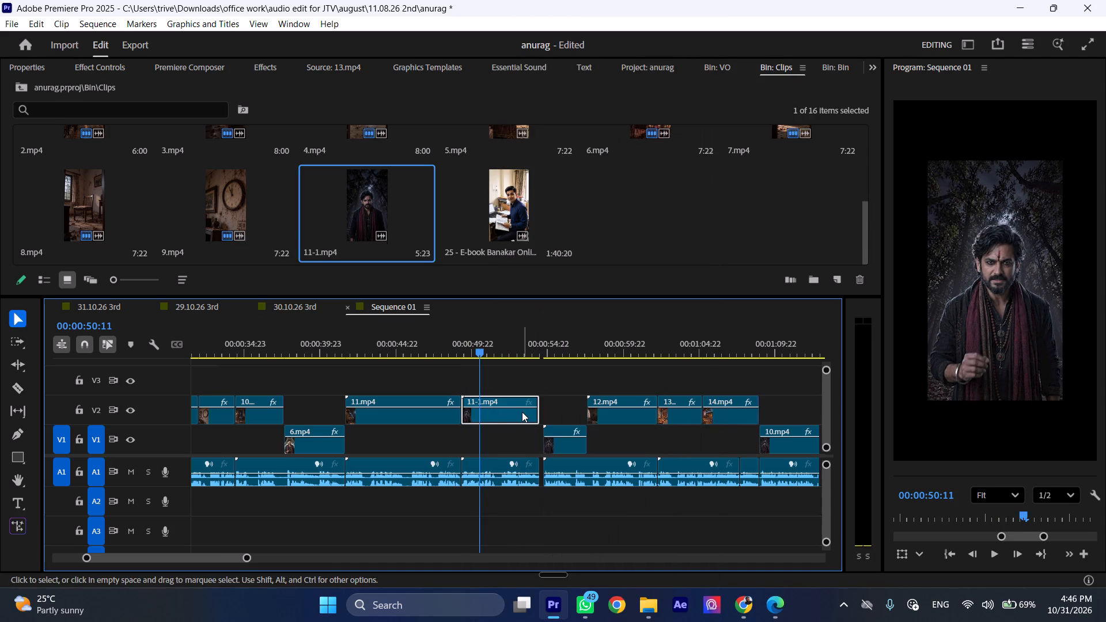
key(BackSpace)
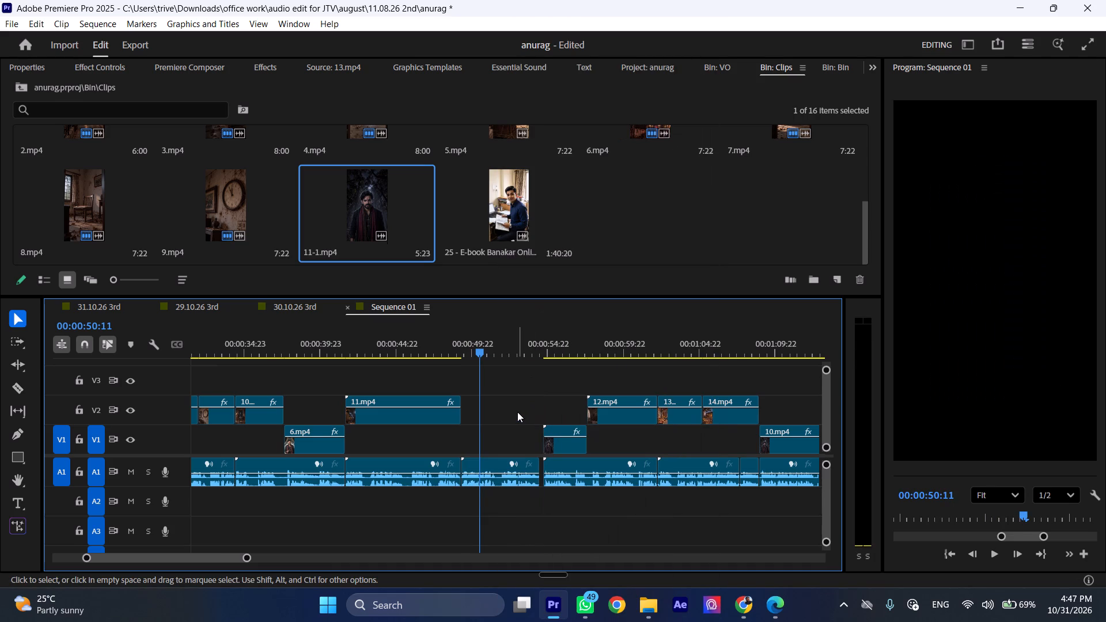
Mark an In point at 00:01:34:17 in 25 - E-book Banakar Online Paise Kamao.mp4 and place only its video on V1 after 10.mp4.
scroll(528, 415, down, 11)
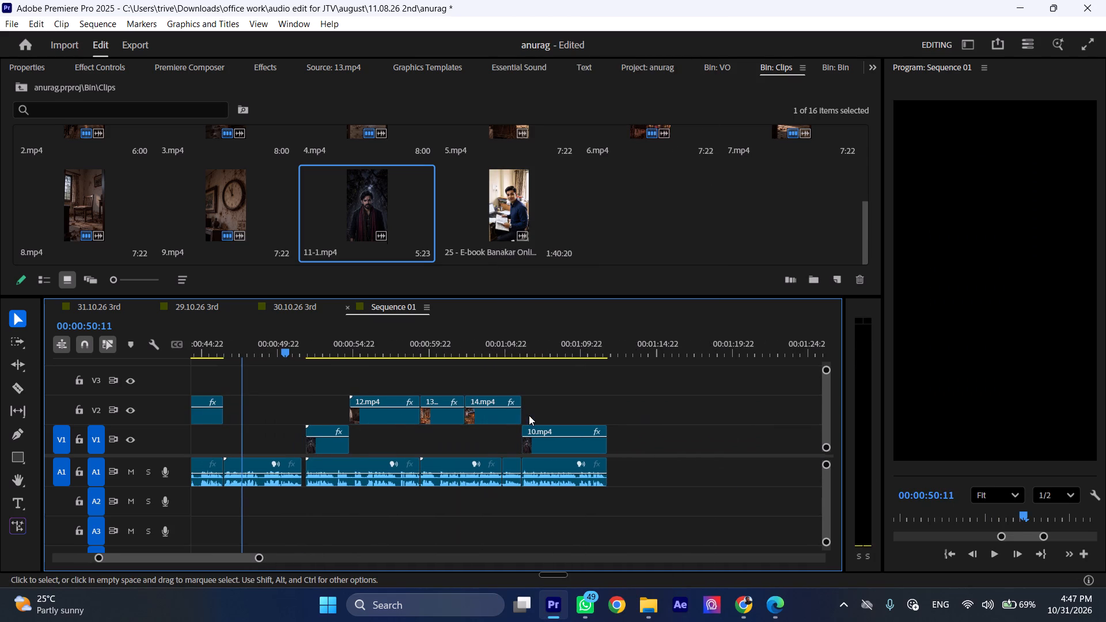
double_click(508, 211)
drag(433, 240, 464, 246)
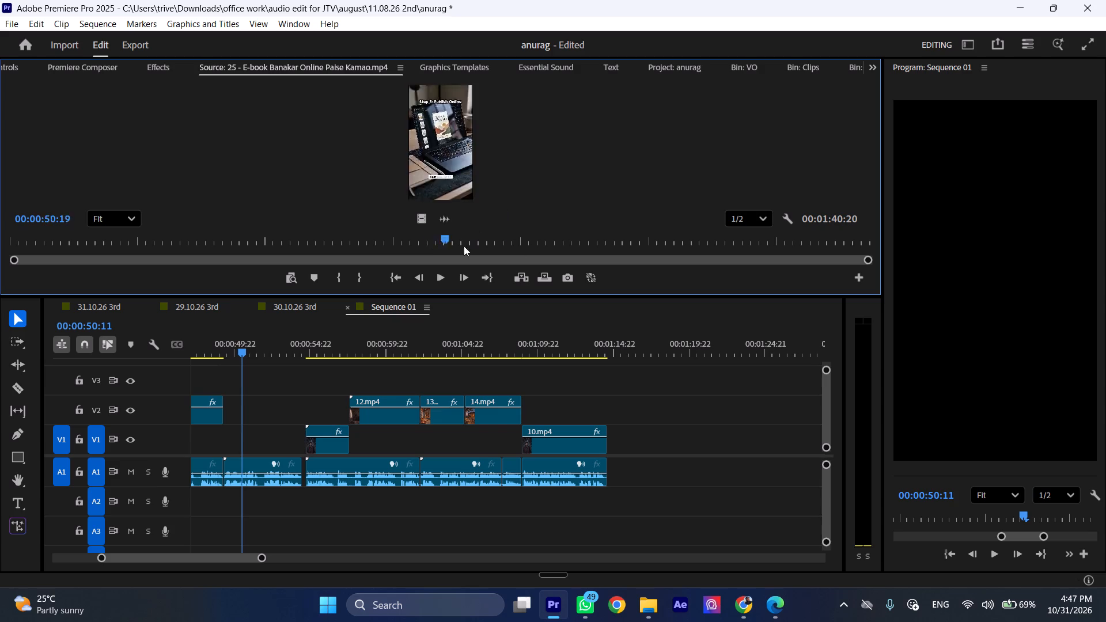
drag(464, 246, 828, 253)
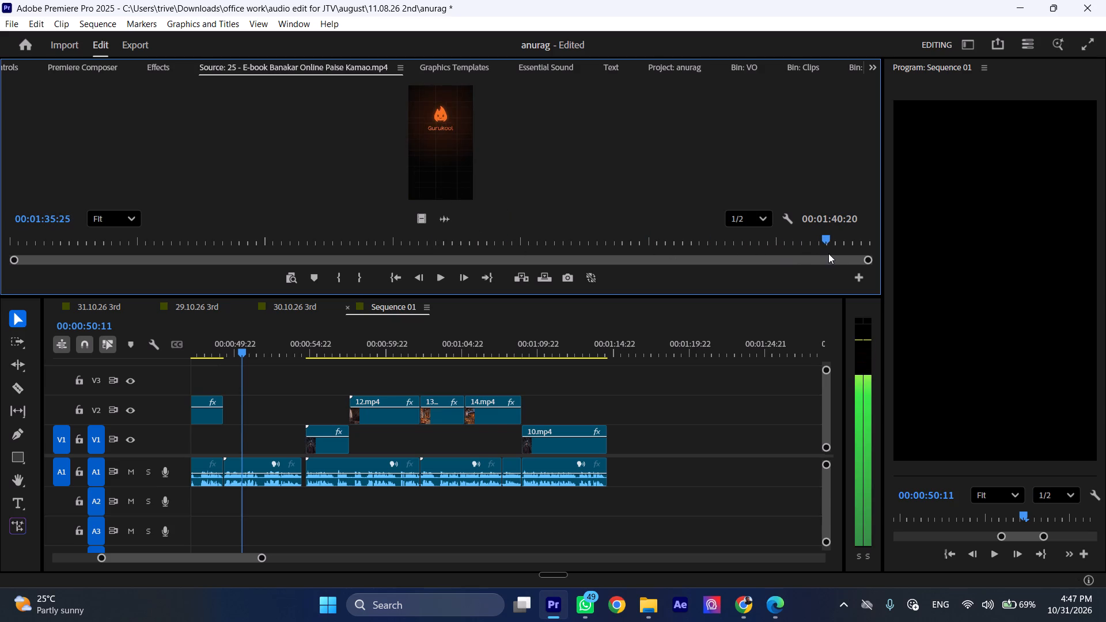
drag(828, 253, 817, 254)
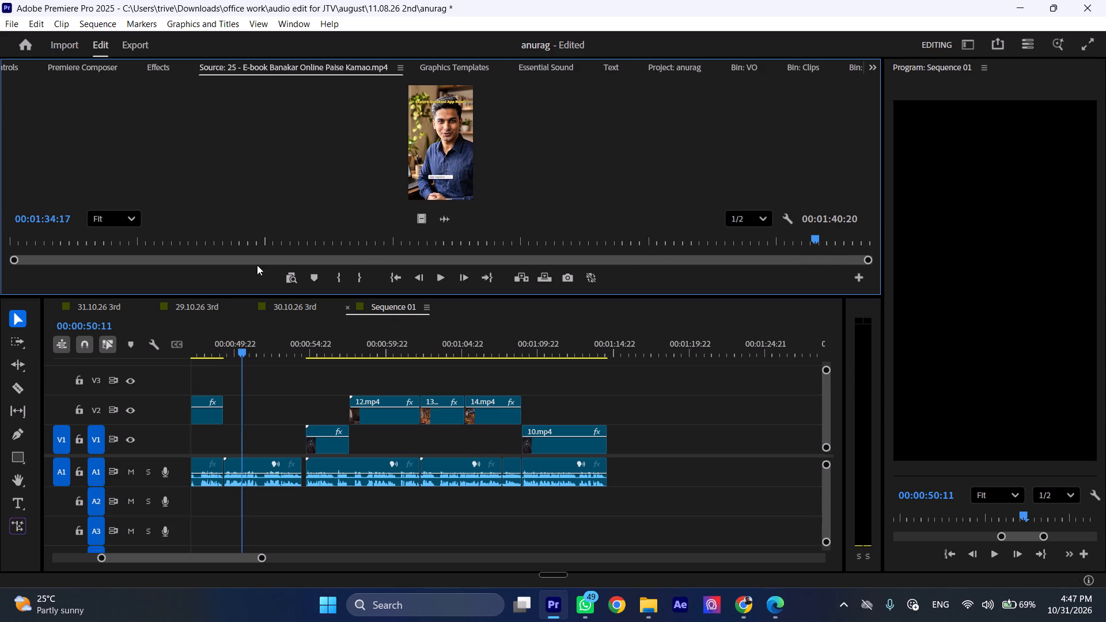
click(336, 278)
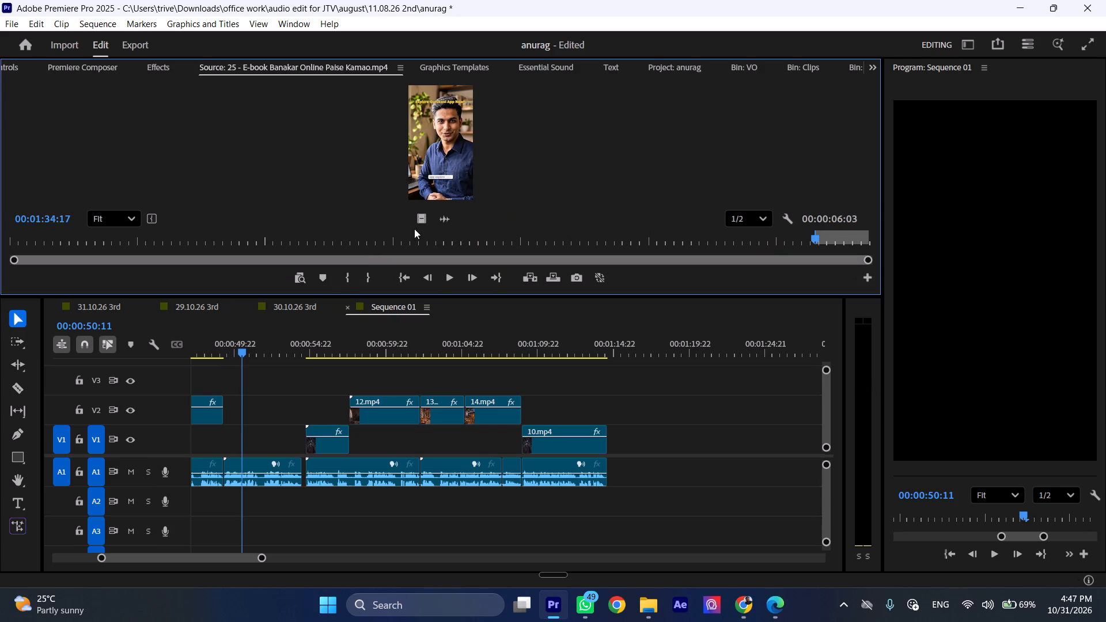
drag(425, 216, 613, 434)
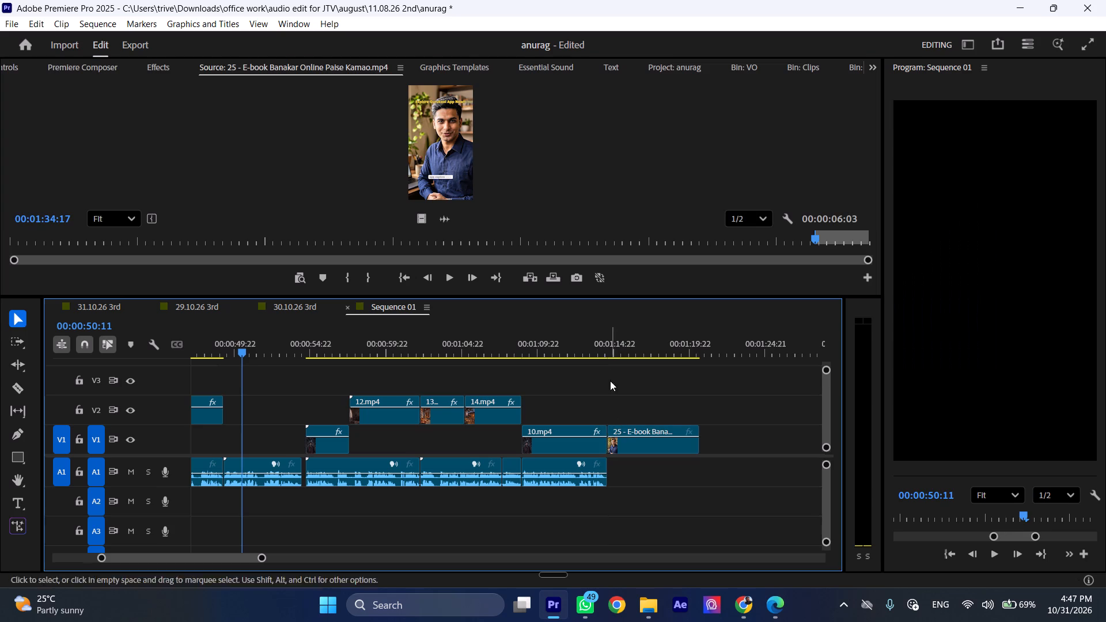
Locate the frame where the Gurukoo logo animation starts in the E-book clip on V1, near 00:01:15:00.
click(602, 337)
key(space)
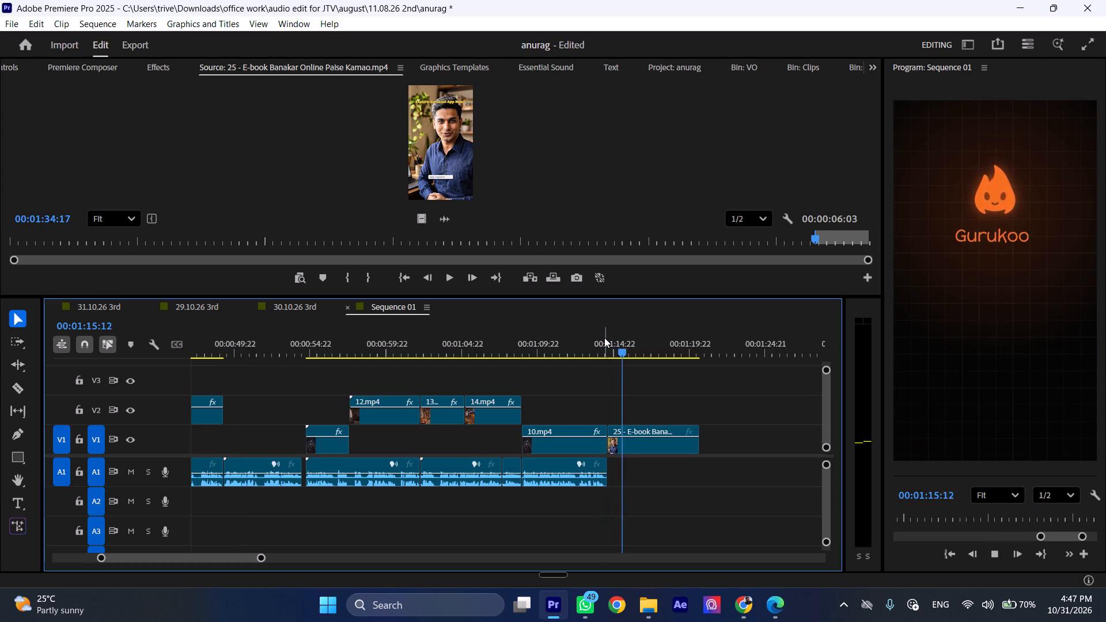
key(space)
drag(609, 342, 615, 346)
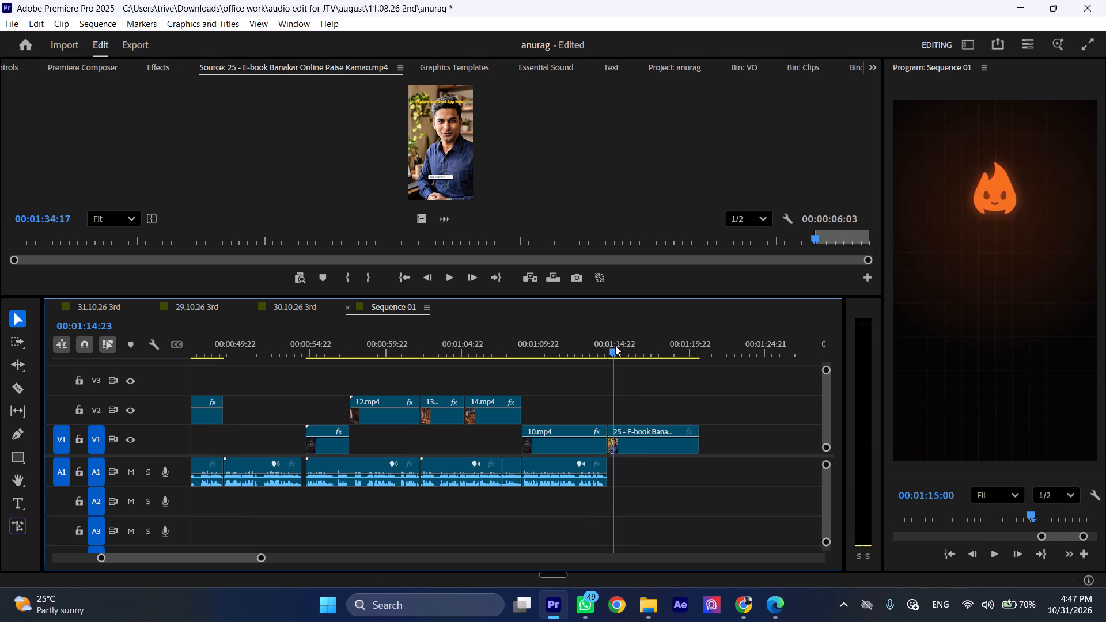
drag(615, 346, 616, 346)
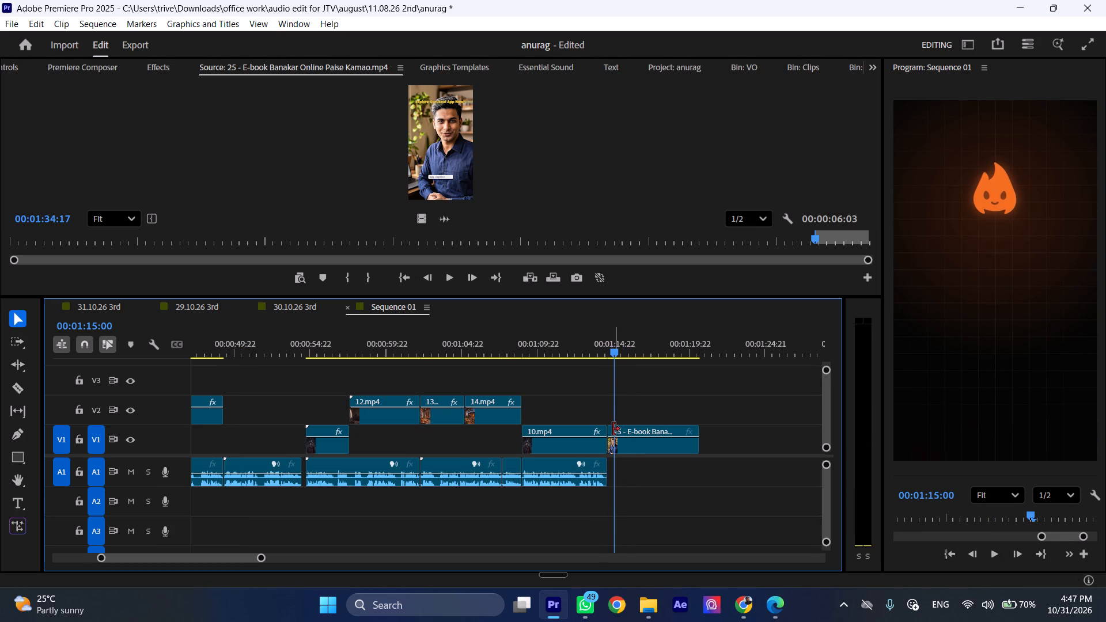
key(ctrl+shift+c)
key(ctrl+shift+c)
key(ctrl+shift+c)
key(ctrl+shift+c)
key(ctrl+shift+c)
key(ctrl+shift+c)
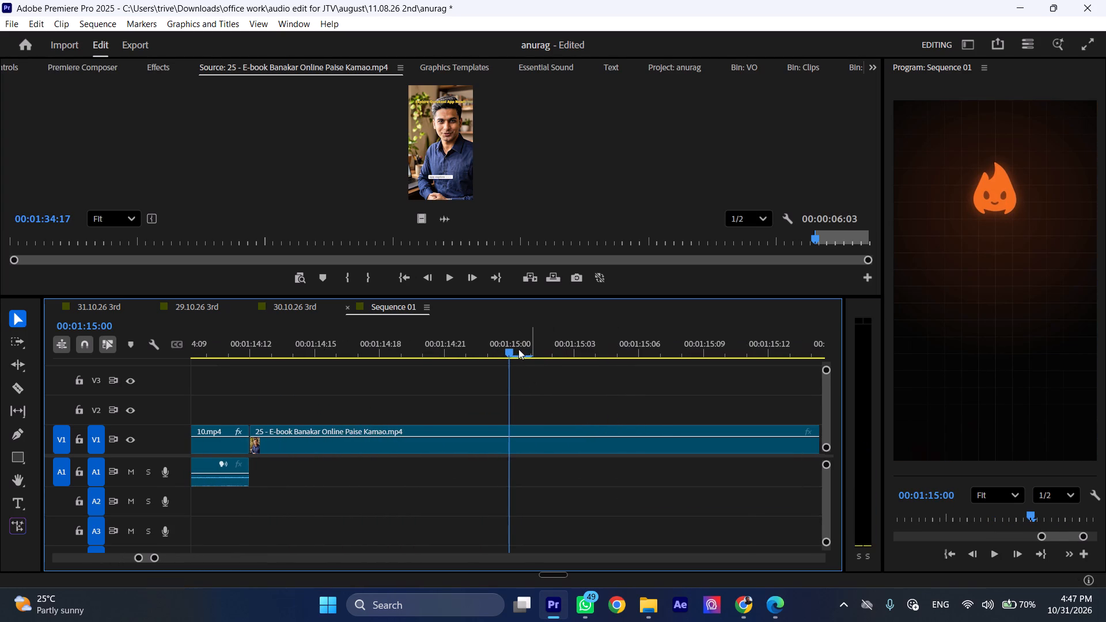
Ripple-trim the start of the E-book clip on V1 to 00:01:15:00, so it opens on the Gurukool logo directly after 10.mp4.
drag(516, 348, 487, 354)
drag(487, 354, 503, 355)
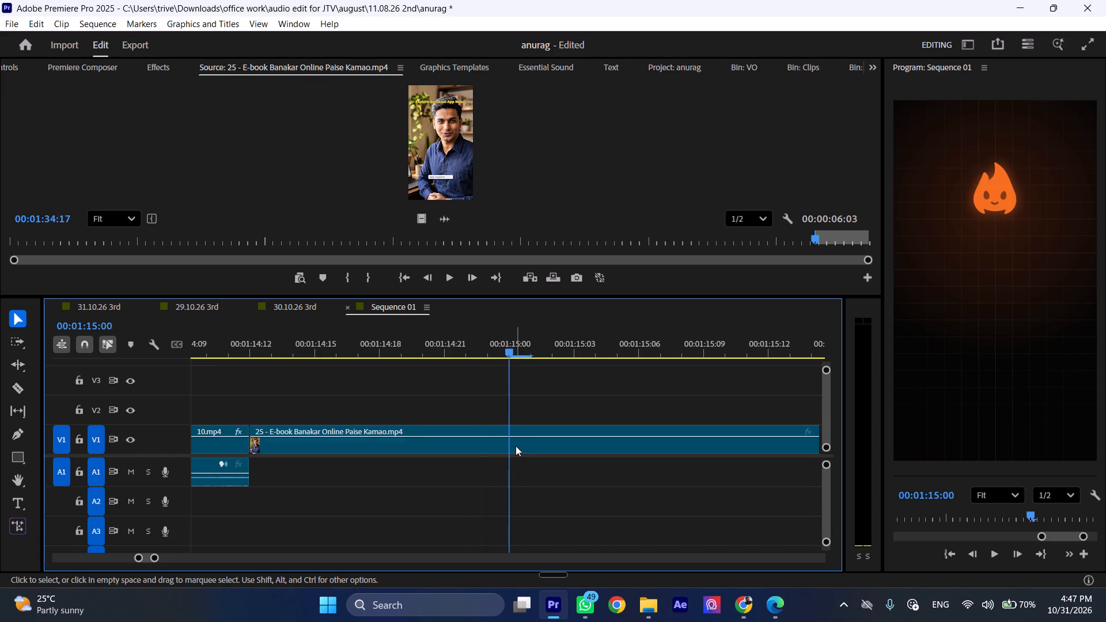
click(516, 446)
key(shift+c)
key(ctrl+shift+d)
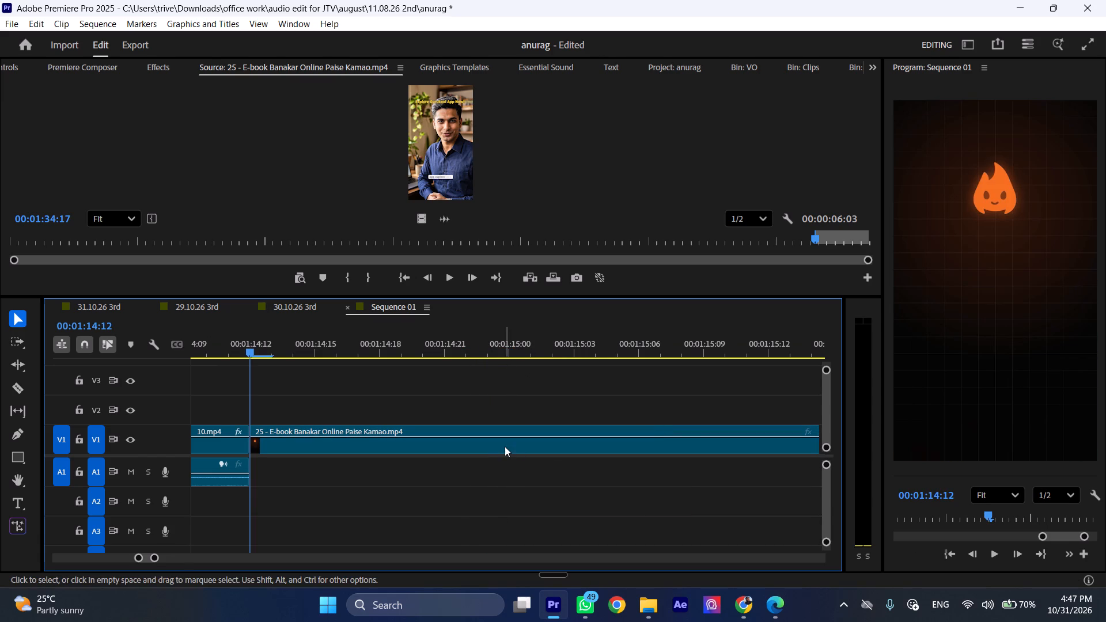
Play the trimmed E-book clip on V1 from its start at 00:01:14:12 to check the Gurukool end screen.
key(ctrl+shift+x)
key(ctrl+shift+x)
key(ctrl+shift+x)
key(ctrl+shift+x)
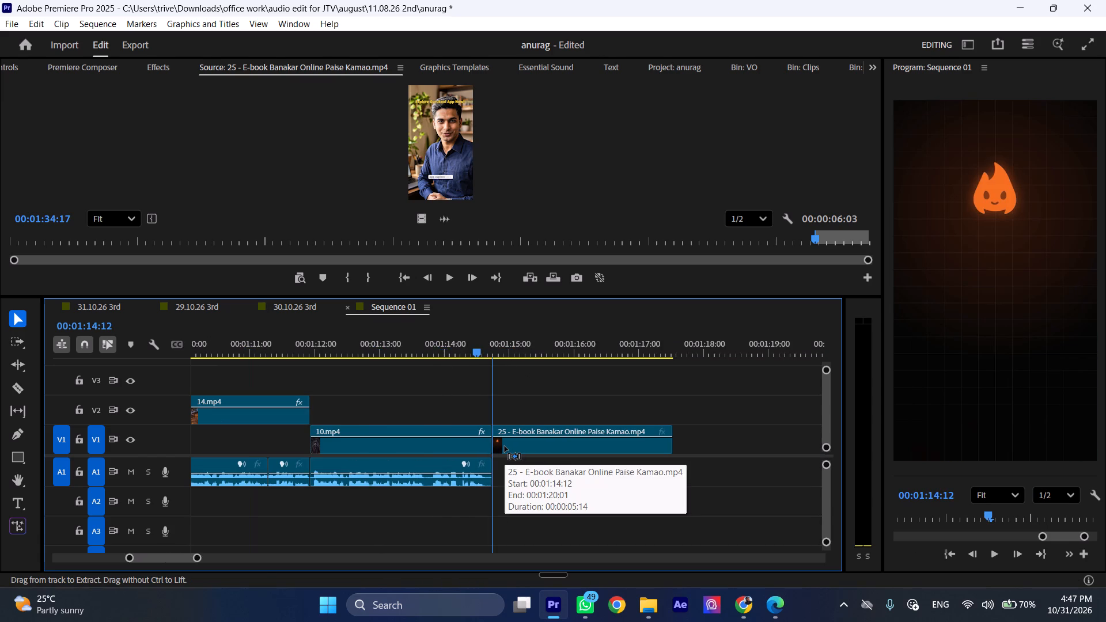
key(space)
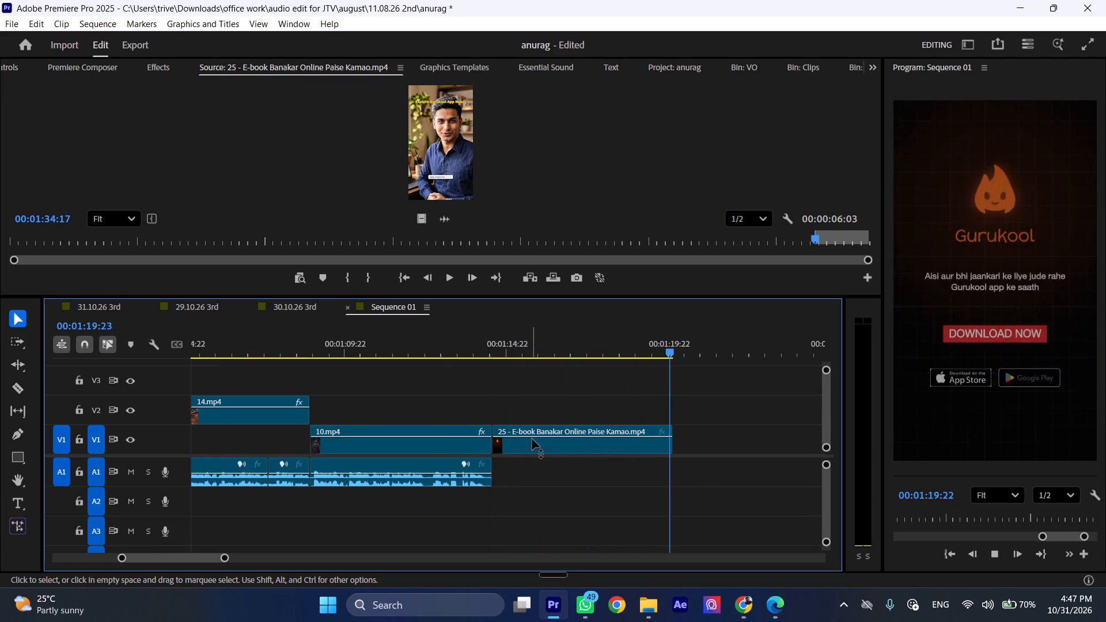
Fit the trimmed E-book clip on V1 to the sequence frame.
click(579, 344)
right_click(579, 459)
right_click(587, 447)
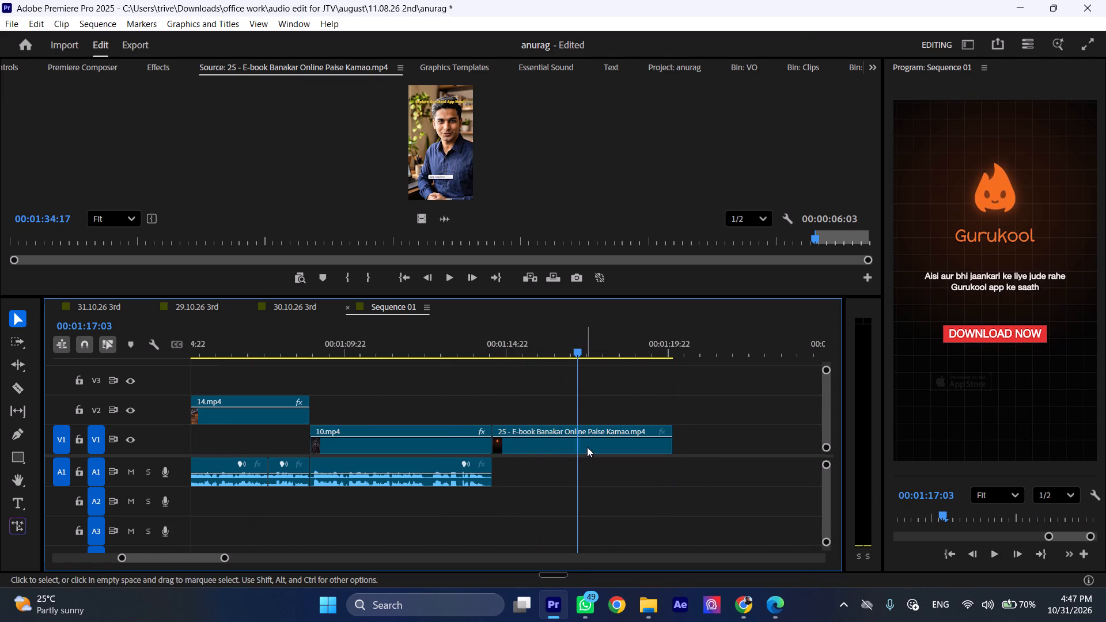
click(622, 550)
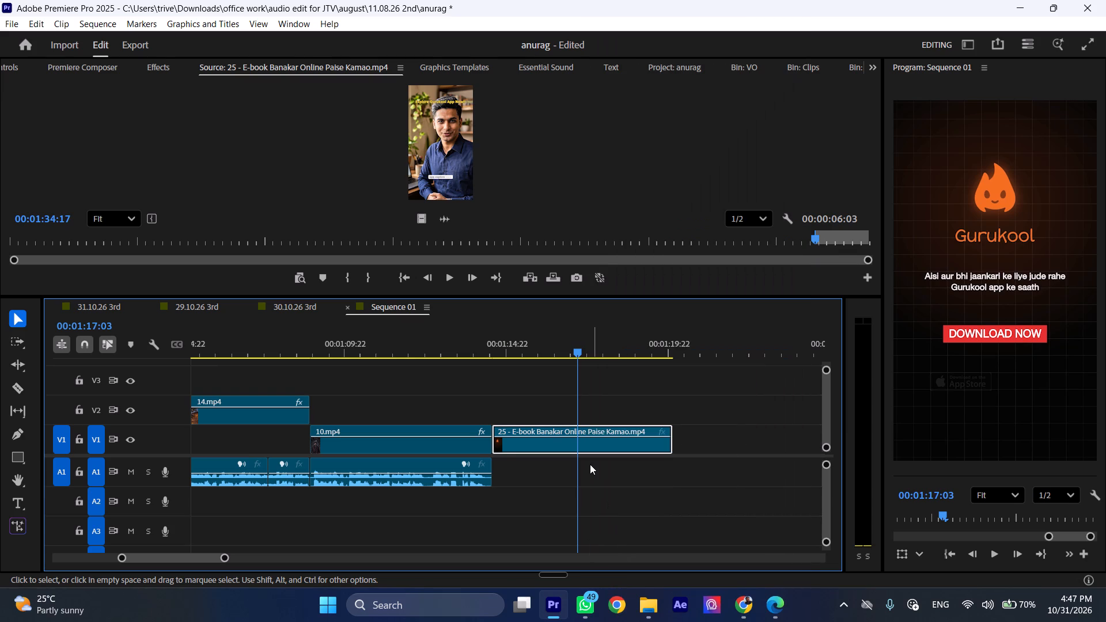
Play the narration from 00:00:49:12, where the video gap after 11.mp4 begins.
key(ctrl+shift+x)
key(ctrl+shift+x)
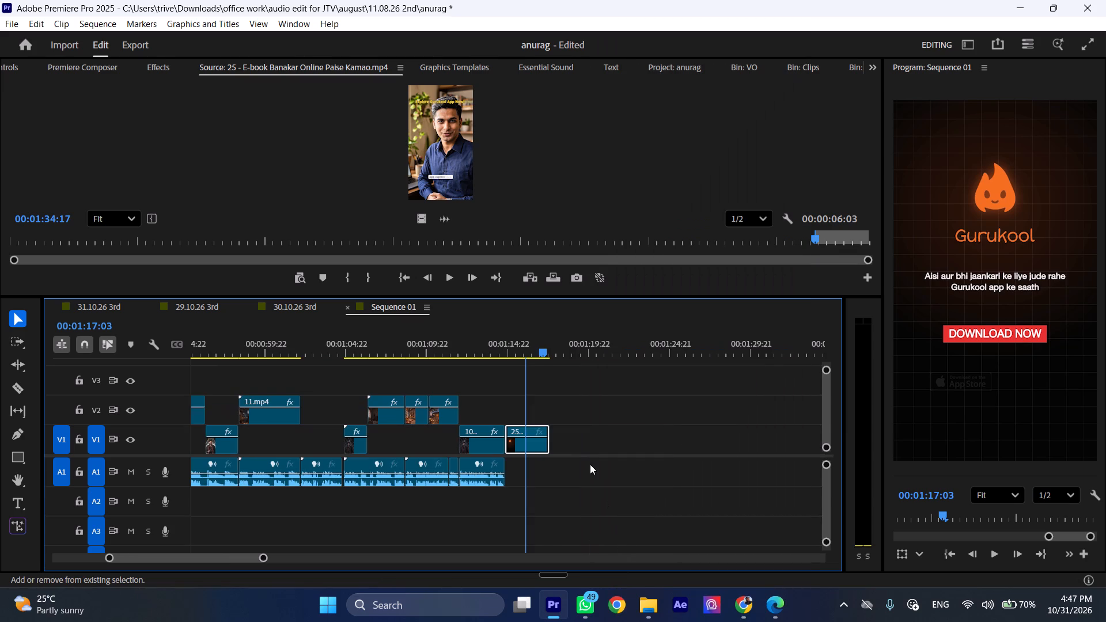
drag(495, 339, 489, 339)
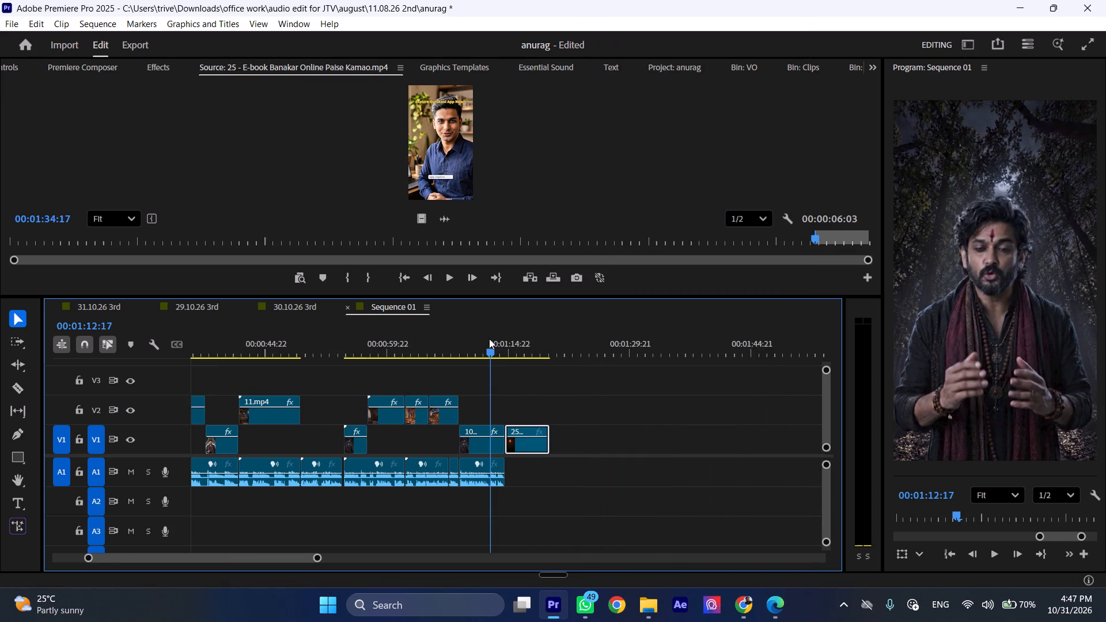
drag(489, 339, 478, 340)
scroll(490, 393, up, 8)
click(476, 344)
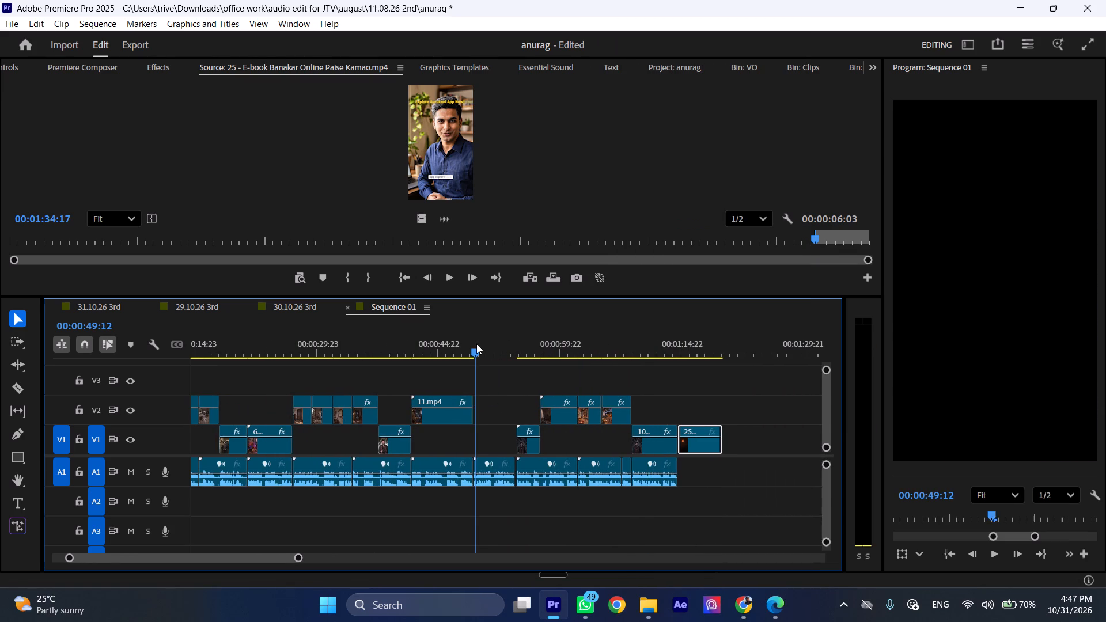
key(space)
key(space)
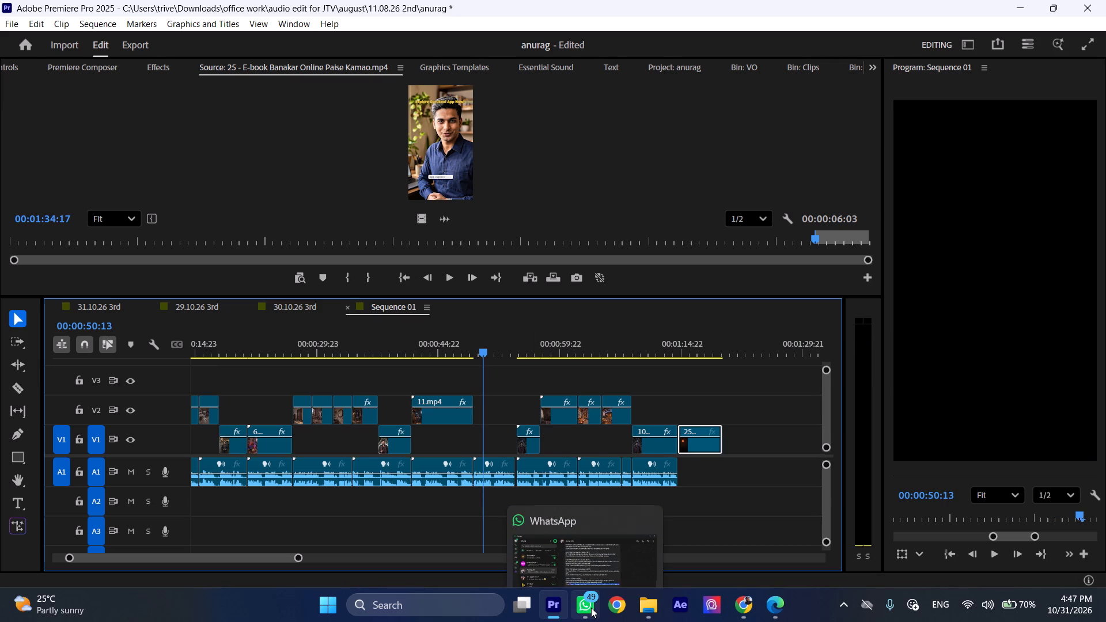
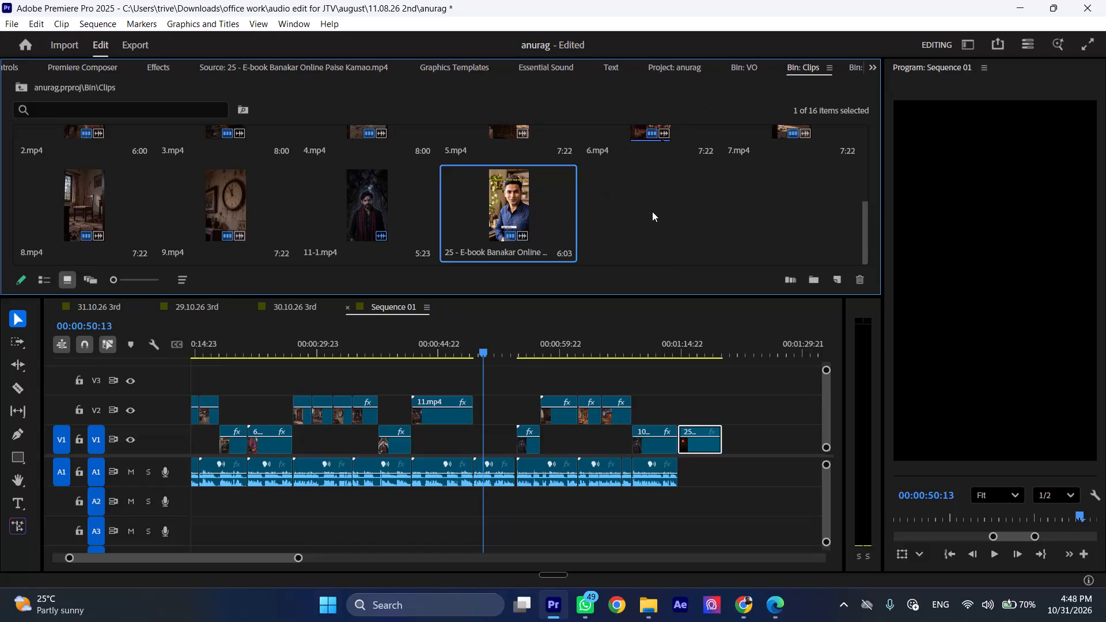
Open 5.mp4 from the Clips bin and skim its footage to about 00:00:05:19 as a candidate for the video gap after 11.mp4.
scroll(652, 211, down, 1)
scroll(653, 214, up, 1)
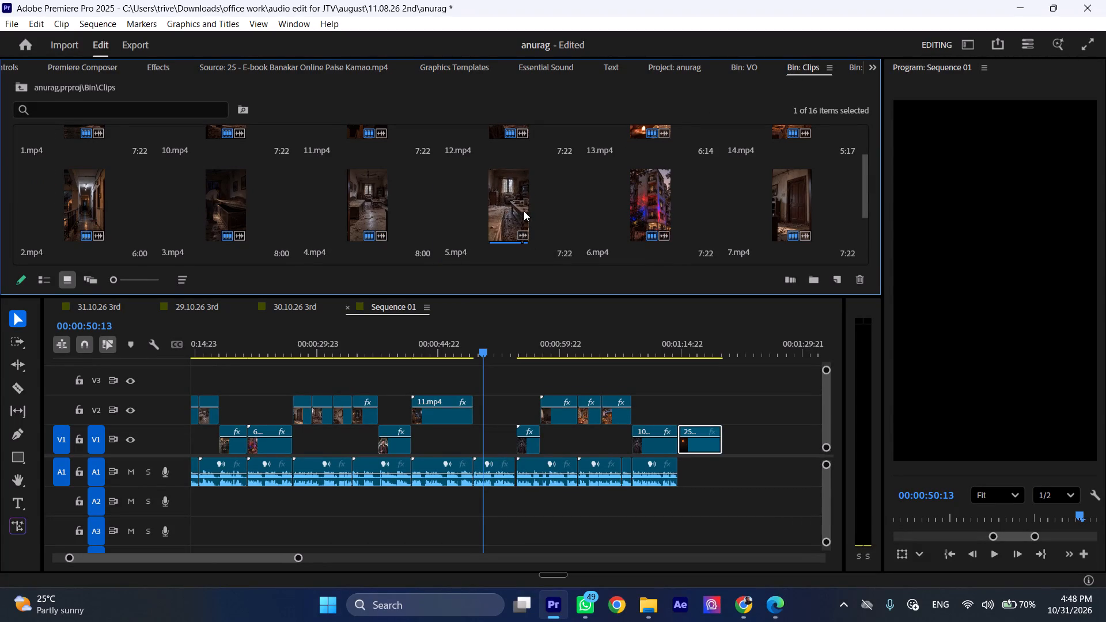
double_click(506, 207)
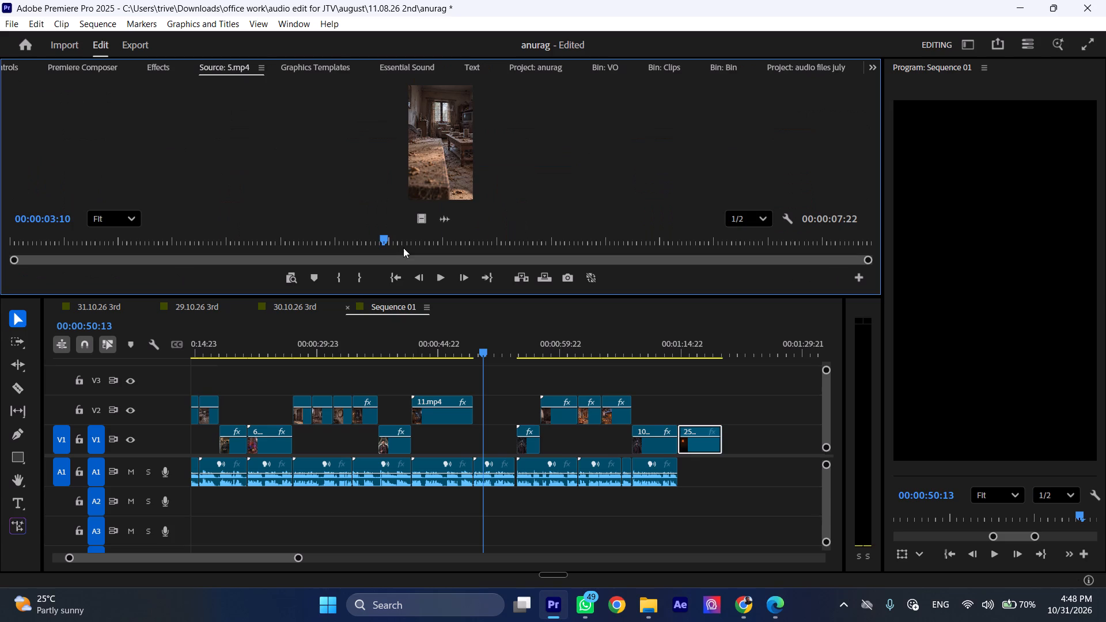
drag(388, 237, 657, 235)
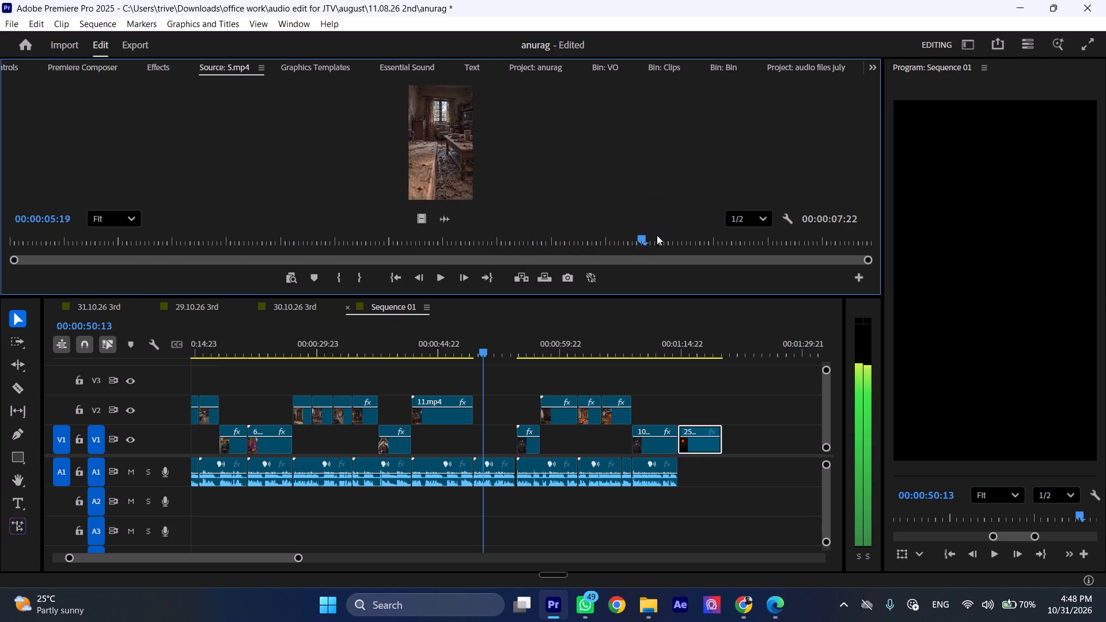
Scrub through 5.mp4 in the Source monitor and browse the Clips bin for footage to fill the gap after 11.mp4.
drag(657, 235, 699, 234)
click(673, 68)
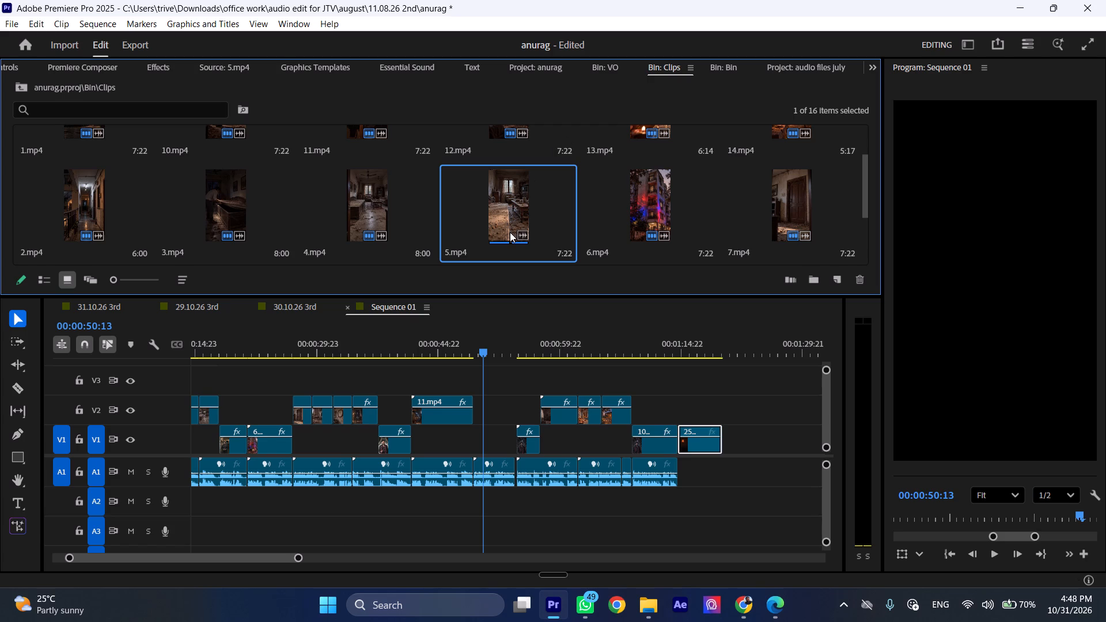
scroll(510, 232, up, 1)
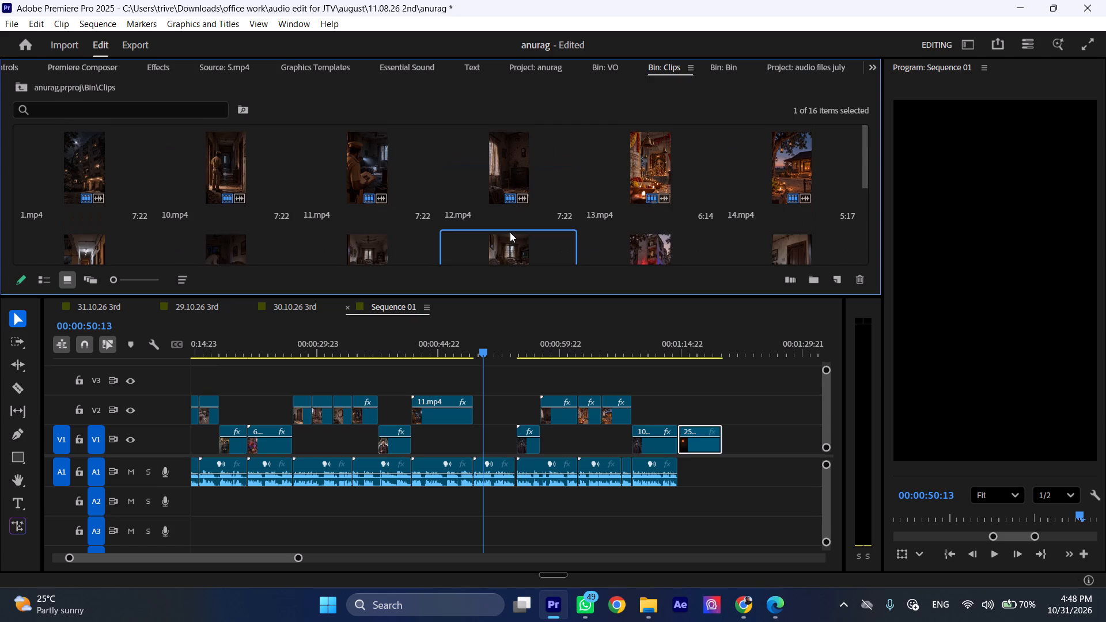
scroll(510, 232, up, 3)
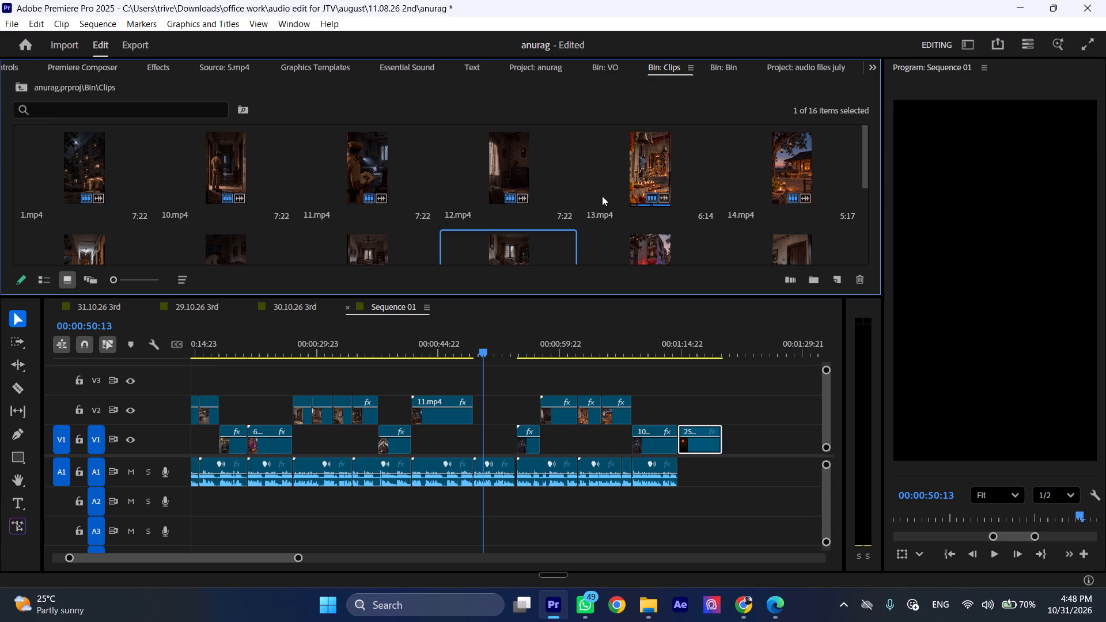
scroll(571, 217, down, 1)
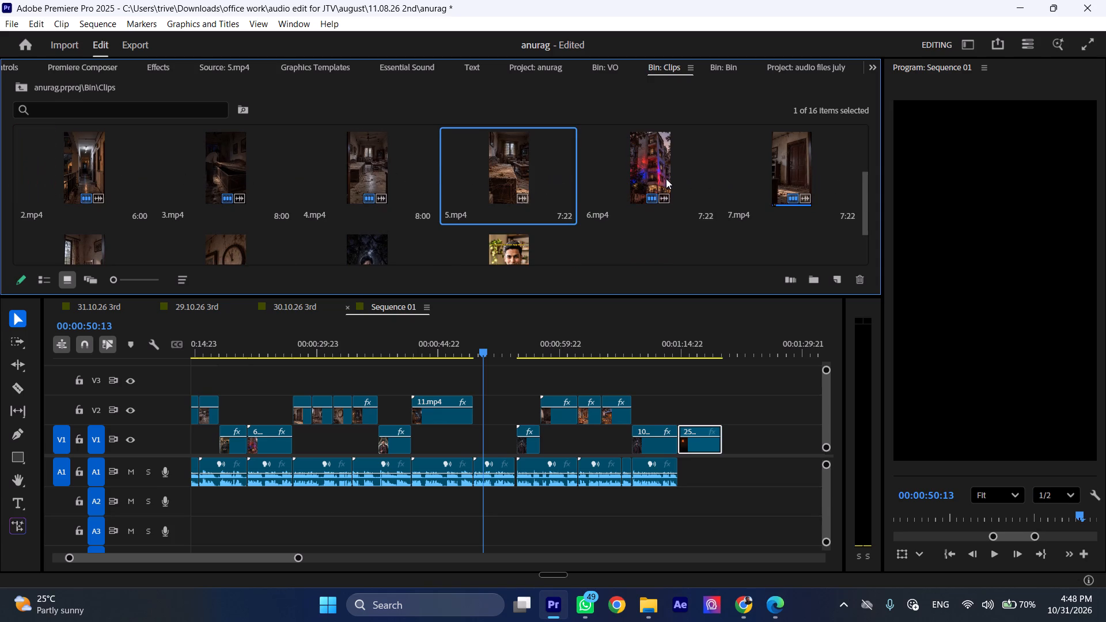
scroll(109, 242, down, 1)
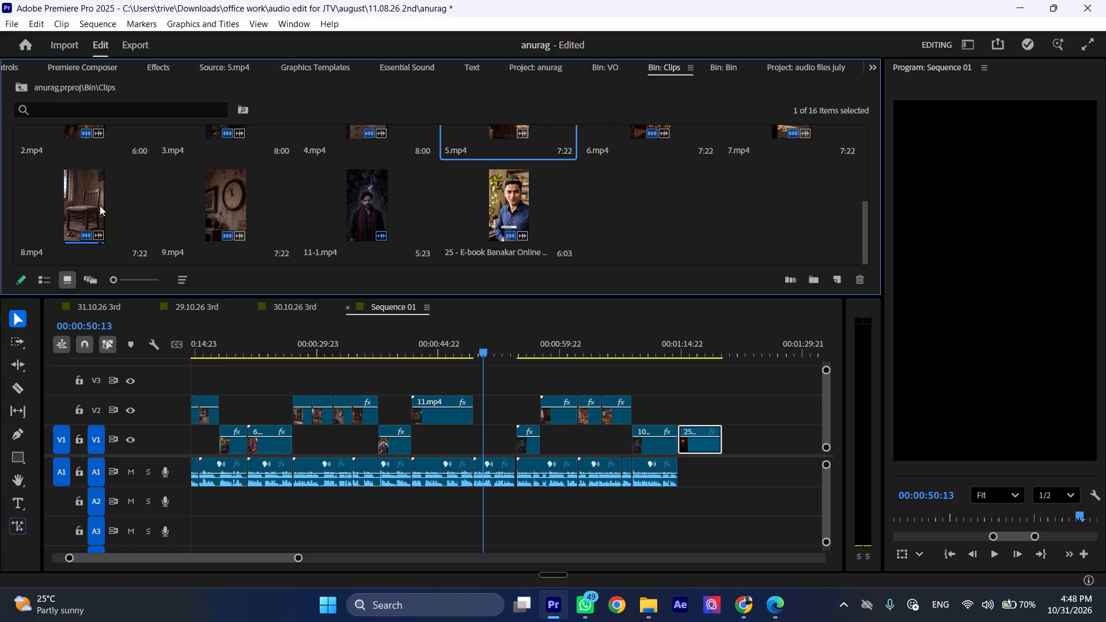
scroll(546, 204, up, 1)
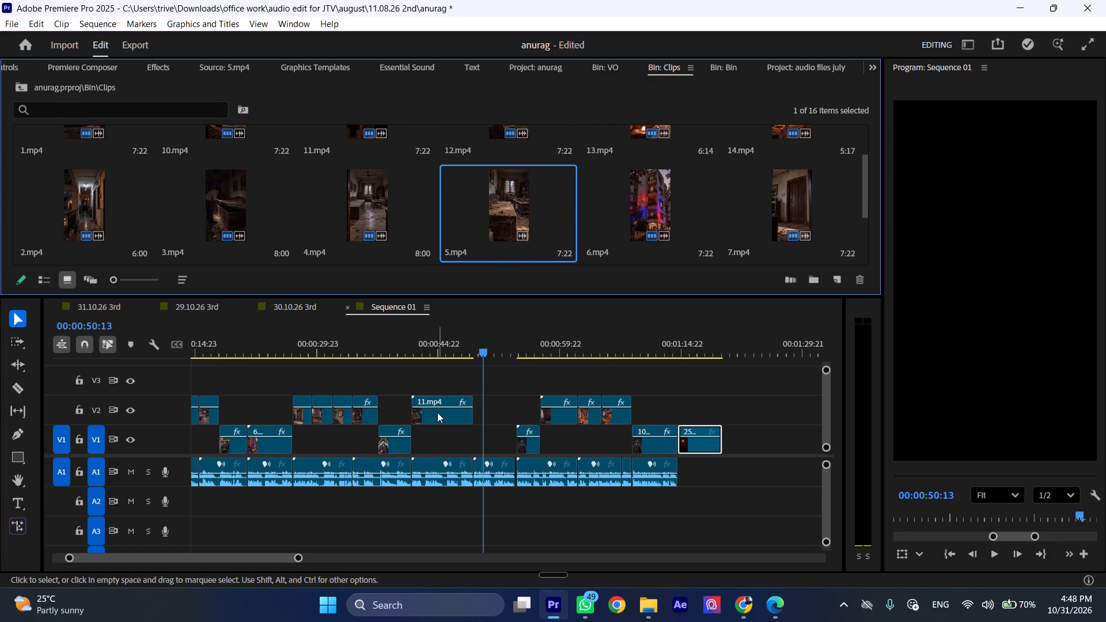
Review the Sequence 01 edit from the start of 4.mp4 on V2 near 00:00:15 into 6.mp4 on V1 near 00:00:22.
scroll(437, 412, up, 11)
drag(328, 347, 340, 347)
key(ctrl+shift+c)
key(ctrl+shift+c)
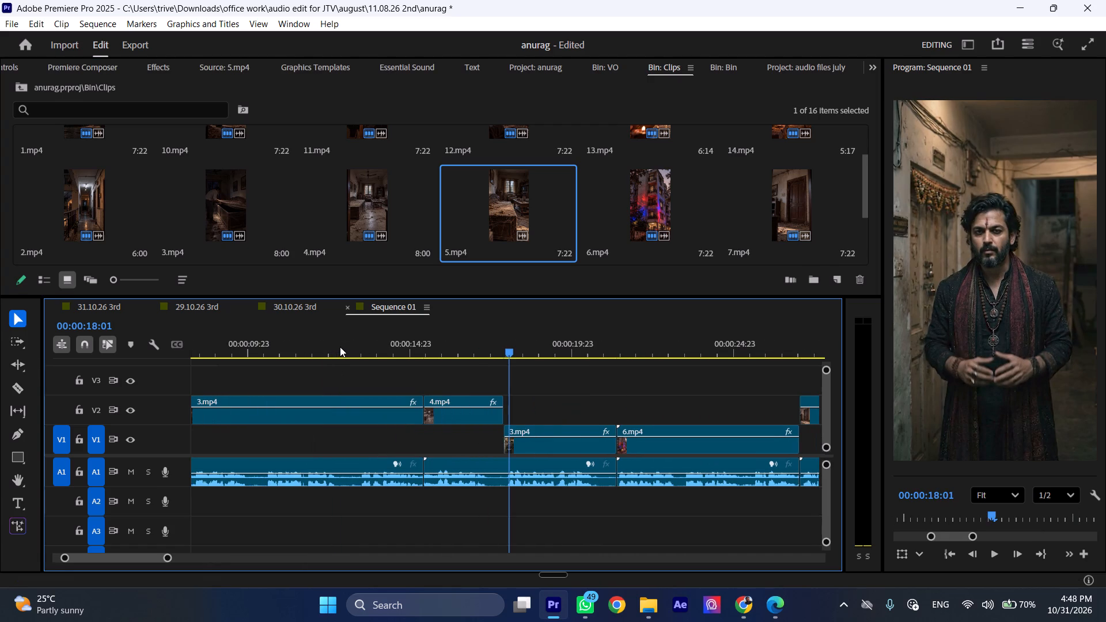
scroll(340, 347, up, 4)
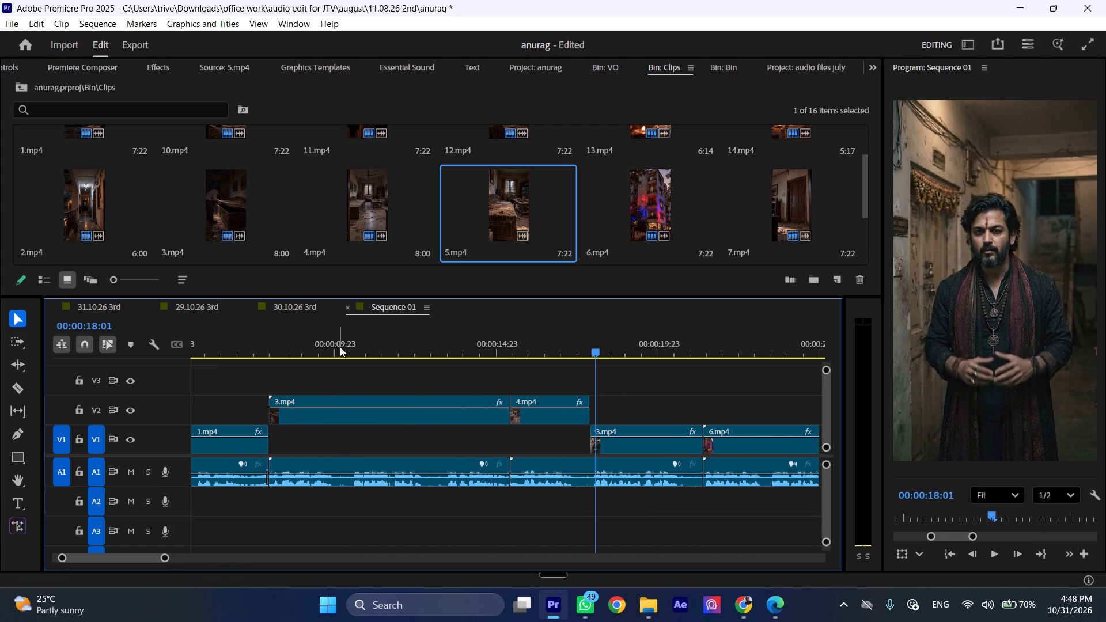
key(ctrl+shift+c)
key(ctrl+shift+c)
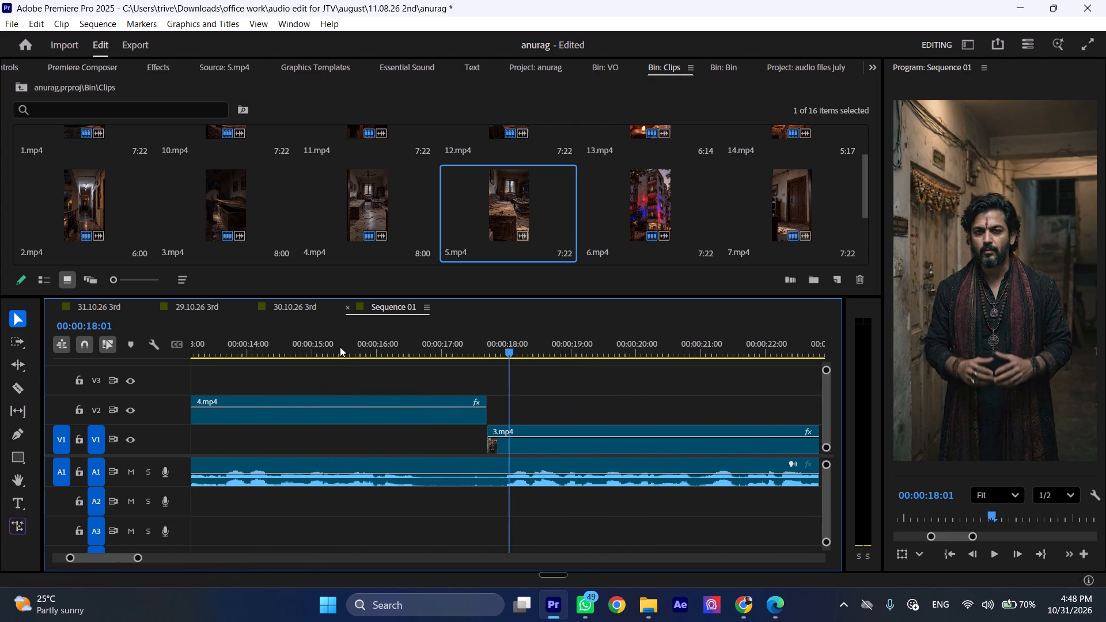
key(ctrl+shift+x)
key(ctrl+shift+x)
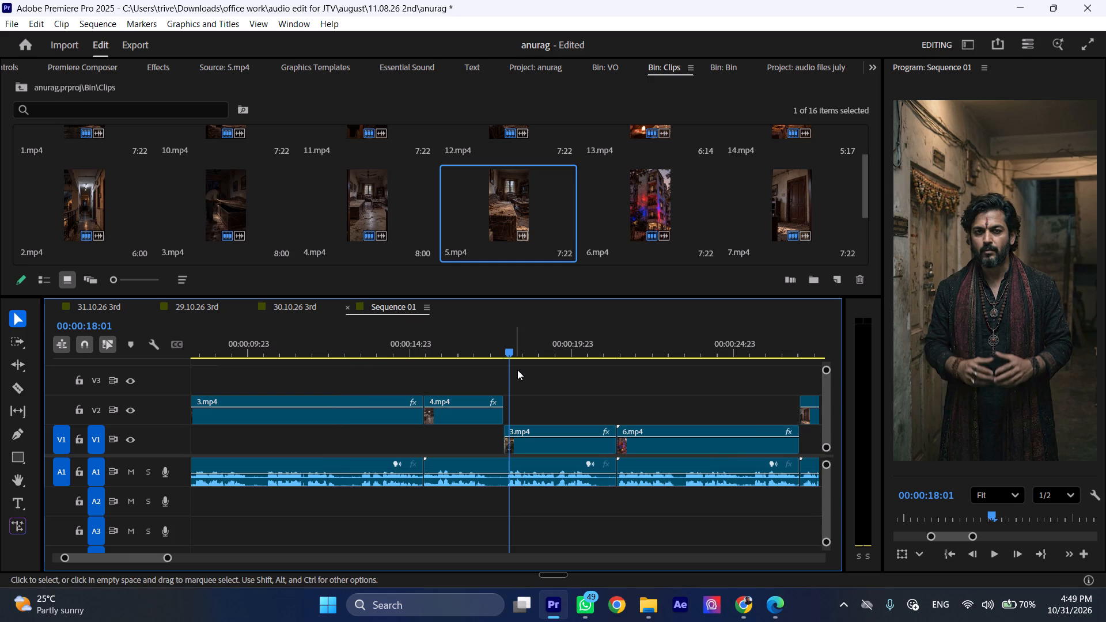
drag(467, 346, 460, 347)
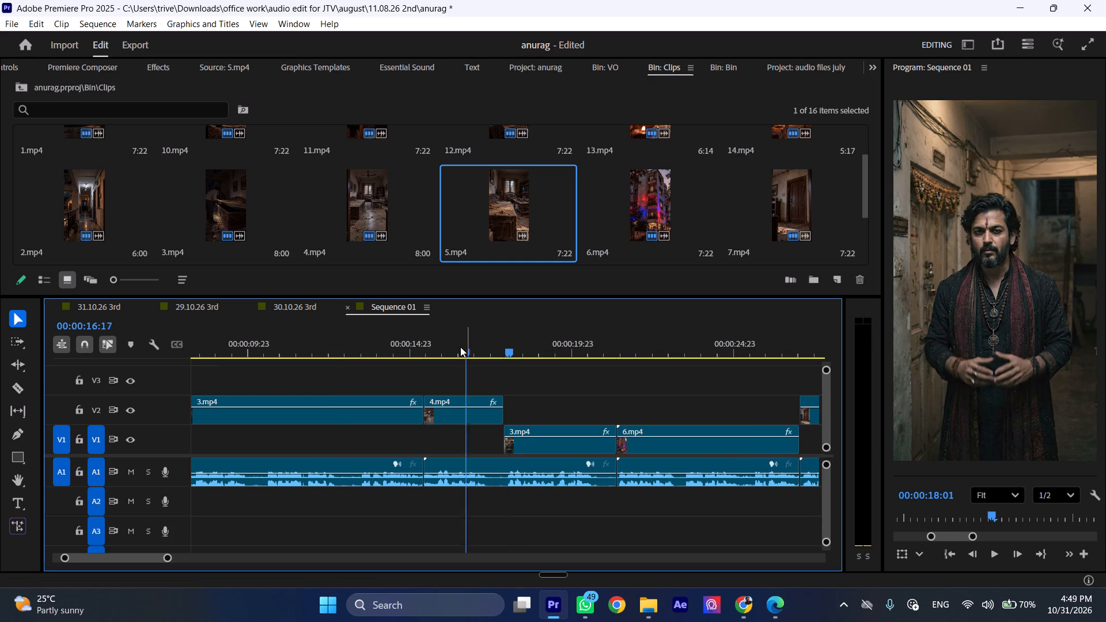
drag(460, 347, 421, 353)
key(space)
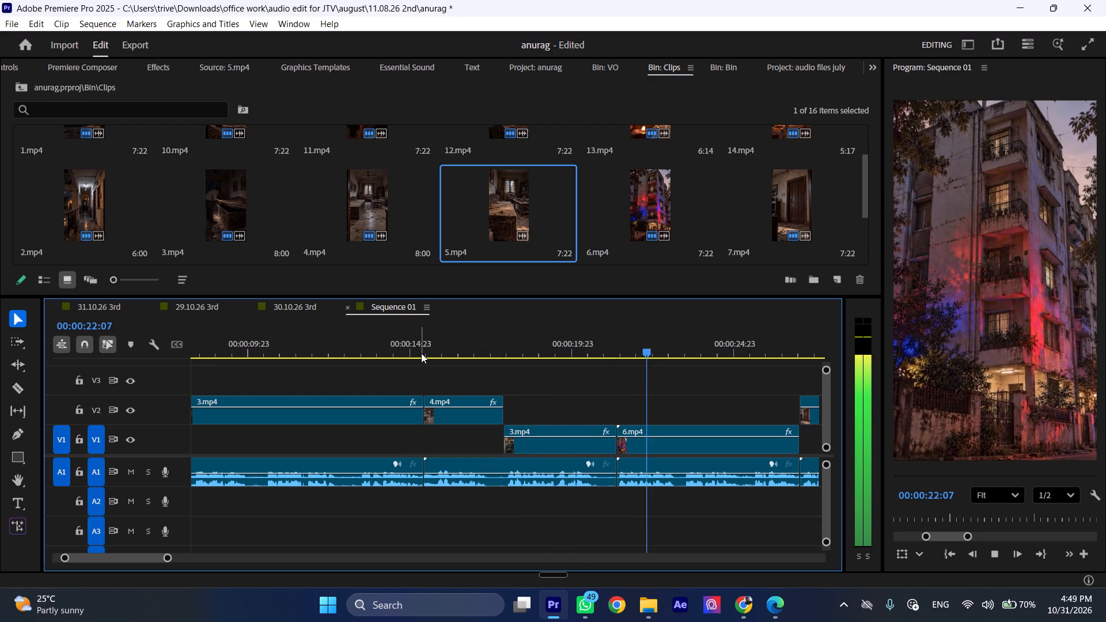
key(space)
key(ctrl+shift+x)
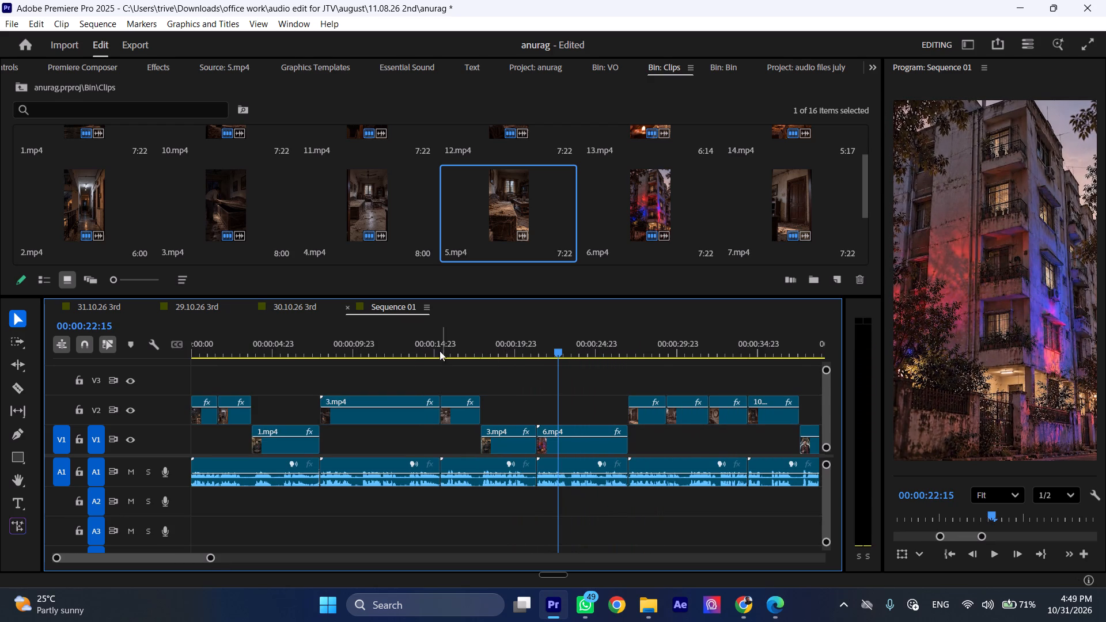
Scrub the middle of Sequence 01, then replay from 3.mp4 on V1 near 00:00:18 to the V2 door shot near 00:00:27.
scroll(316, 382, up, 4)
drag(289, 351, 622, 352)
scroll(622, 352, left, 2)
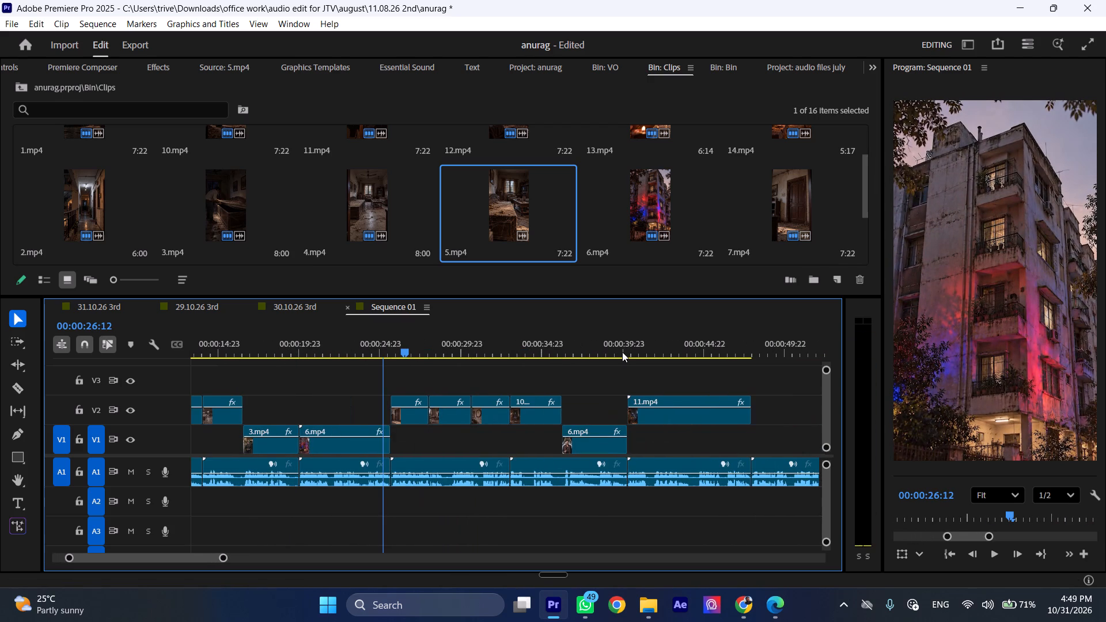
drag(546, 339, 494, 349)
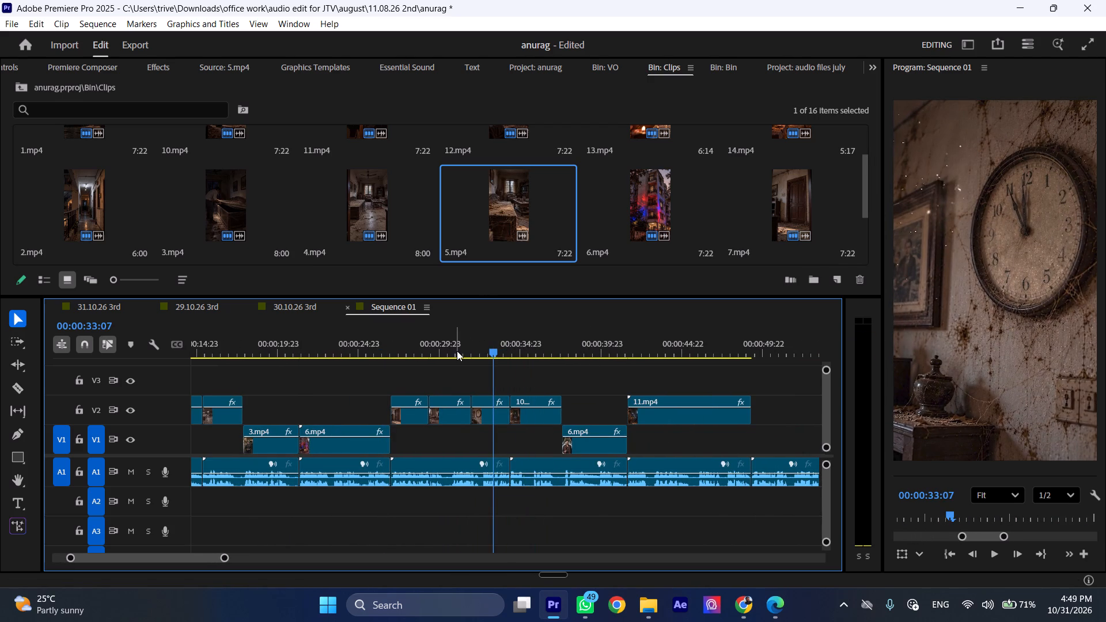
drag(457, 351, 236, 386)
key(space)
key(space)
scroll(272, 410, up, 3)
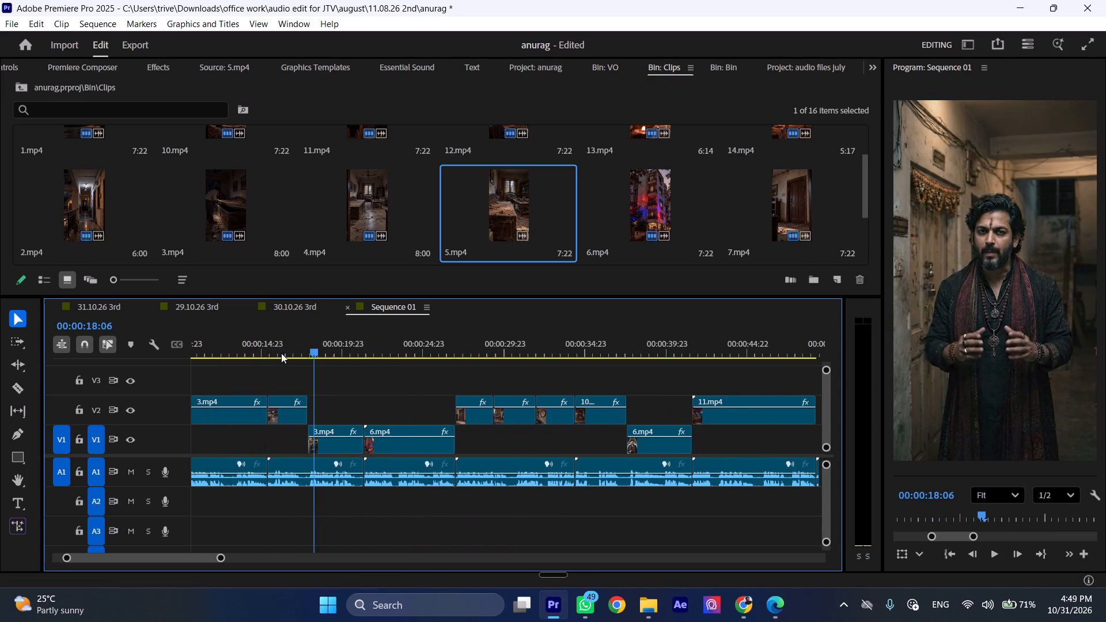
drag(274, 336, 264, 338)
key(space)
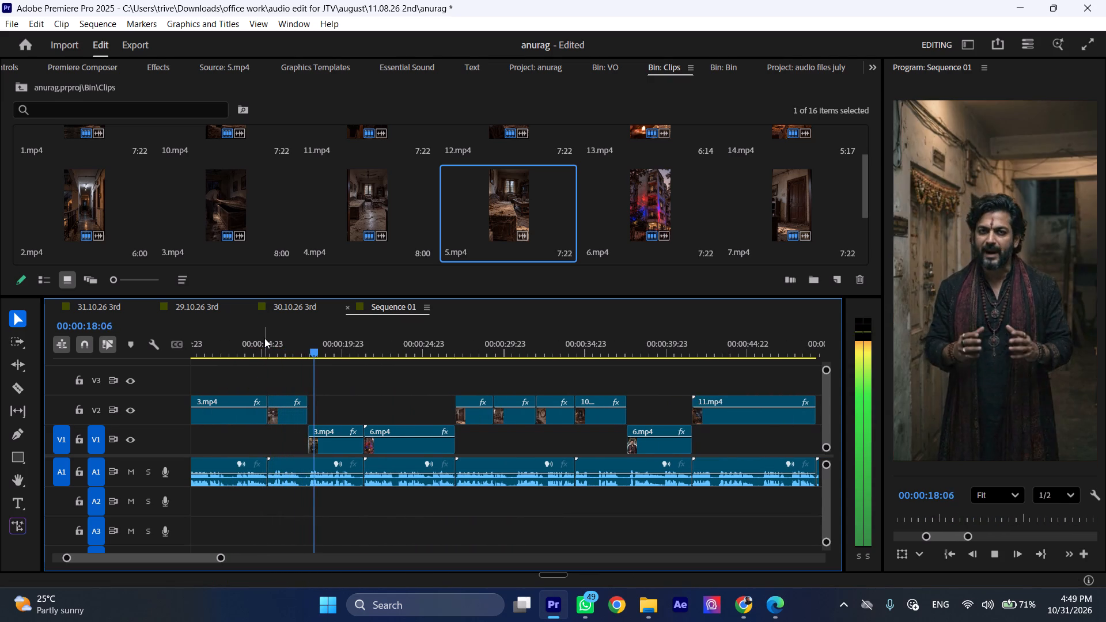
key(space)
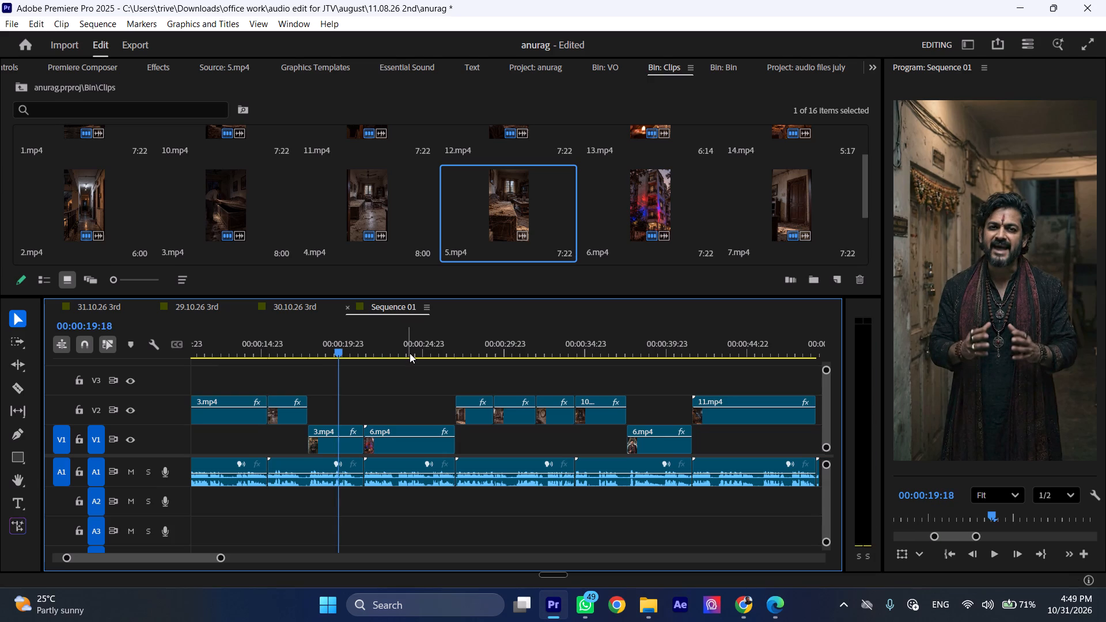
key(space)
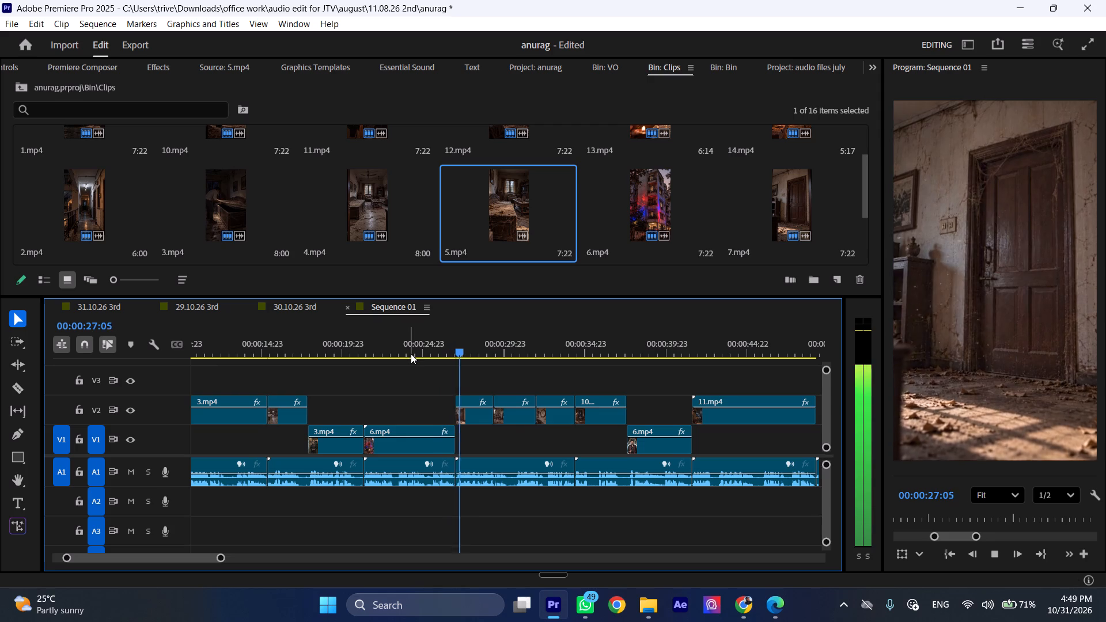
key(space)
key(ctrl+shift+x)
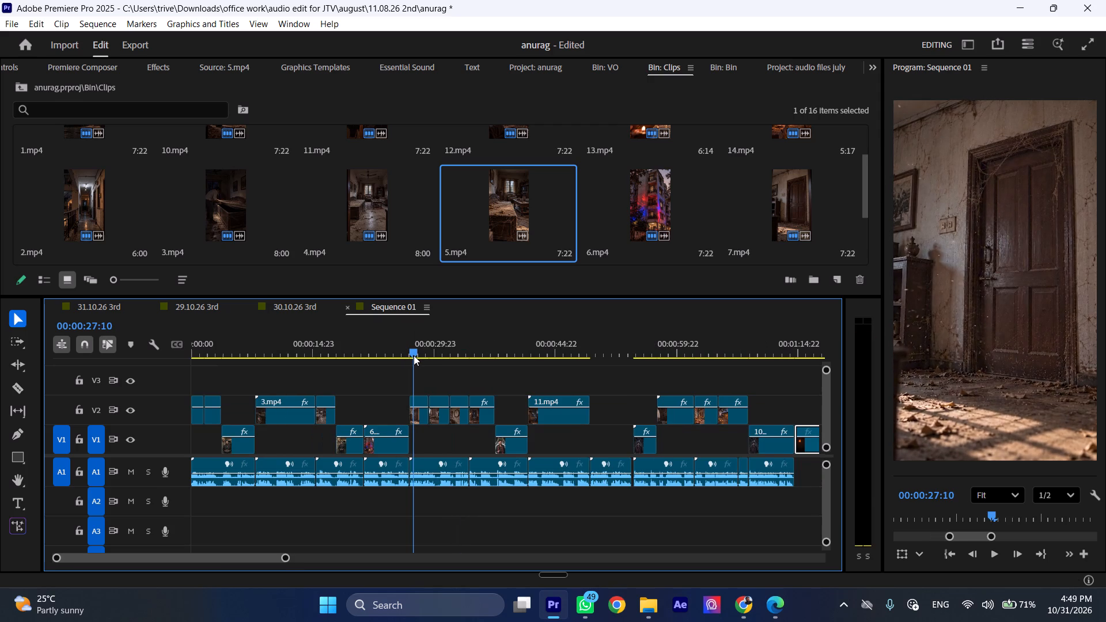
key(ctrl+shift+x)
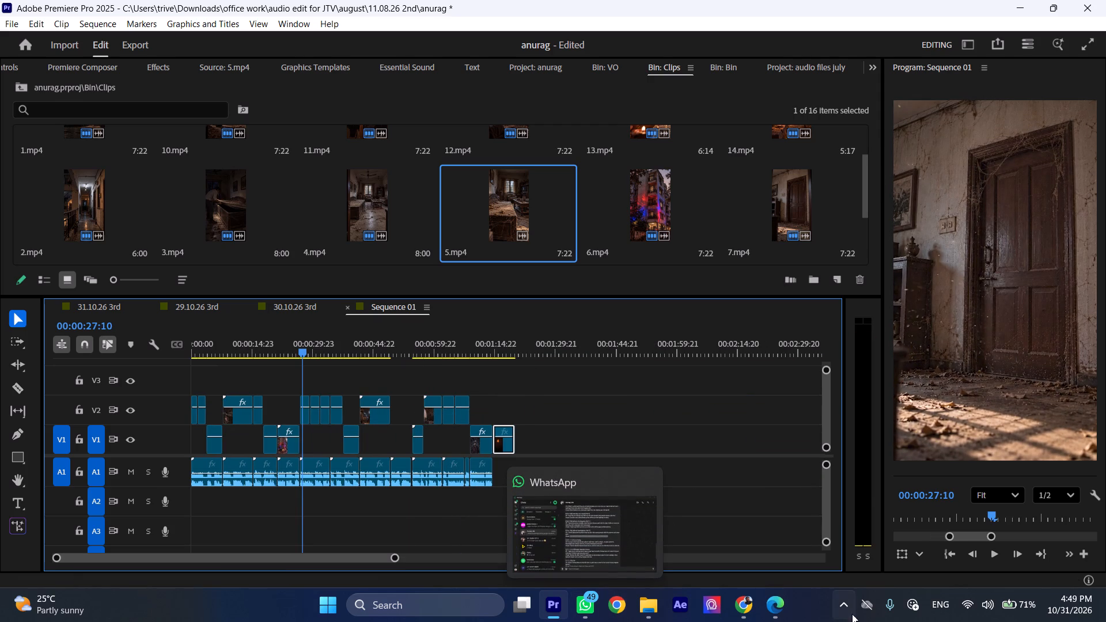
Switch to Edge, refresh the Row 14 Drive folder and preview Closing Door on an Abandoned Bedroom.png.
click(772, 612)
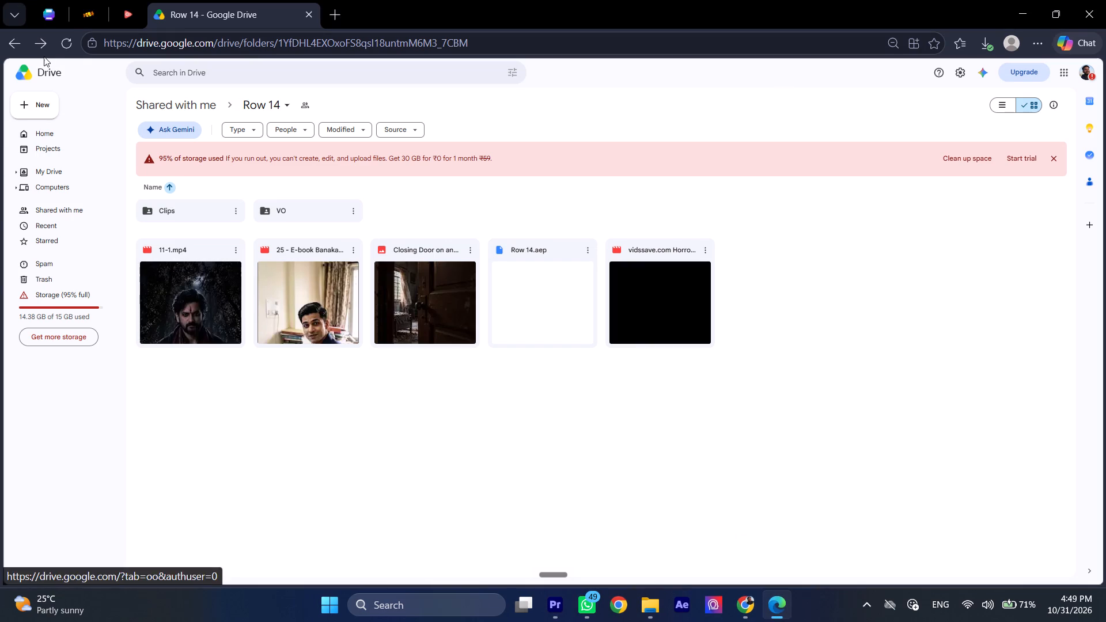
click(69, 35)
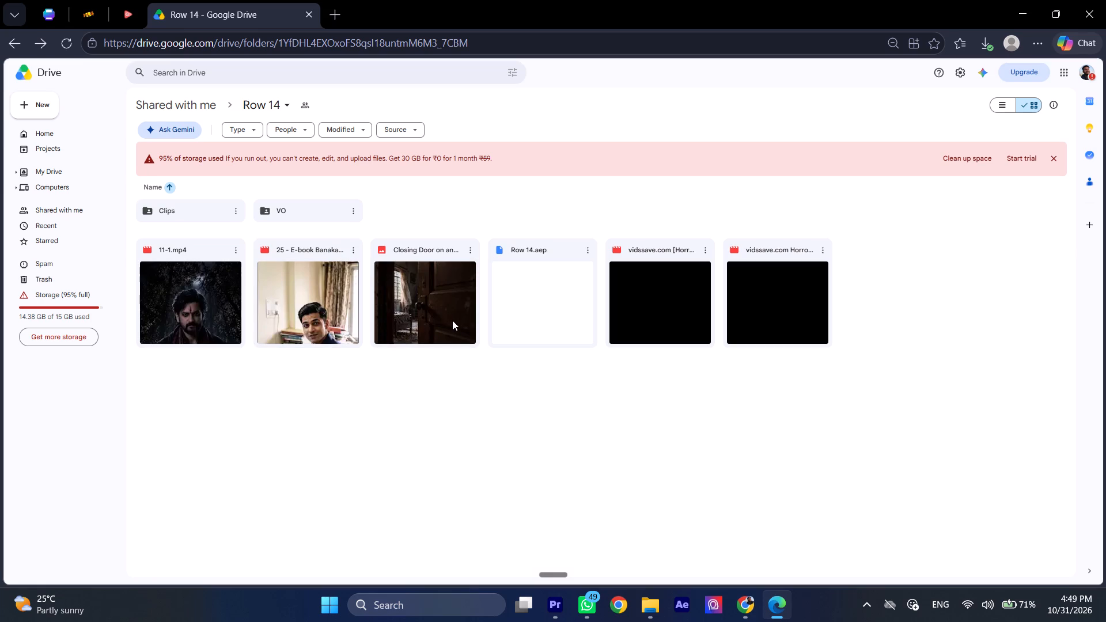
drag(444, 317, 438, 315)
click(434, 312)
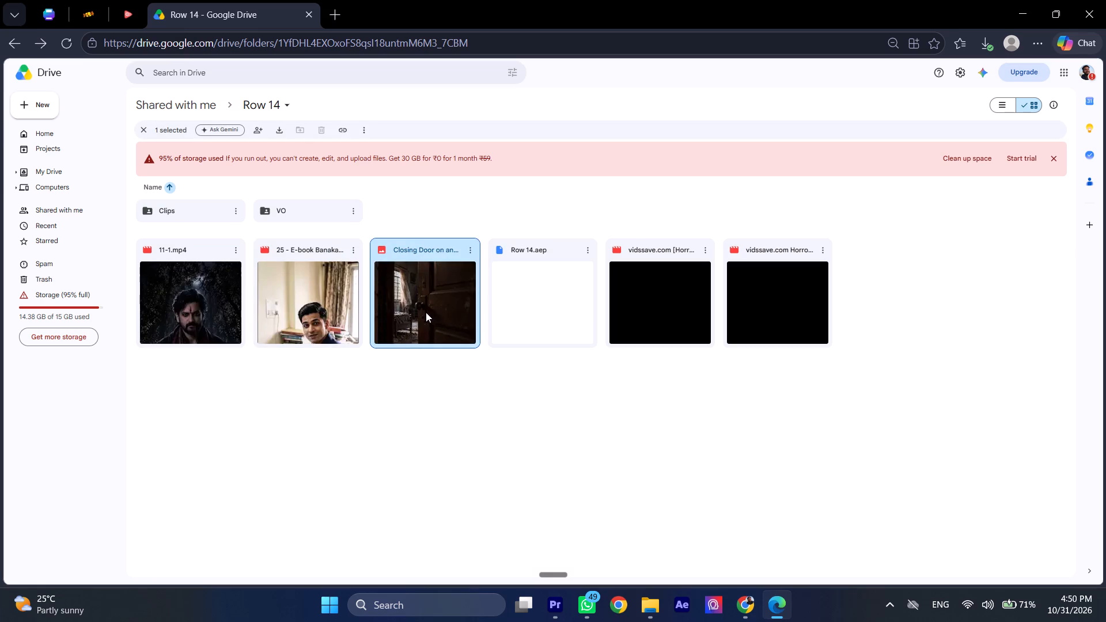
double_click(426, 312)
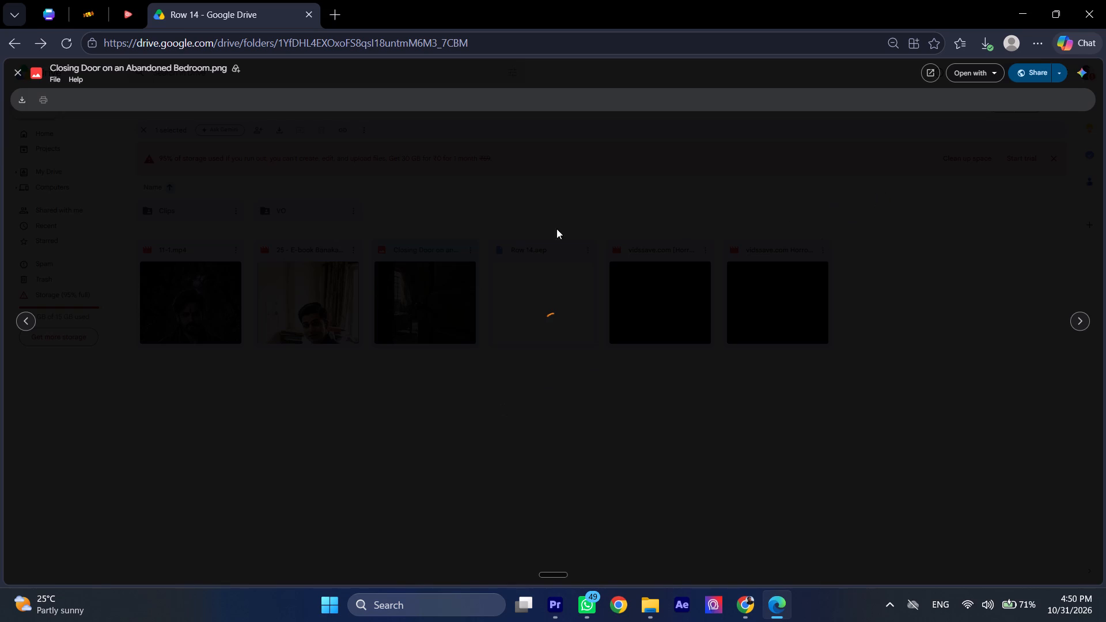
click(20, 73)
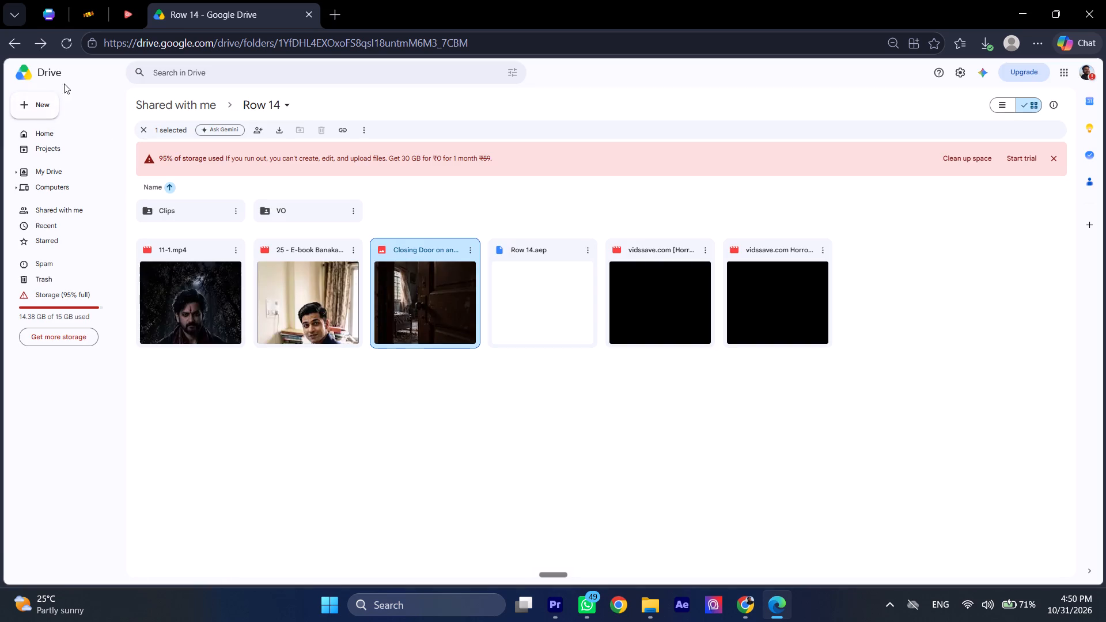
Refresh the Row 14 folder, download Curtains_moving_in_wind_3a31624d.mp4 and preview the downloaded video in VLC.
click(66, 48)
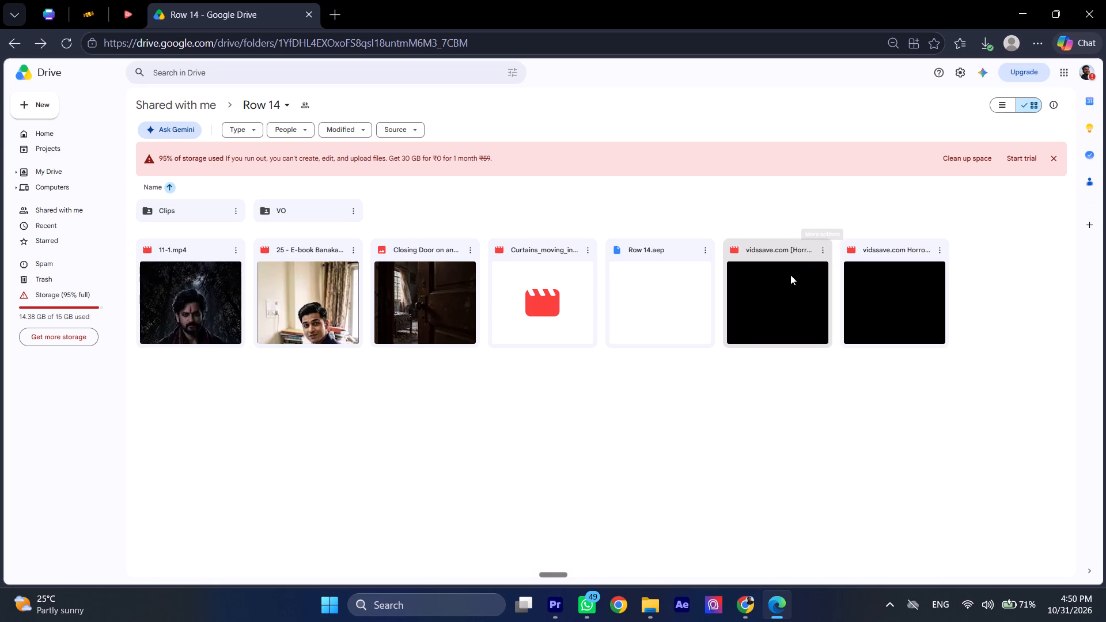
click(585, 251)
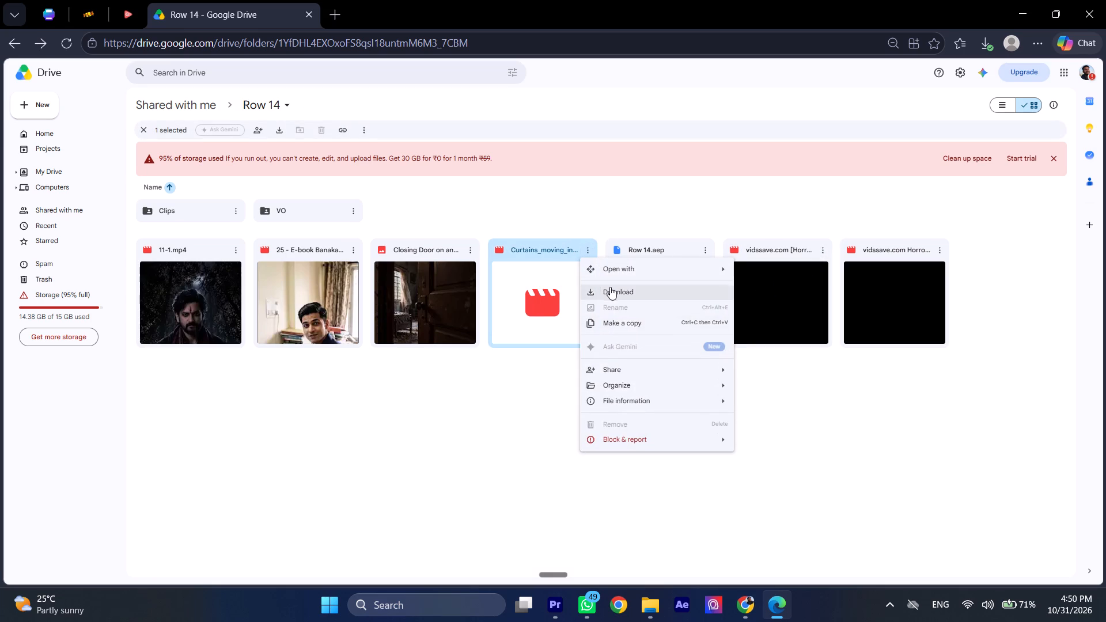
click(611, 286)
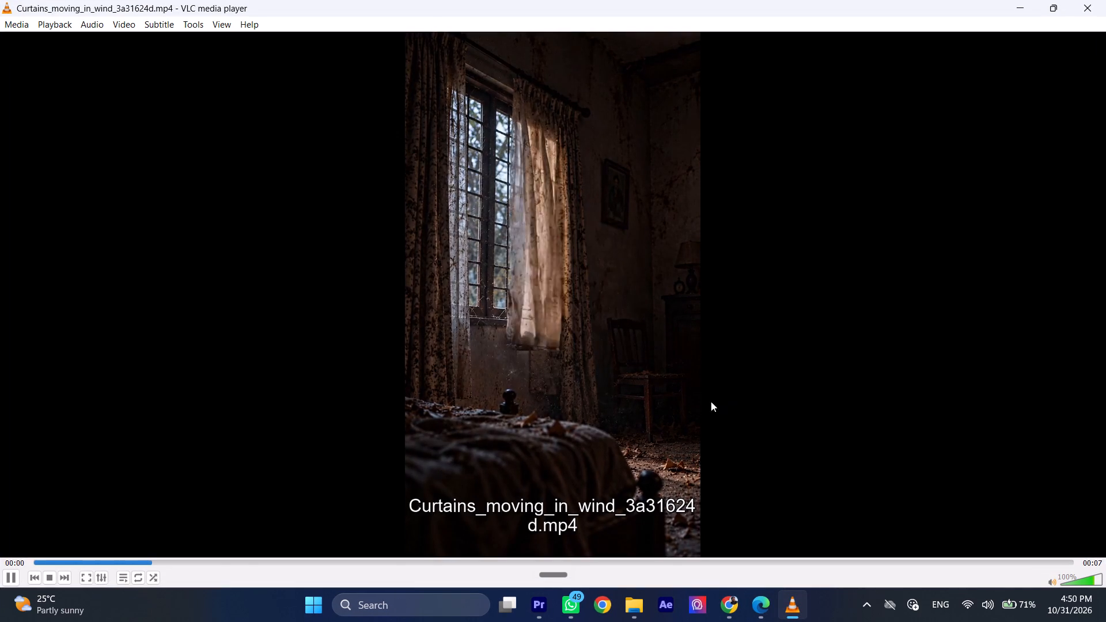
click(1099, 2)
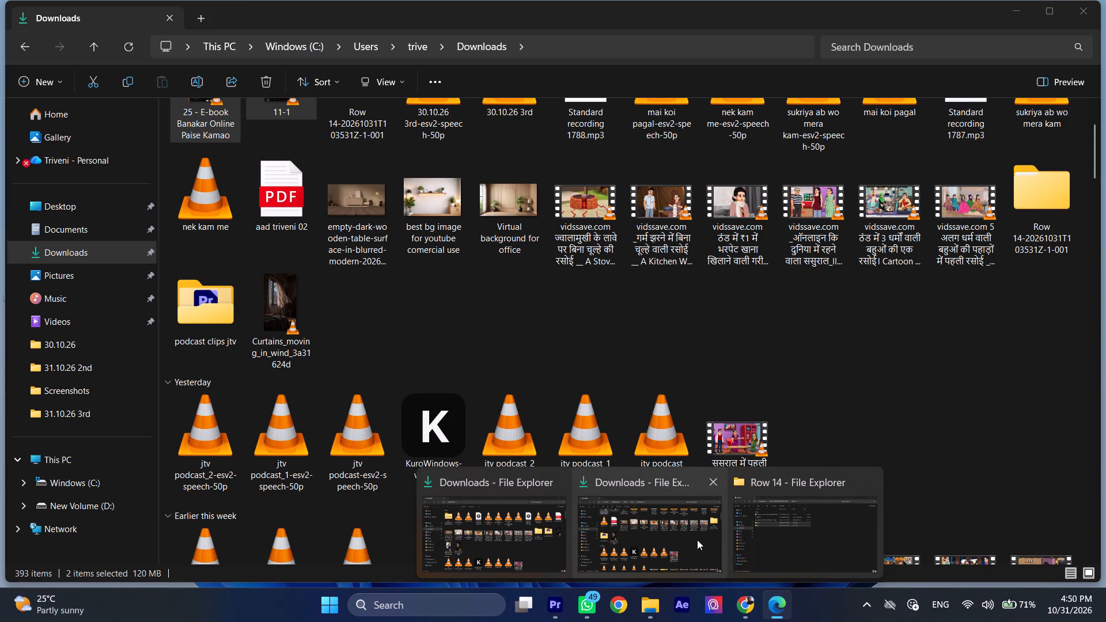
Import Curtains_moving_in_wind_3a31624d.mp4 from the Downloads folder into the Clips bin in Premiere Pro.
click(697, 540)
click(72, 252)
scroll(316, 303, up, 3)
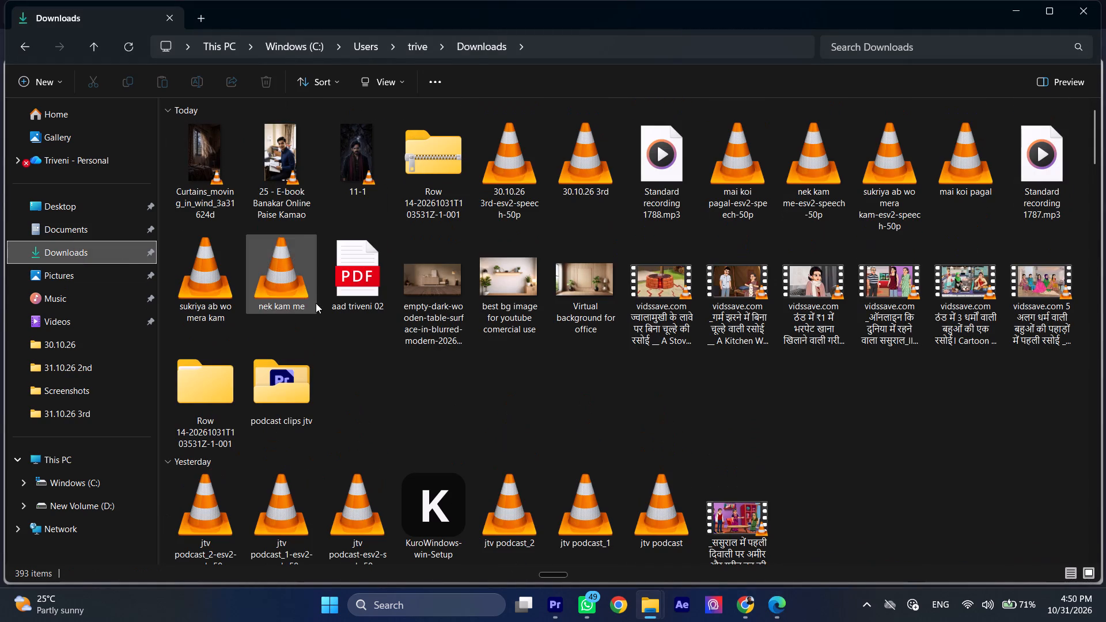
drag(212, 163, 544, 594)
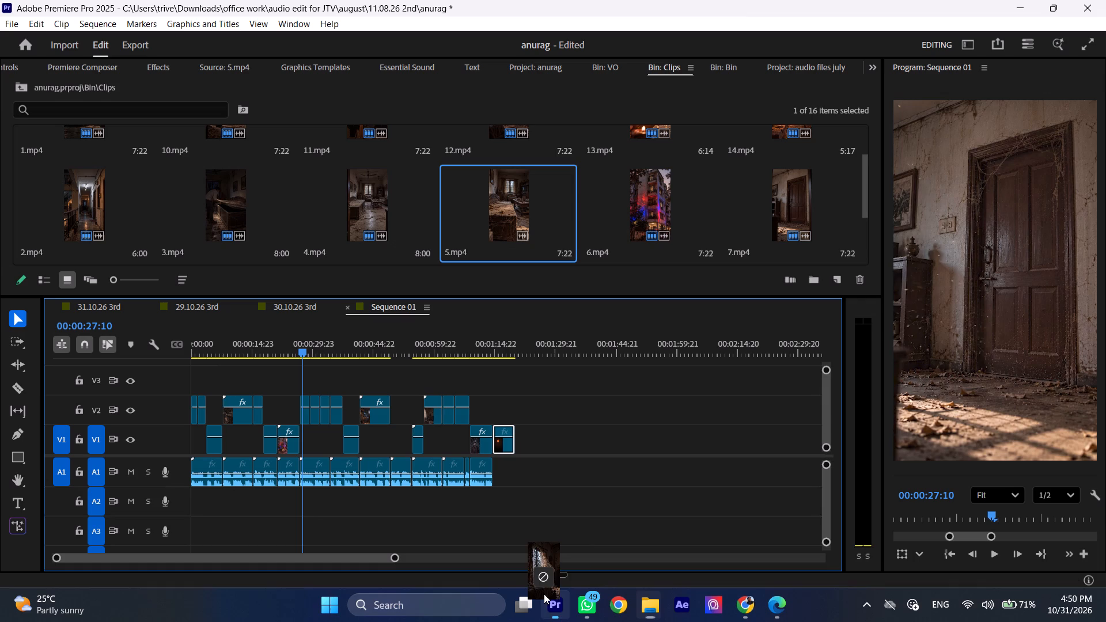
drag(544, 594, 612, 248)
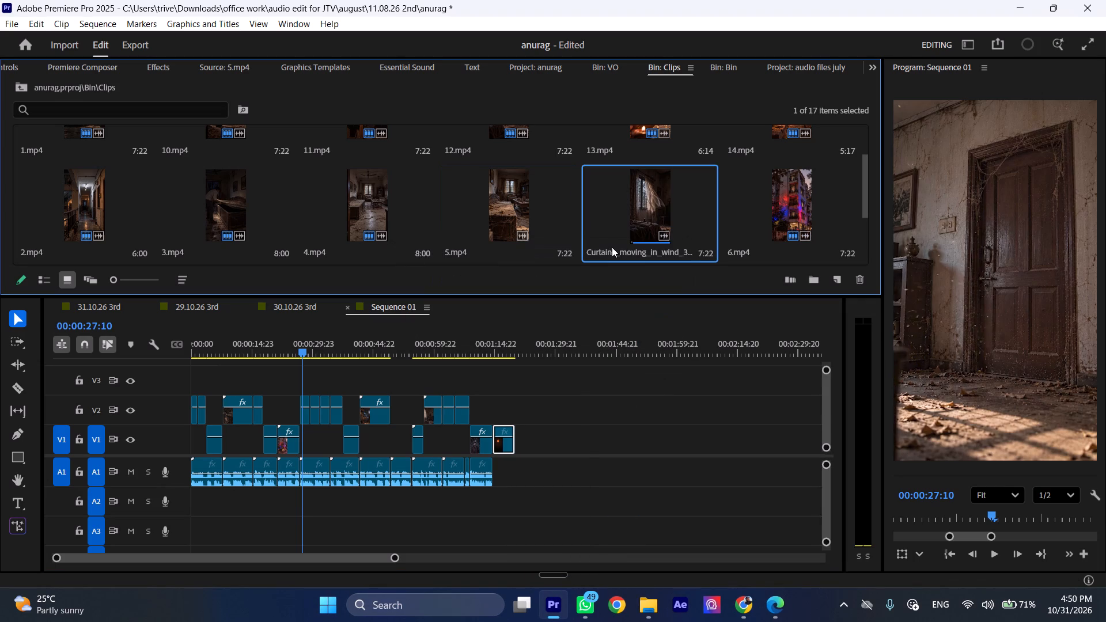
Mark an In point at 00:00:01:05 in the curtains clip and place its video only on V3 after 11.mp4, at 00:00:49:06.
double_click(635, 214)
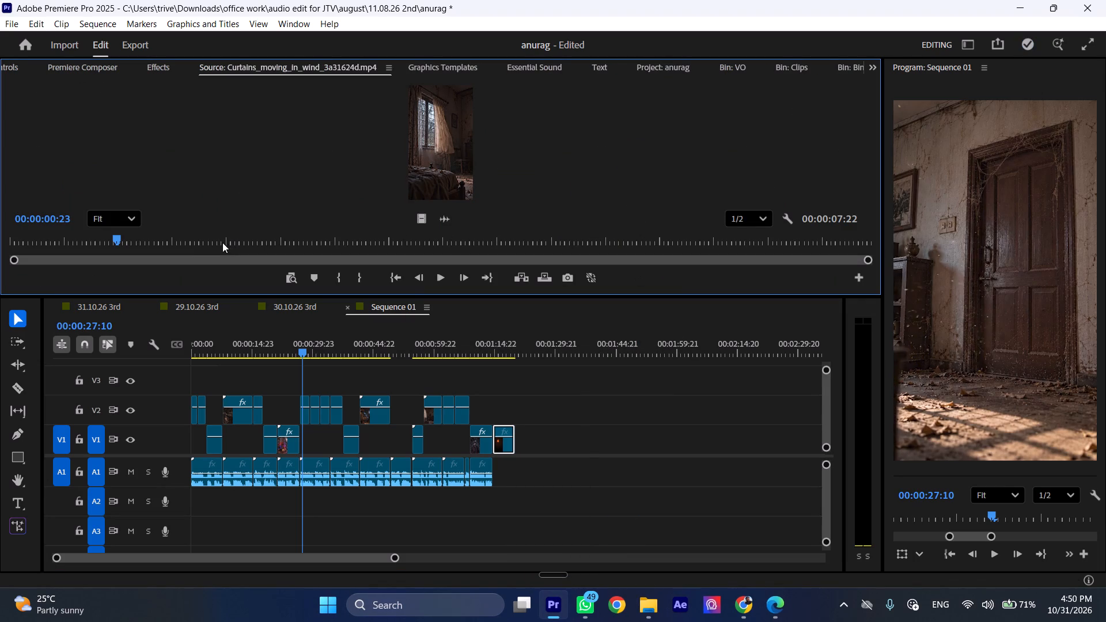
drag(219, 242, 184, 260)
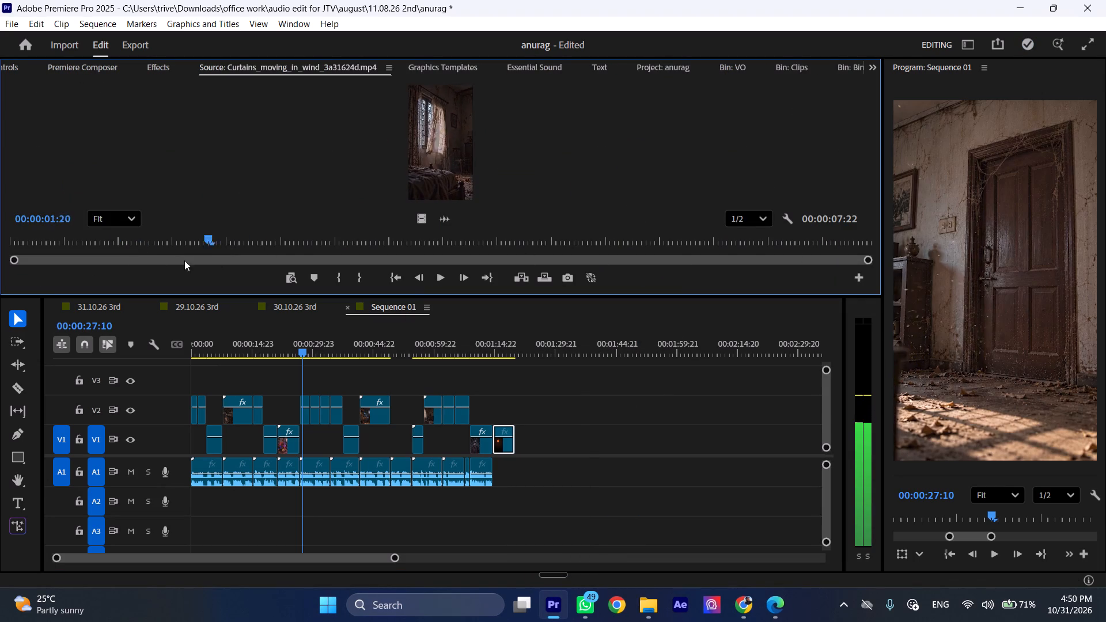
drag(184, 260, 140, 266)
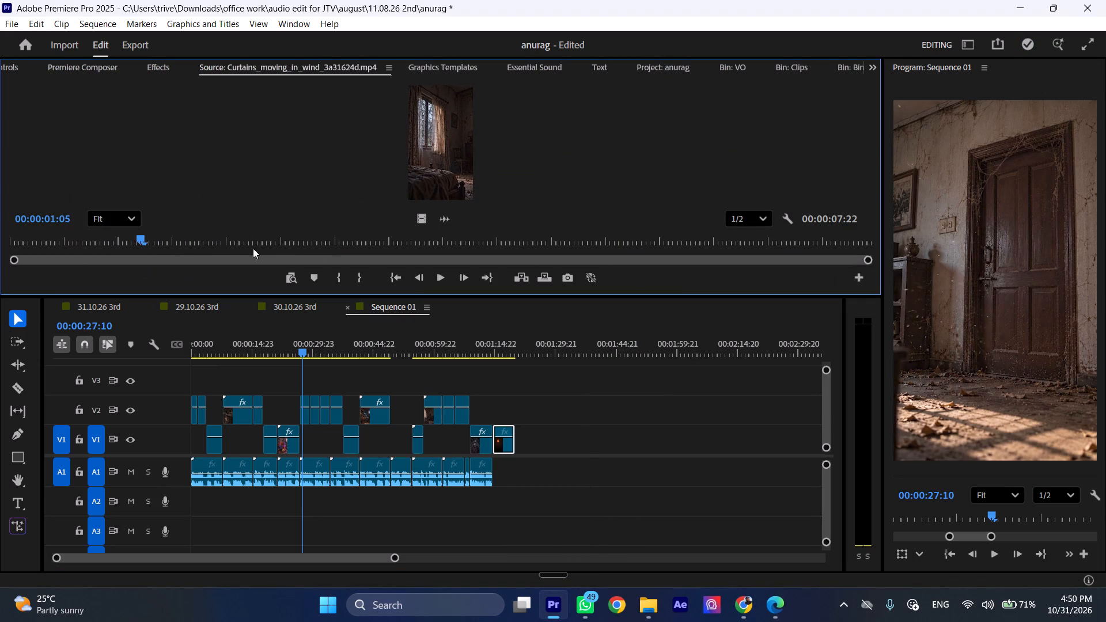
click(336, 277)
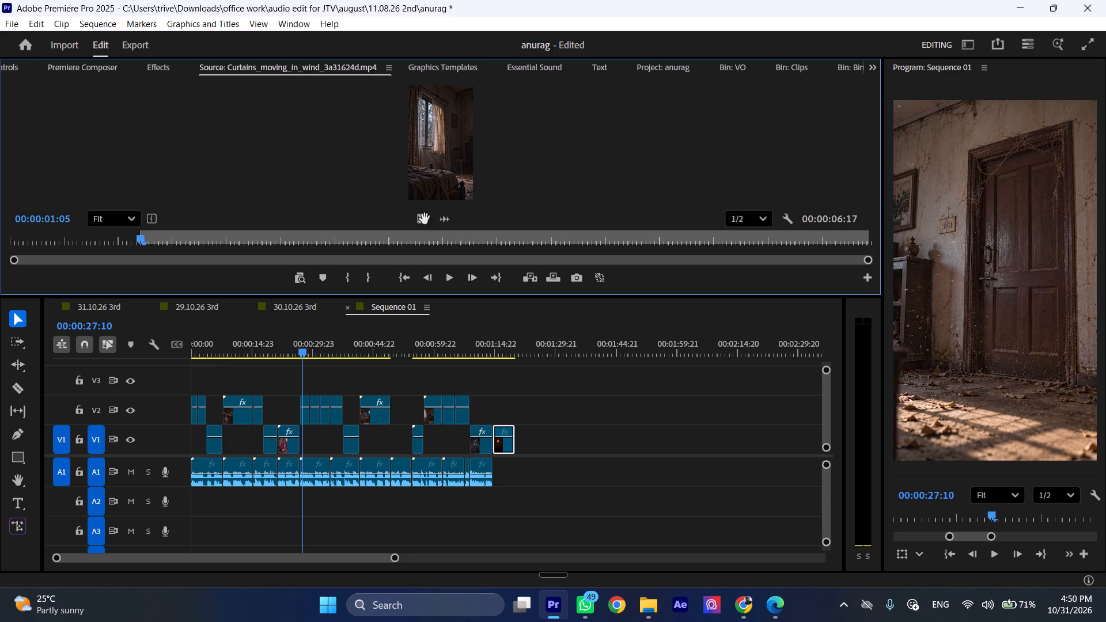
drag(425, 219, 393, 374)
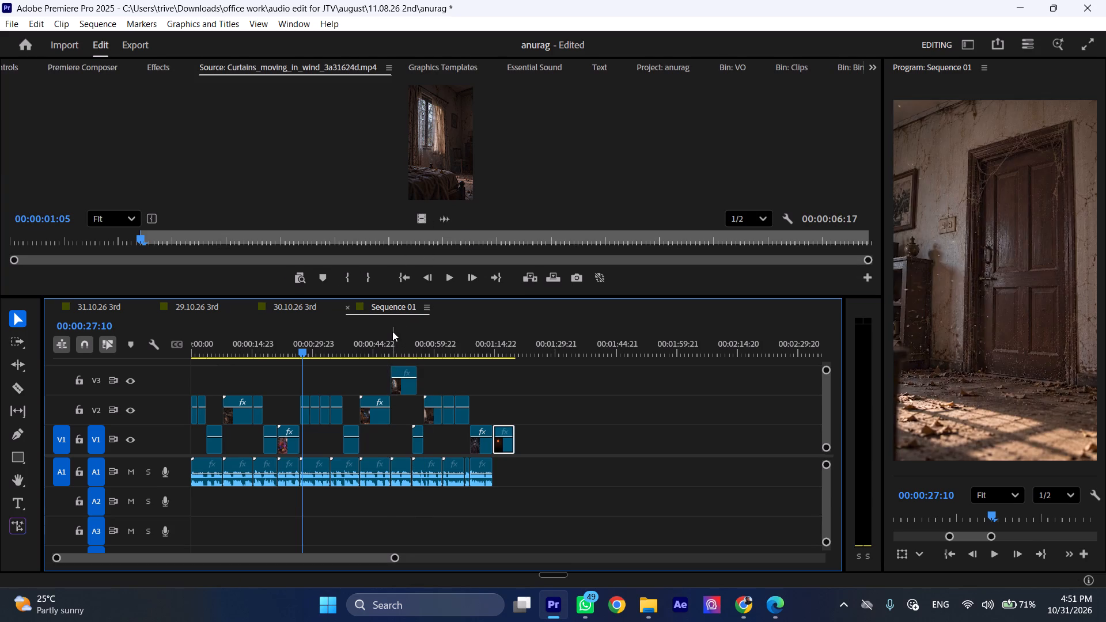
Apply Fit to Frame to Curtains_moving_in_wind_3a31624d.mp4 on V3.
click(392, 329)
key(ctrl+shift+c)
key(ctrl+shift+c)
key(ctrl+shift+c)
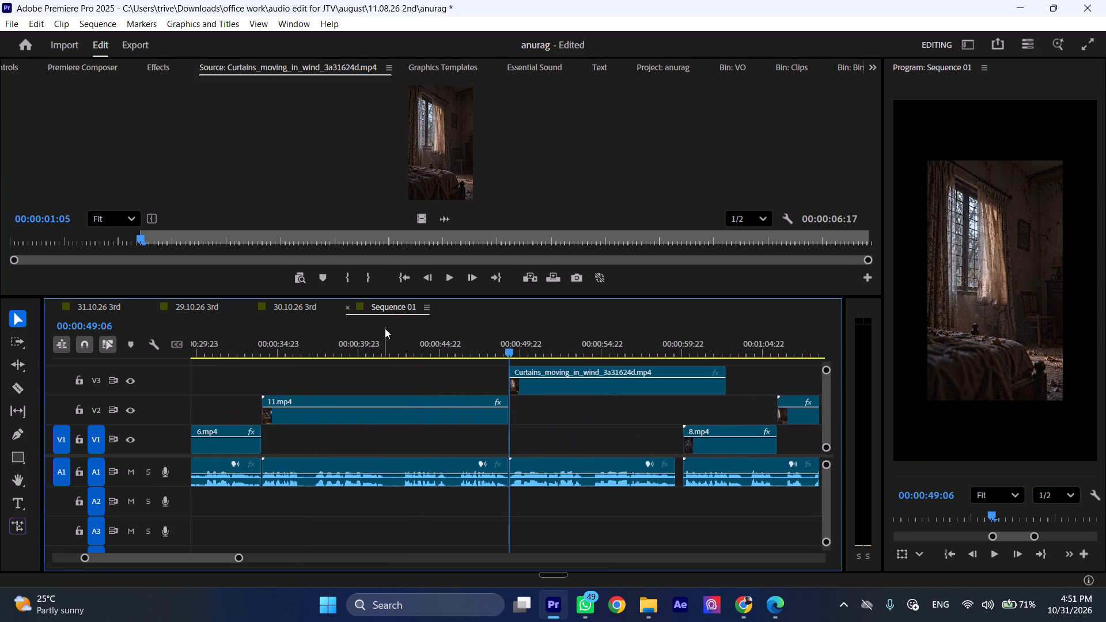
click(535, 386)
right_click(535, 386)
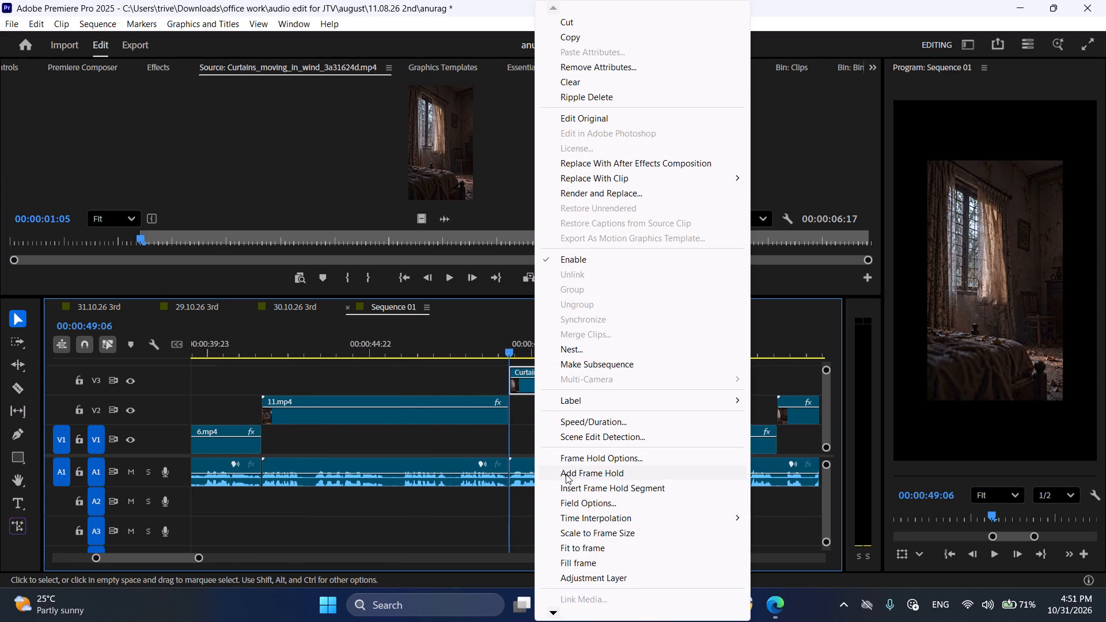
click(576, 549)
scroll(498, 360, down, 4)
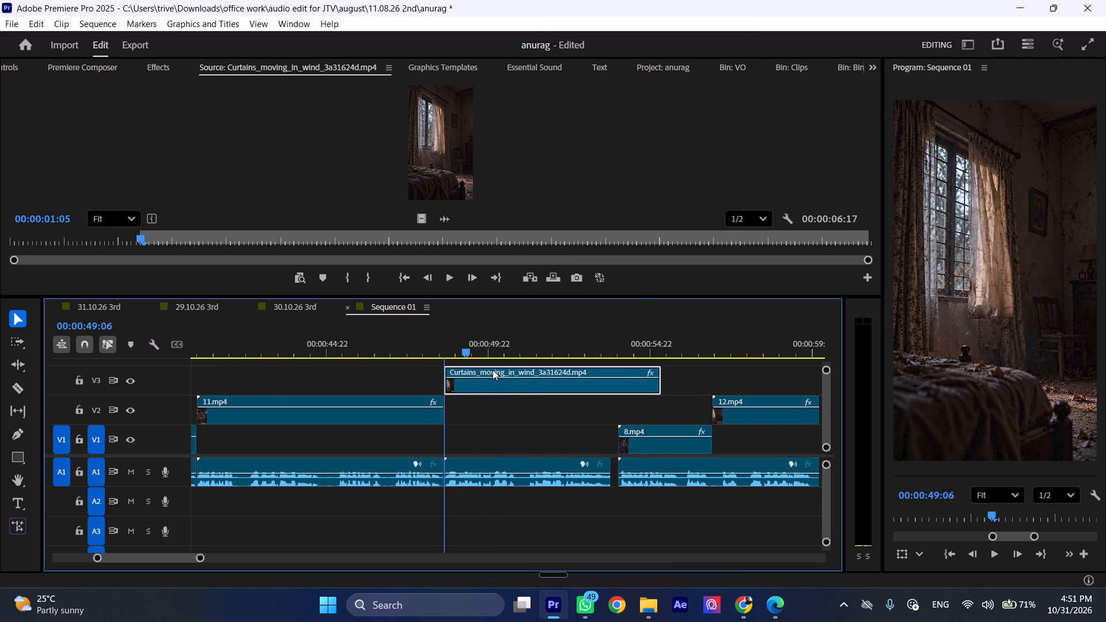
Play the curtains shot, trim its end back to the start of 8.mp4, move it down to V2 and replay it.
drag(430, 351, 419, 352)
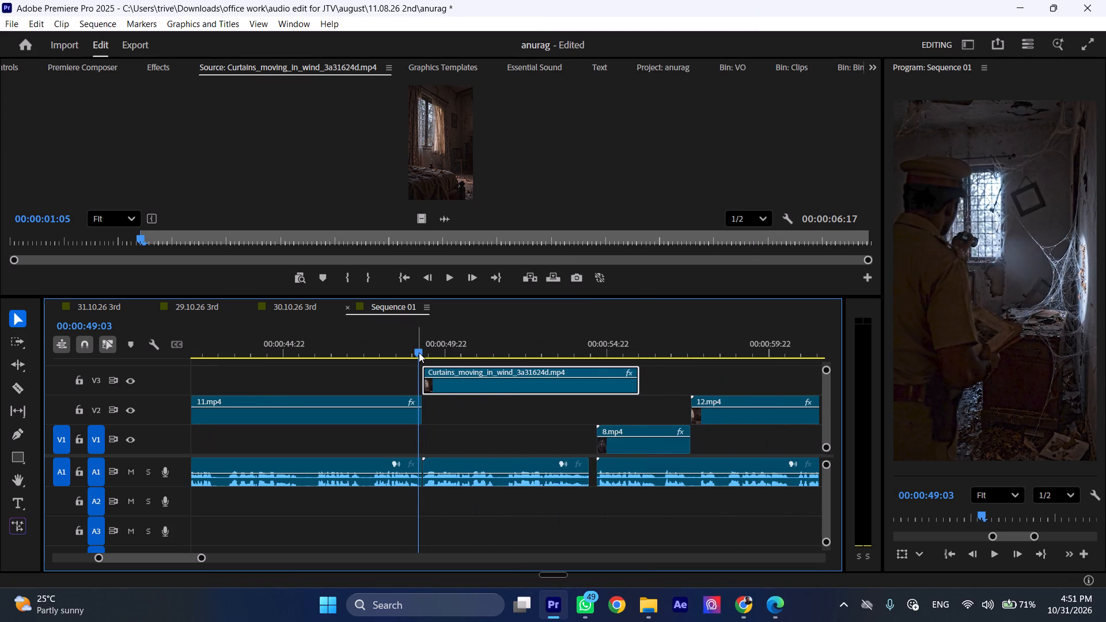
key(space)
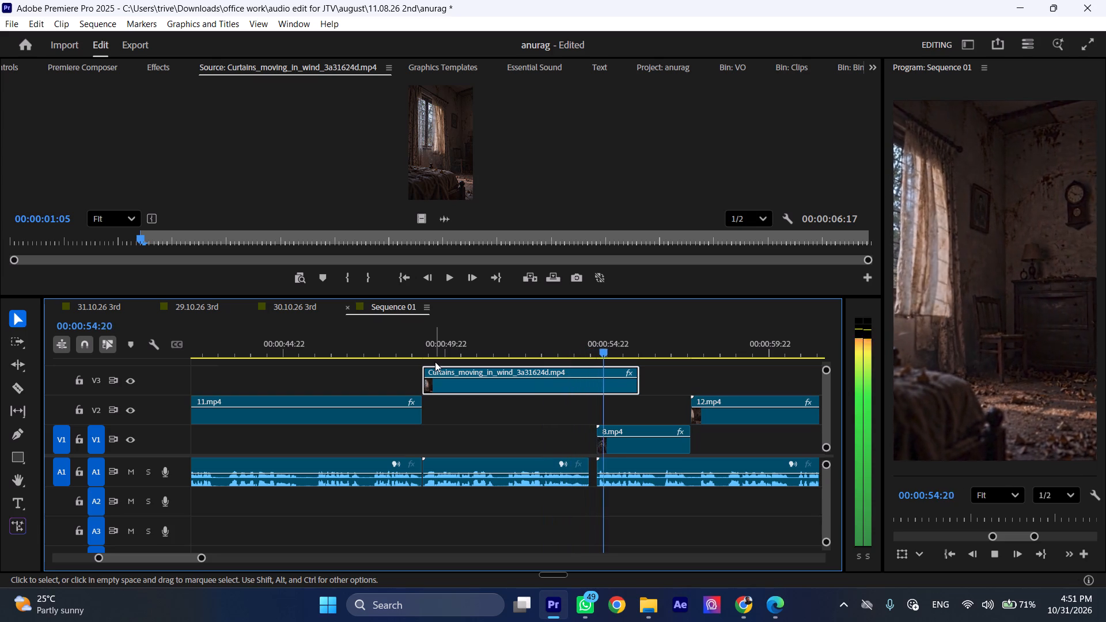
key(space)
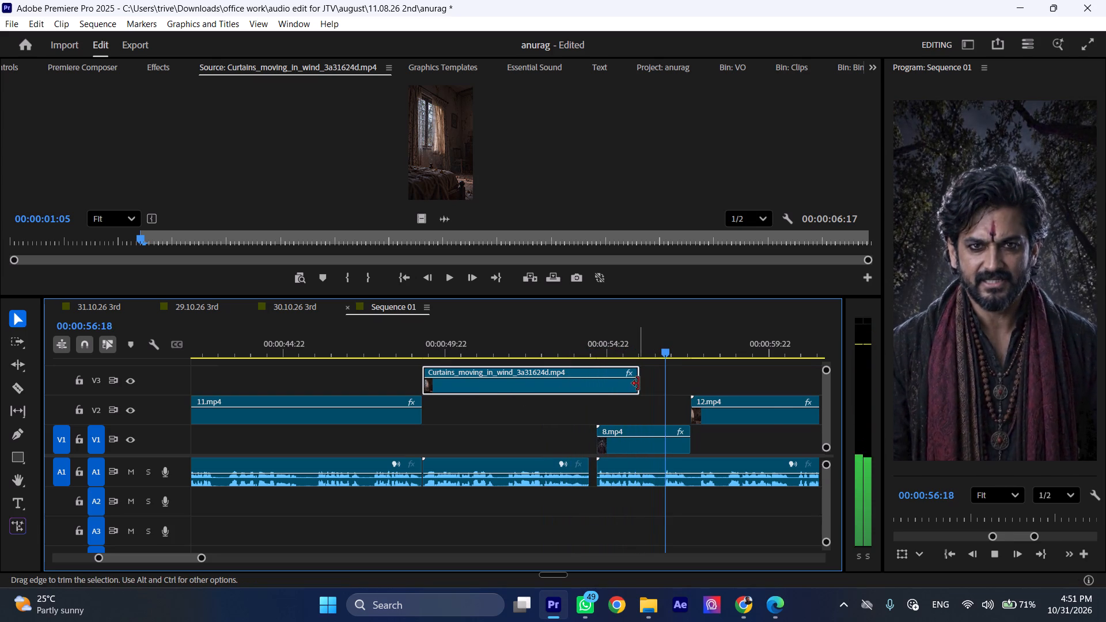
drag(639, 383, 594, 389)
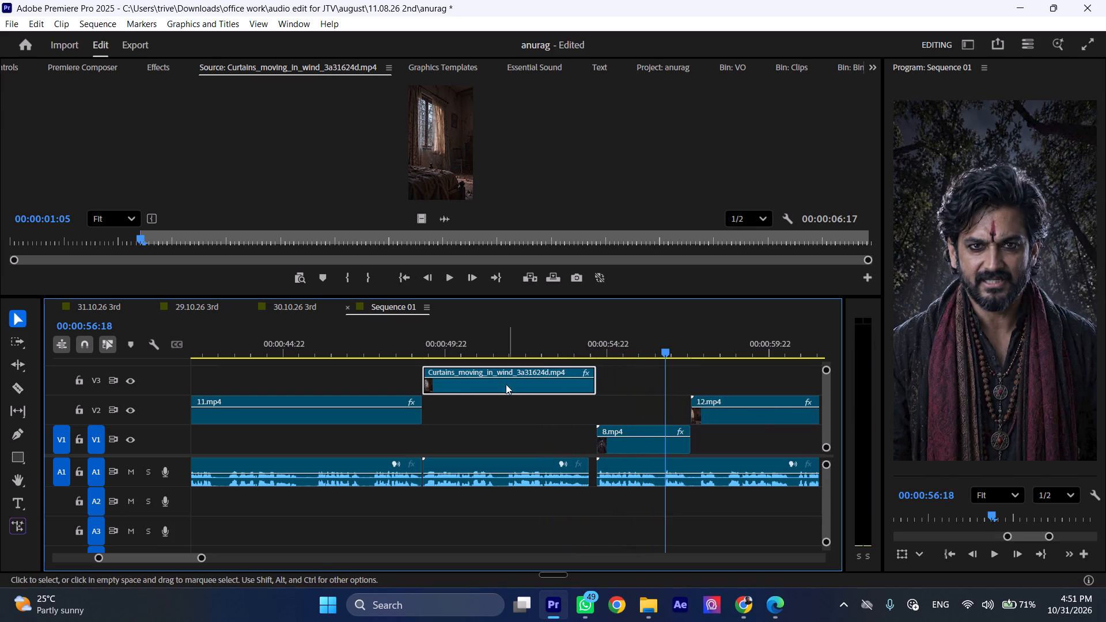
drag(456, 389, 458, 395)
drag(451, 388, 452, 398)
click(414, 343)
key(space)
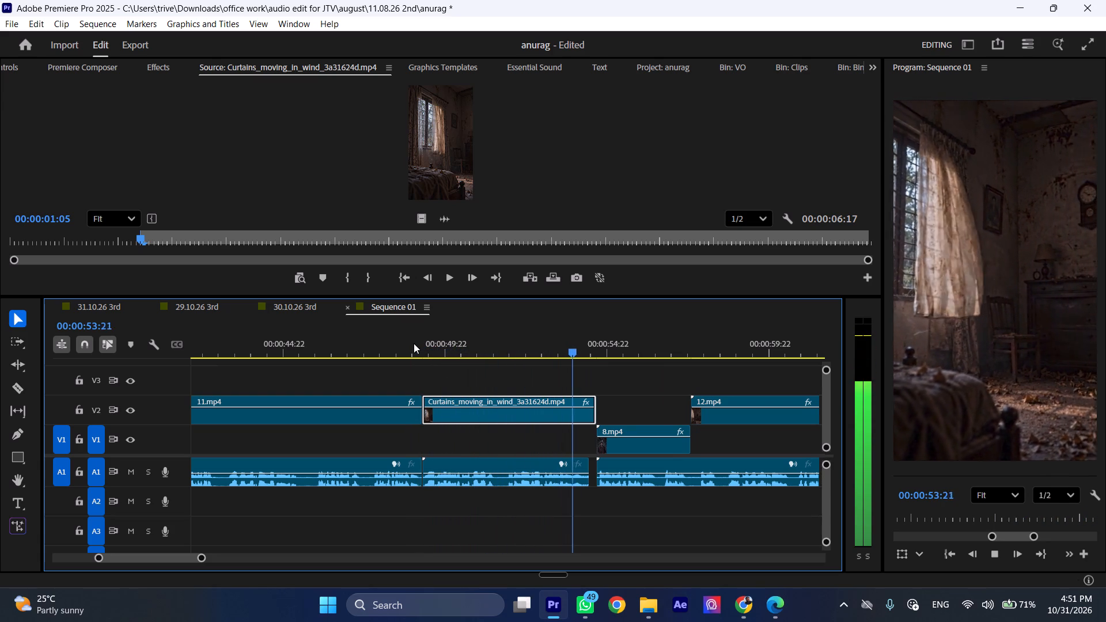
key(space)
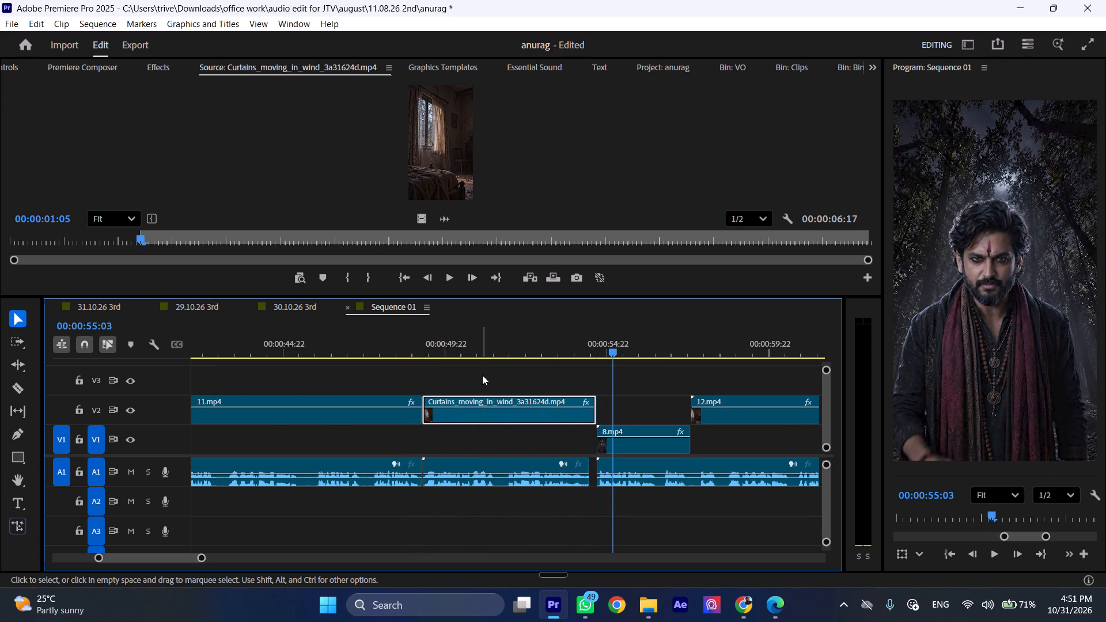
Trim the end of the curtains clip on V2 to match the end of its voice-over segment near 00:00:54:10.
key(ctrl+shift+x)
key(ctrl+shift+x)
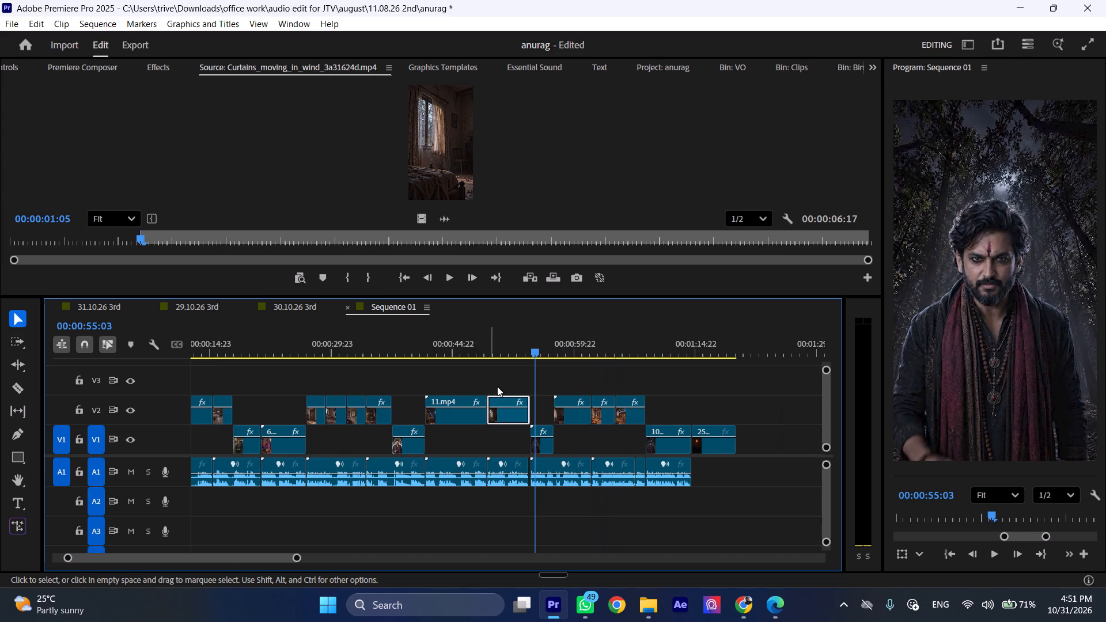
scroll(592, 513, down, 2)
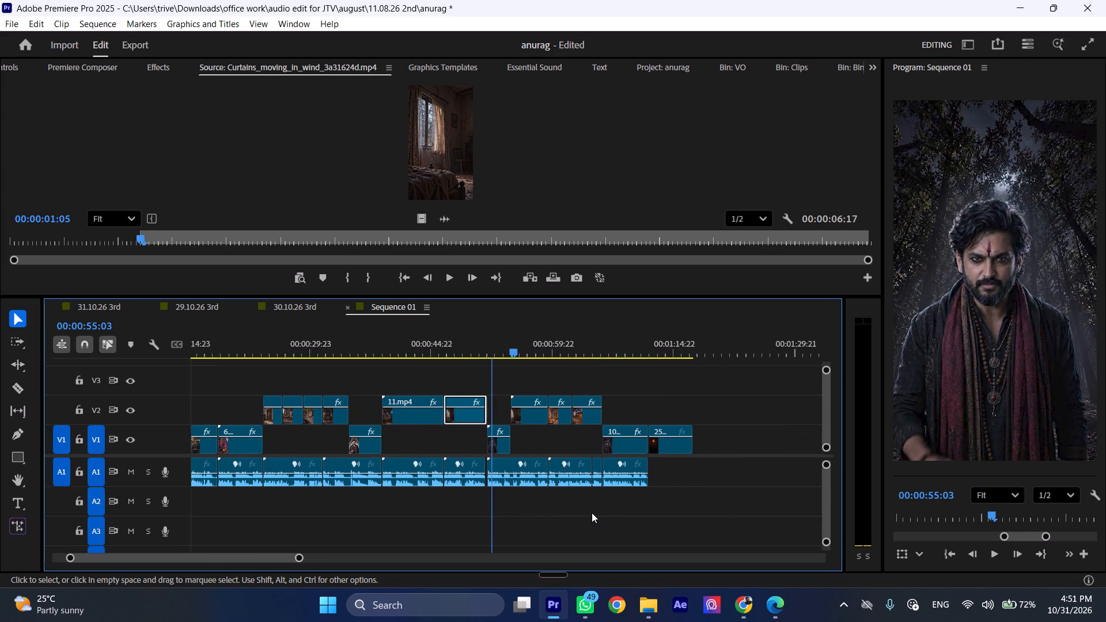
scroll(592, 513, up, 2)
click(533, 347)
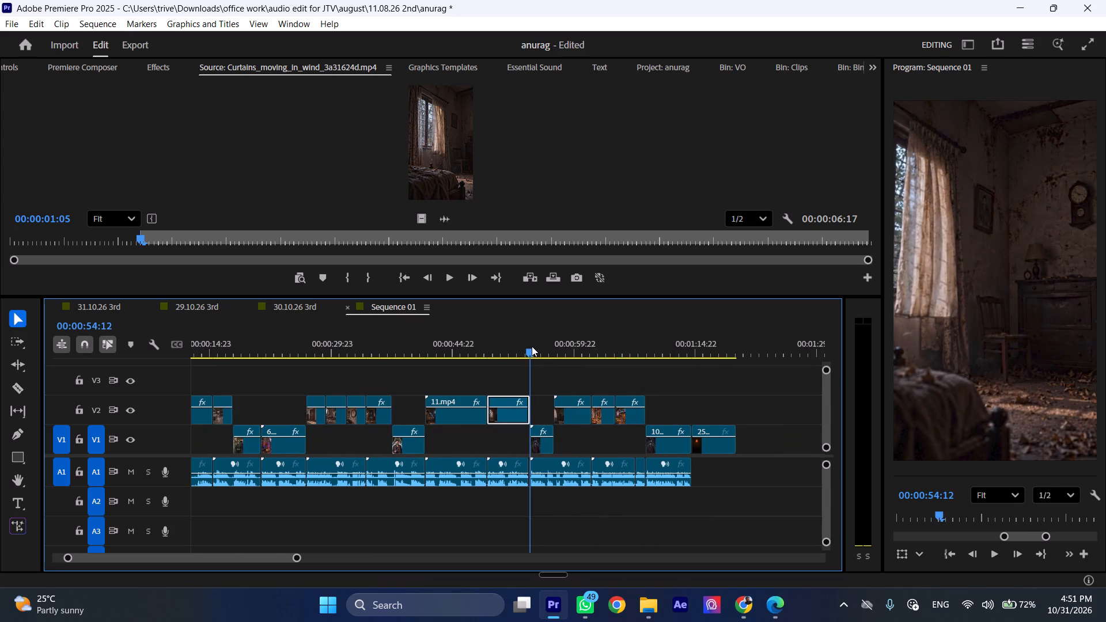
key(ctrl+shift+c)
key(ctrl+shift+c)
key(ctrl+shift+c)
key(ctrl+shift+c)
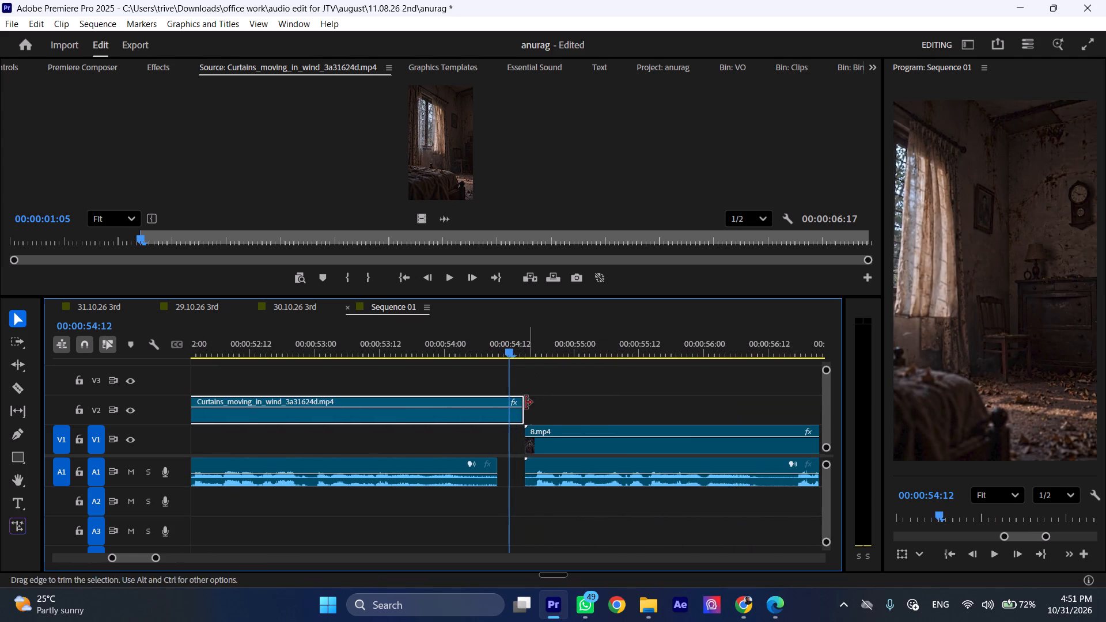
drag(524, 396, 492, 404)
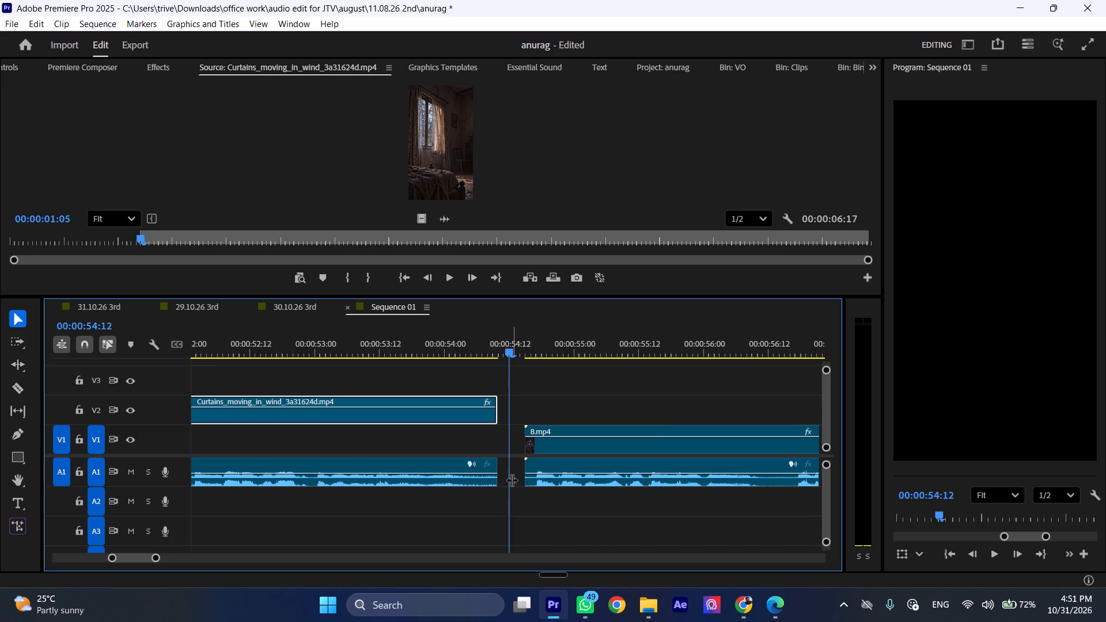
Ripple delete the gap between the curtains segment and 8.mp4 near 00:00:54:10.
click(445, 332)
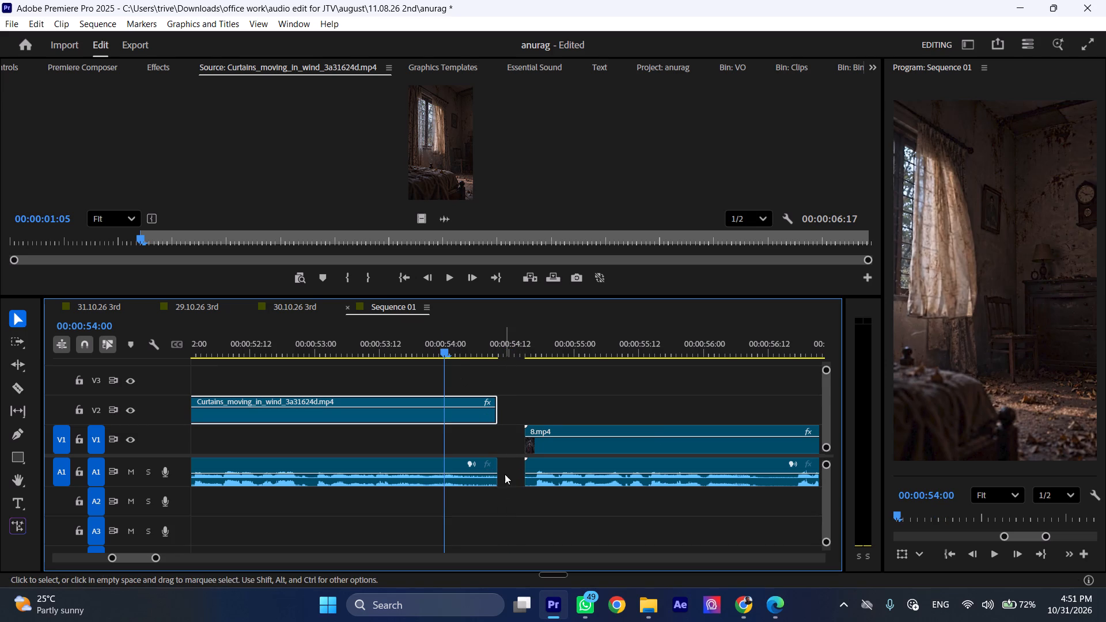
click(507, 473)
right_click(507, 473)
click(530, 487)
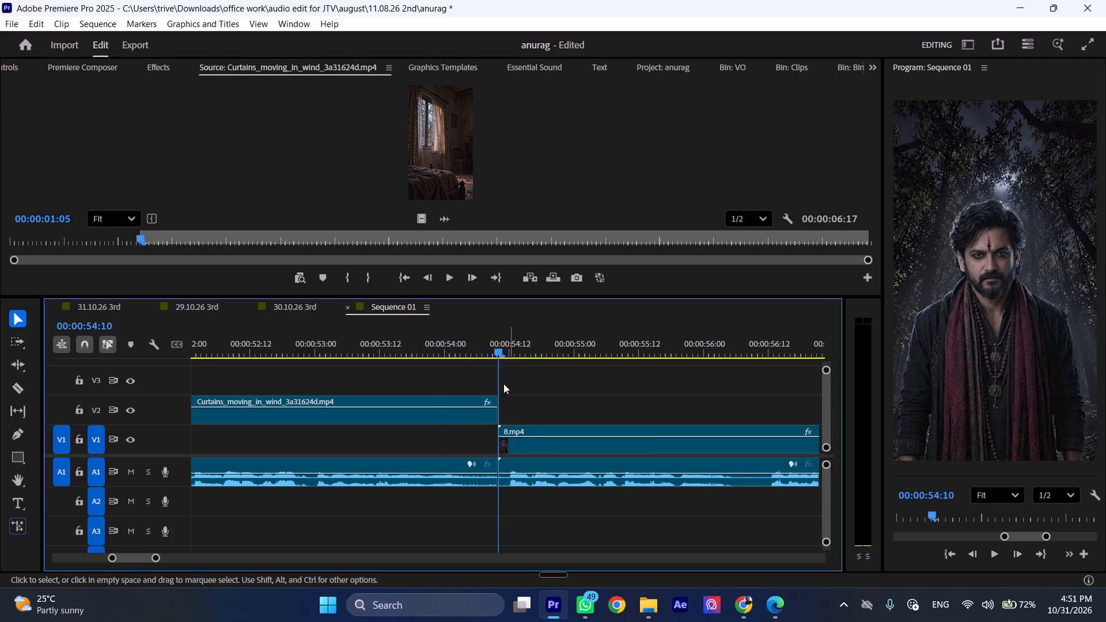
Trim one frame off the start of 8.mp4 and its voice-over, ripple delete the resulting gap and replay the join.
click(509, 352)
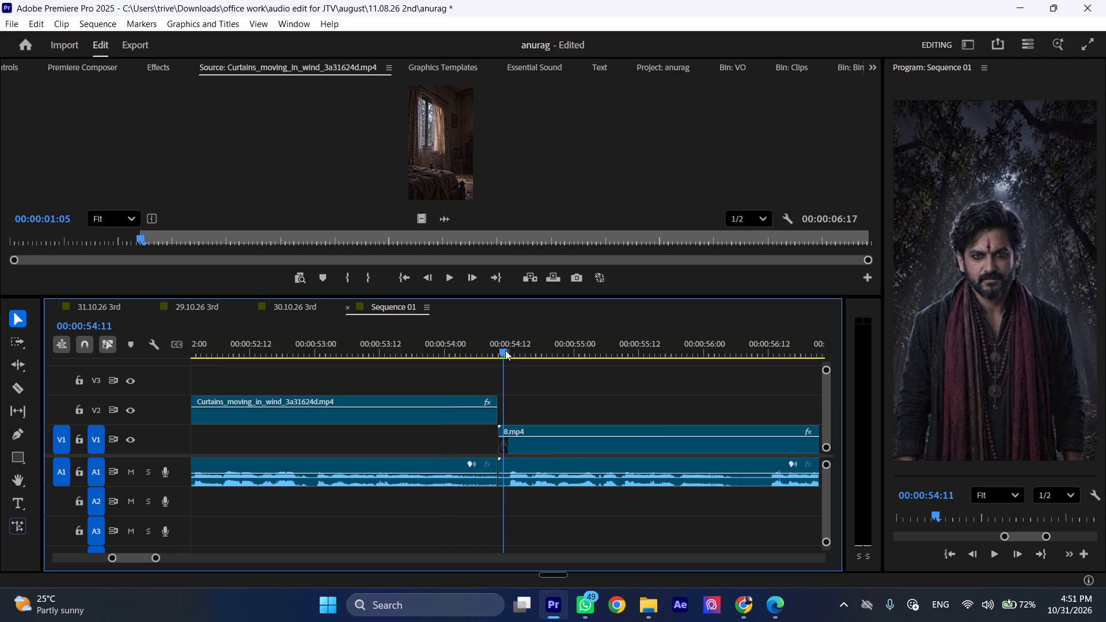
click(499, 432)
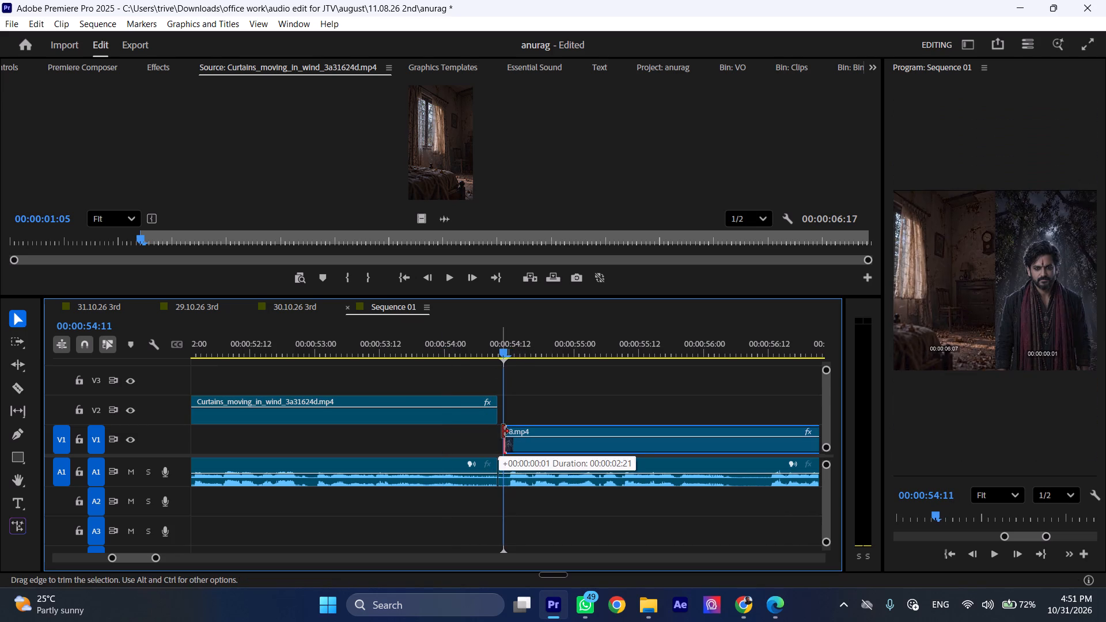
click(501, 460)
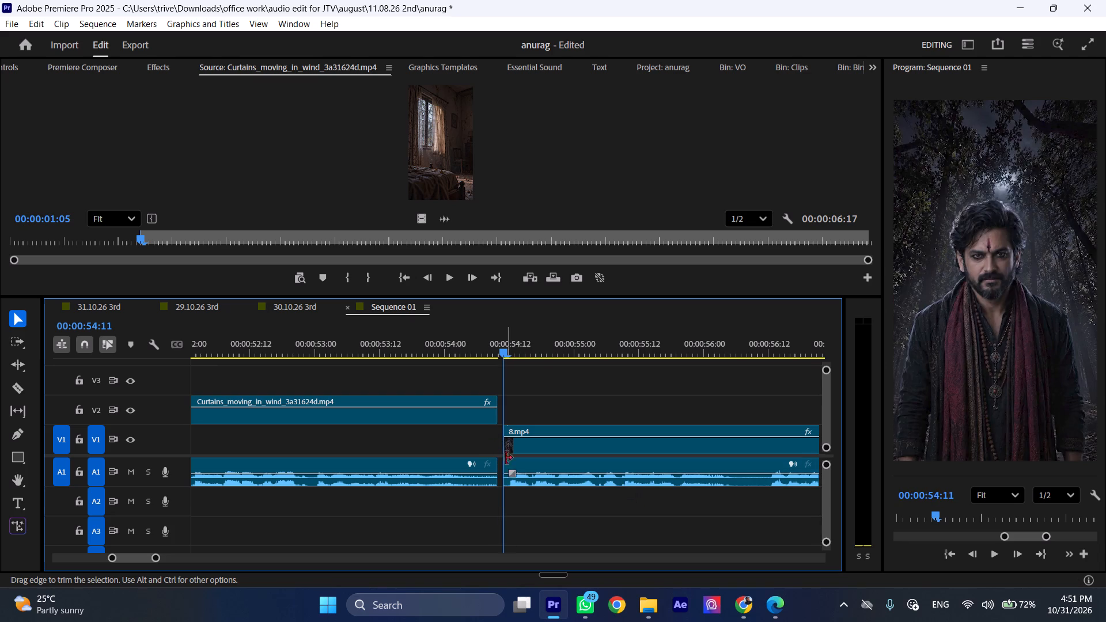
click(541, 343)
click(500, 466)
right_click(500, 466)
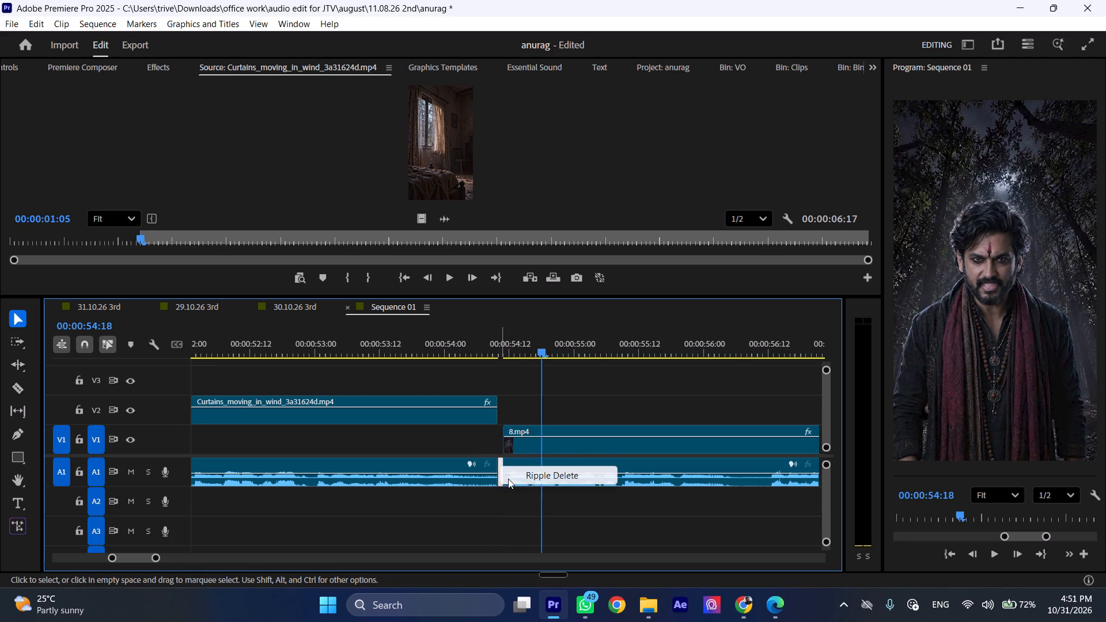
click(508, 479)
drag(439, 337, 390, 341)
key(space)
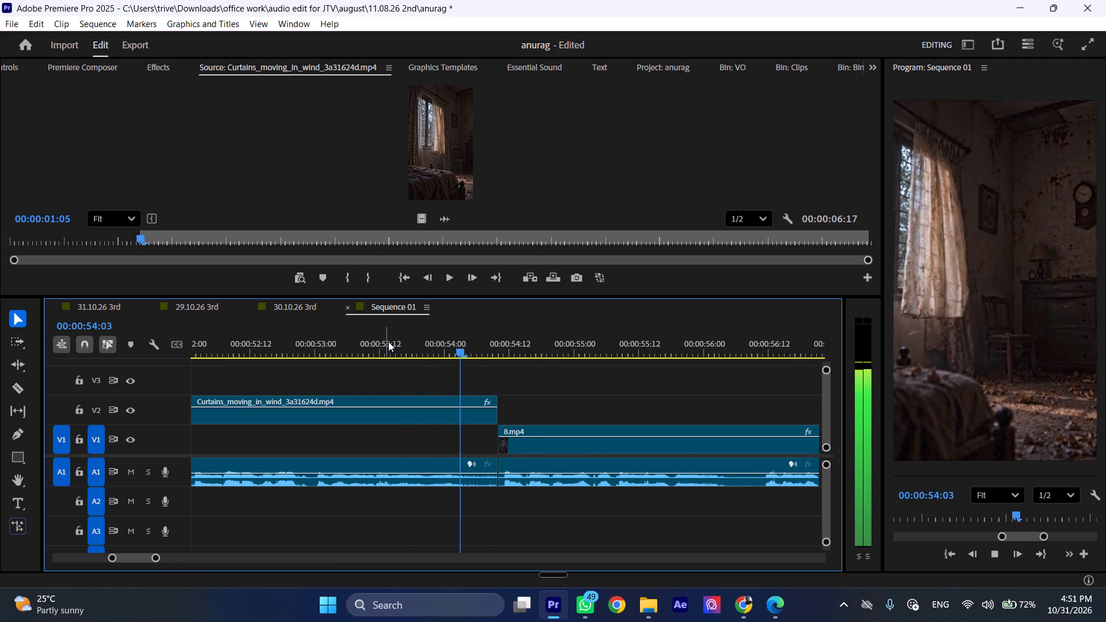
key(space)
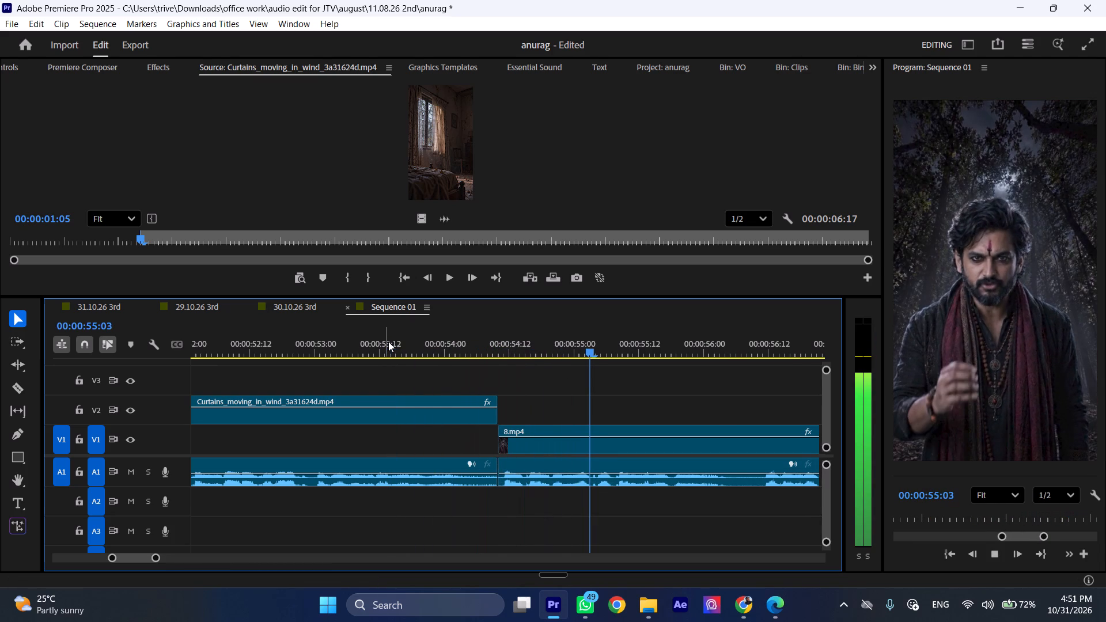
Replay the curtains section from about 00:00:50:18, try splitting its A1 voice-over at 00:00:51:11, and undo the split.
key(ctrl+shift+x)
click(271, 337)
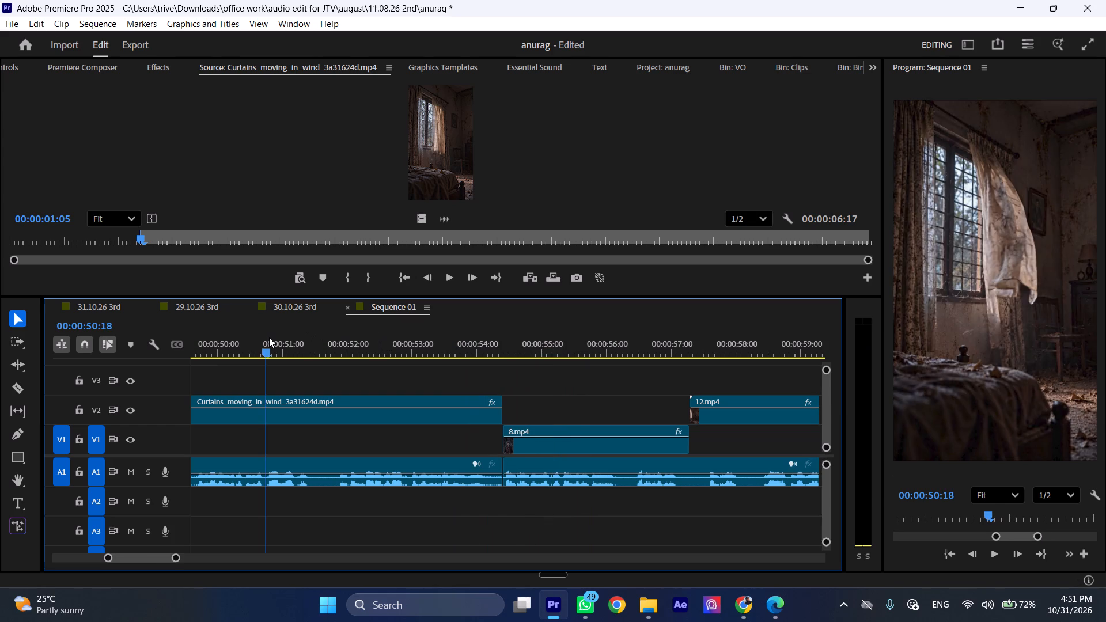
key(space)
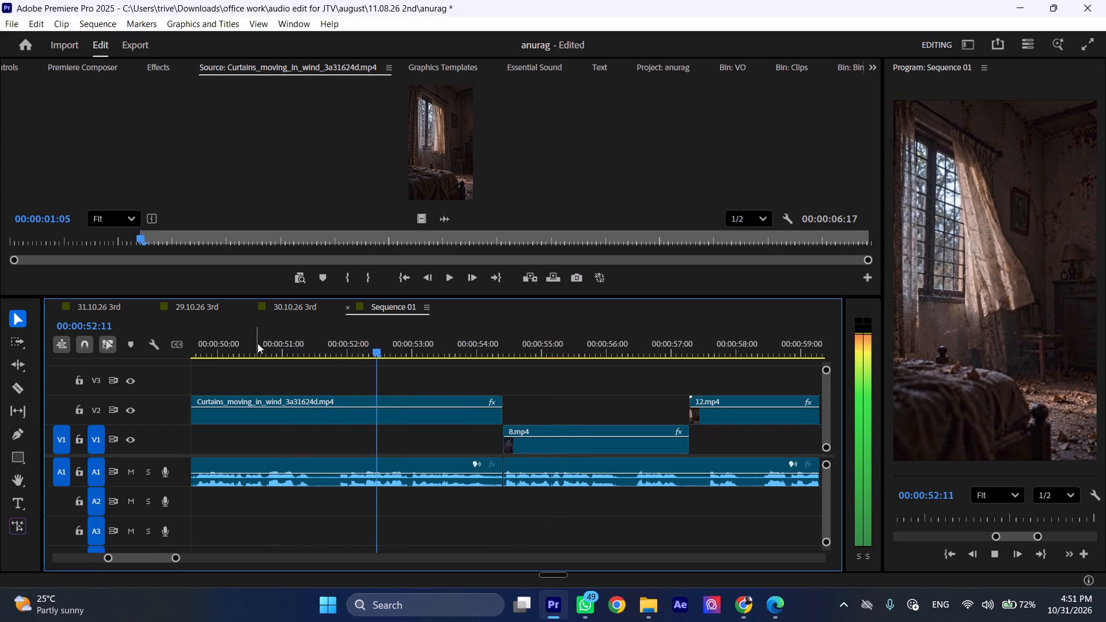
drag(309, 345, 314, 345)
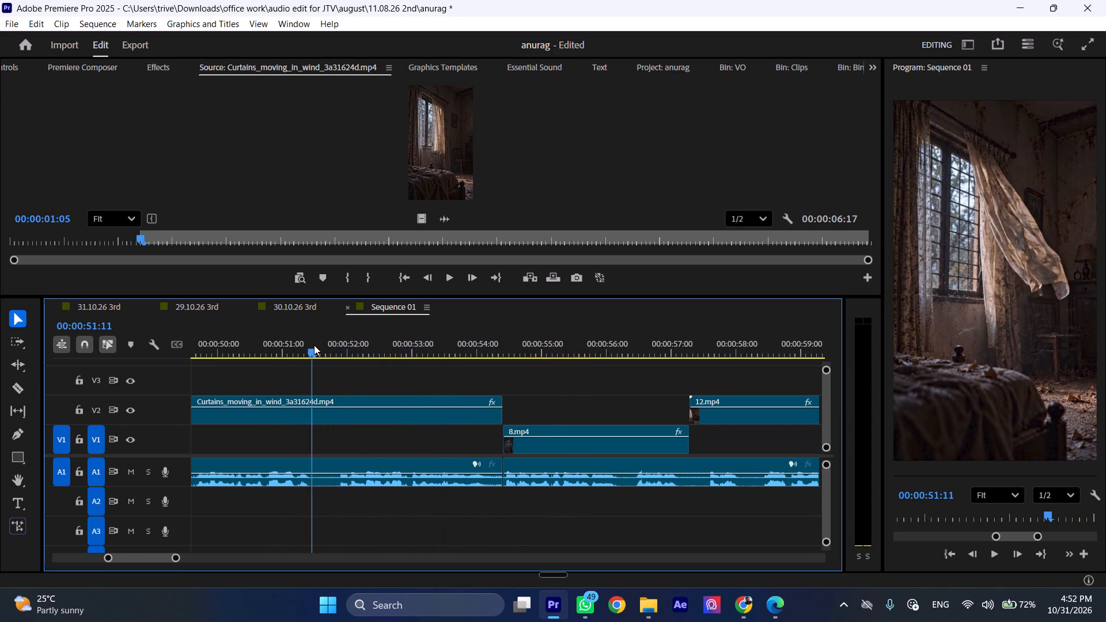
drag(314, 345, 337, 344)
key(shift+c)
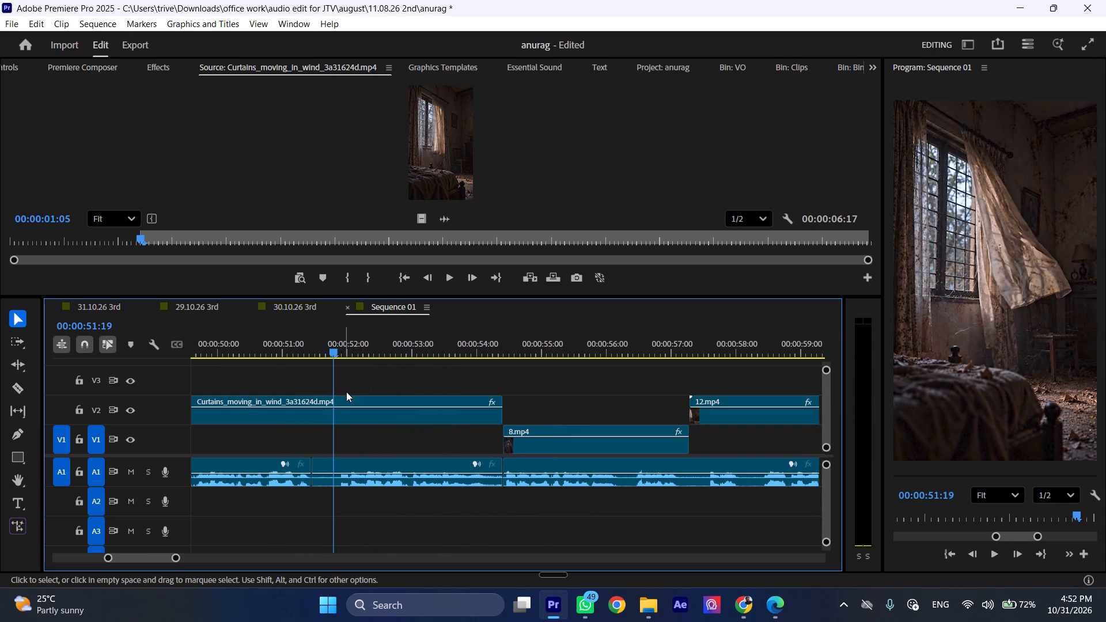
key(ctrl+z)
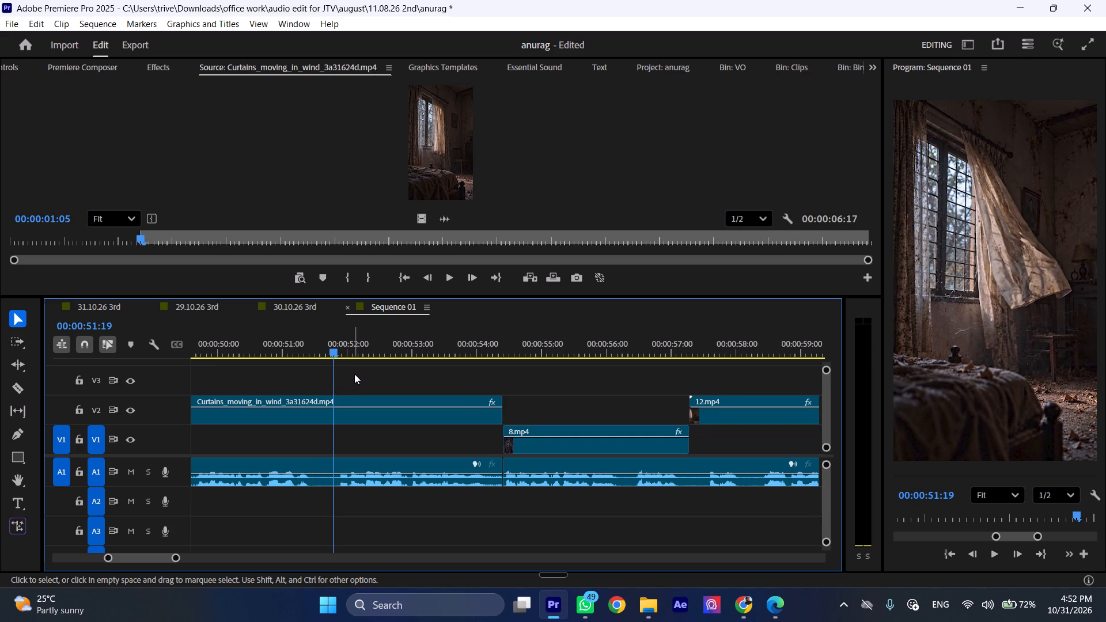
Replay the curtains section from about 00:00:50 to locate the pause in its voice-over.
drag(317, 345, 315, 347)
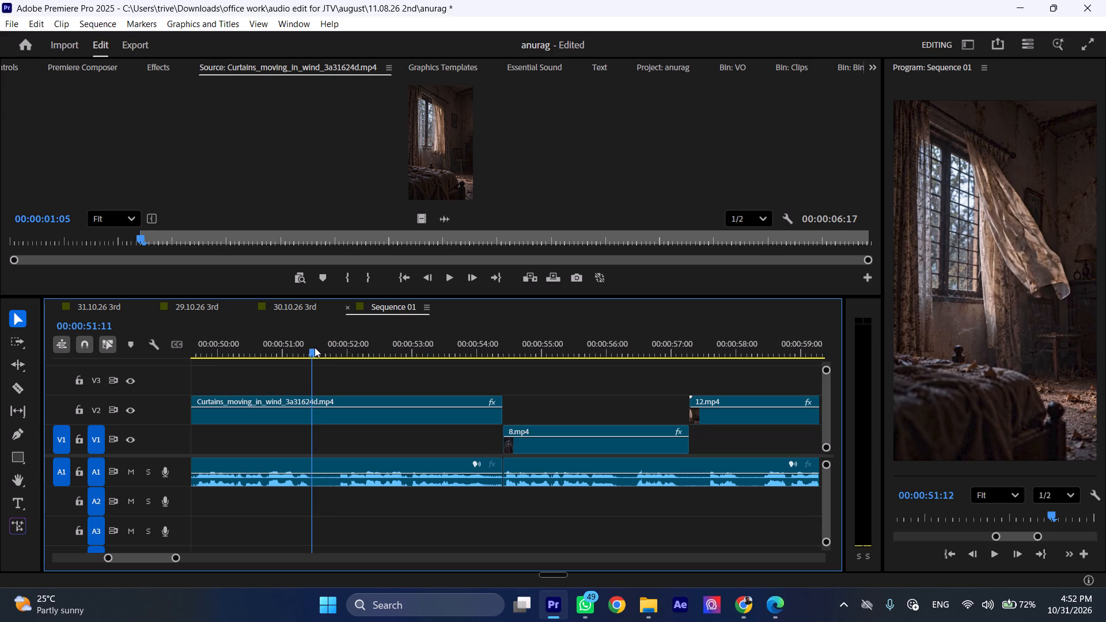
drag(315, 347, 233, 365)
scroll(292, 415, up, 4)
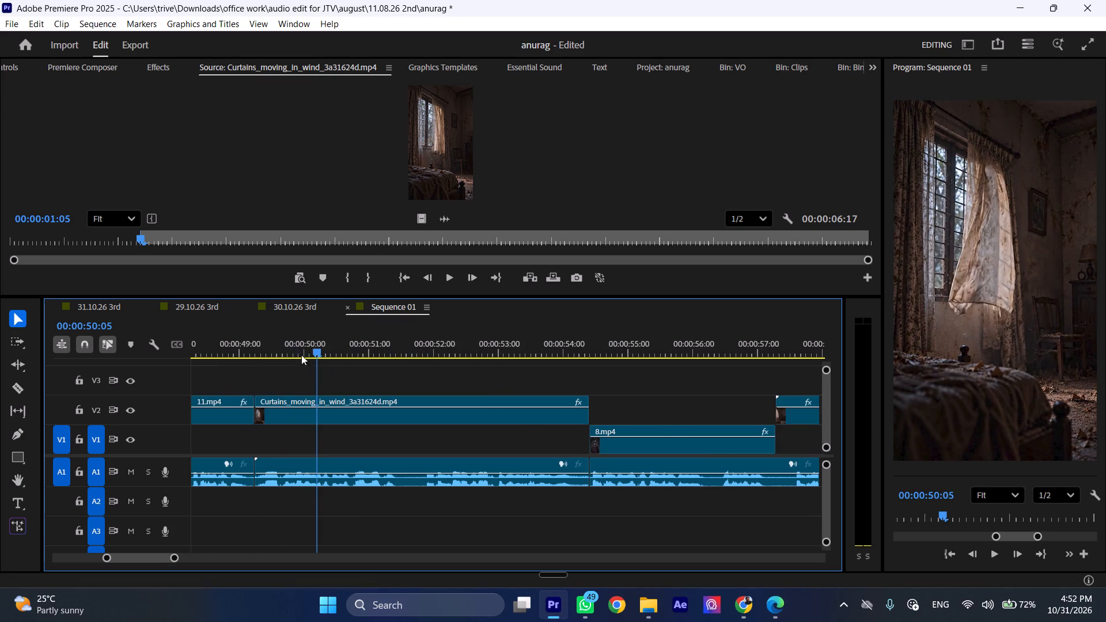
click(300, 344)
key(space)
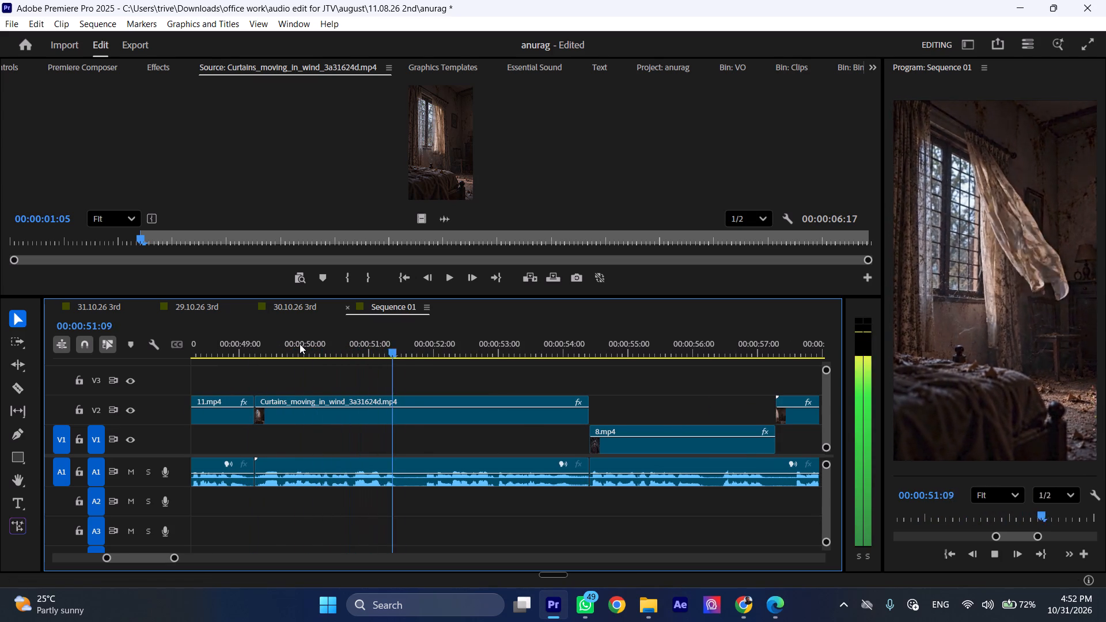
key(space)
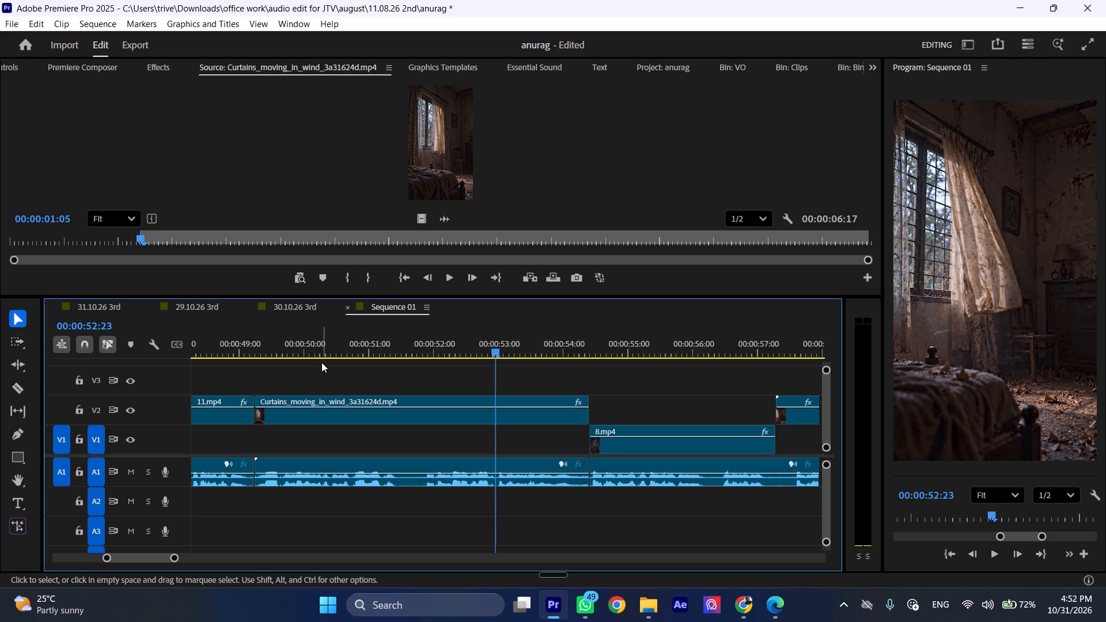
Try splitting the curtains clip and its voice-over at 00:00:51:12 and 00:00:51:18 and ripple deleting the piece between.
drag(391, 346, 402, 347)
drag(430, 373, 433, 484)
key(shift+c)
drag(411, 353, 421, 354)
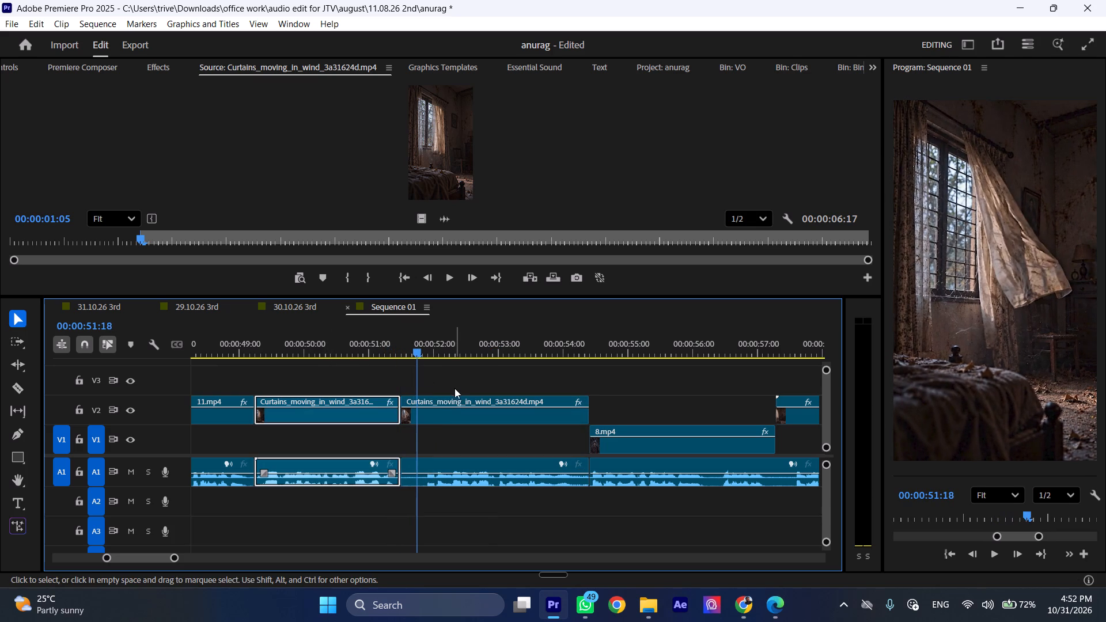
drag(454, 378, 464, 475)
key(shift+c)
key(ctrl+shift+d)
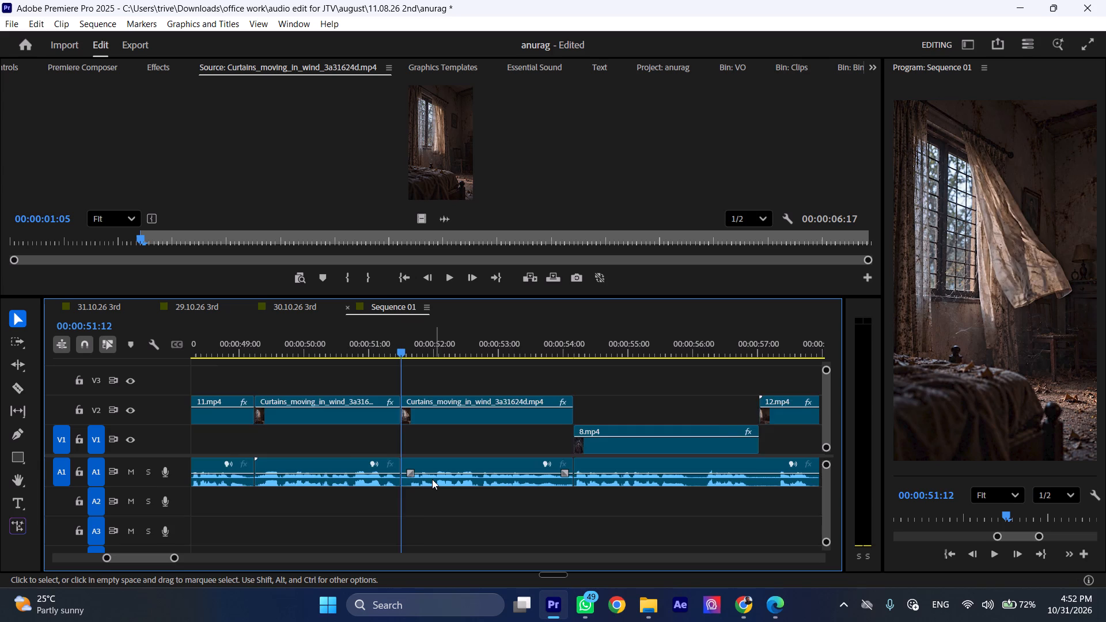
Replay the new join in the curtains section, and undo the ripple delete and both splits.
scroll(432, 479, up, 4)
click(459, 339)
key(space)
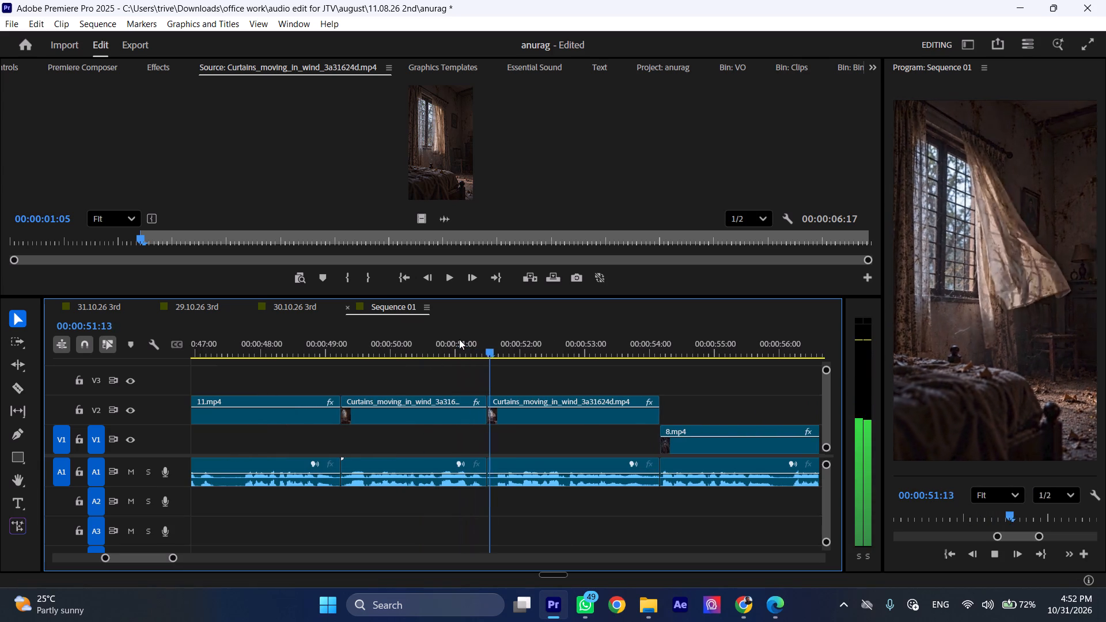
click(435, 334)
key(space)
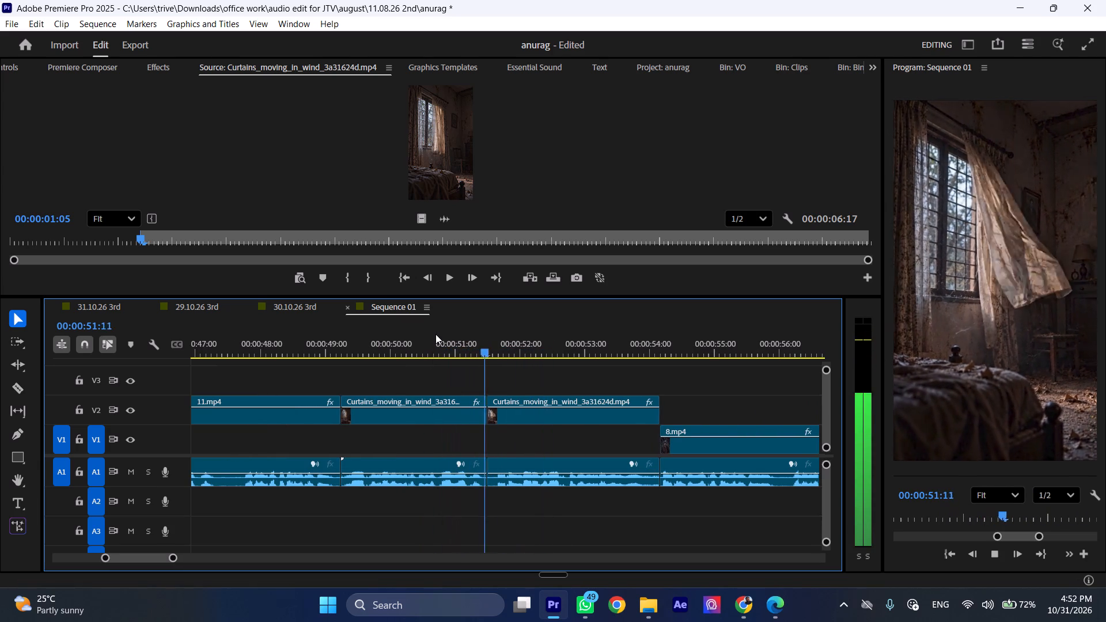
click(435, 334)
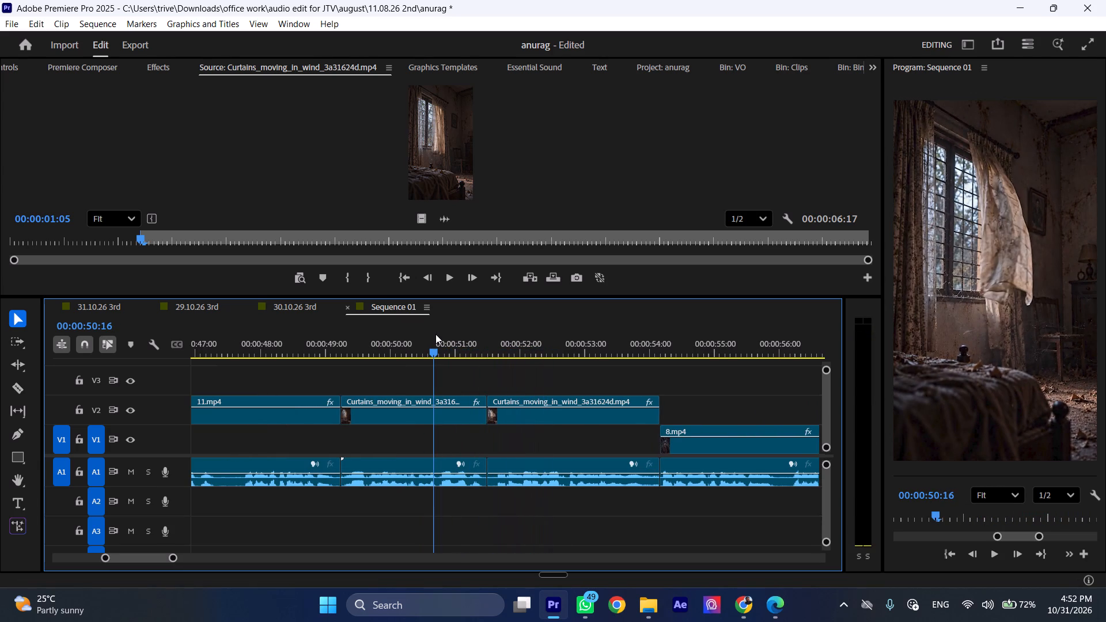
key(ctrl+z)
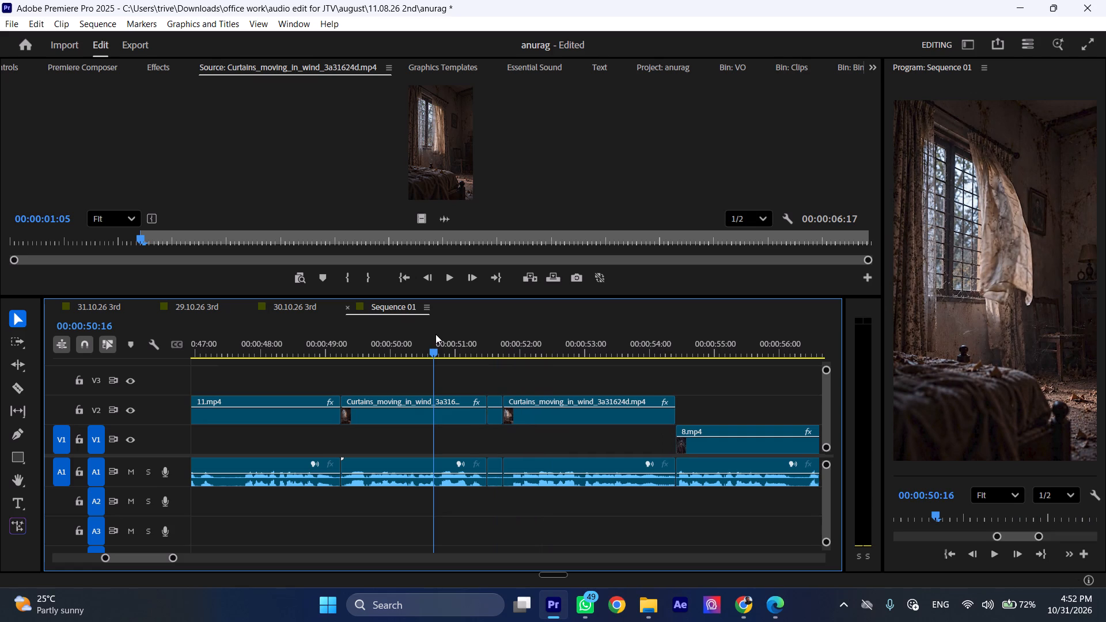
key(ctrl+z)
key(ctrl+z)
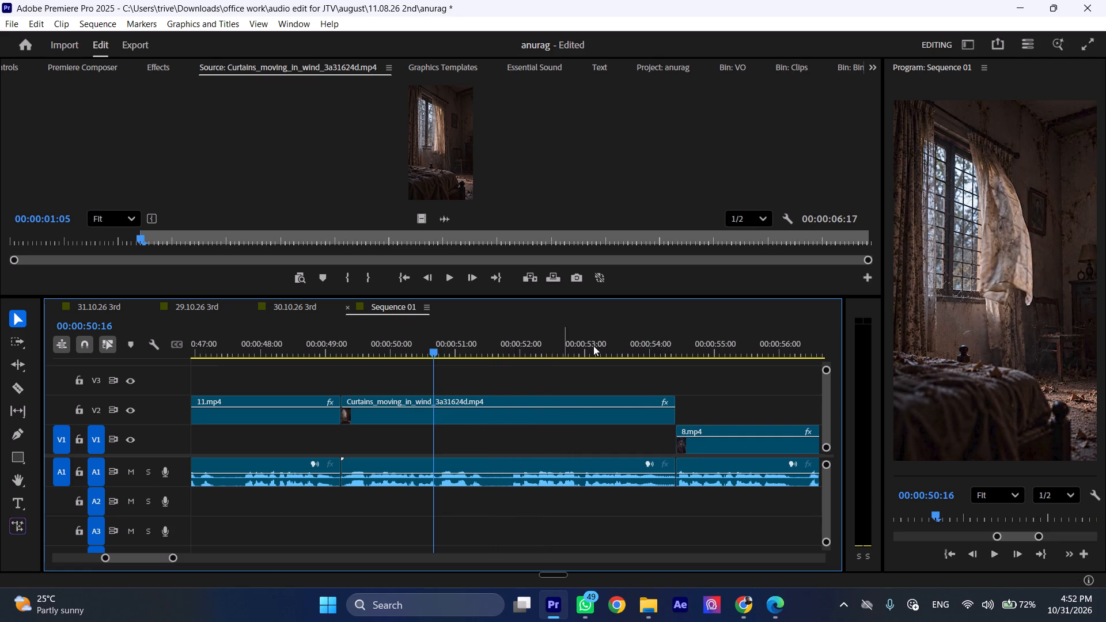
Pull back the curtains clip's end on V2 and ripple delete its A1 voice-over pause between 00:00:51:12 and 00:00:51:18.
drag(672, 400, 600, 400)
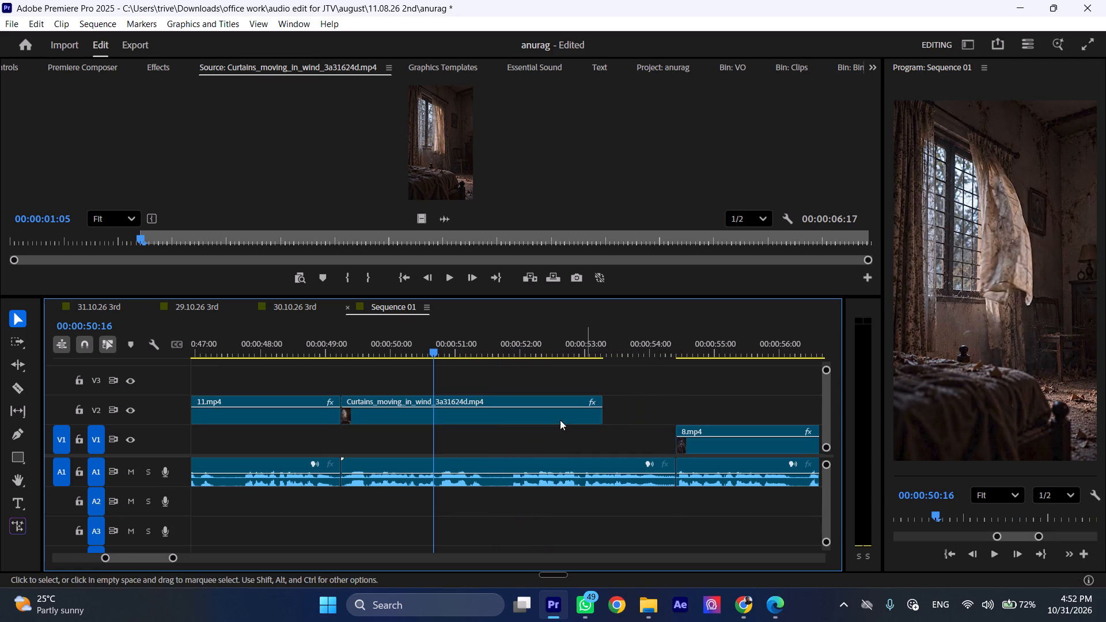
drag(480, 350, 490, 349)
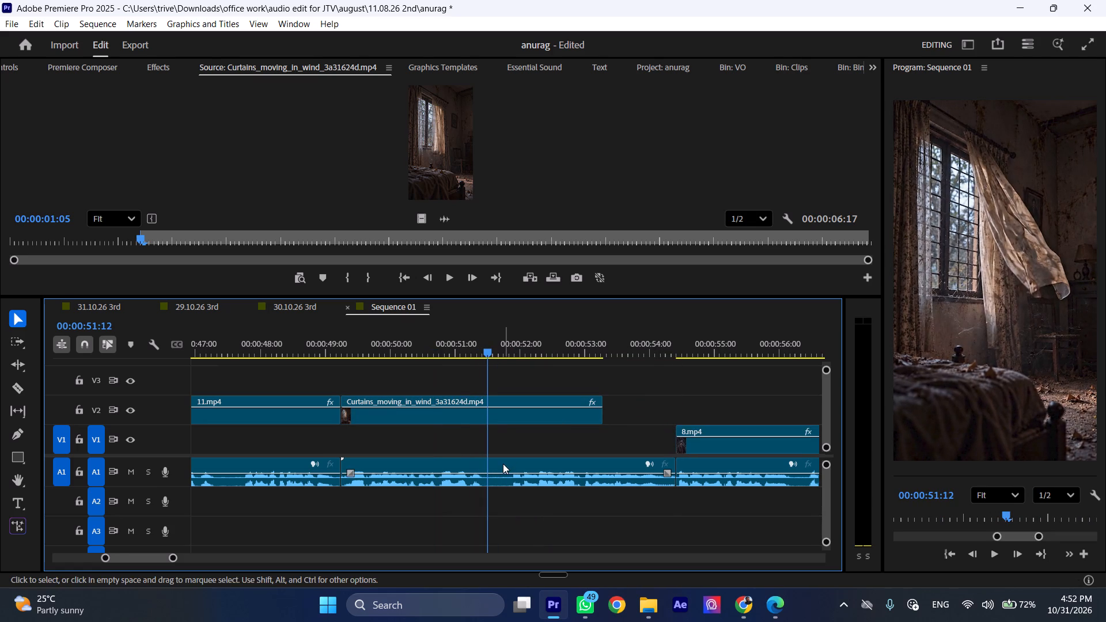
click(503, 464)
key(shift+c)
click(509, 349)
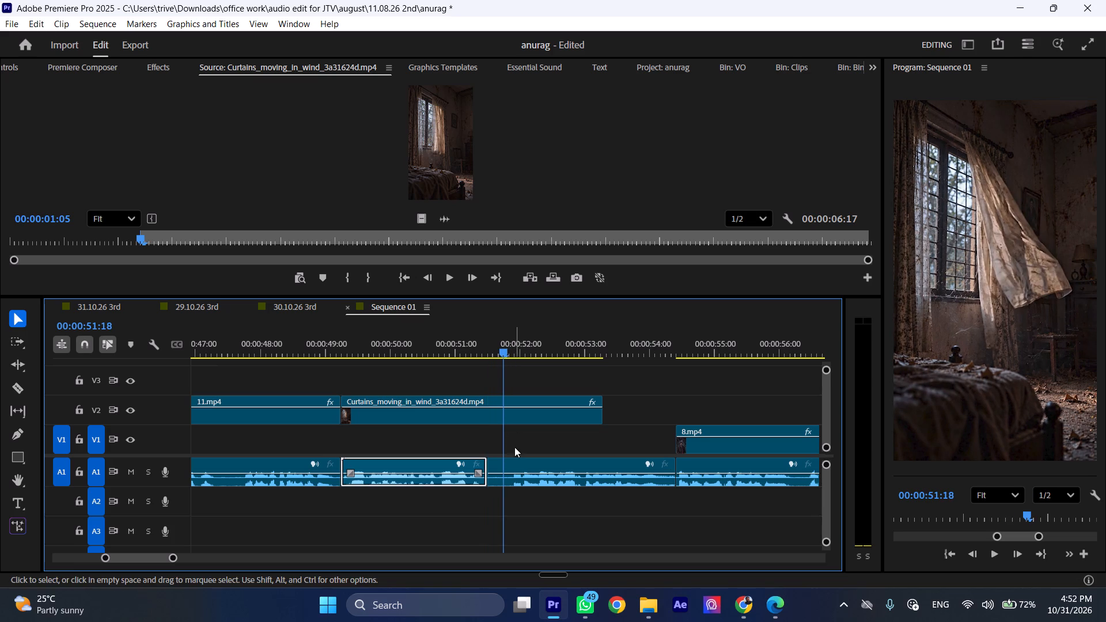
click(517, 465)
key(shift+c)
key(ctrl+shift+d)
Replay the voice-over join and extend the curtains clip on V2 to the end of its voice-over near 00:00:54:04.
click(471, 339)
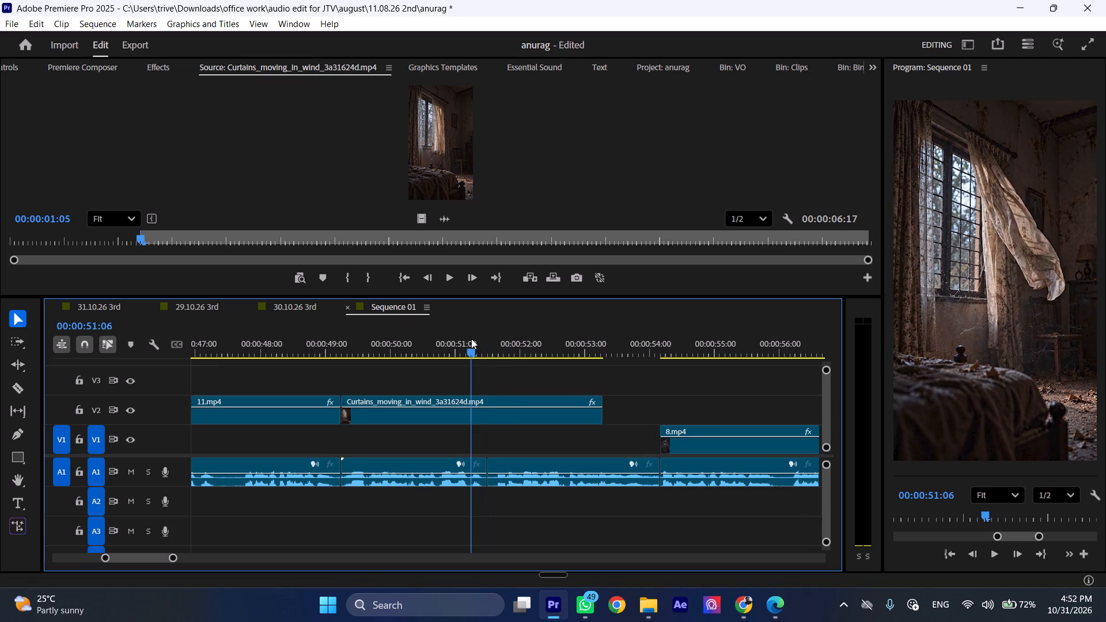
key(space)
click(451, 338)
key(space)
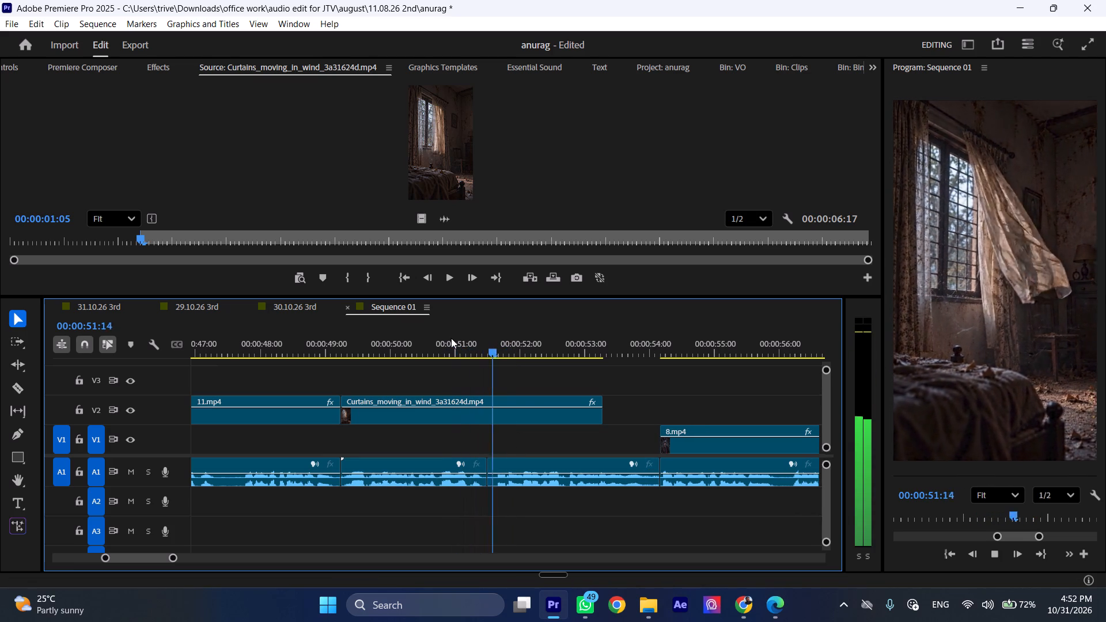
key(space)
drag(605, 402, 657, 403)
drag(442, 332, 434, 336)
key(space)
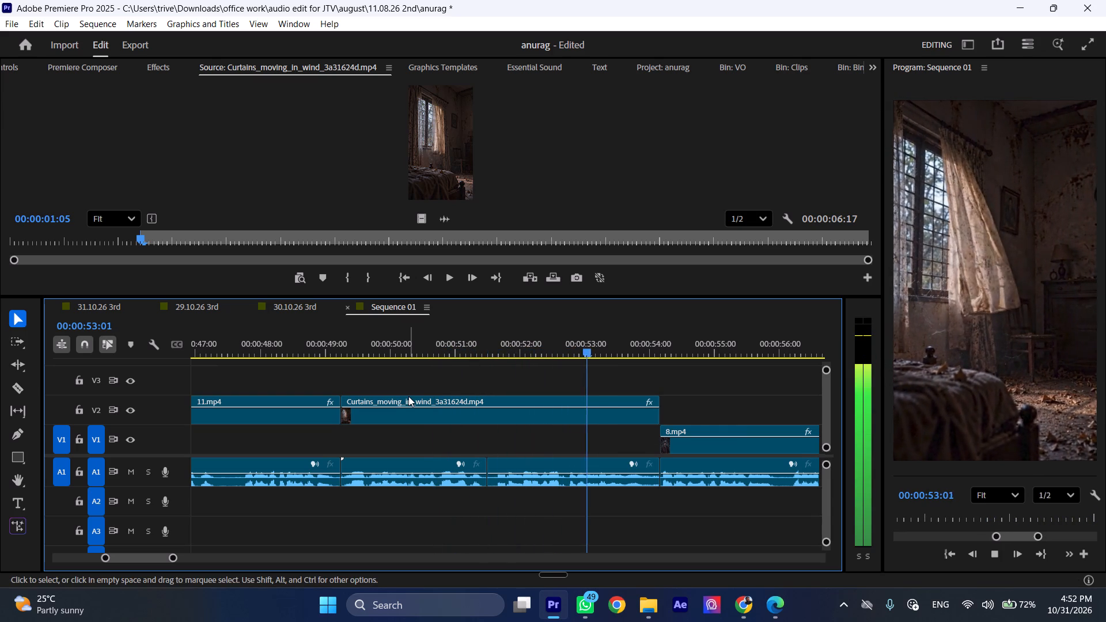
key(space)
Play the 11.mp4 section from about 00:00:42 to locate the pauses in its voice-over.
scroll(408, 396, up, 17)
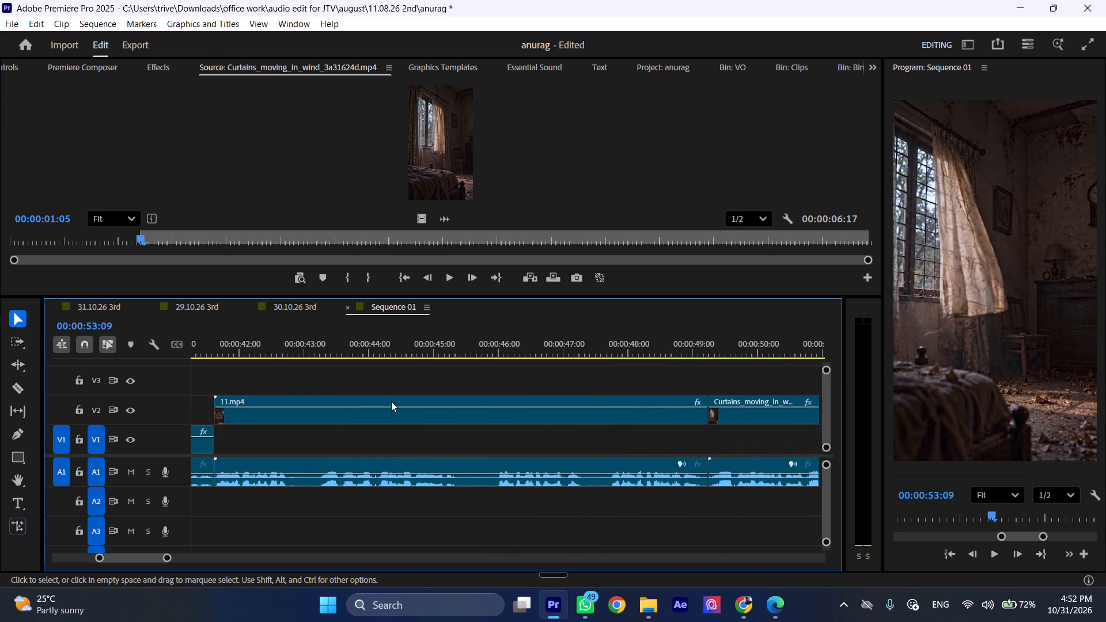
click(282, 337)
key(space)
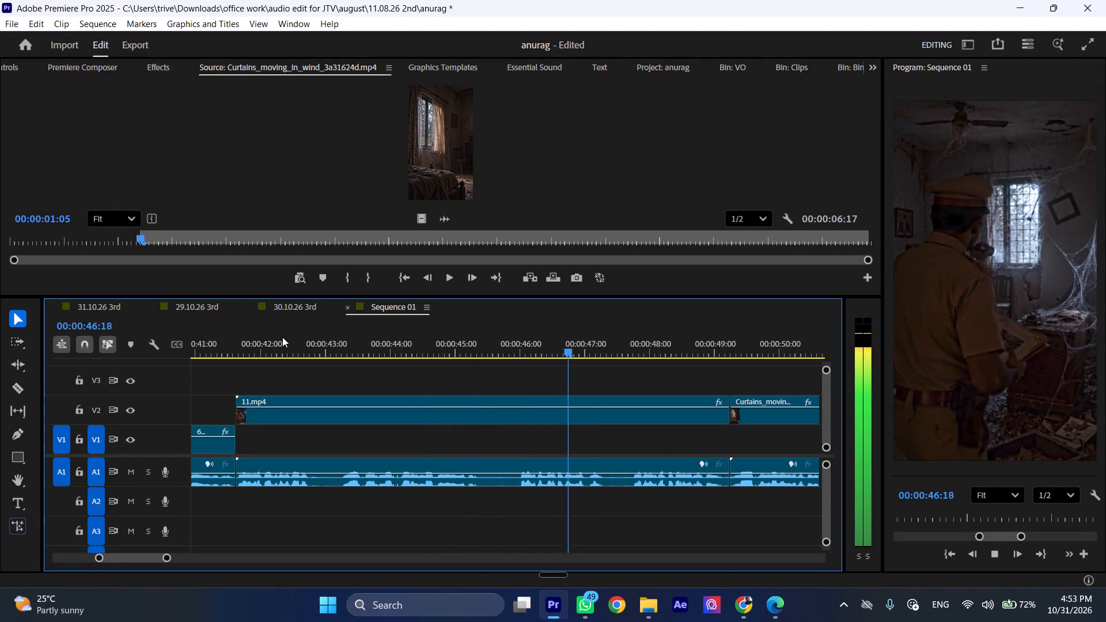
key(space)
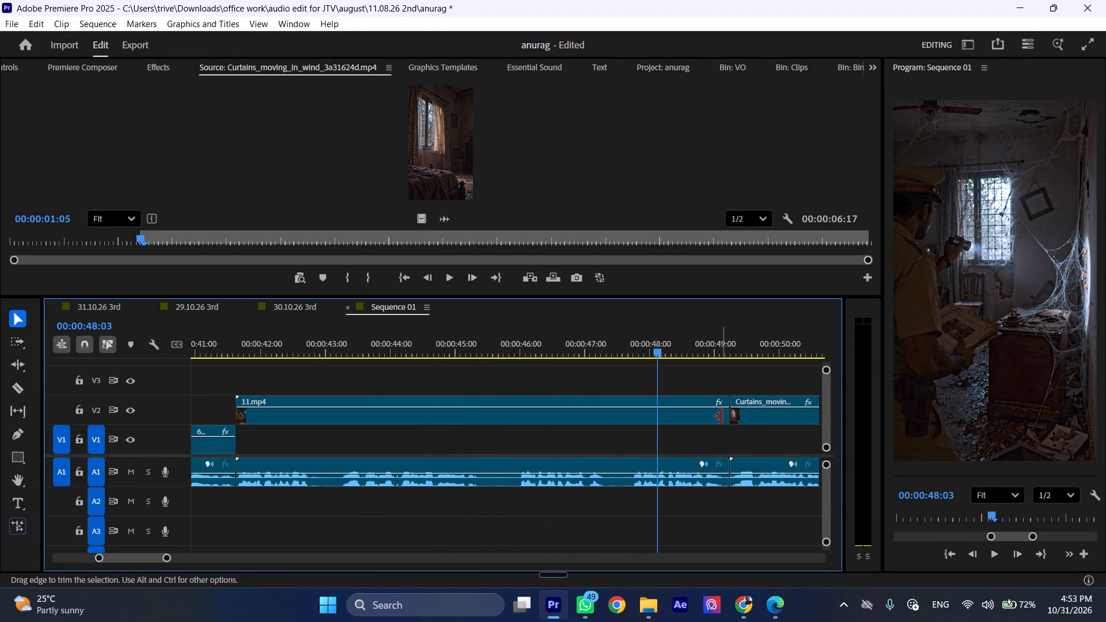
Pull back the end of 11.mp4 on V2 and split its A1 voice-over around the pauses near 00:00:42:19, 00:00:45:10 and 00:00:47:10.
drag(721, 416, 566, 418)
drag(313, 340, 314, 342)
key(shift+c)
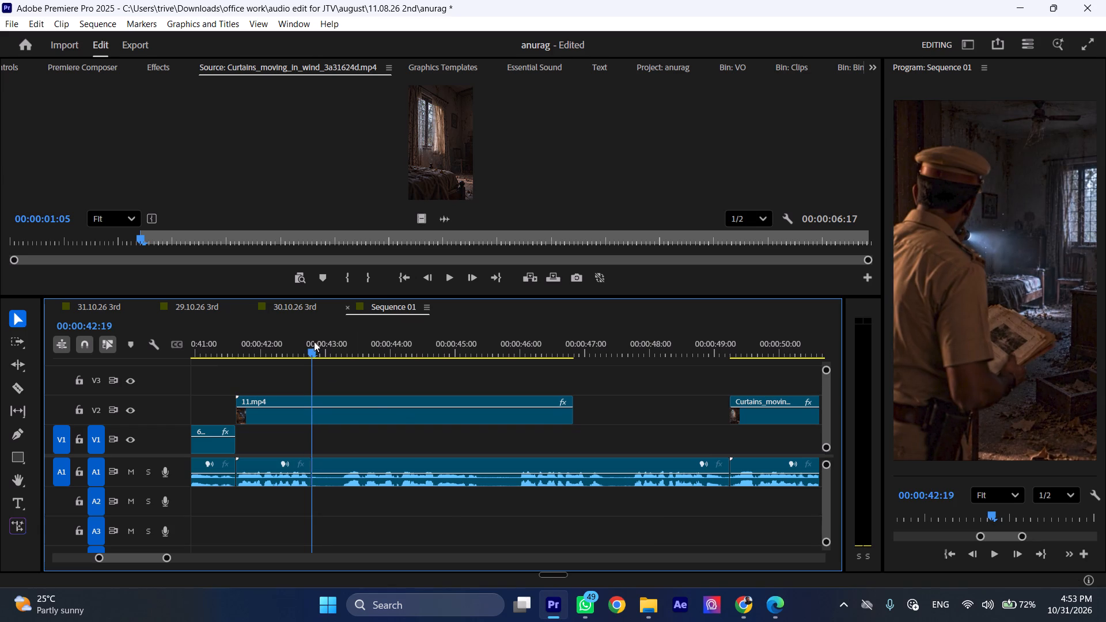
drag(314, 342, 329, 343)
key(shift+c)
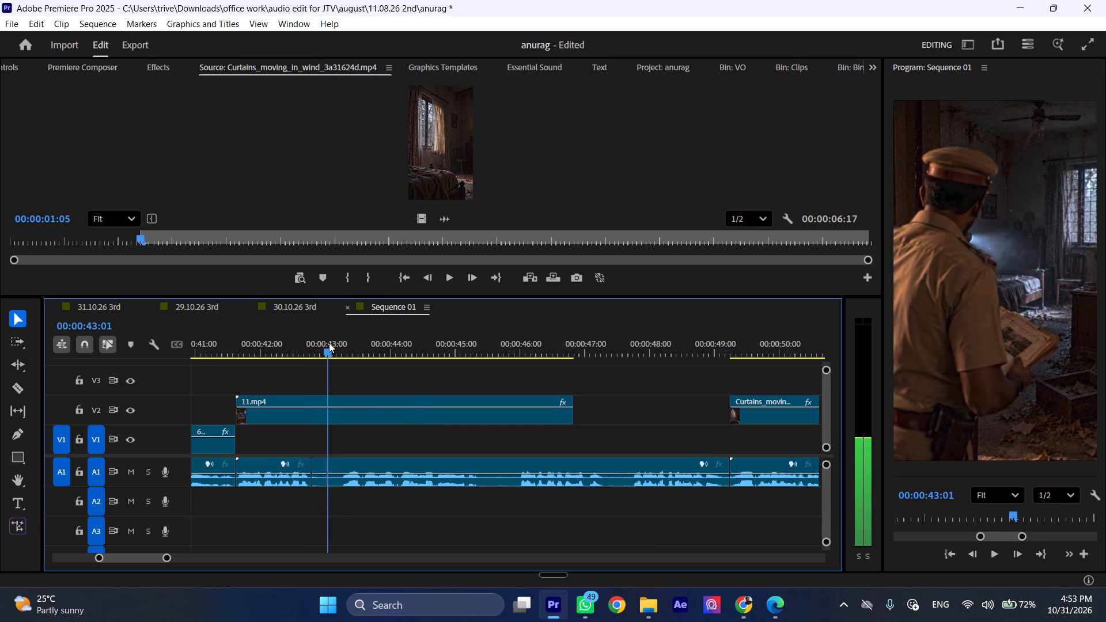
drag(329, 343, 507, 325)
key(shift+c)
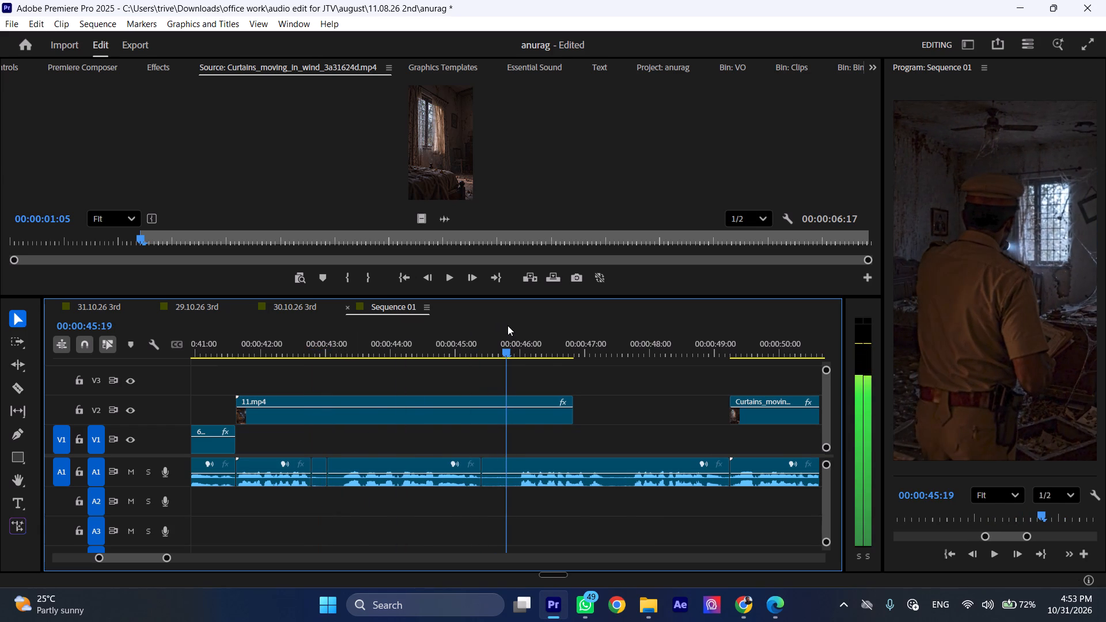
drag(507, 325, 620, 320)
key(shift+c)
key(shift+c)
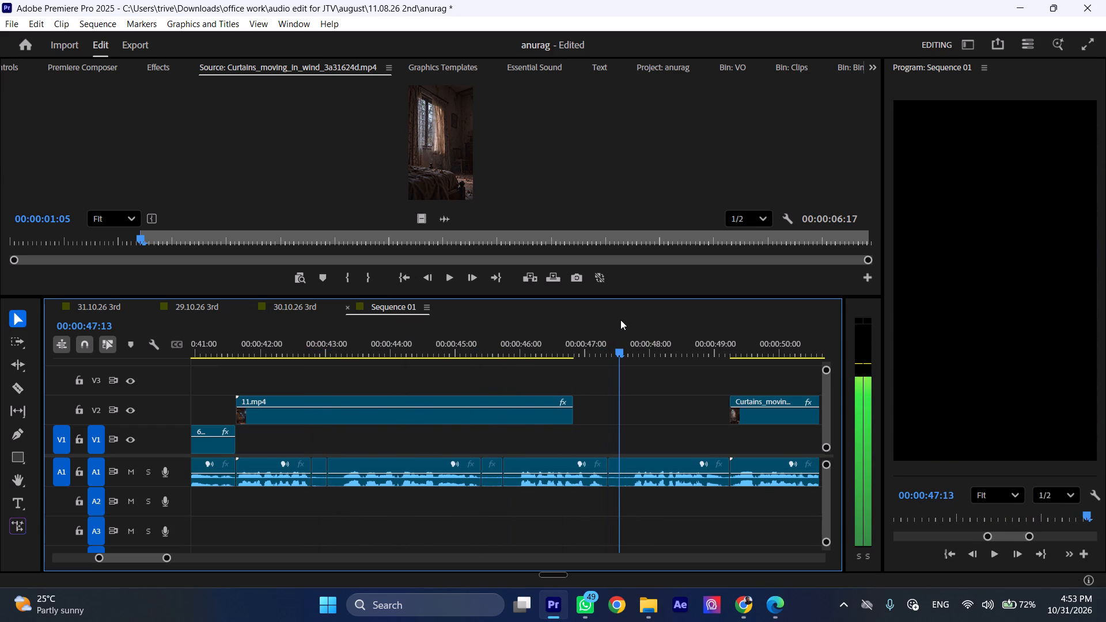
drag(620, 320, 626, 319)
key(shift+c)
Ripple delete the three short pause pieces from the A1 voice-over of 11.mp4.
click(620, 473)
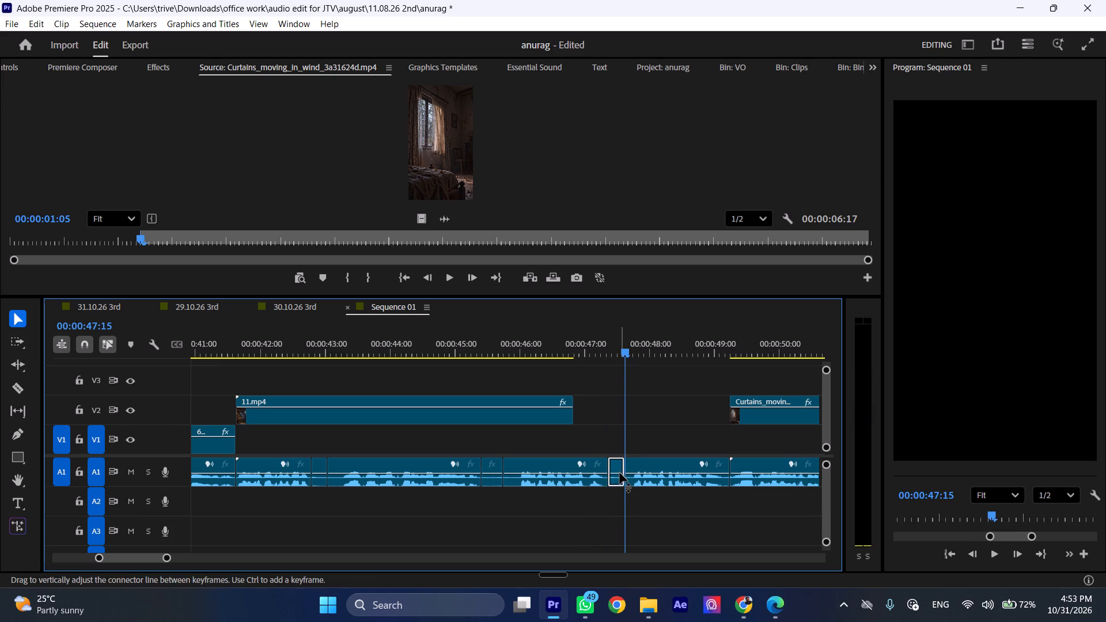
shift+click(494, 480)
shift+click(321, 479)
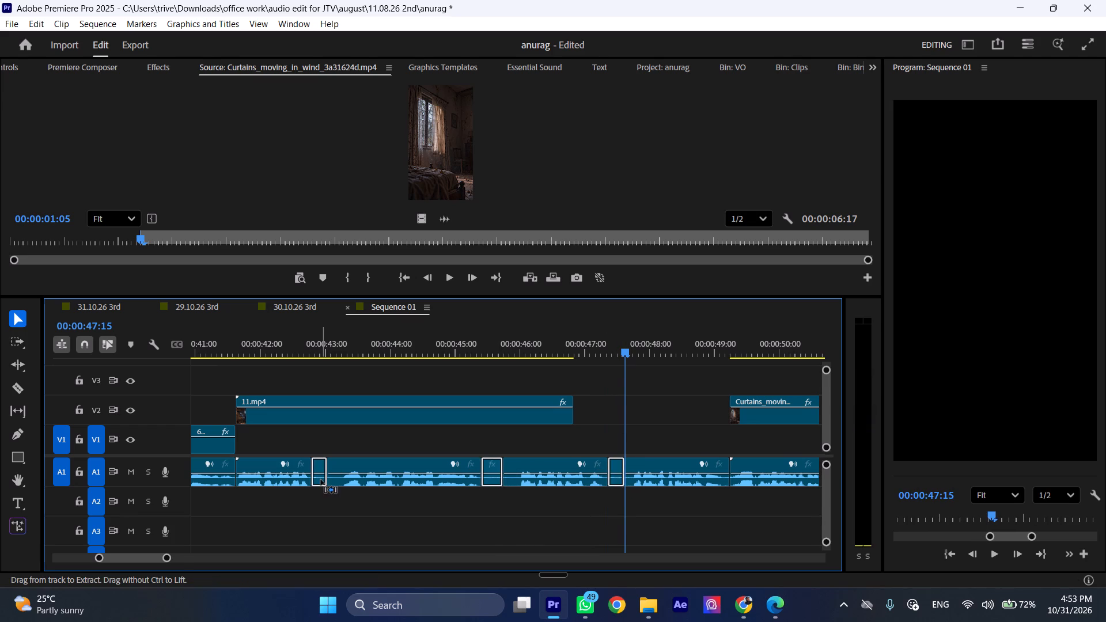
key(ctrl+shift+d)
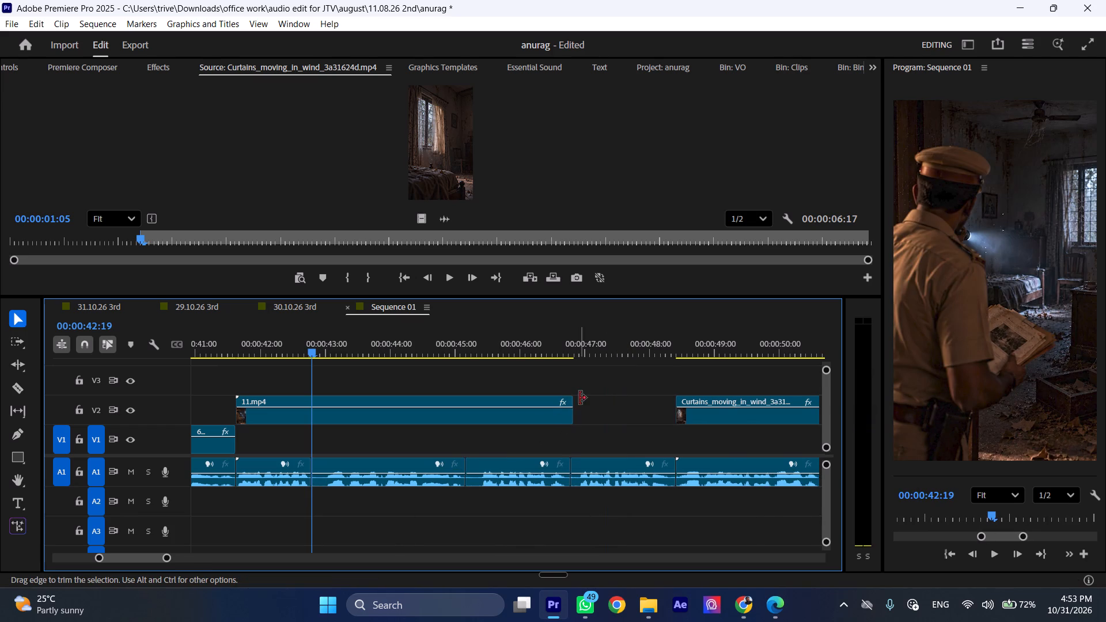
Extend the end of 11.mp4 on V2 to meet the curtains clip and replay the section from about 00:00:42.
drag(579, 398, 680, 387)
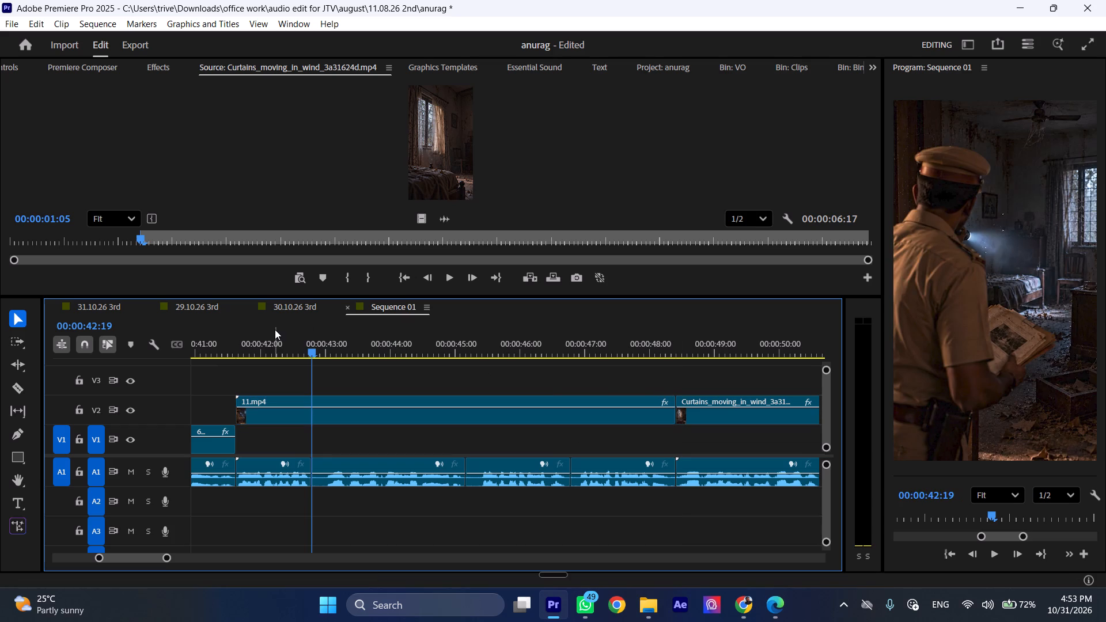
click(272, 331)
key(space)
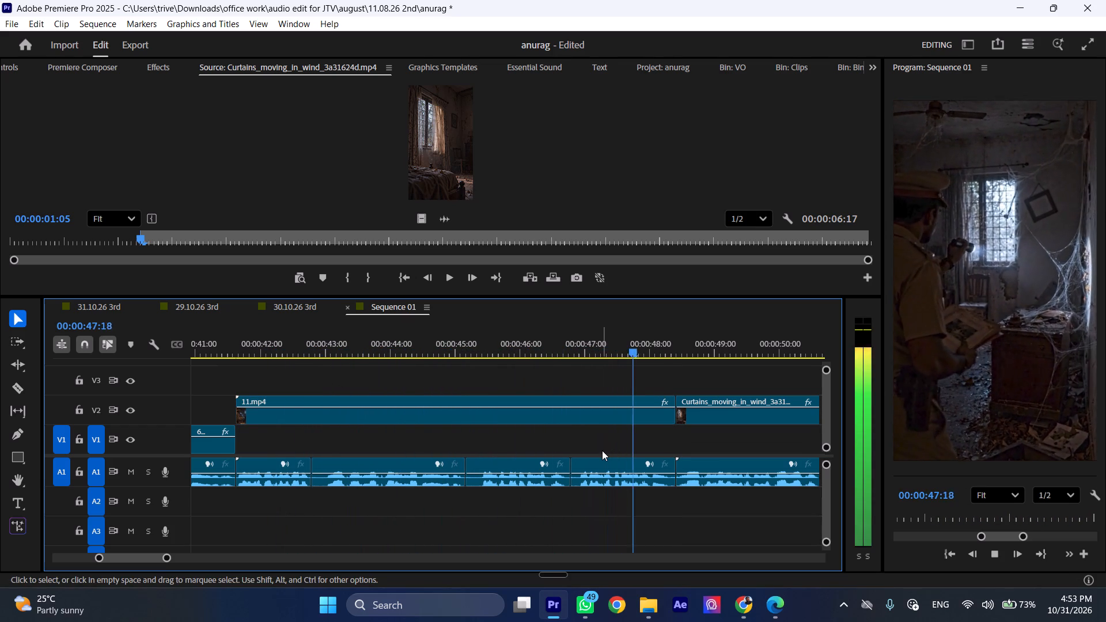
key(space)
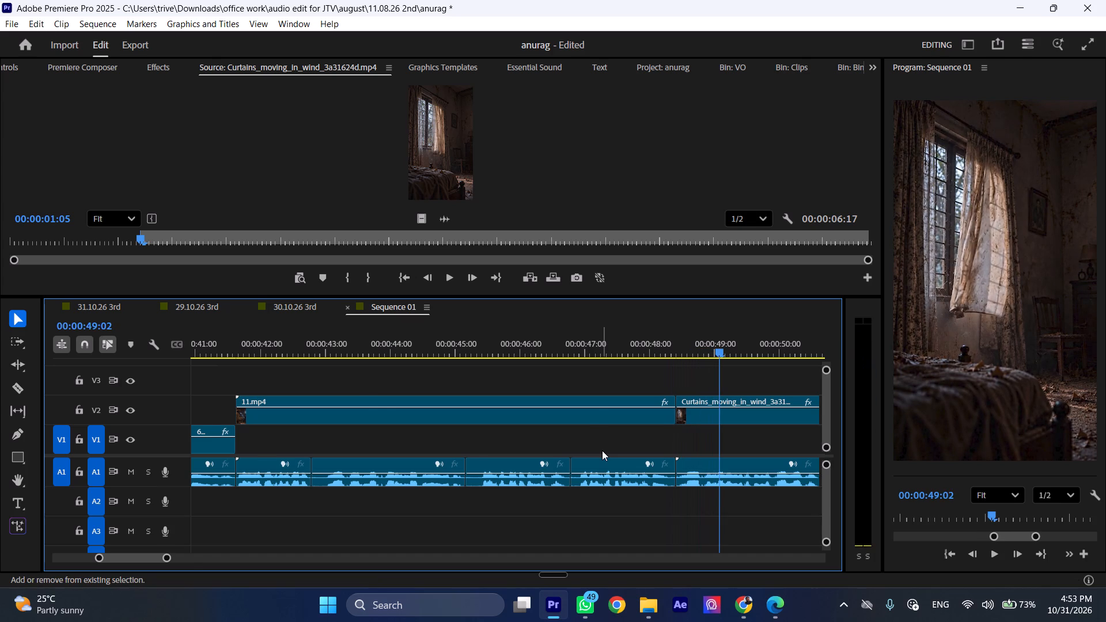
Split the A1 voice-over beneath 10.mp4 at 00:00:35:03 and 00:00:35:16 to isolate the pause.
key(ctrl+shift+x)
scroll(374, 491, up, 11)
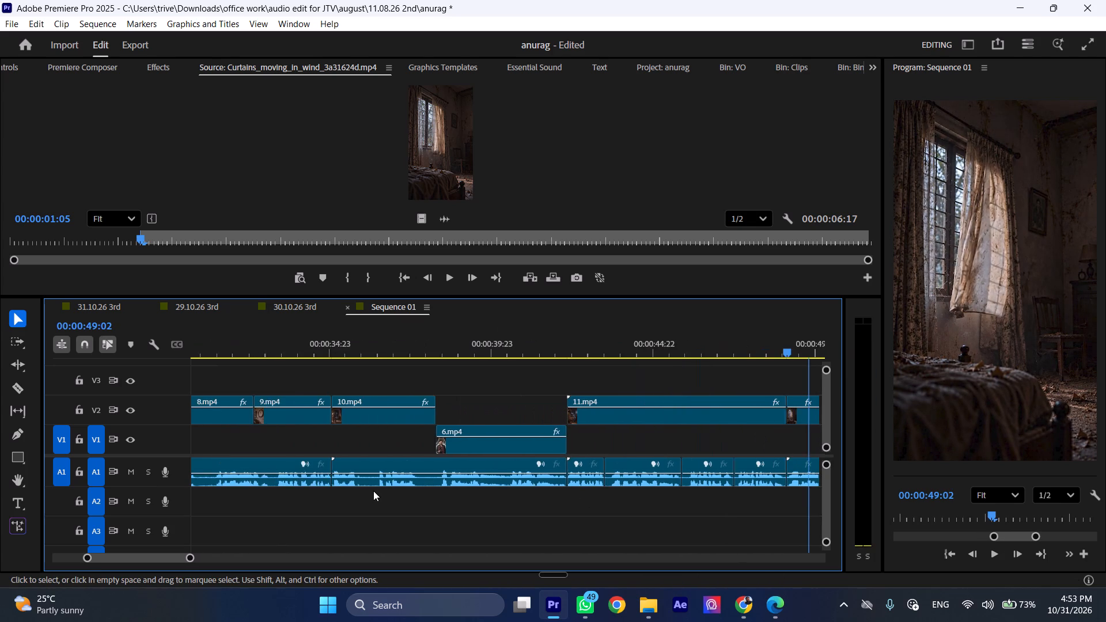
scroll(373, 491, up, 2)
click(438, 339)
key(space)
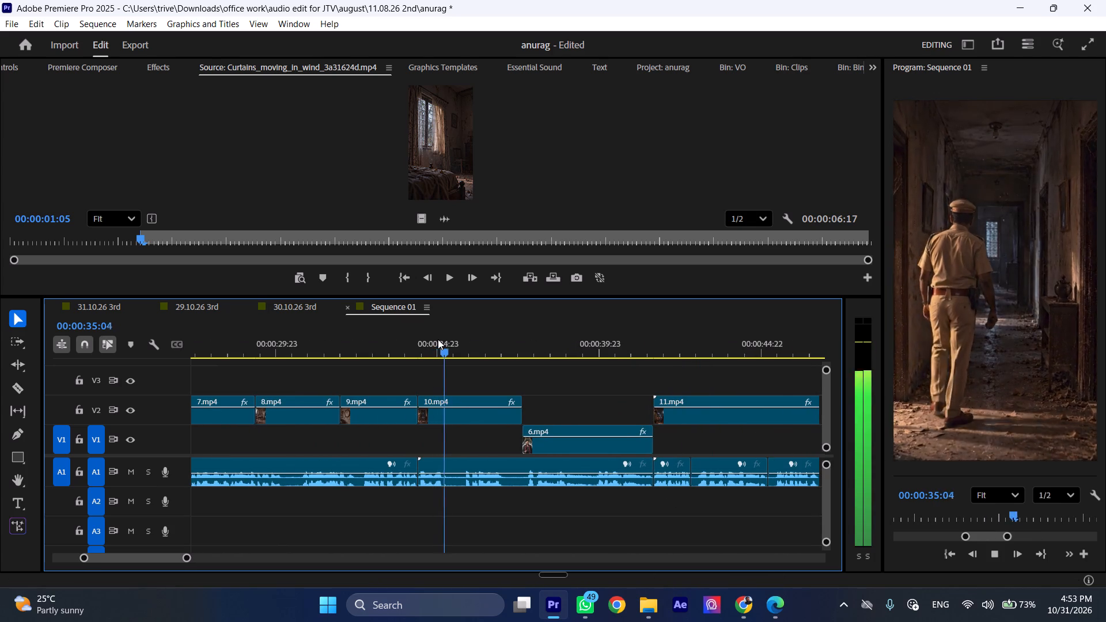
click(445, 337)
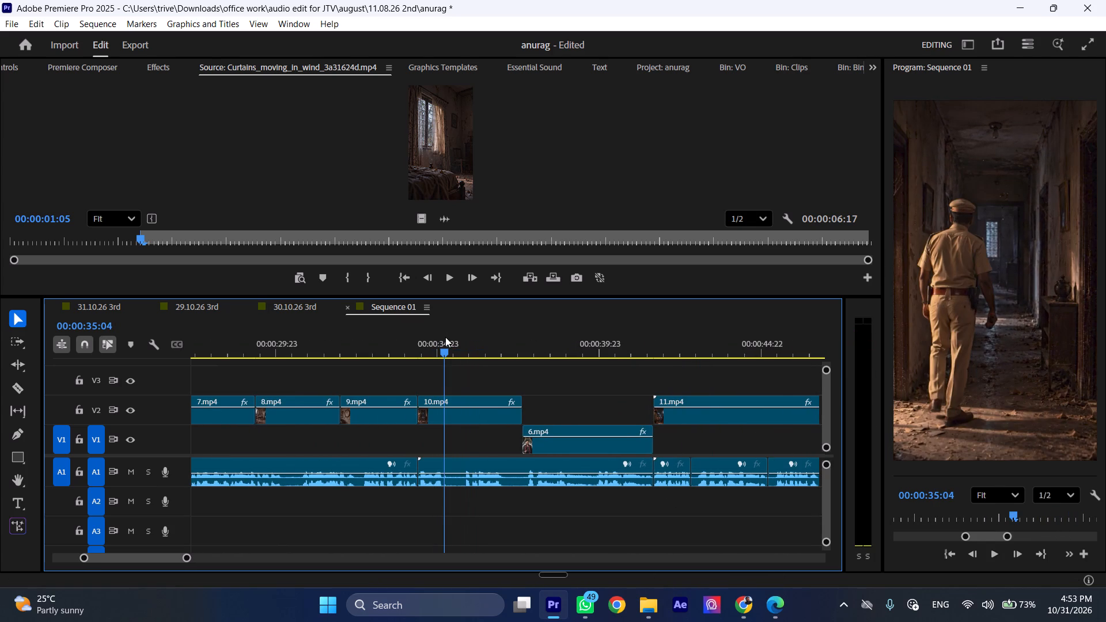
key(ctrl+shift+c)
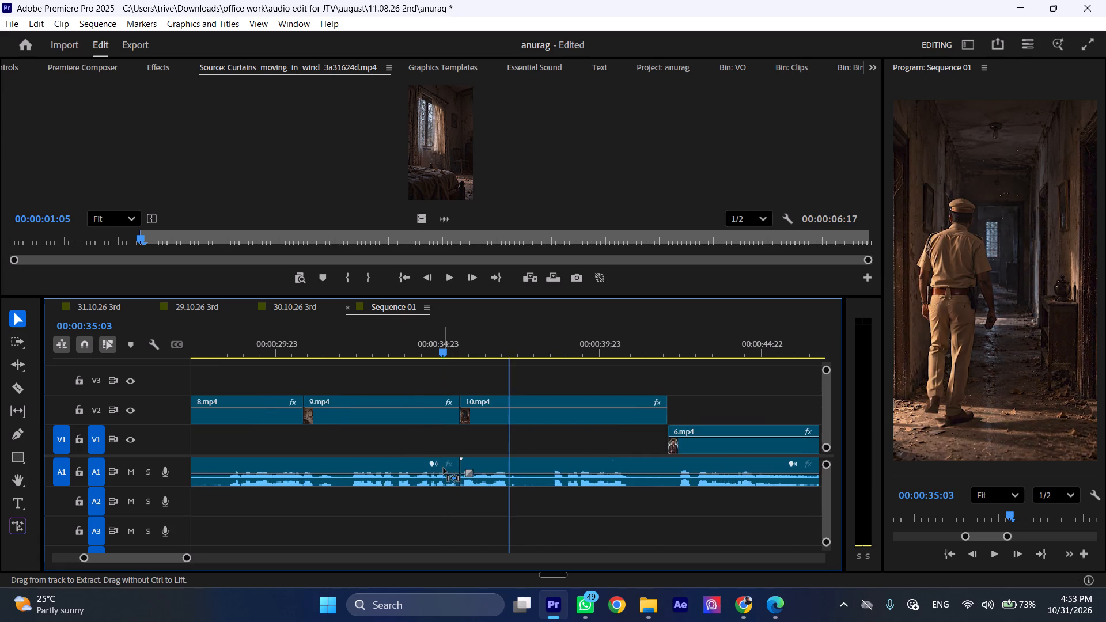
scroll(474, 490, up, 2)
scroll(474, 490, down, 5)
click(479, 483)
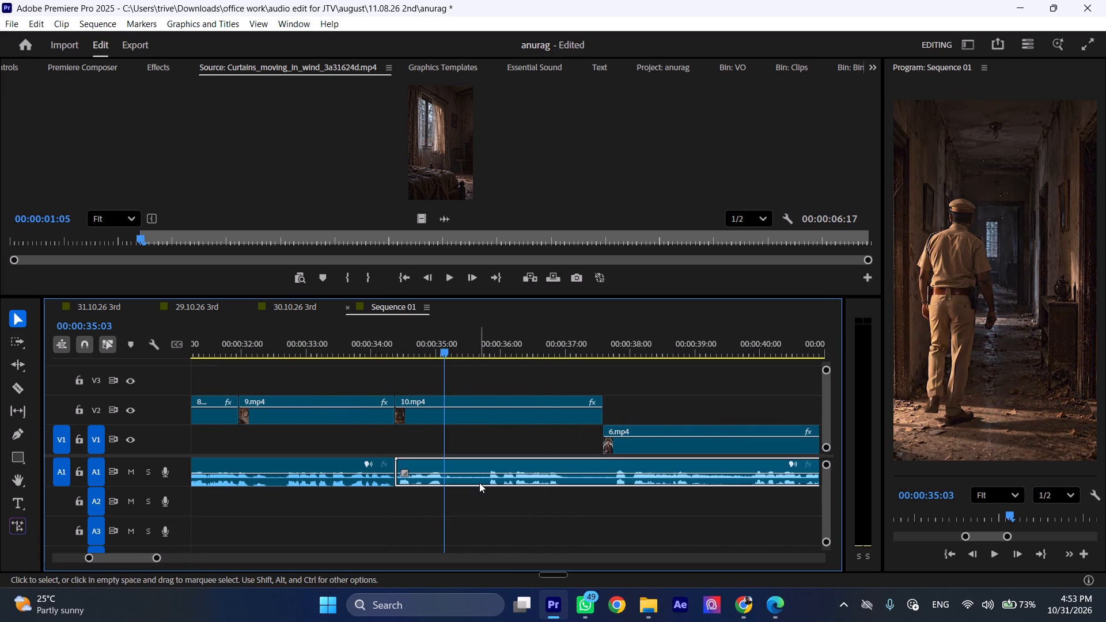
key(shift+c)
drag(475, 344, 475, 343)
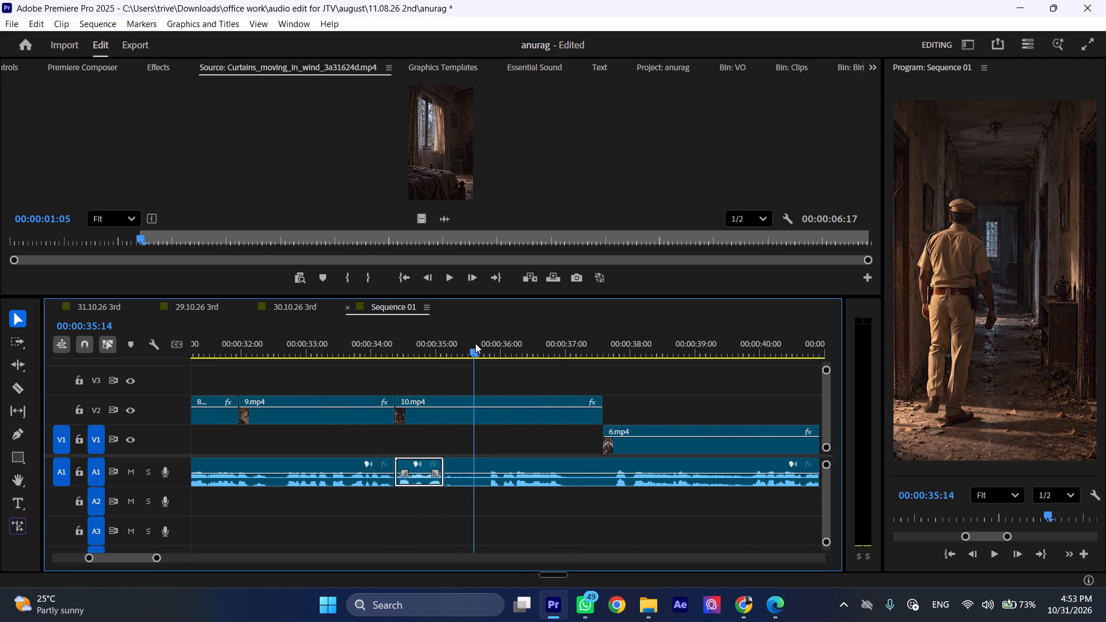
drag(475, 343, 480, 344)
click(494, 471)
key(shift+c)
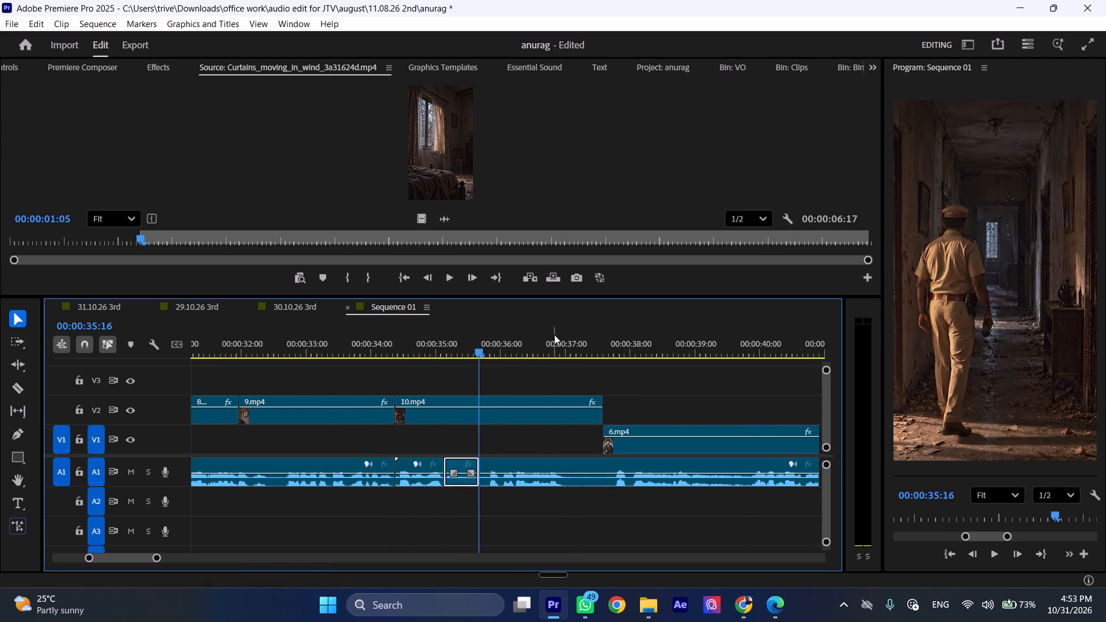
Split the same A1 voice-over around the second pause, from about 00:00:37 to 00:00:37:14.
drag(555, 333, 570, 335)
click(583, 476)
key(shift+c)
drag(589, 338, 605, 342)
click(612, 470)
key(shift+c)
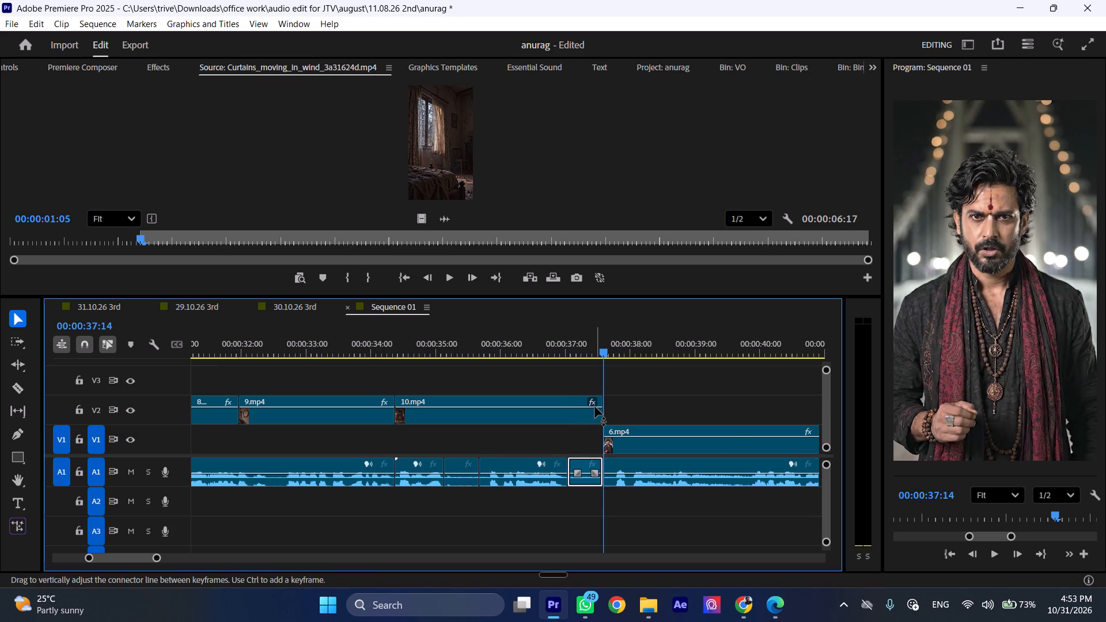
Ripple delete both pause pieces beneath 10.mp4, shortening that clip on V2 first and re-extending it to meet 6.mp4.
drag(600, 411, 488, 412)
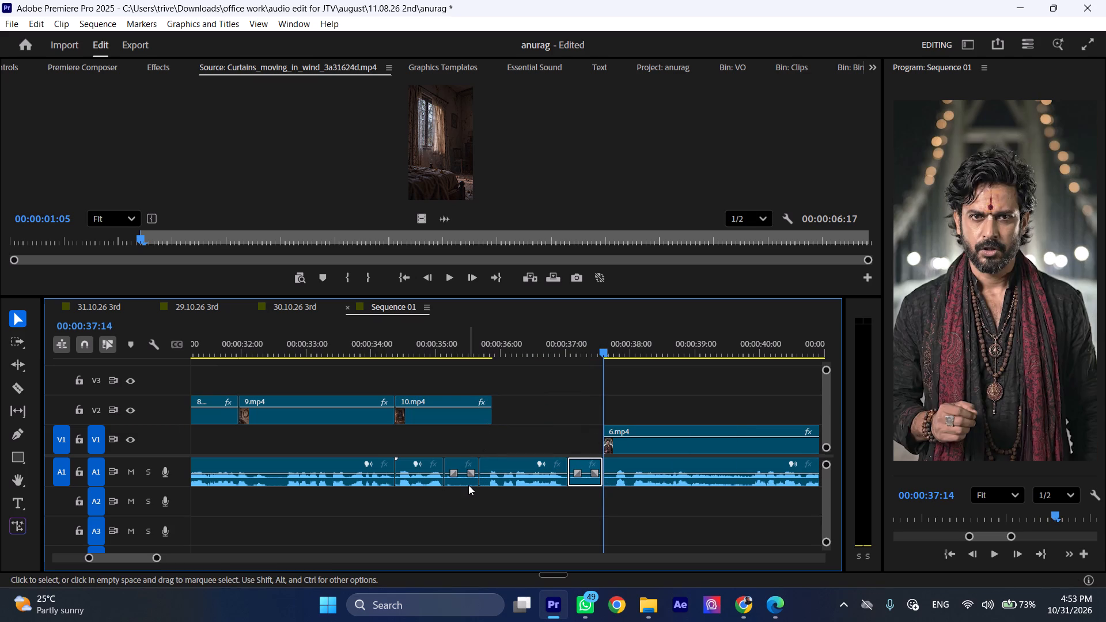
shift+click(468, 483)
key(ctrl+shift+d)
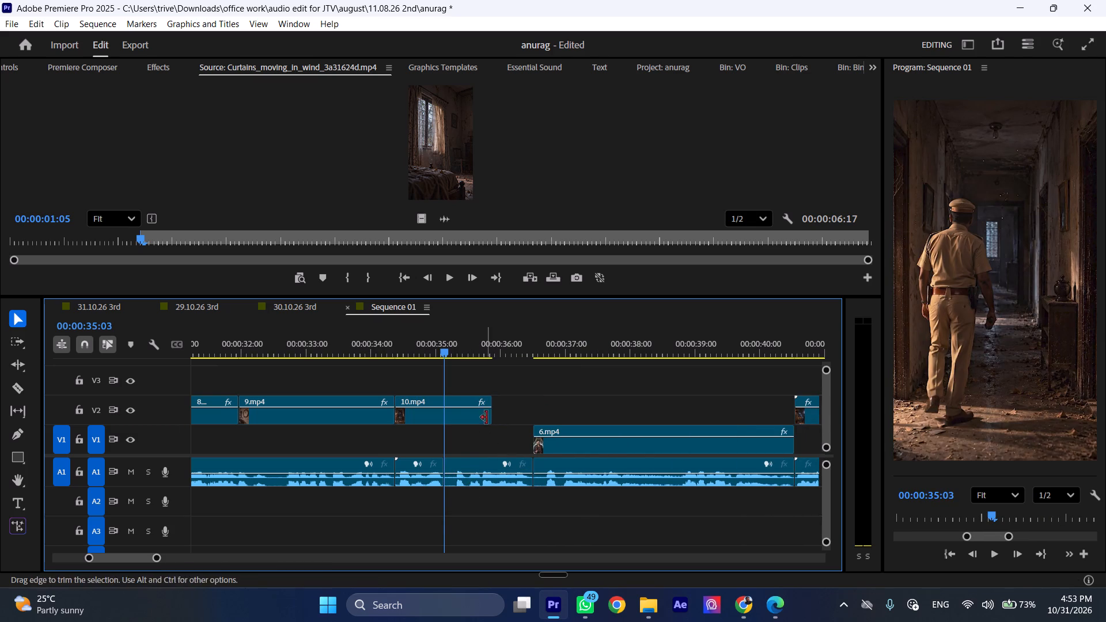
drag(497, 412, 533, 414)
Play the voice-over across 8.mp4 and 9.mp4 around 00:00:32 to check it for pauses.
scroll(490, 464, up, 10)
click(469, 333)
key(space)
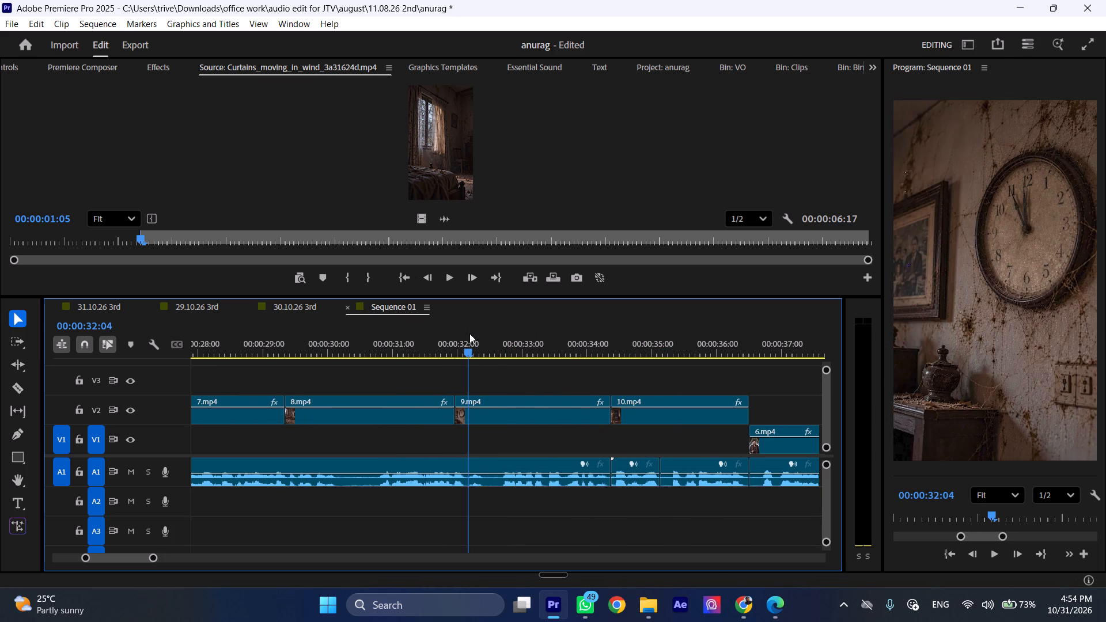
drag(459, 336, 440, 344)
key(space)
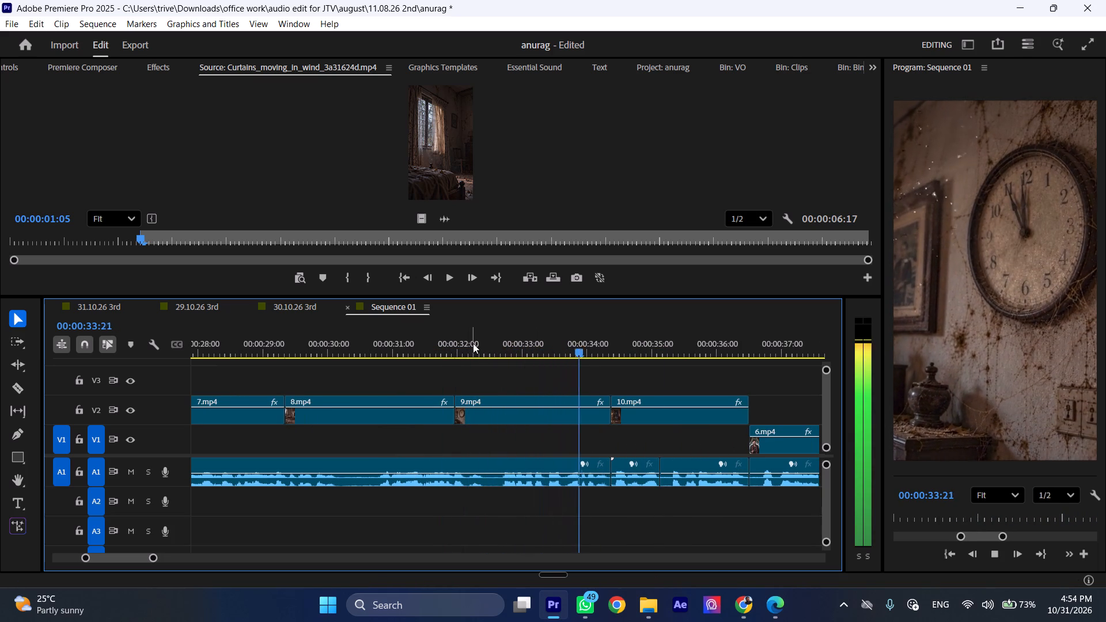
key(space)
Play from about 00:00:30 and split the A1 voice-over beneath 8.mp4 around the pause at 00:00:30:05 and 00:00:30:16.
click(315, 345)
key(space)
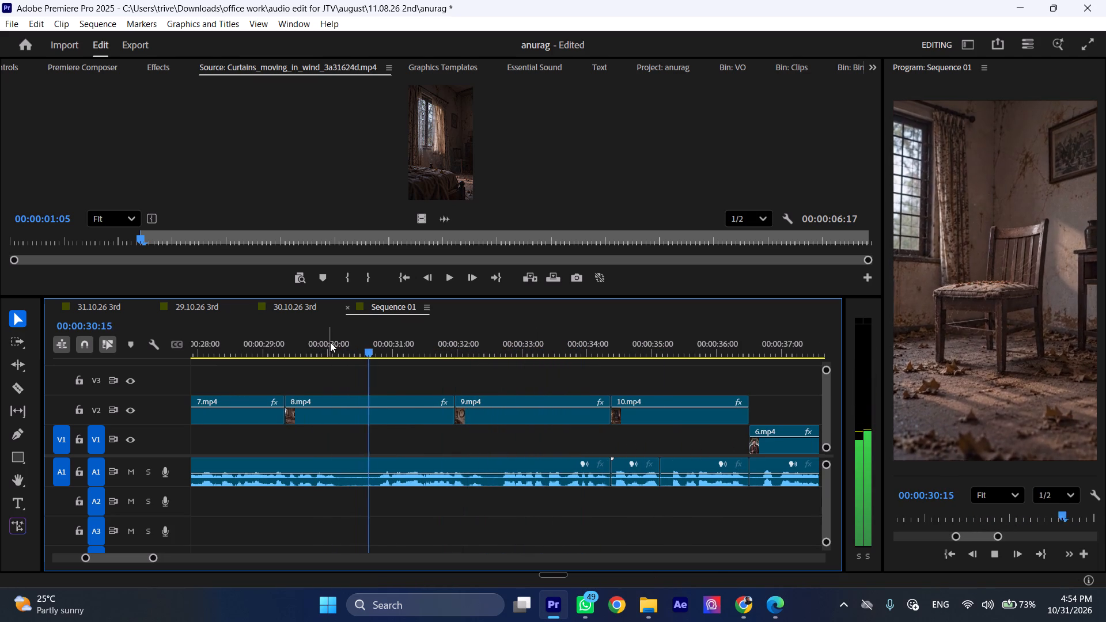
drag(331, 342, 342, 343)
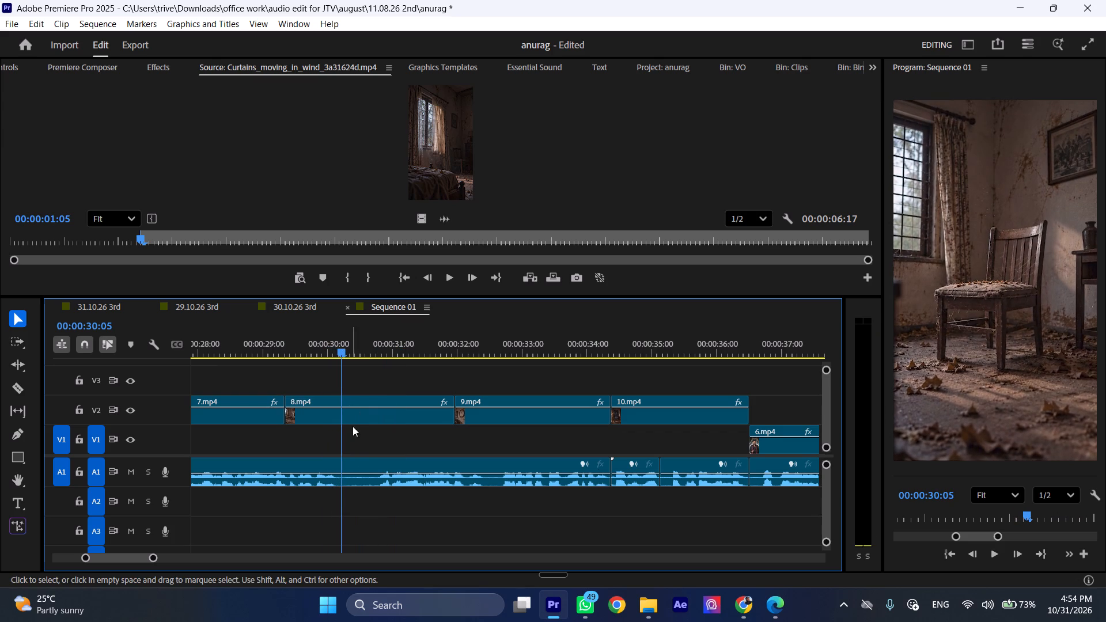
click(361, 466)
key(shift+c)
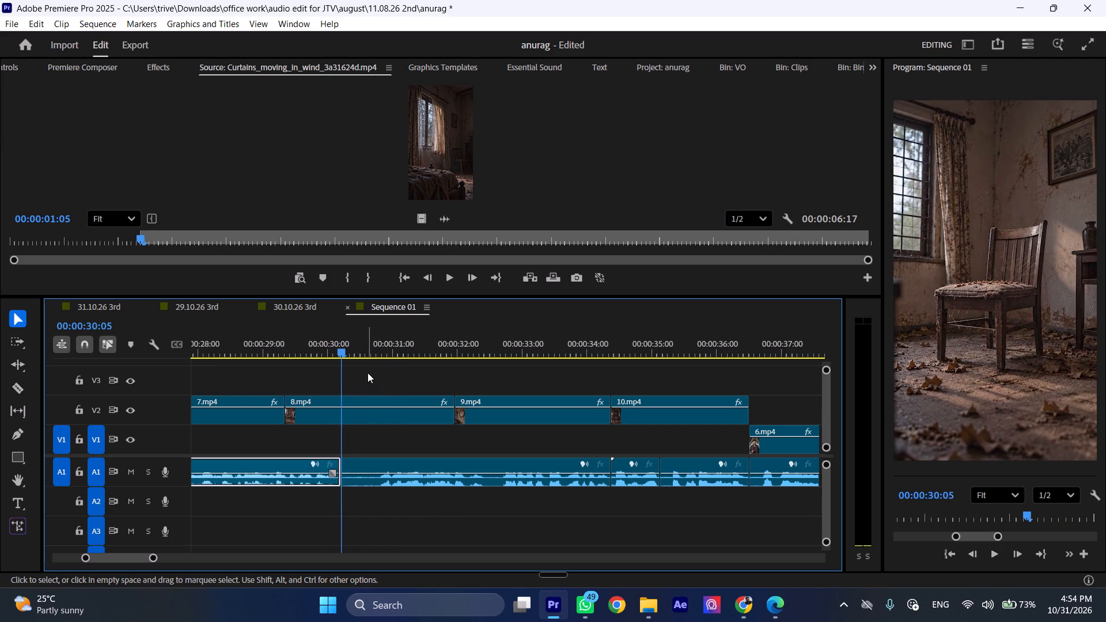
drag(363, 343, 375, 345)
click(382, 474)
key(shift+c)
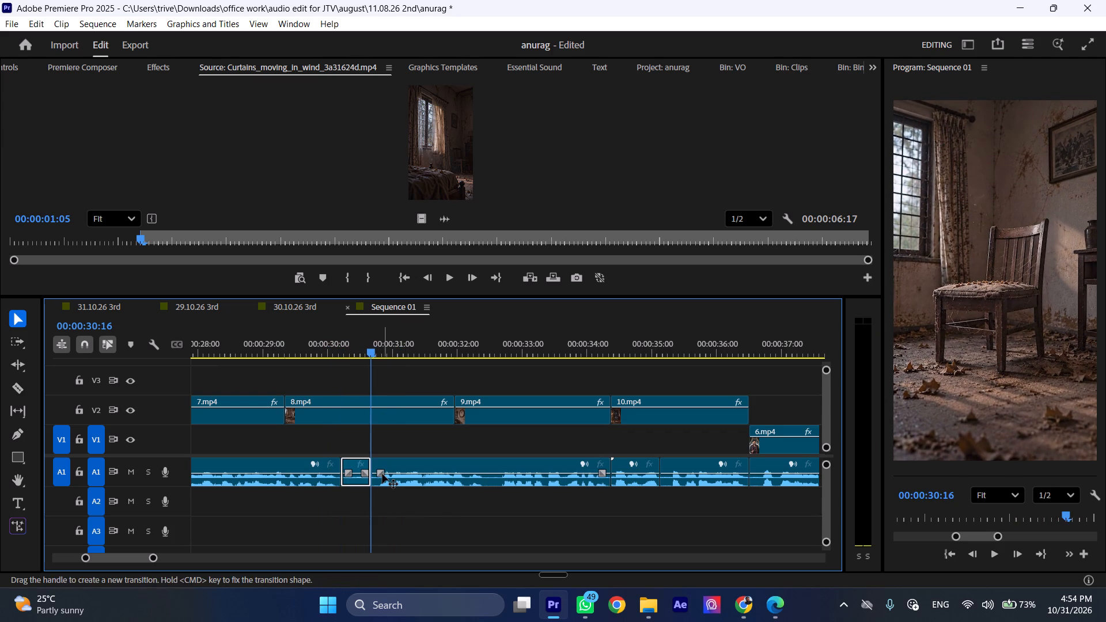
Ripple delete the pause piece beneath 8.mp4, shortening that clip on V2 first and re-extending it to meet 9.mp4.
drag(453, 412, 404, 414)
key(ctrl+shift+d)
drag(403, 419, 425, 419)
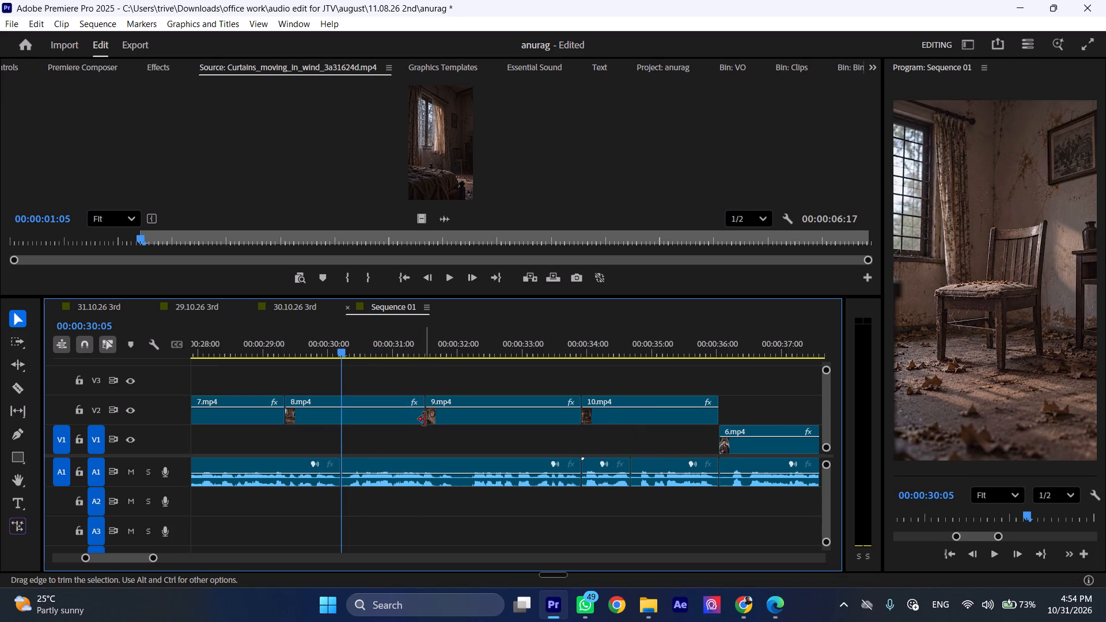
Cut 3.mp4 on V1 and its A1 voice-over at 00:00:20:20 and ripple delete the end piece before 6.mp4.
key(ctrl+shift+x)
key(ctrl+shift+x)
scroll(391, 492, up, 5)
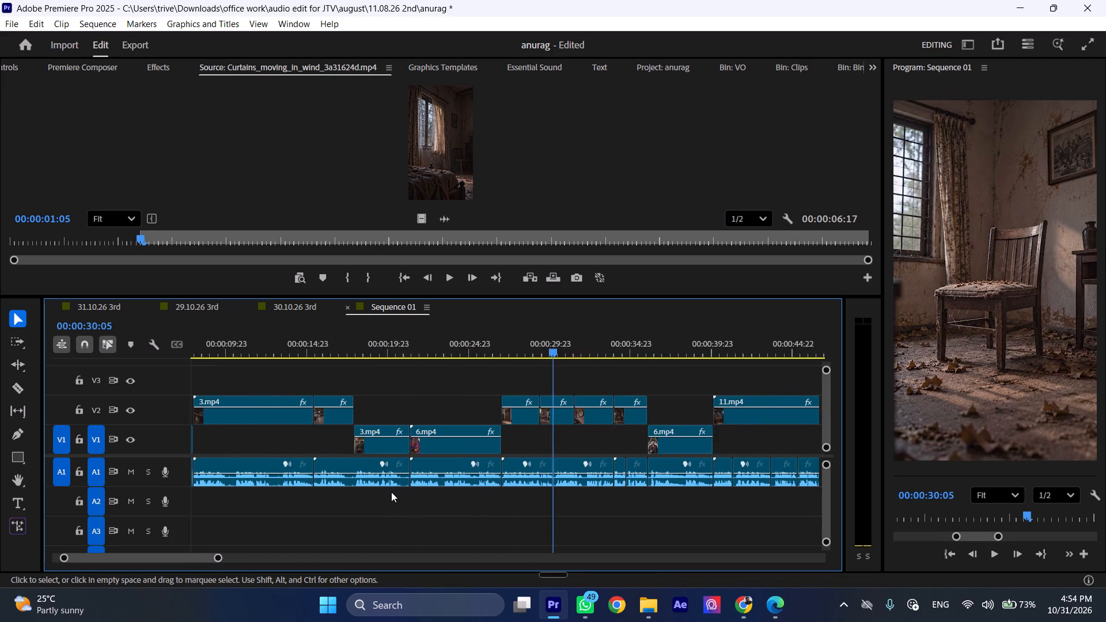
scroll(391, 492, up, 2)
click(472, 350)
key(ctrl+shift+c)
key(ctrl+shift+c)
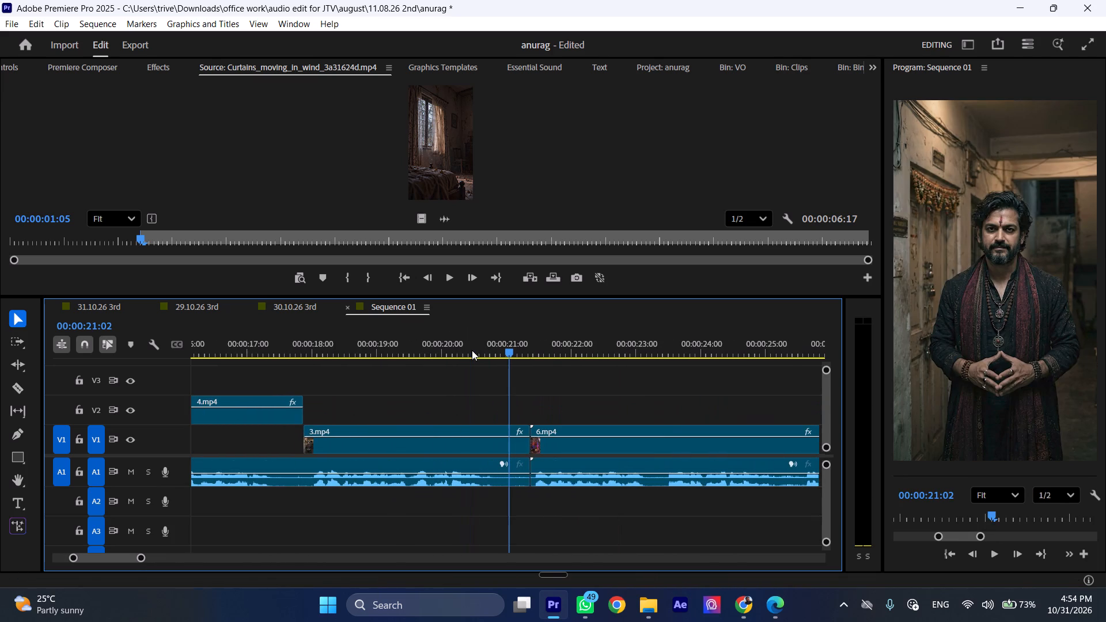
drag(467, 339, 455, 340)
key(space)
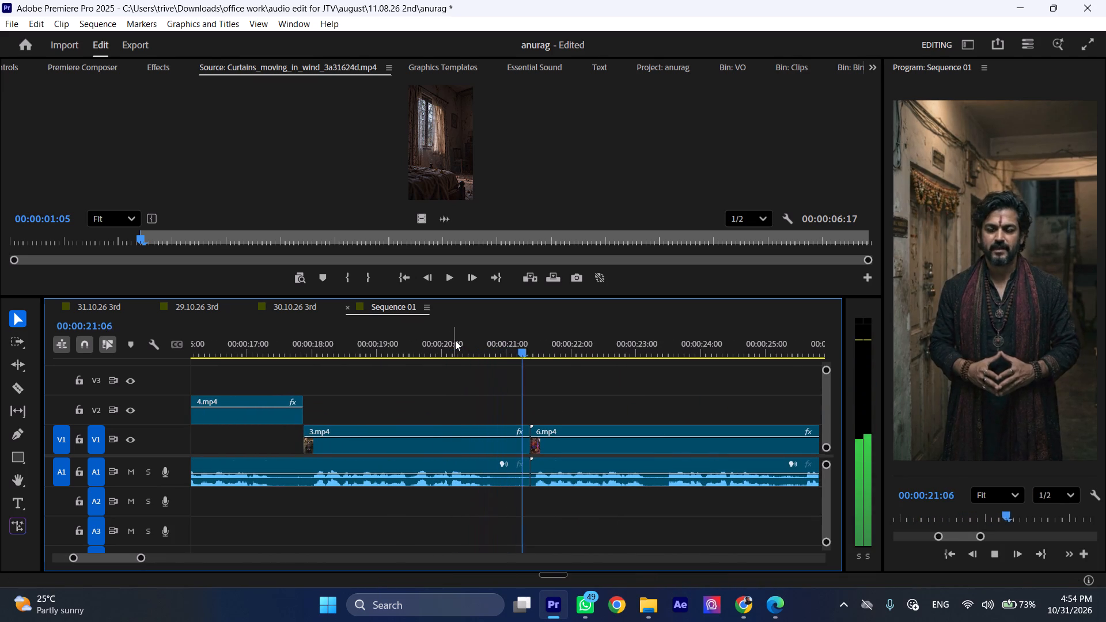
drag(478, 333, 498, 336)
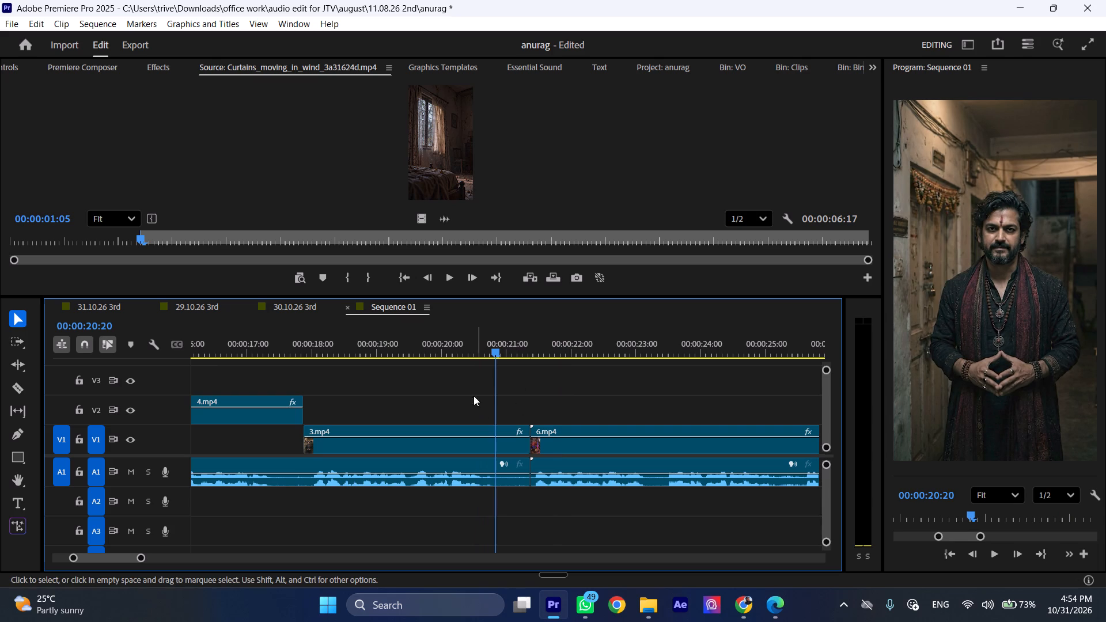
drag(476, 399, 489, 486)
key(shift+c)
click(514, 479)
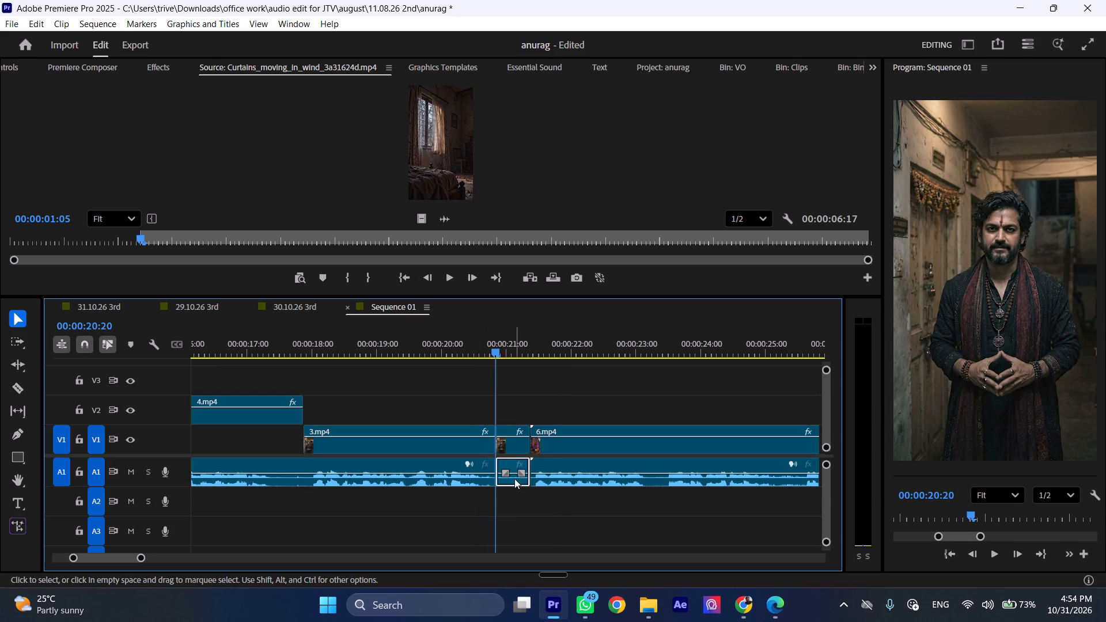
drag(514, 397, 517, 461)
key(ctrl+shift+d)
Split the A1 voice-over at the 00:00:17:11 pause and trim the end of 4.mp4 on V2 back to that cut.
scroll(512, 491, up, 4)
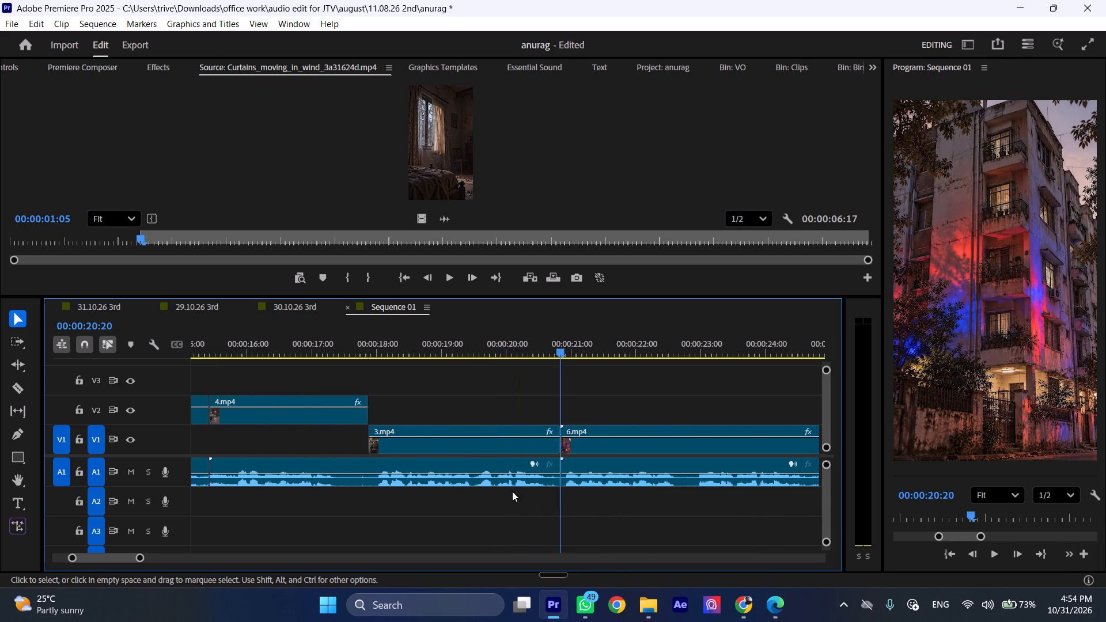
scroll(512, 491, up, 5)
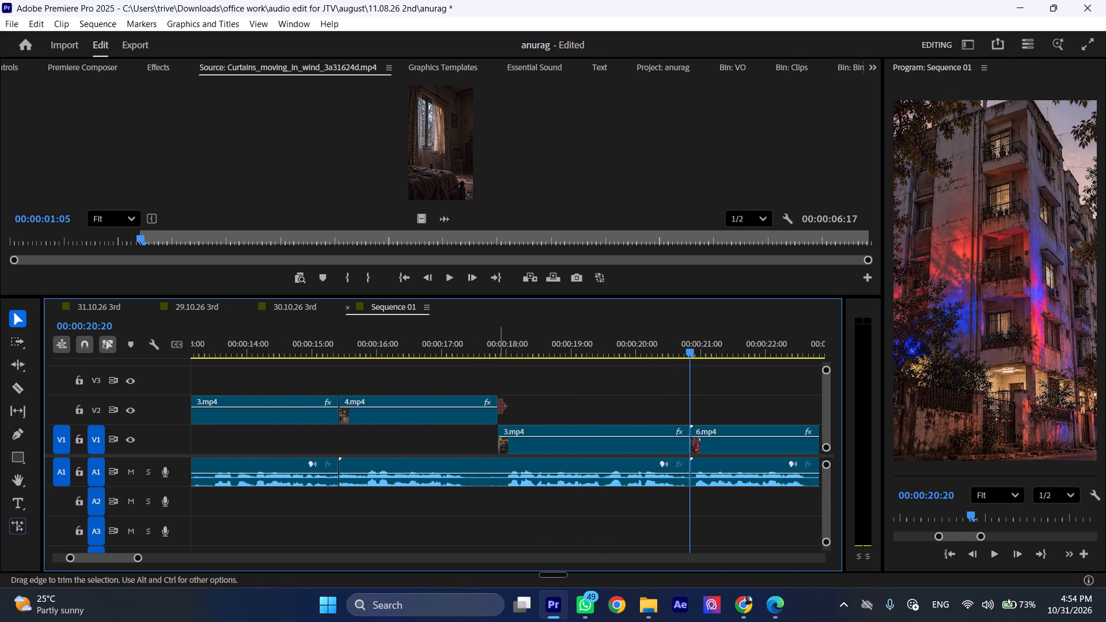
drag(452, 341, 432, 344)
key(space)
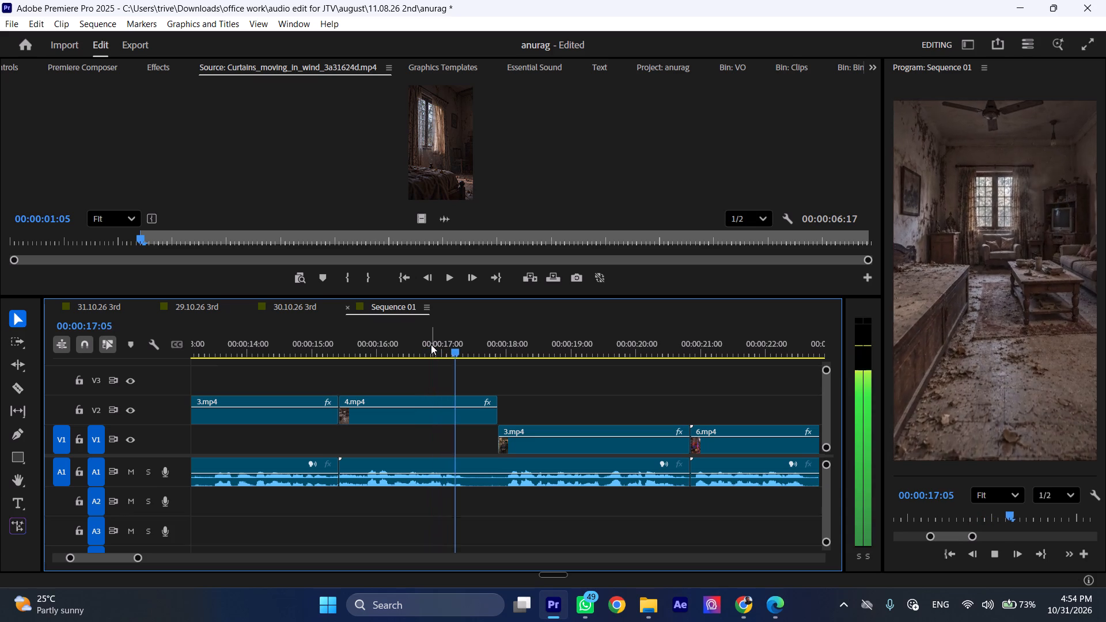
key(space)
drag(455, 335, 464, 337)
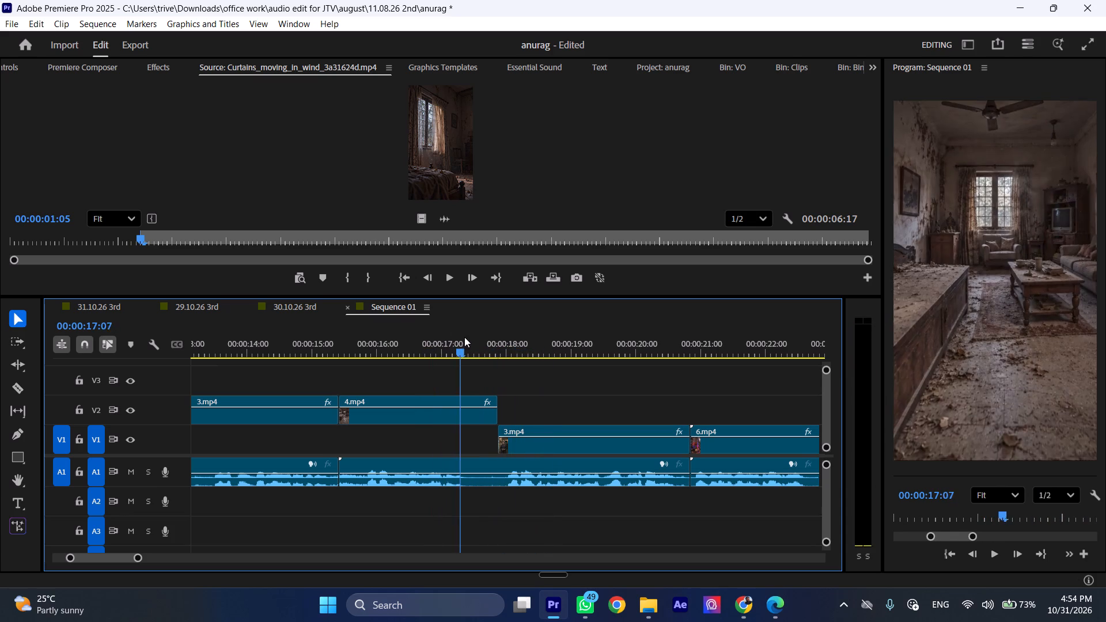
drag(464, 337, 473, 340)
click(479, 479)
key(shift+c)
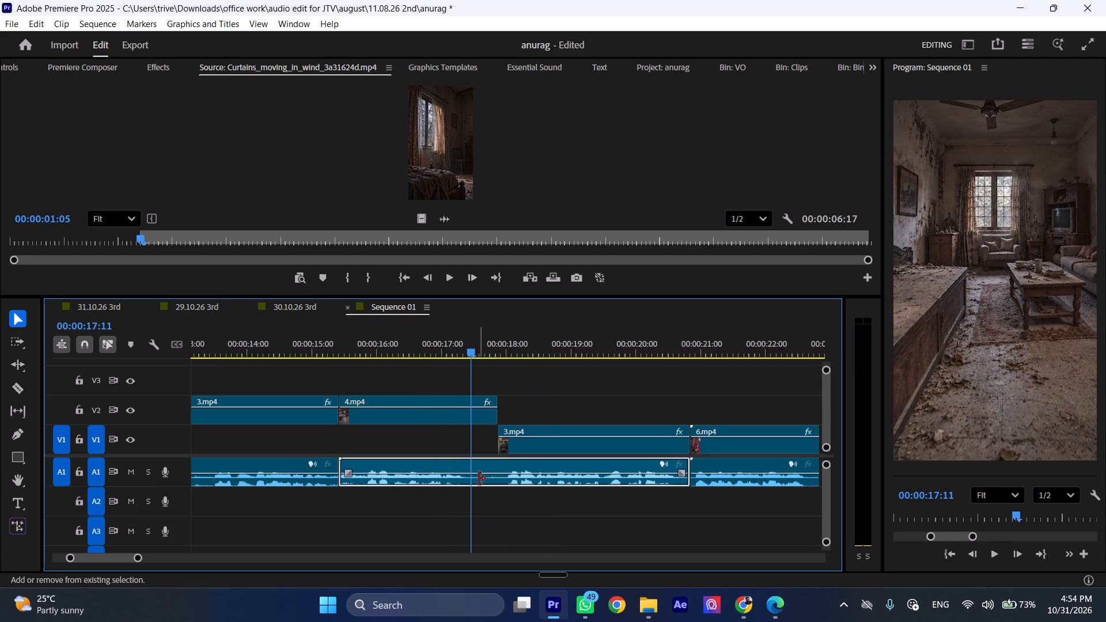
drag(498, 409, 473, 412)
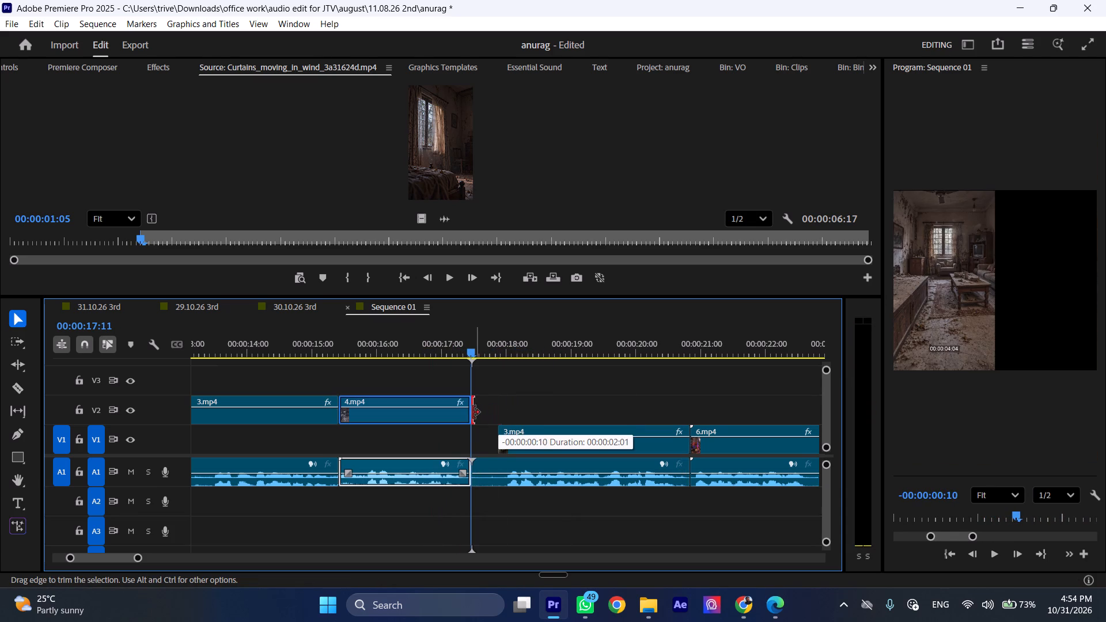
drag(473, 412, 471, 412)
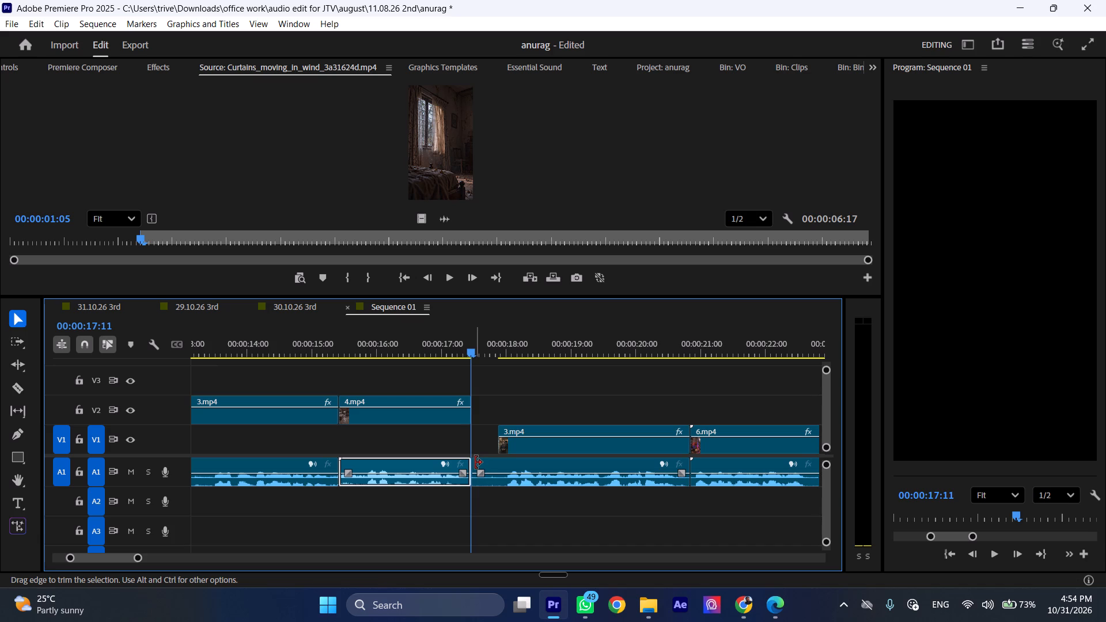
Trim the pause off the next A1 piece up to the start of 3.mp4, ripple delete the gap and replay the join.
drag(475, 462, 501, 462)
click(486, 475)
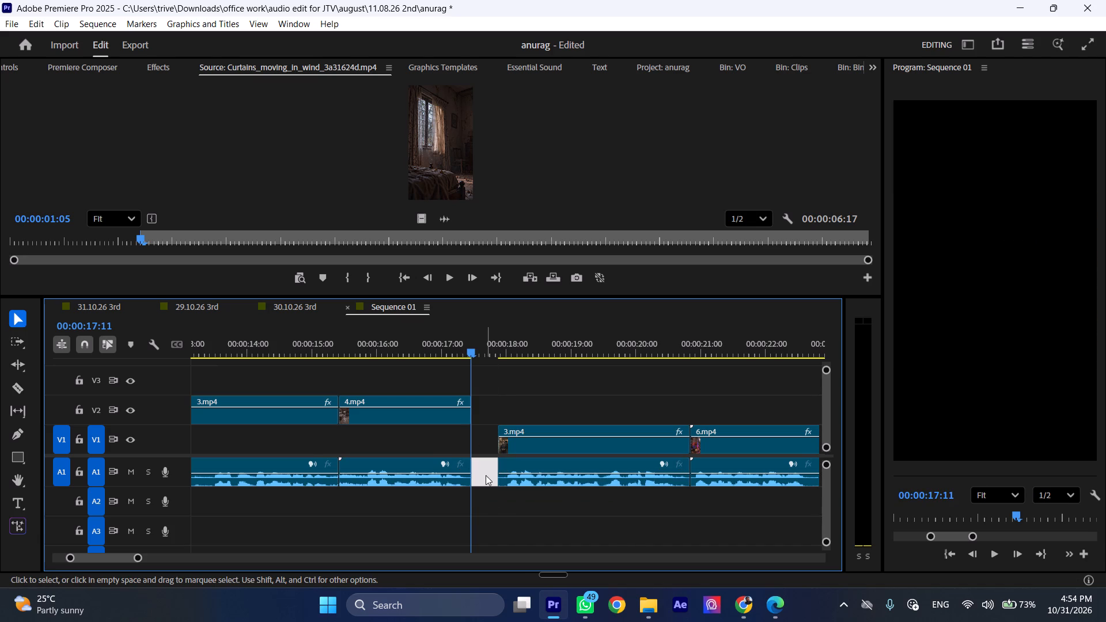
right_click(486, 475)
click(499, 486)
click(440, 347)
key(space)
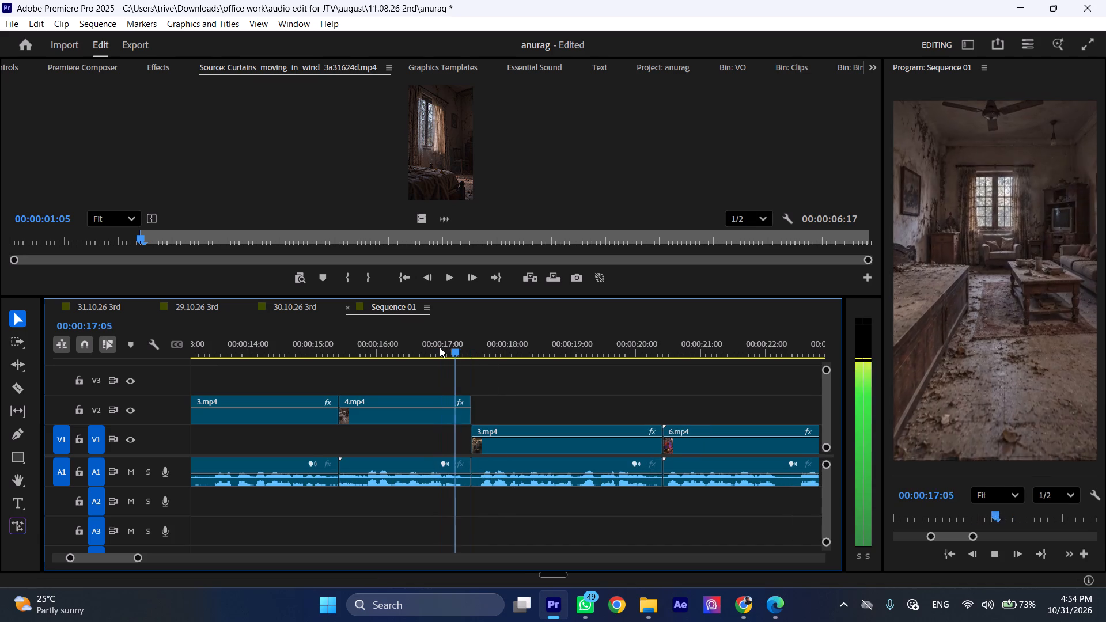
key(space)
Split the A1 voice-over beneath 3.mp4 on V2 at 00:00:12:19 and 00:00:13:09 to isolate the pause.
scroll(431, 452, up, 12)
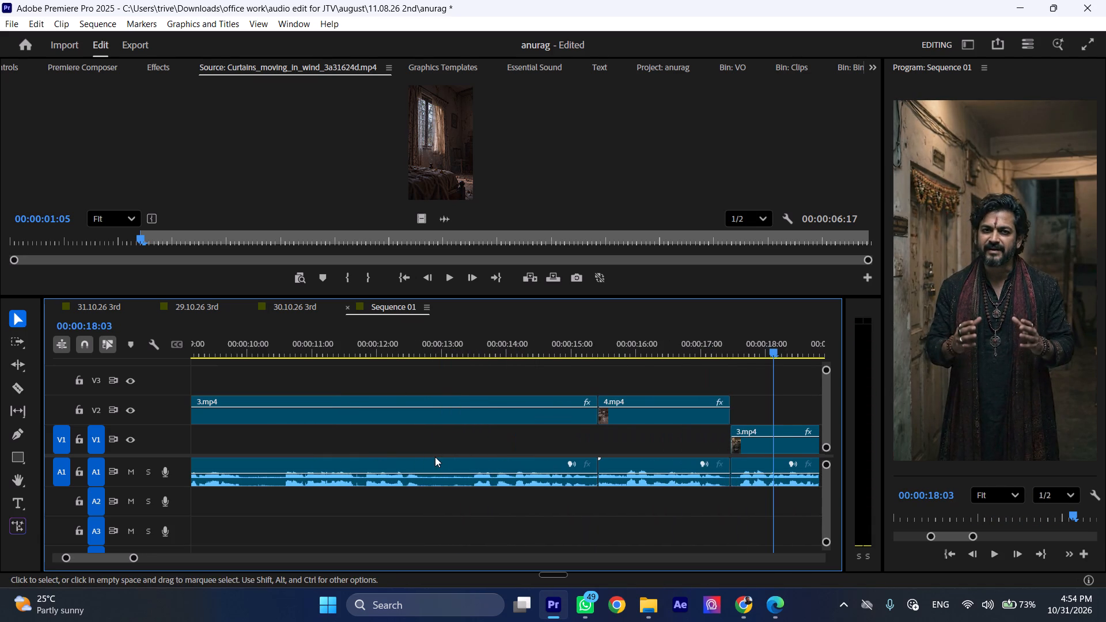
click(430, 343)
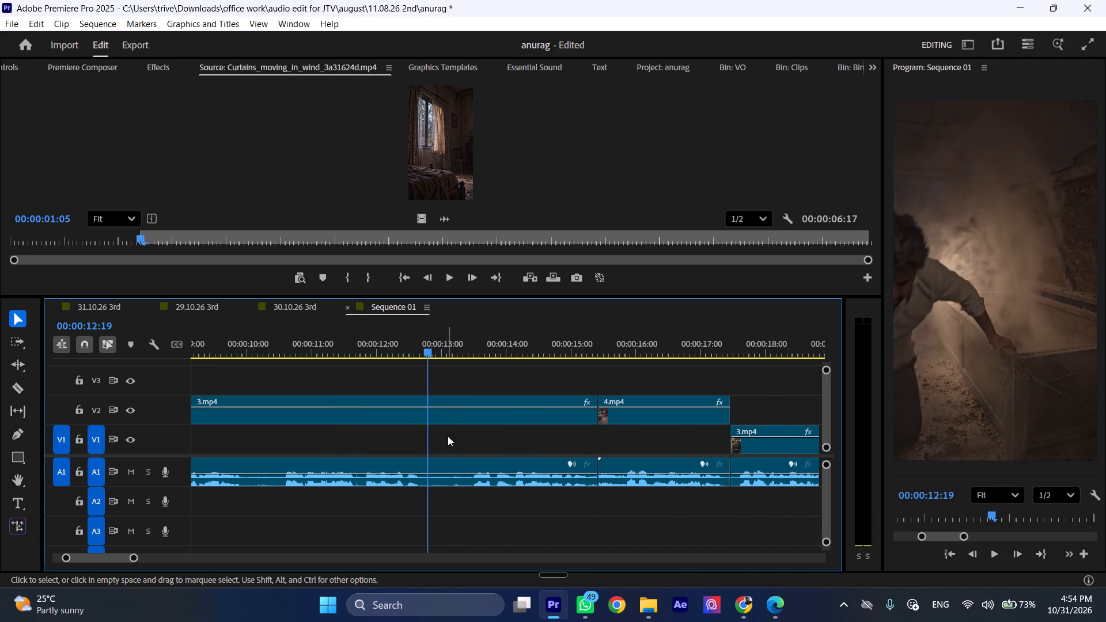
click(447, 479)
key(shift+c)
click(466, 340)
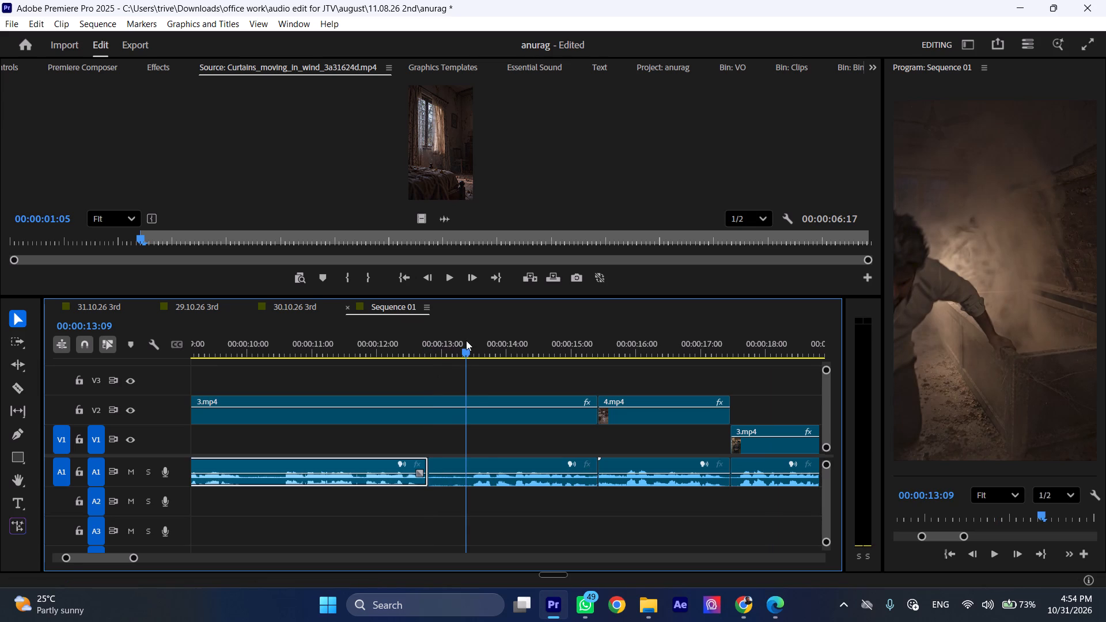
click(478, 475)
key(shift+c)
scroll(463, 479, up, 4)
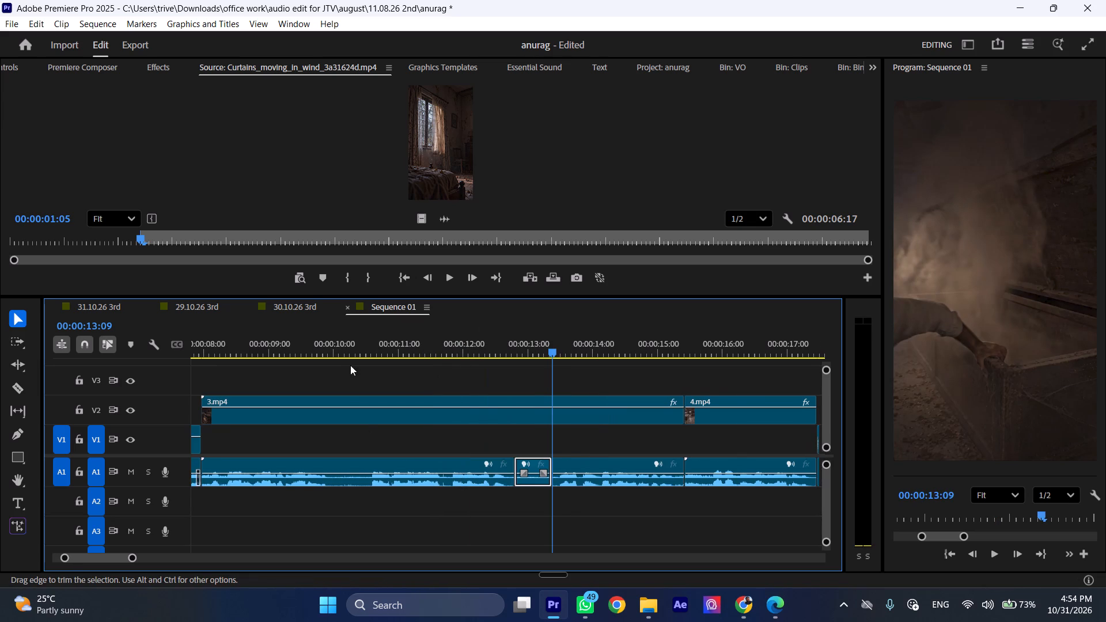
Split the A1 voice-over beneath the start of 3.mp4 at 00:00:10:00 and 00:00:10:11 to isolate that pause.
drag(330, 339, 335, 339)
click(353, 484)
key(shift+c)
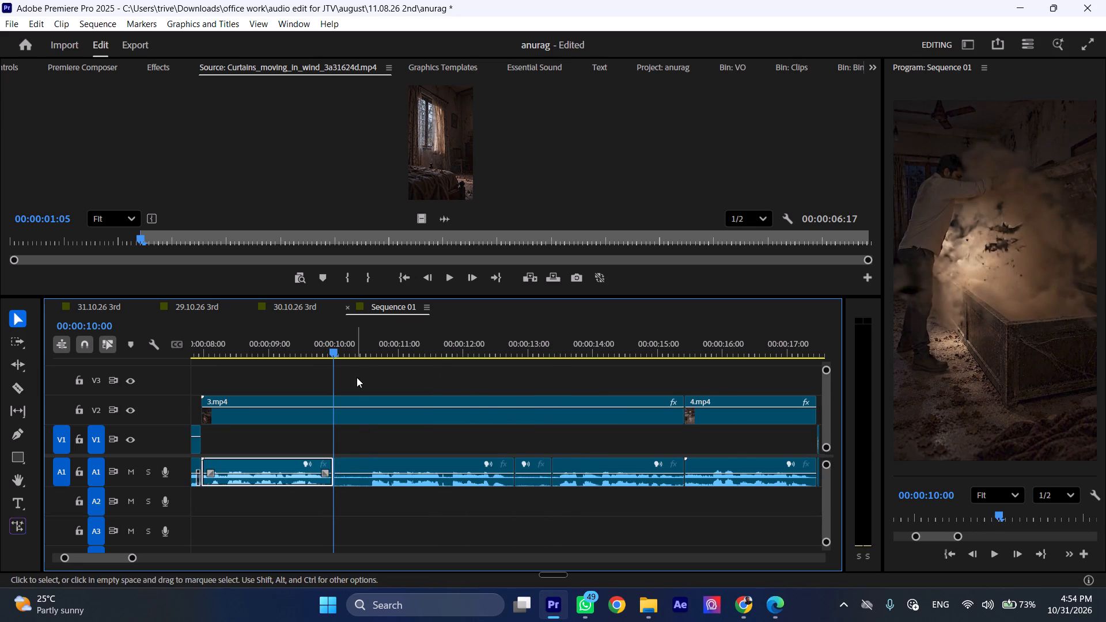
click(358, 350)
drag(360, 349, 366, 351)
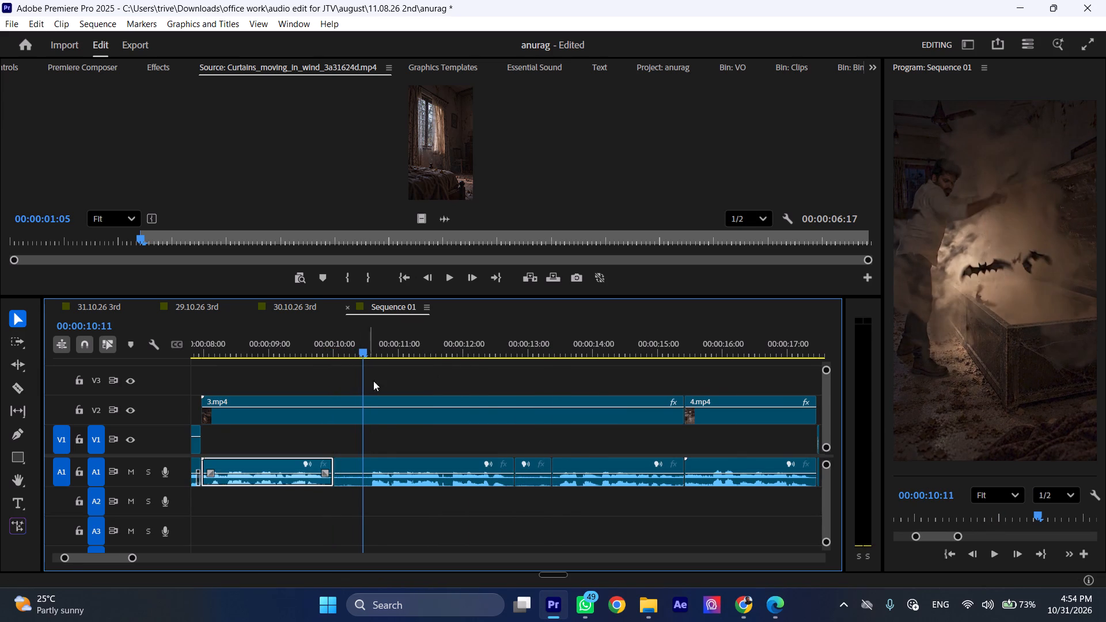
click(382, 465)
key(shift+c)
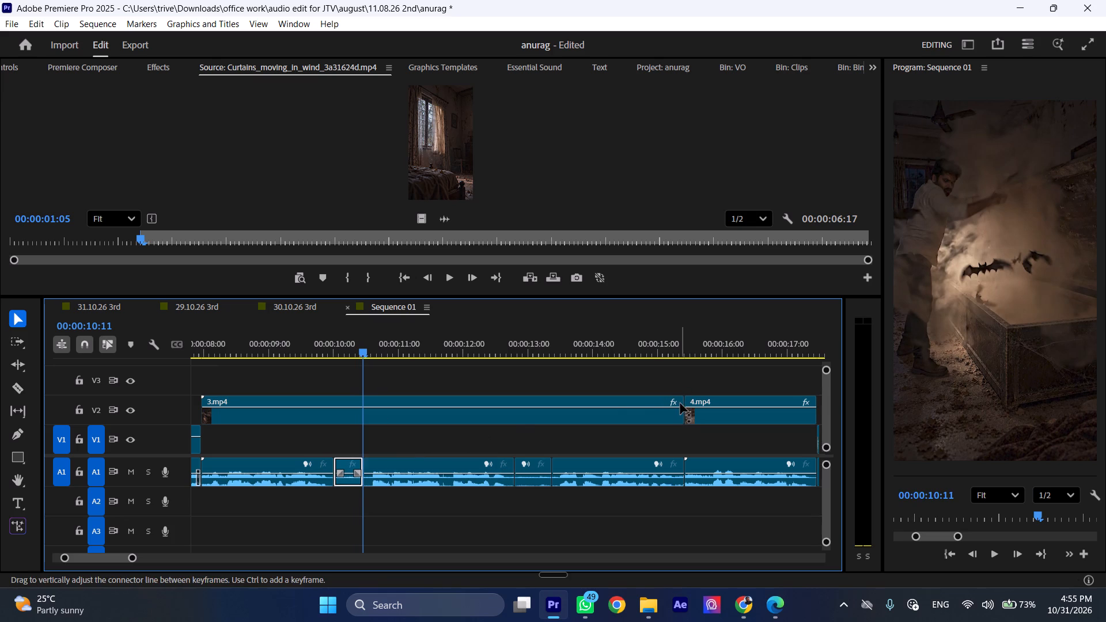
Trim 3.mp4 on V2 back to 00:00:13:09, ripple delete both isolated A1 pauses, and extend 3.mp4 to the start of 4.mp4.
drag(683, 400, 544, 400)
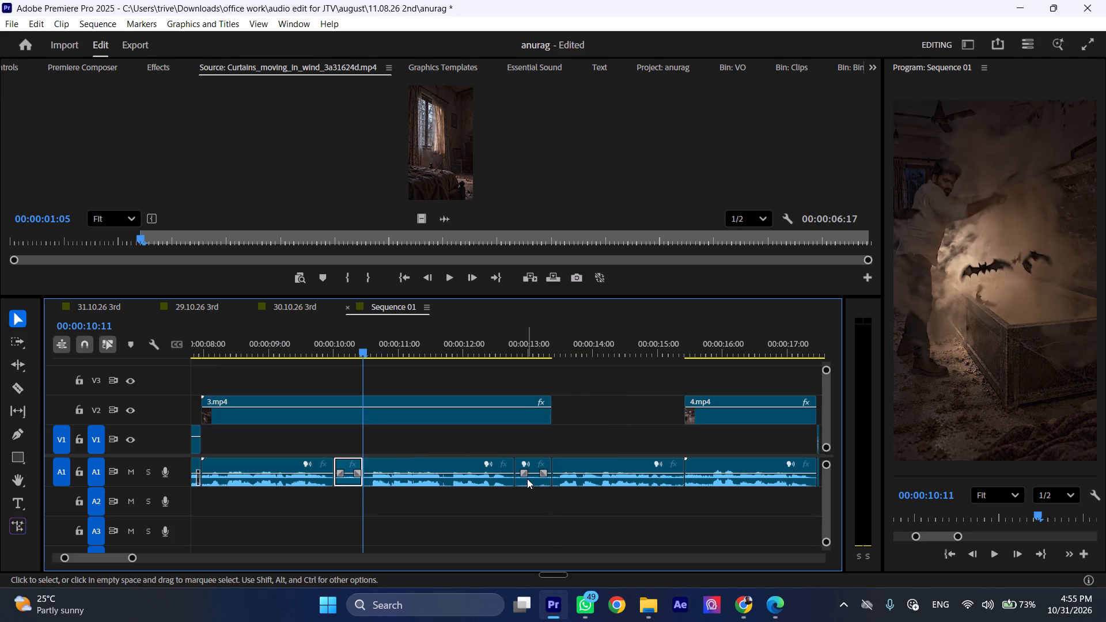
click(527, 480)
shift+click(350, 483)
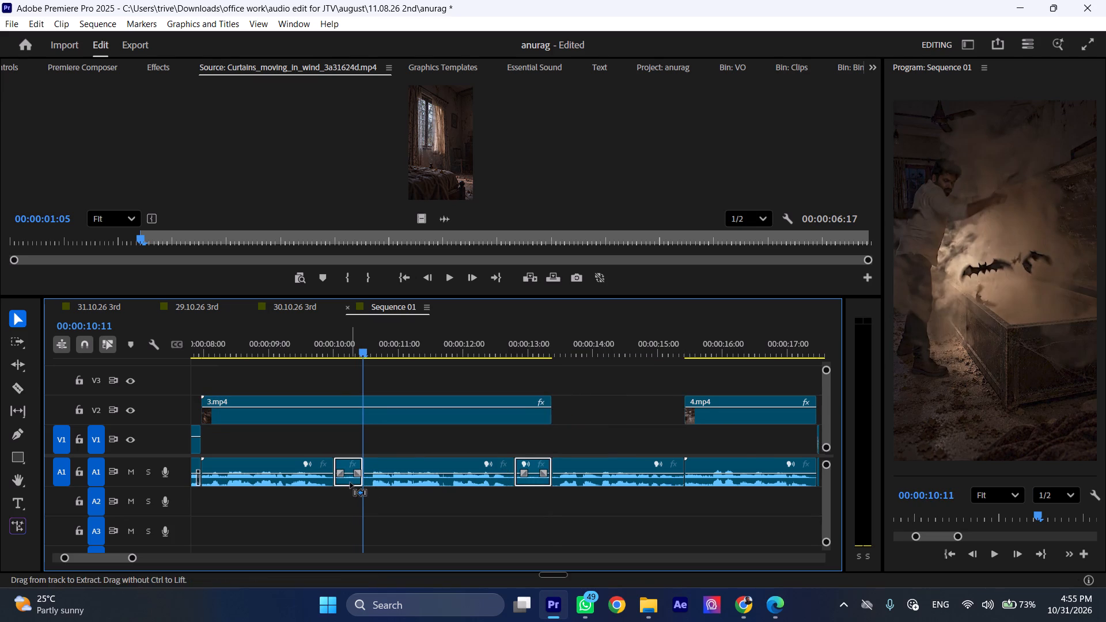
key(ctrl+shift+d)
drag(555, 410, 622, 411)
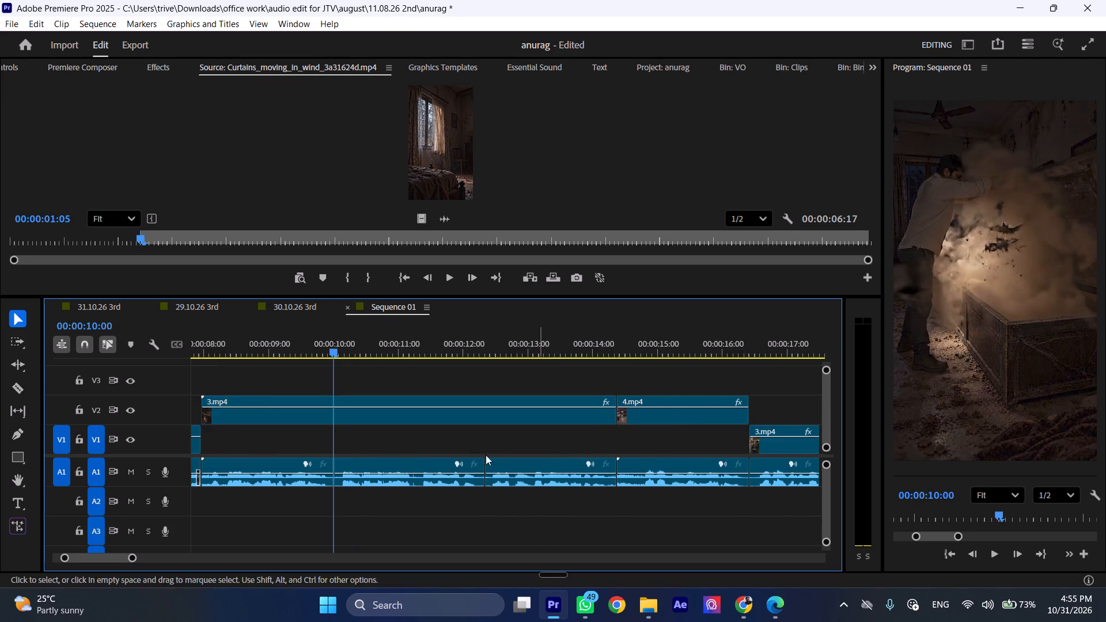
Split the A1 voice-over beneath 1.mp4 on V1 at 00:00:05:01 and 00:00:05:14 to isolate the pause.
scroll(422, 479, up, 15)
scroll(422, 479, up, 8)
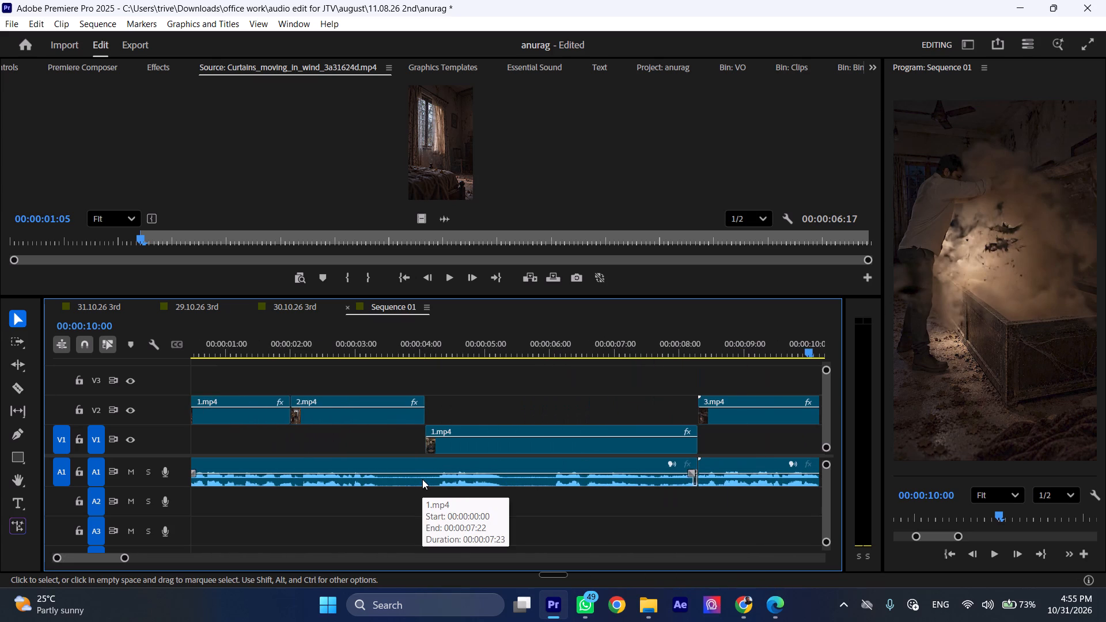
drag(488, 336, 509, 342)
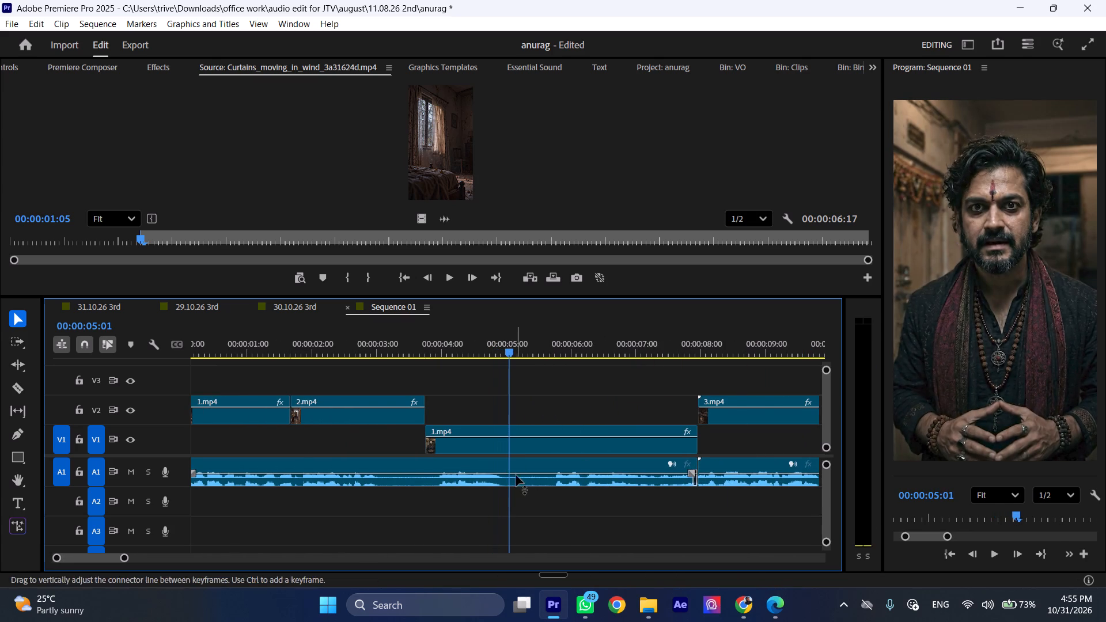
click(516, 477)
key(shift+c)
drag(531, 334, 547, 340)
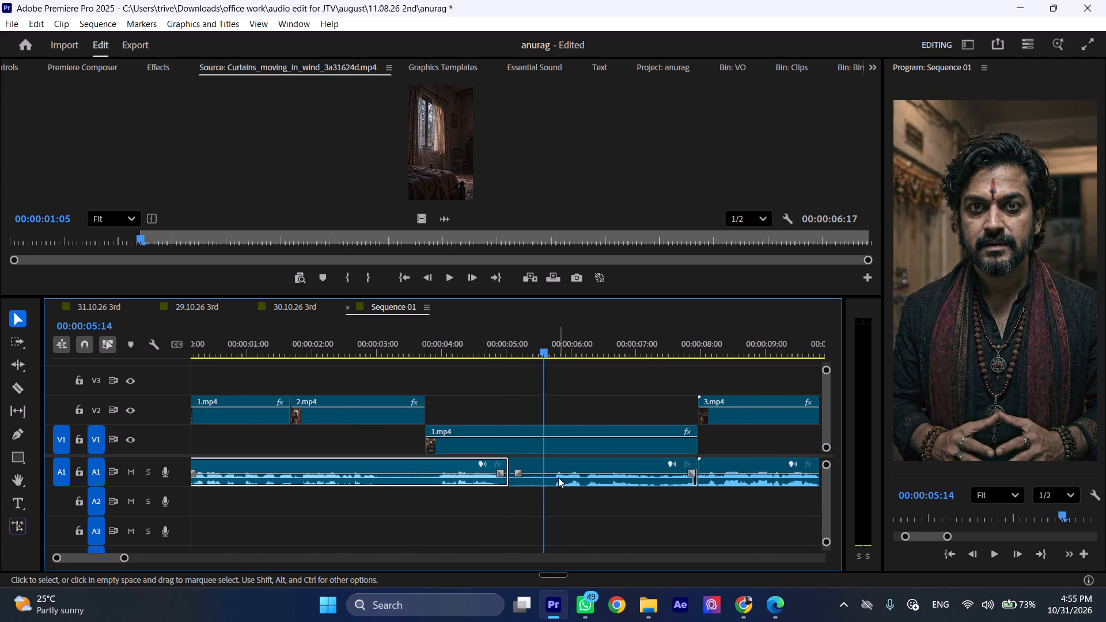
click(558, 477)
key(shift+c)
Split the A1 voice-over beneath the end of 2.mp4 at 00:00:03:03 and 00:00:03:15 to isolate the pause.
click(390, 346)
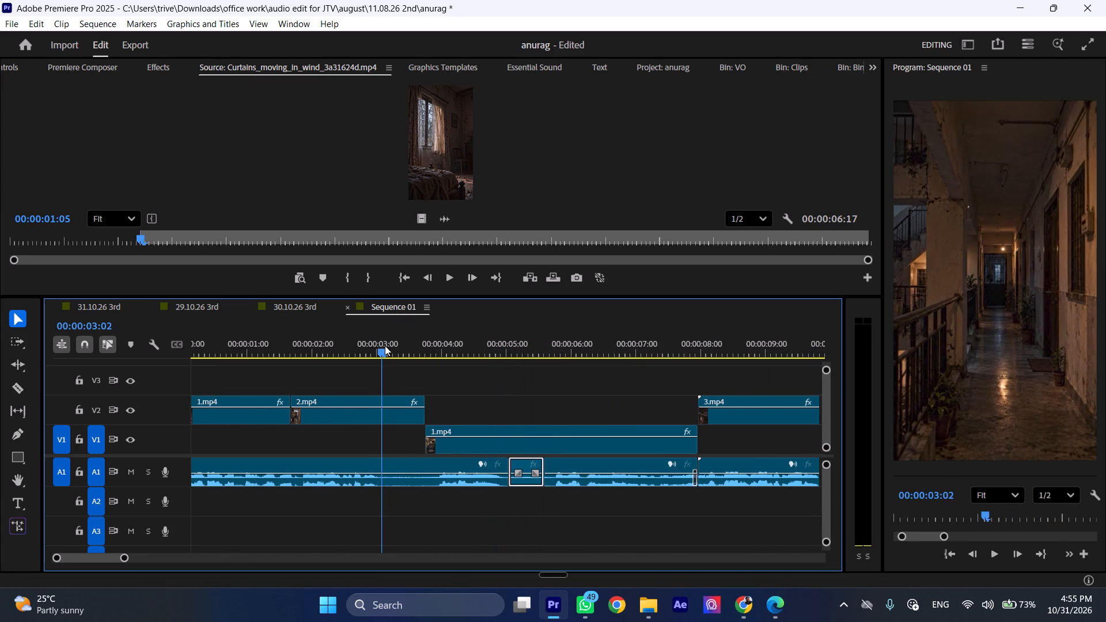
click(421, 488)
key(shift+c)
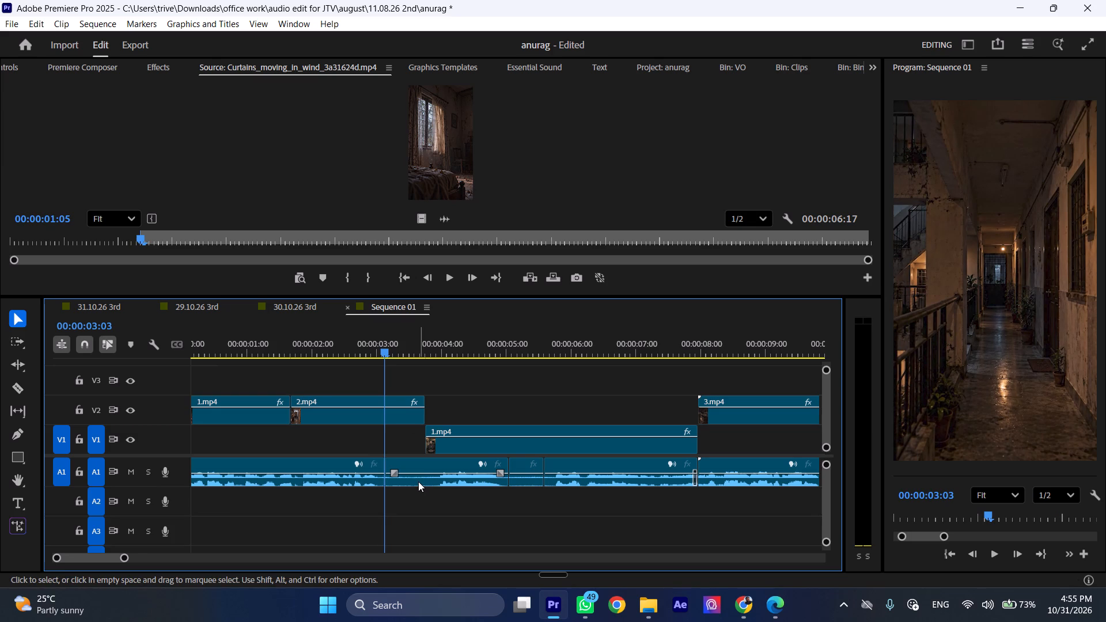
drag(409, 343, 419, 344)
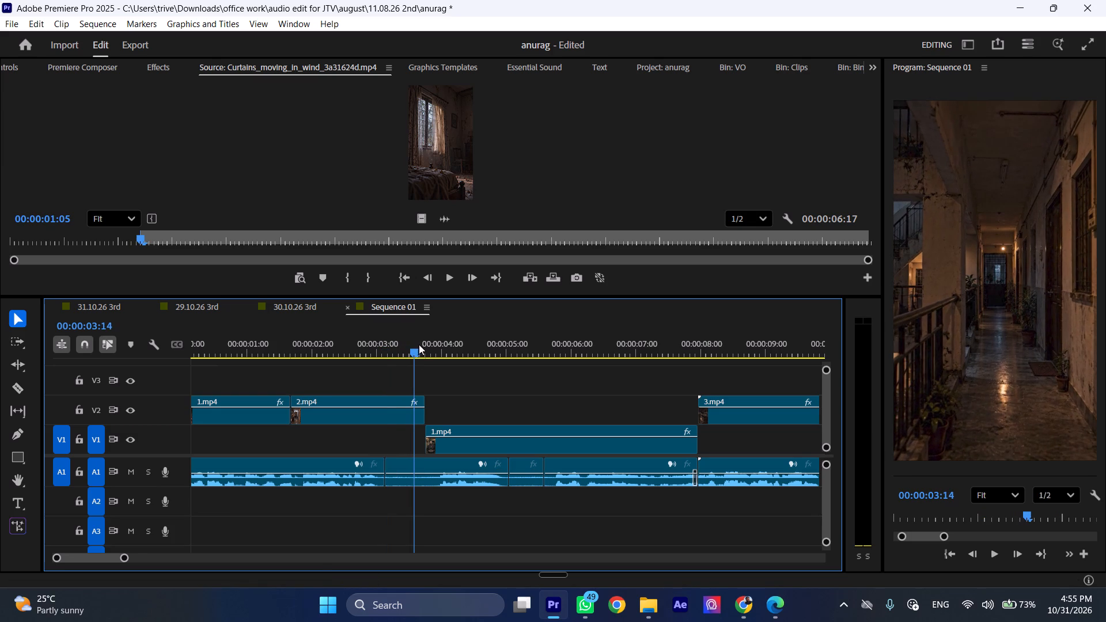
drag(419, 344, 421, 344)
click(427, 471)
key(shift+c)
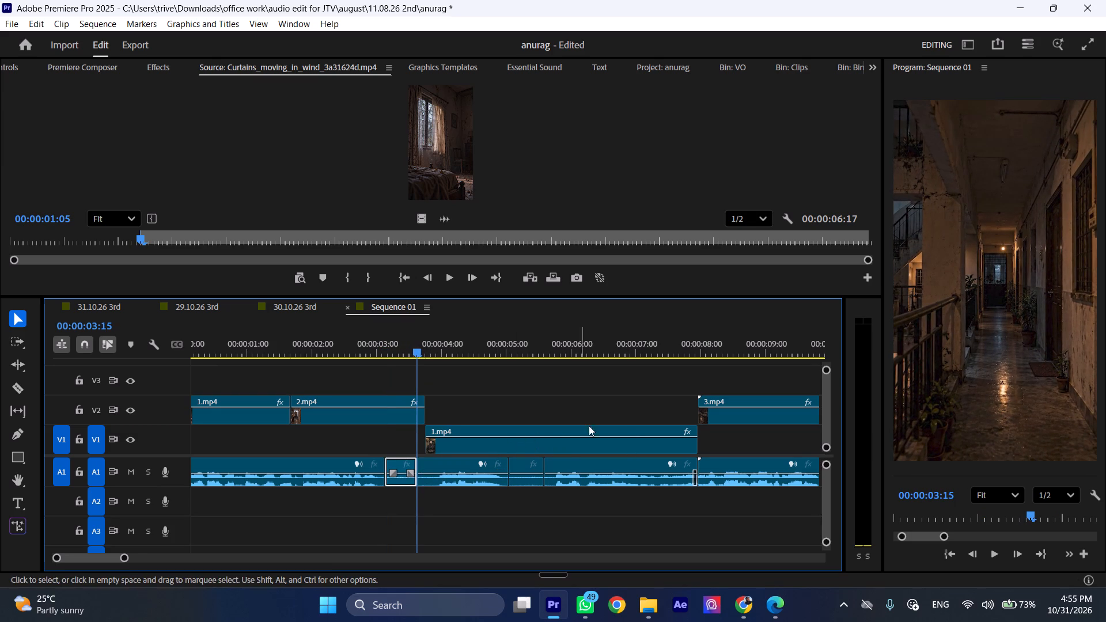
Shorten the end of 1.mp4 on V1, ripple delete both isolated A1 pauses, and extend 1.mp4 to the start of 3.mp4.
drag(694, 427, 622, 427)
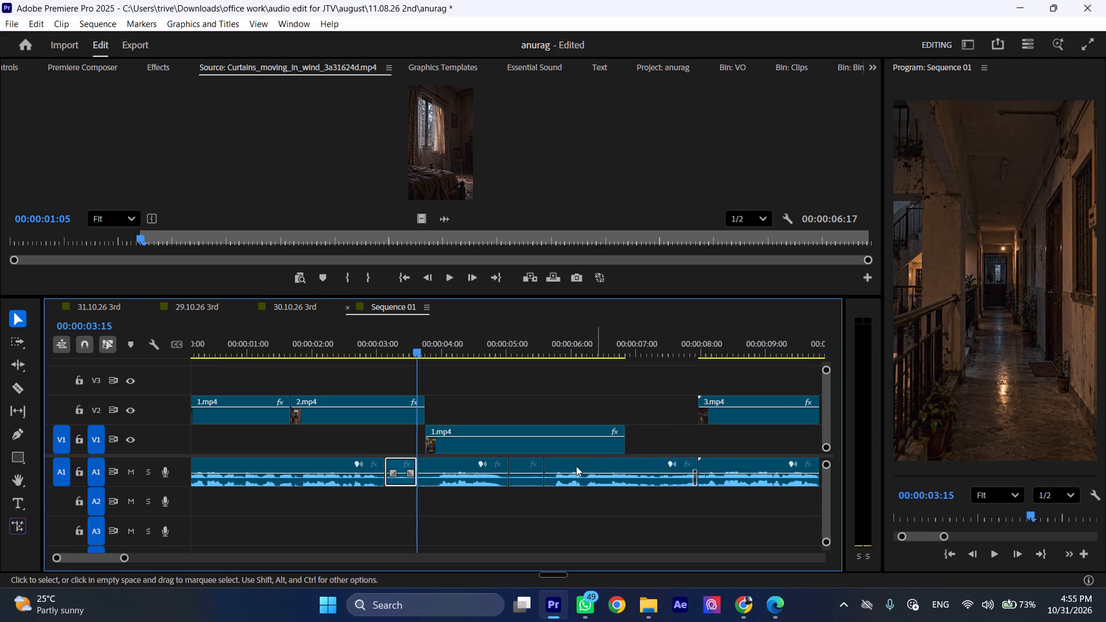
click(531, 480)
shift+click(406, 484)
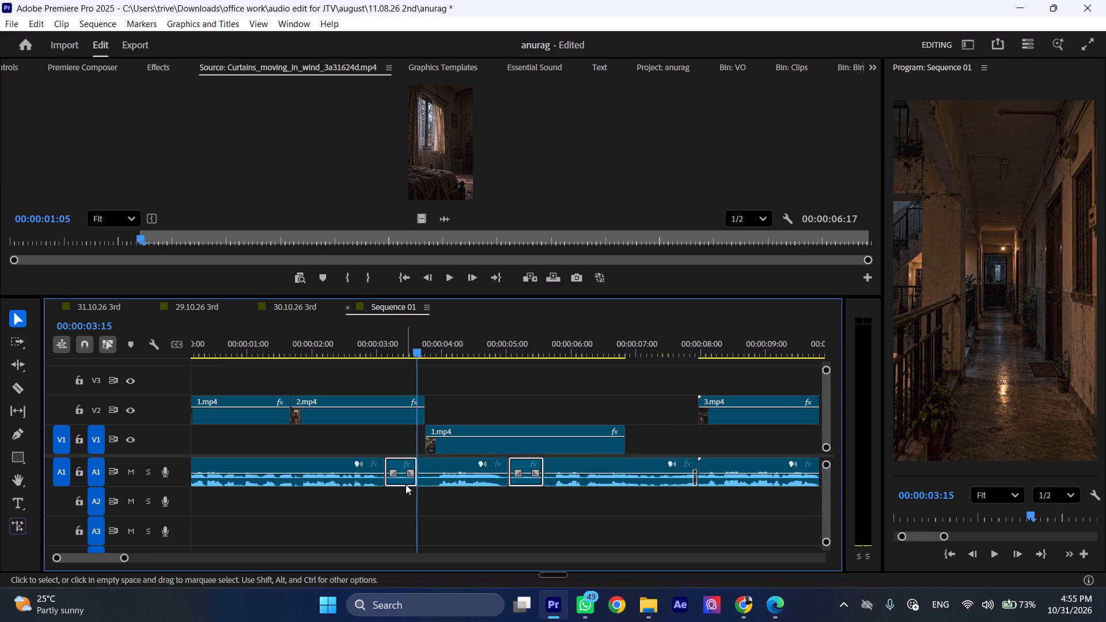
key(ctrl+shift+d)
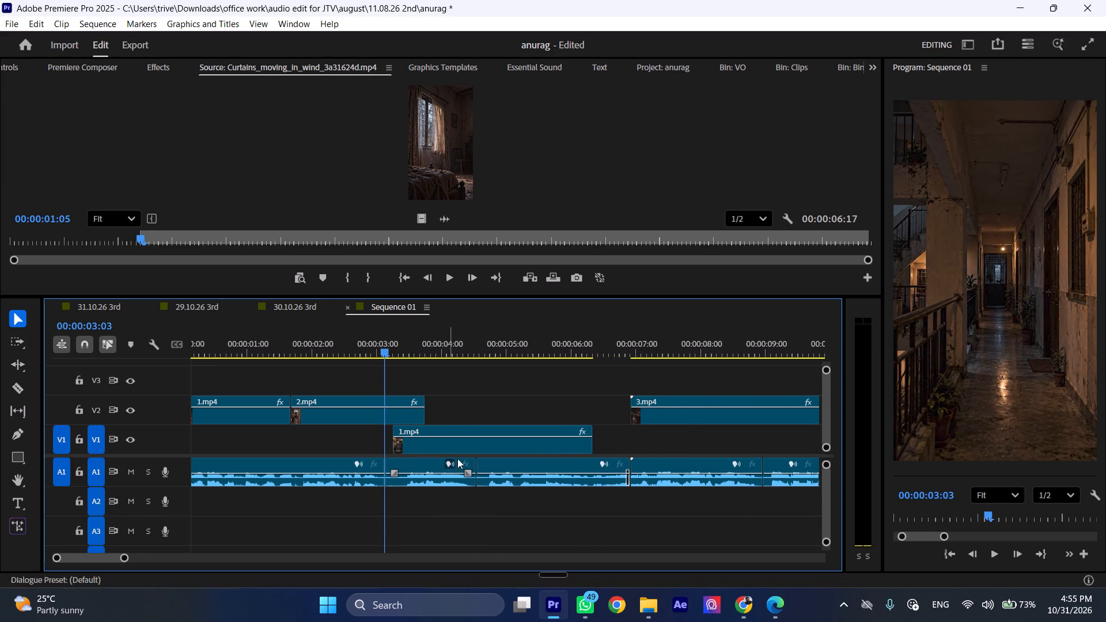
drag(594, 430, 631, 430)
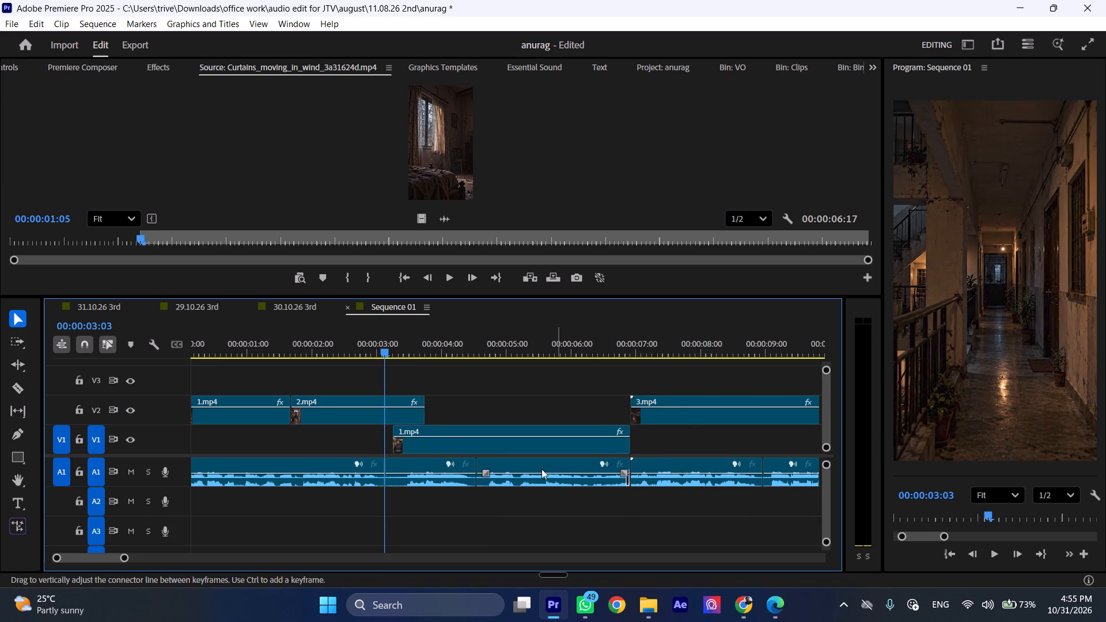
Trim 12 frames off the end of 2.mp4 on V2 to meet 1.mp4 on V1 and replay the join.
drag(430, 402, 403, 404)
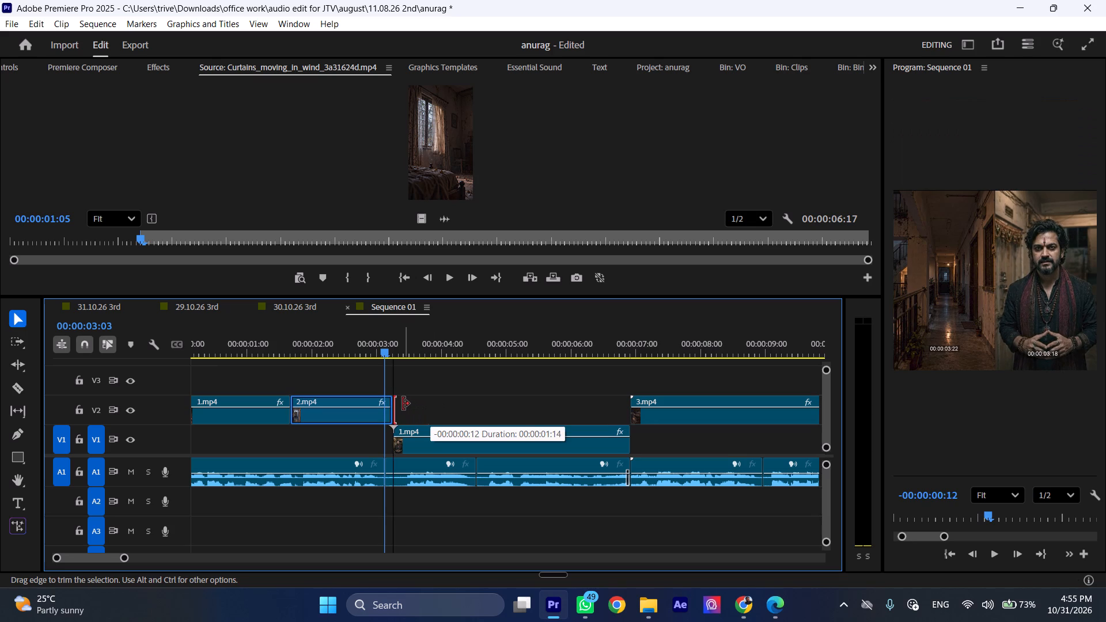
drag(403, 404, 402, 404)
click(343, 339)
key(space)
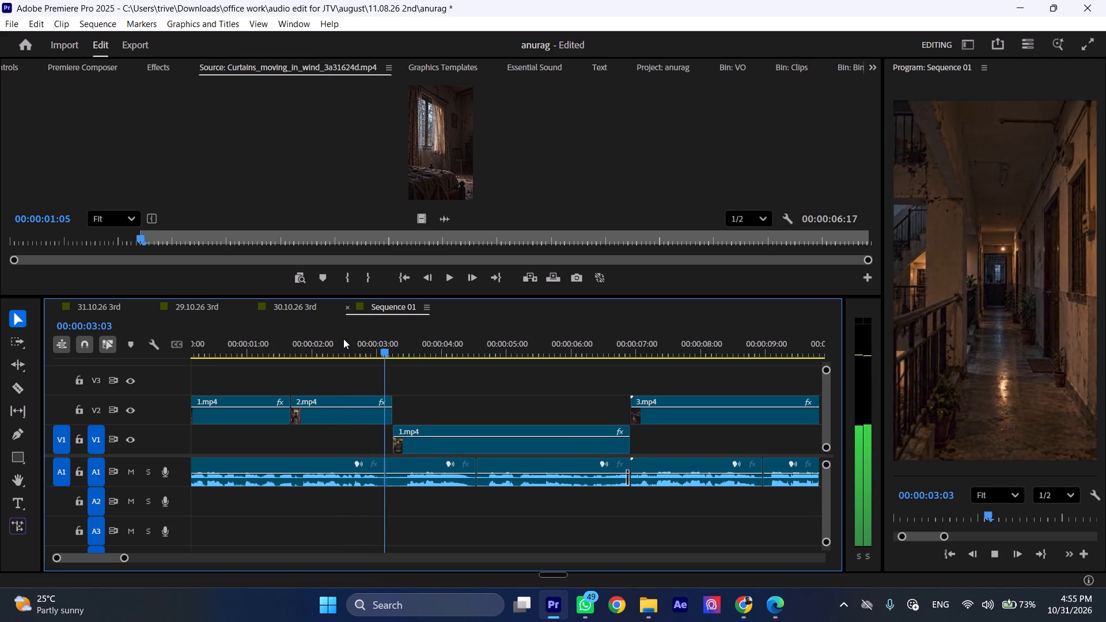
click(343, 339)
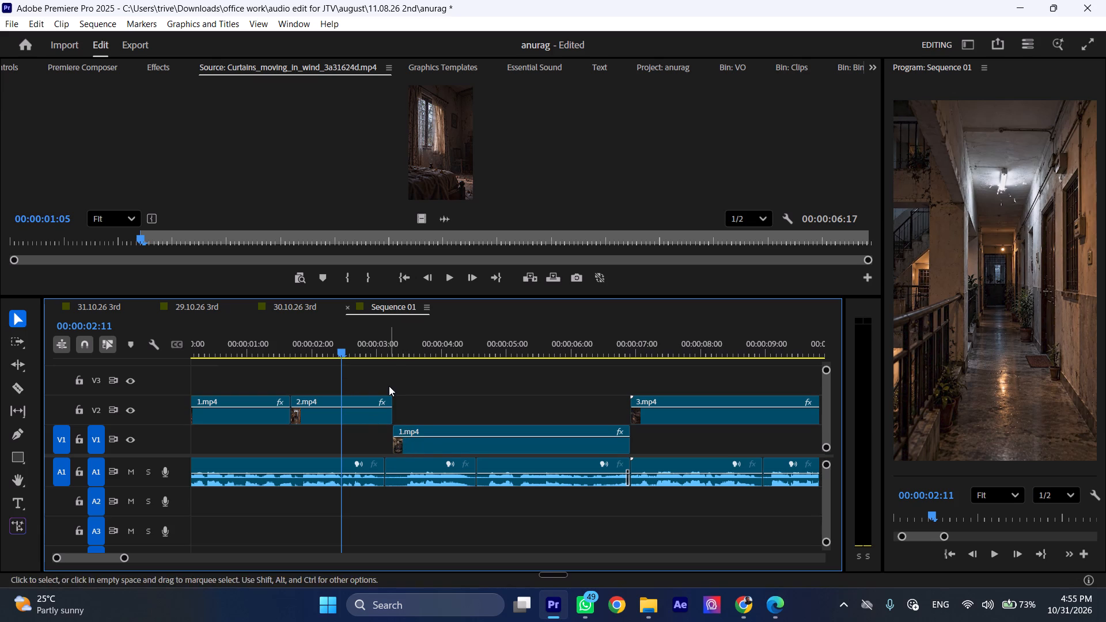
Cut 1.mp4 on V1 and A1 at 00:00:03:10, trim 2.mp4 to 00:00:03:03, ripple delete the short pieces and replay the join.
drag(386, 354, 417, 359)
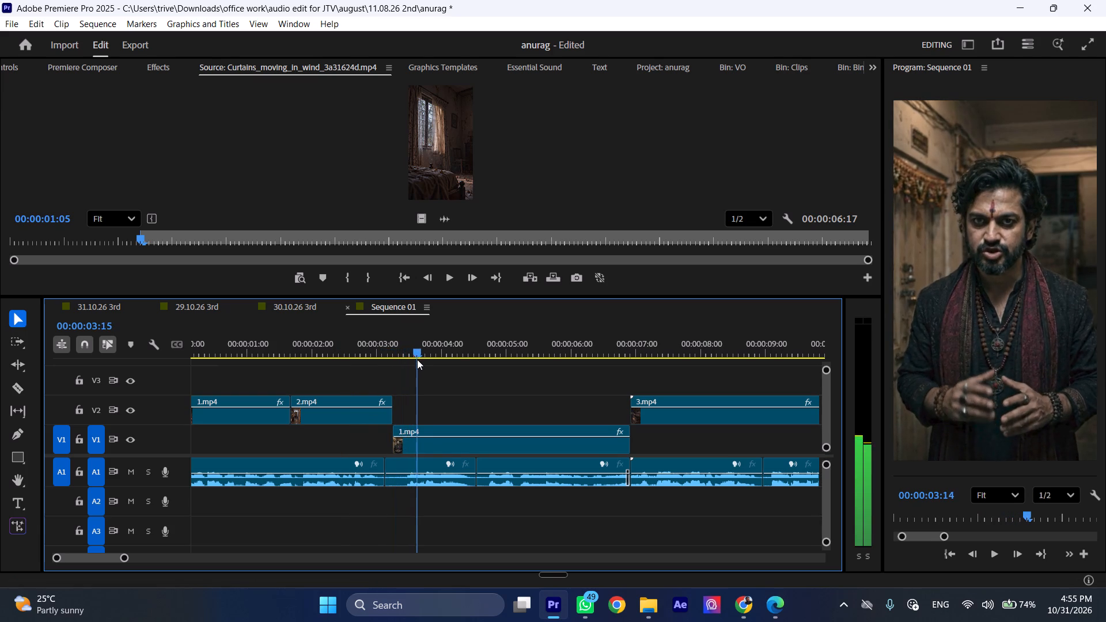
drag(417, 359, 404, 358)
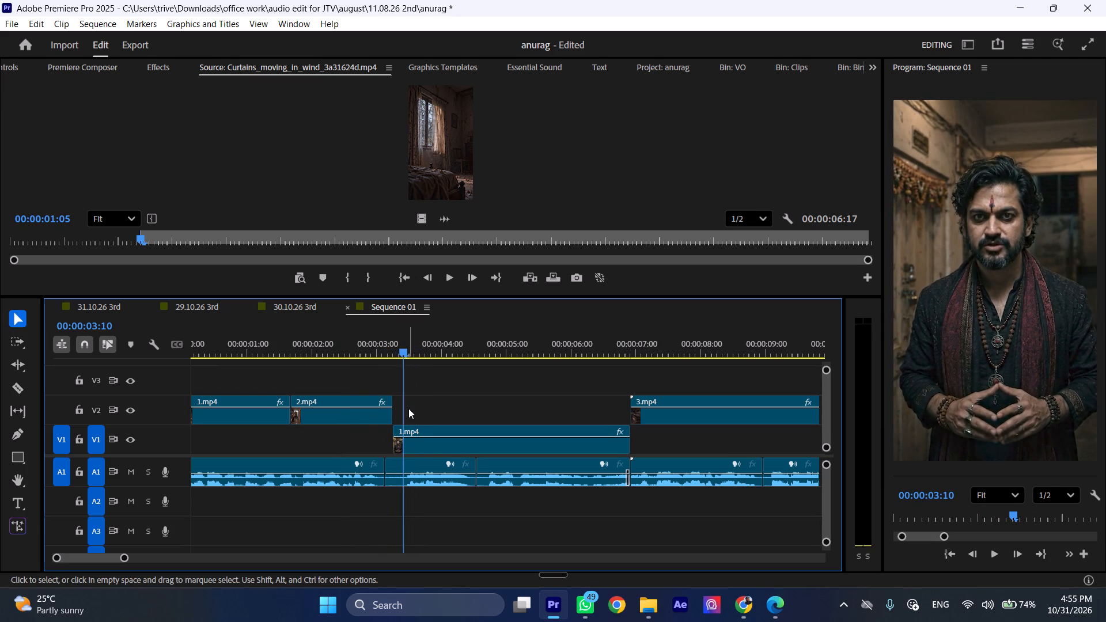
drag(412, 407, 410, 487)
key(shift+c)
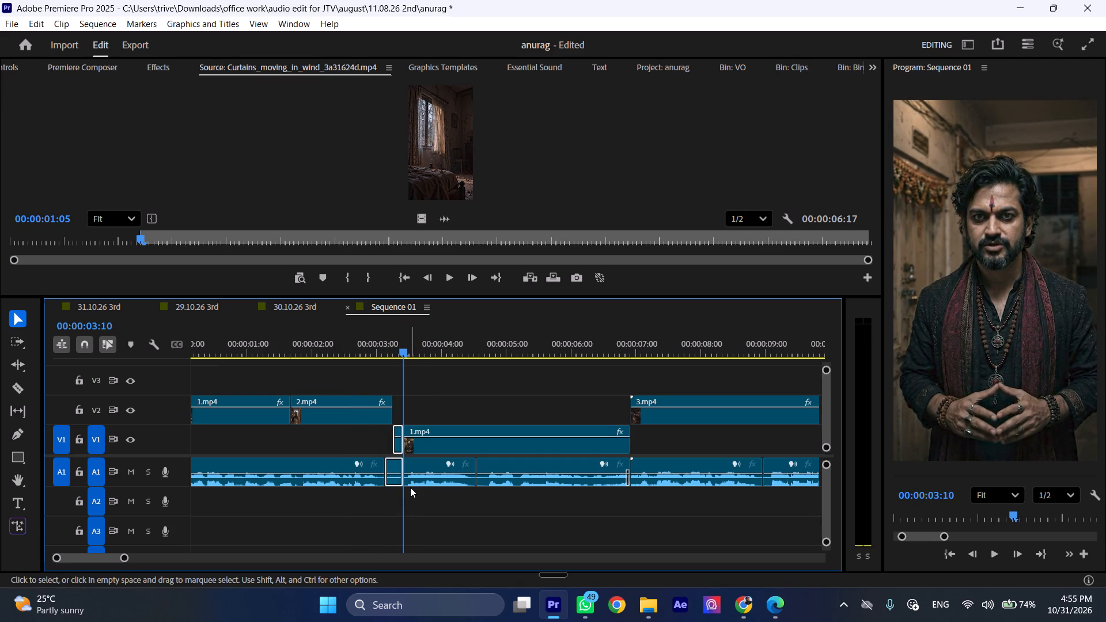
drag(388, 414, 376, 414)
key(ctrl+shift+d)
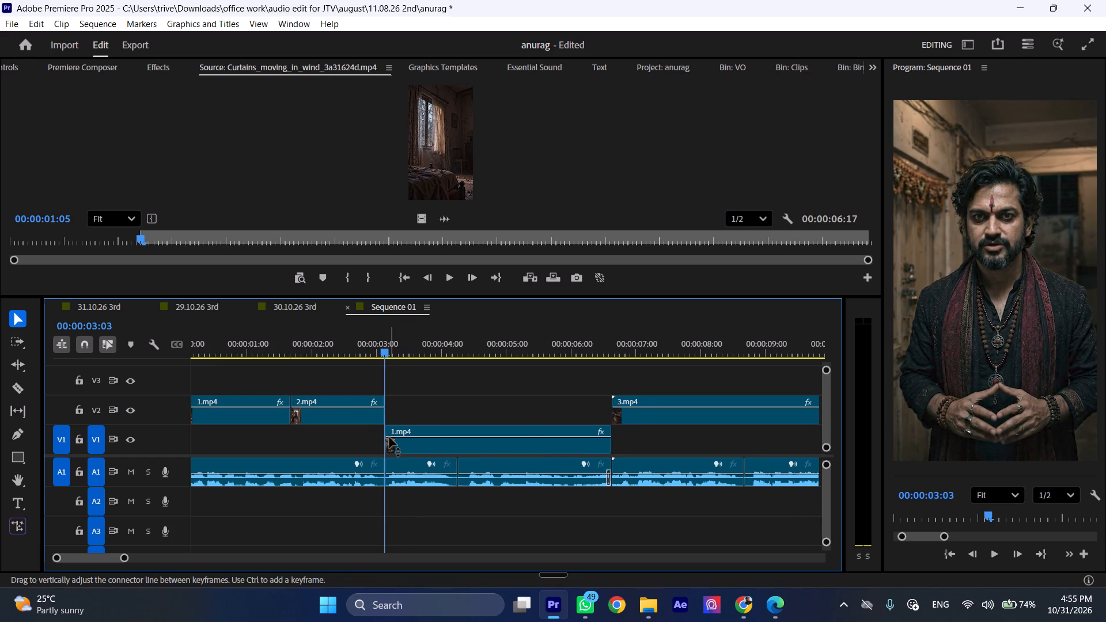
click(341, 342)
key(space)
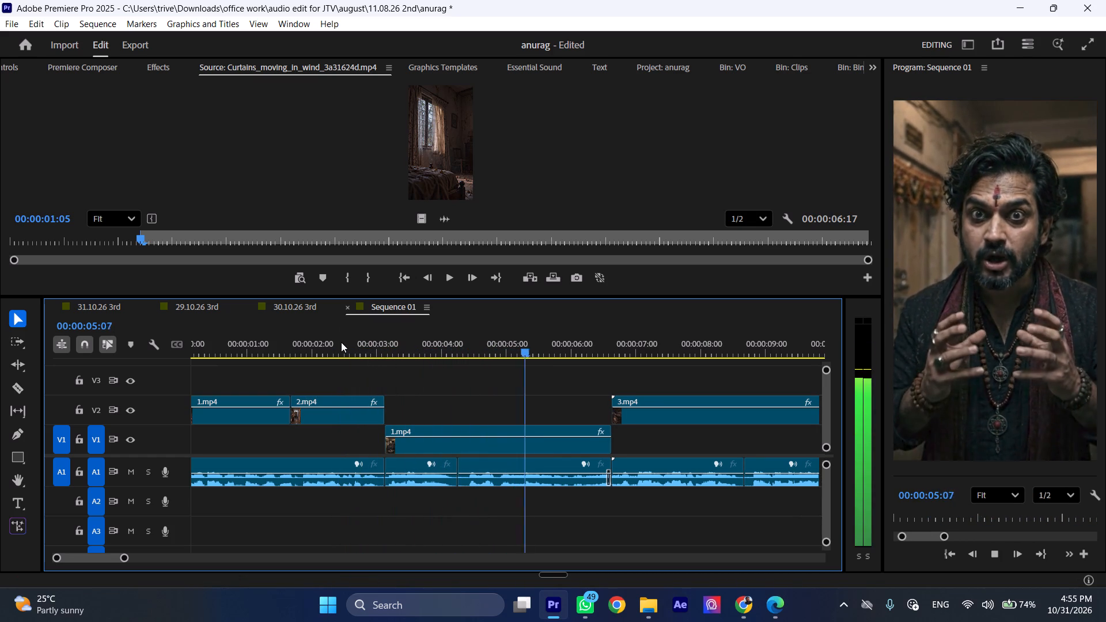
key(space)
Split the A1 voice-over beneath 6.mp4 on V1 at 00:00:19:20 and 00:00:20:01 to isolate the pause.
scroll(391, 471, up, 9)
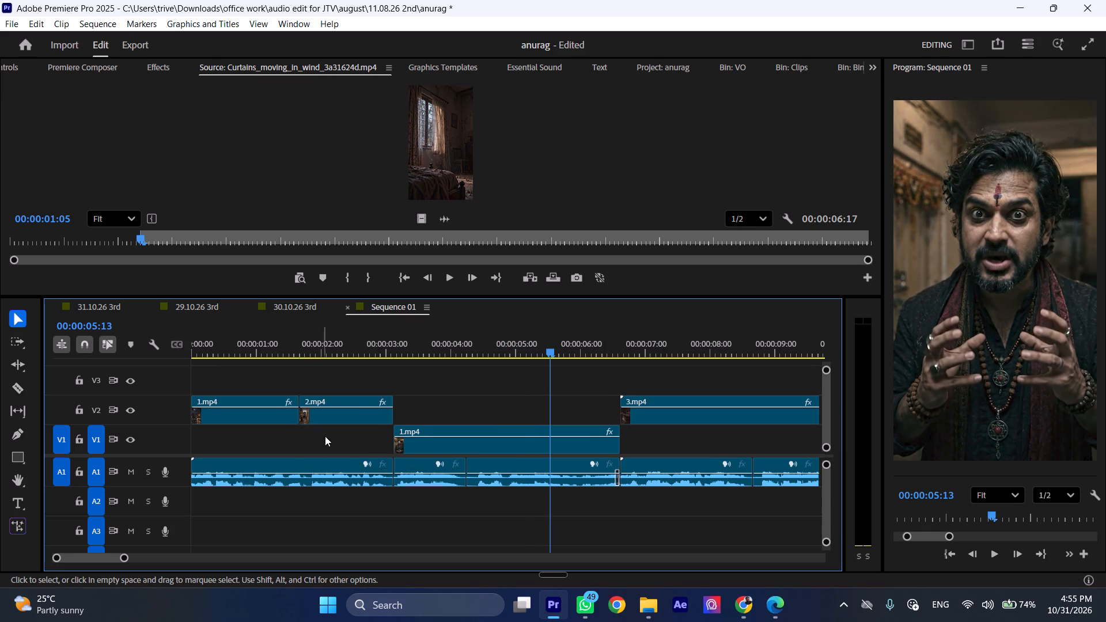
scroll(335, 437, down, 20)
scroll(335, 437, down, 15)
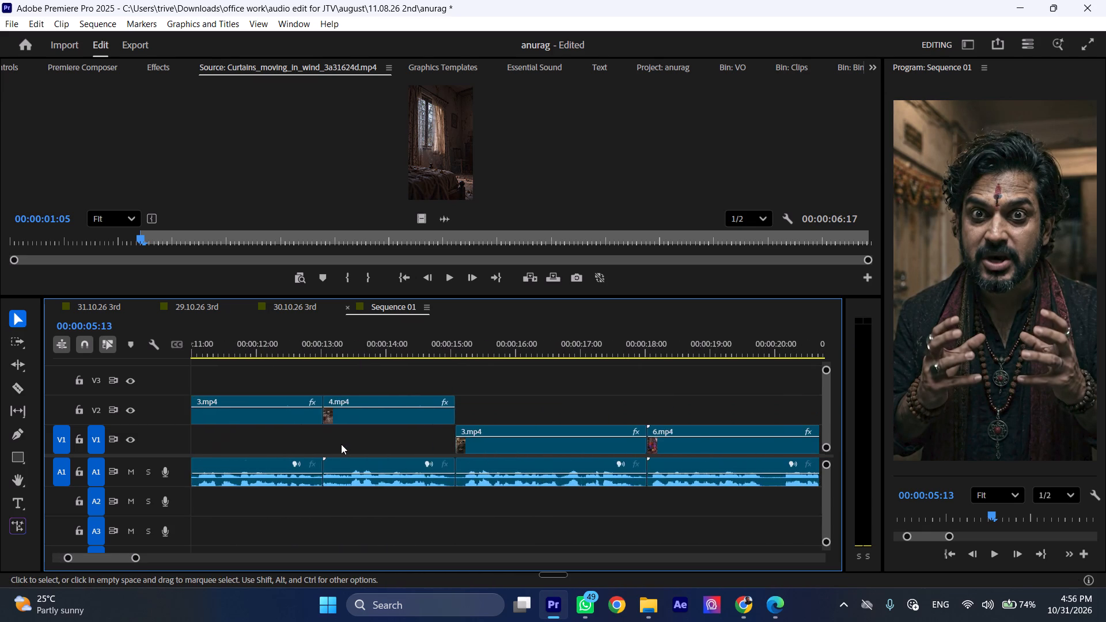
scroll(341, 444, down, 14)
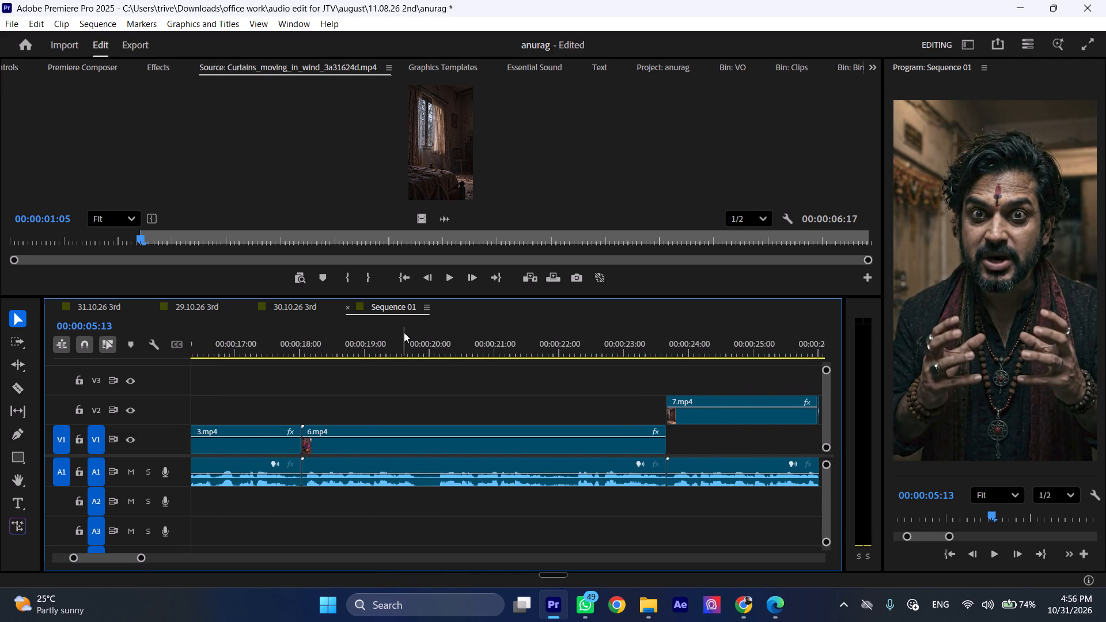
click(404, 332)
key(space)
drag(406, 332, 418, 335)
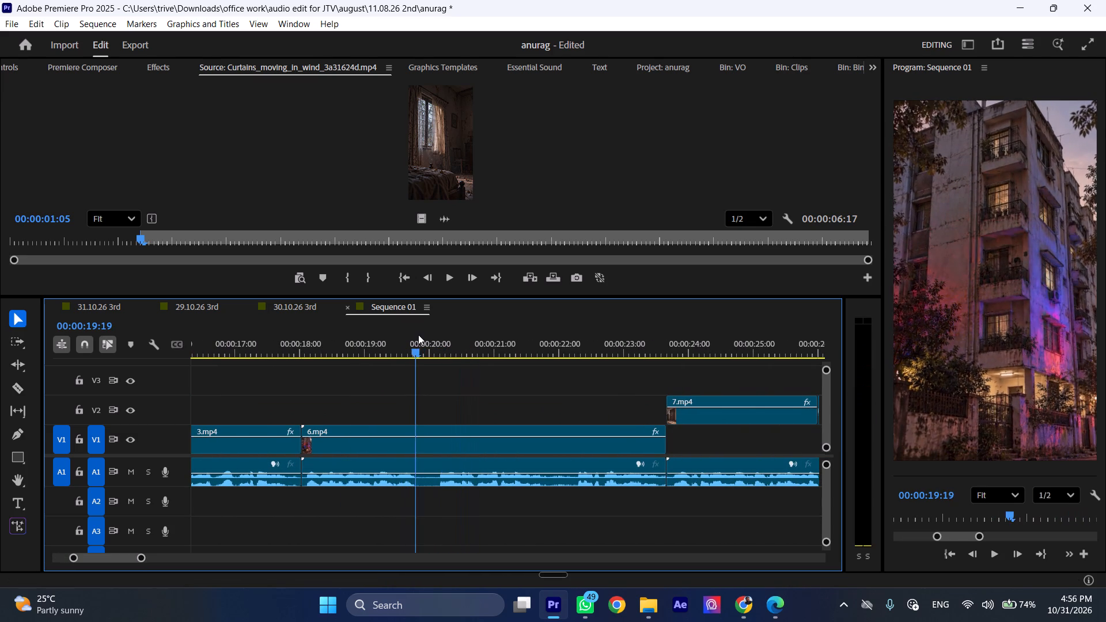
drag(418, 335, 420, 335)
click(433, 465)
key(shift+c)
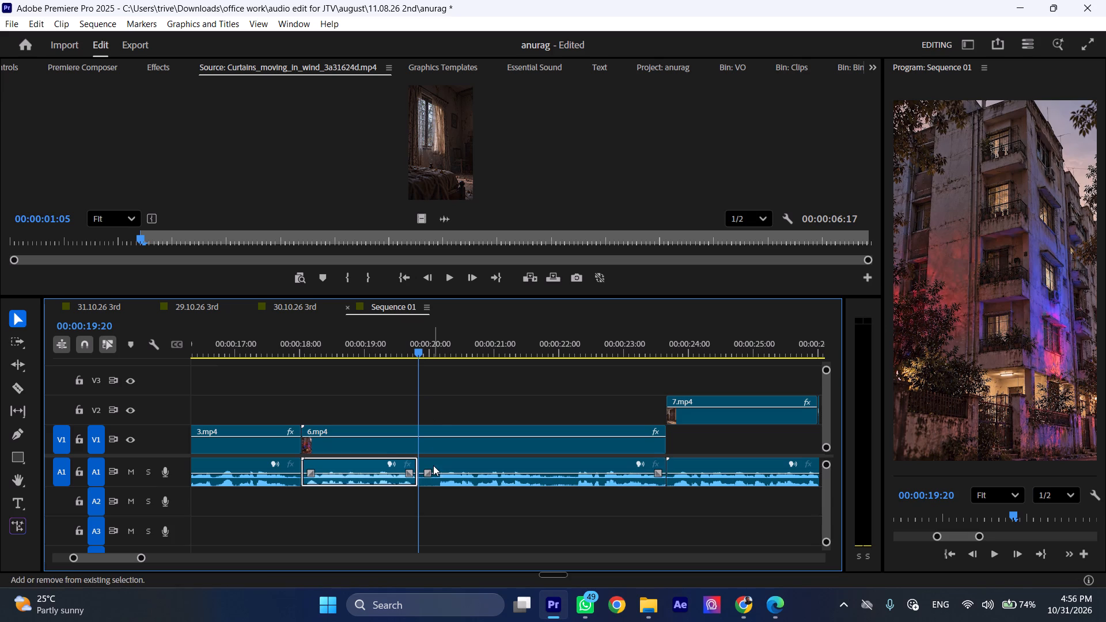
drag(429, 340, 435, 342)
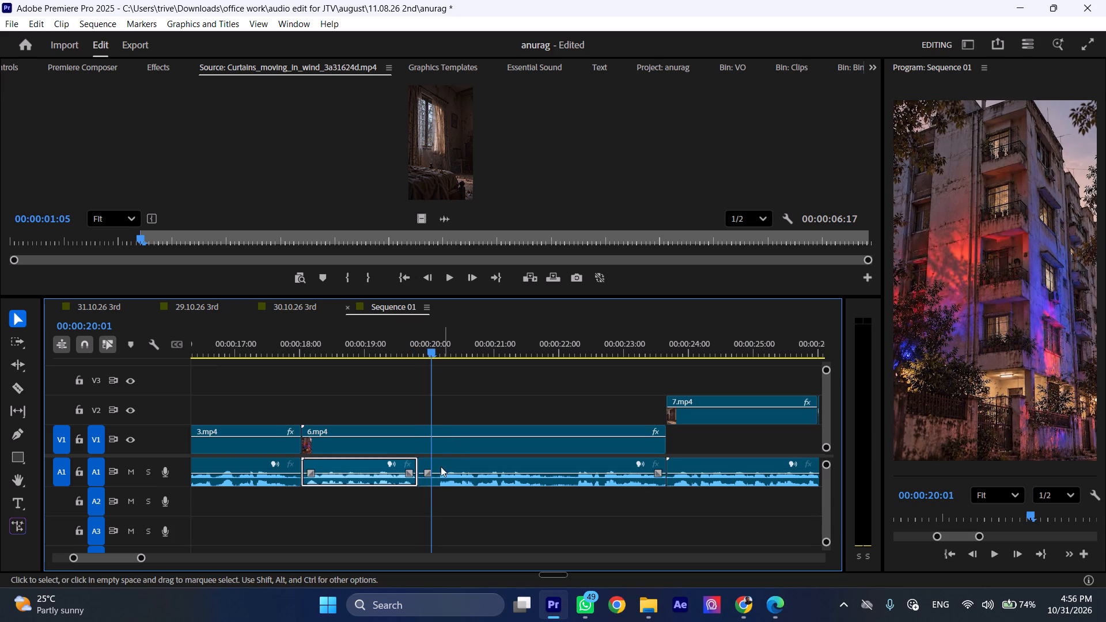
click(427, 351)
click(454, 464)
key(shift+c)
Split the A1 voice-over beneath 6.mp4 on V1 at 00:00:21:19 and 00:00:22:04 to isolate the second pause.
click(528, 337)
key(space)
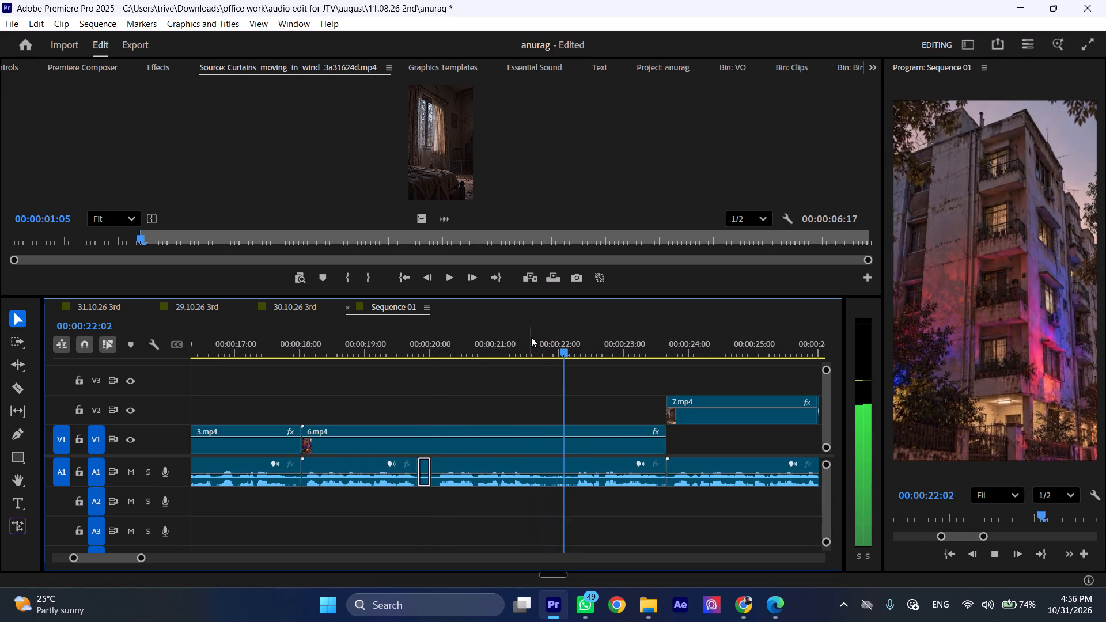
drag(553, 328, 545, 329)
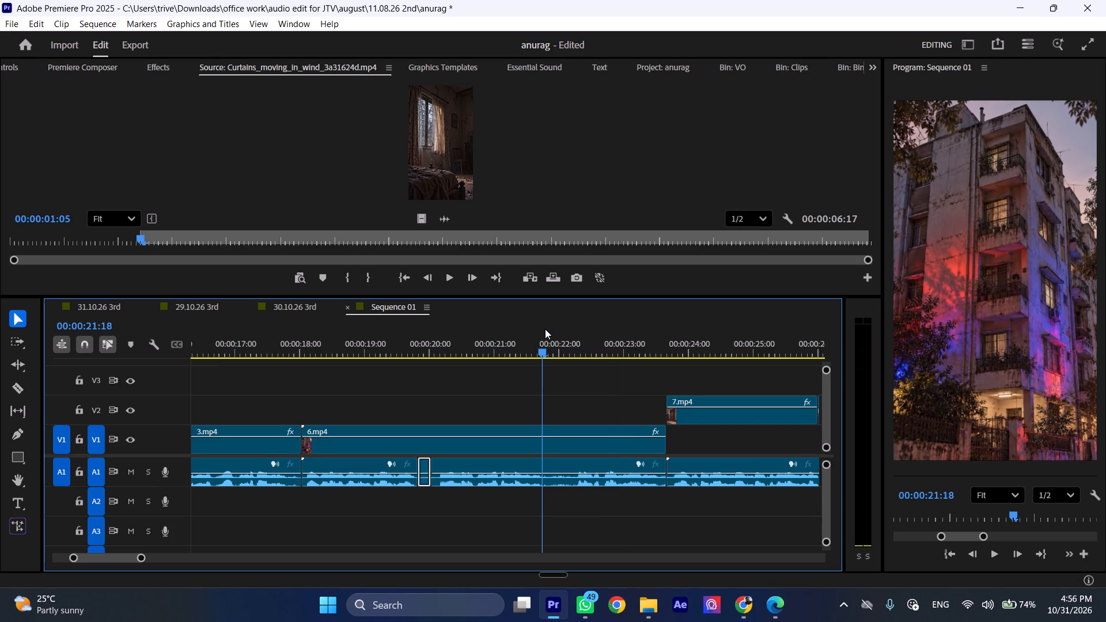
drag(545, 329, 547, 329)
click(556, 474)
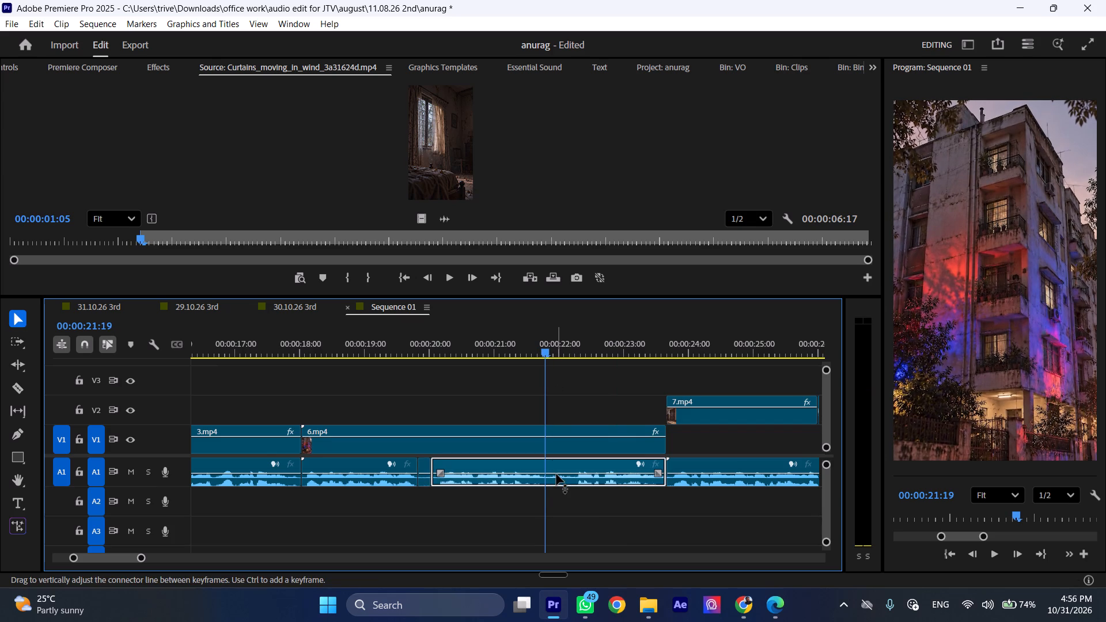
key(shift+c)
drag(560, 336, 576, 340)
click(573, 348)
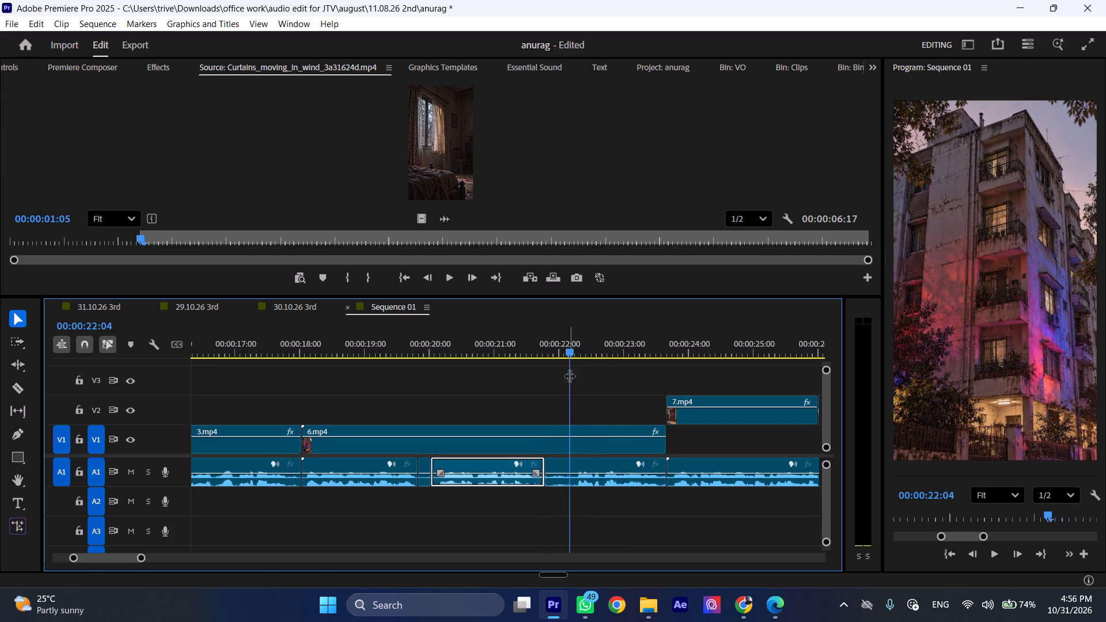
click(570, 475)
key(shift+c)
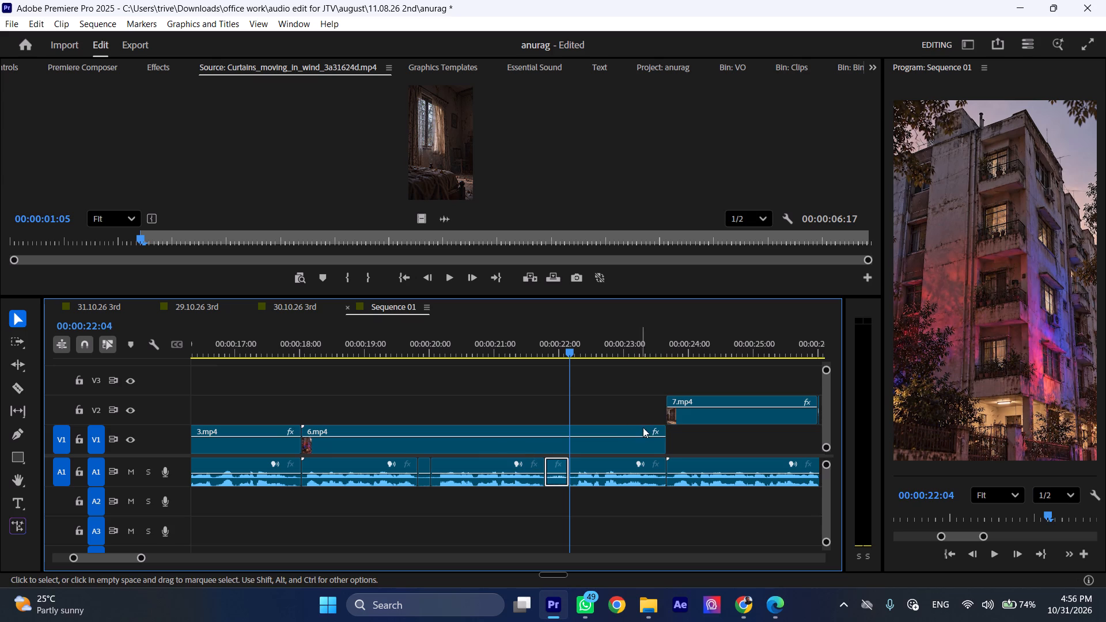
Shorten the end of 6.mp4 on V1, ripple delete both isolated A1 pauses, extend 6.mp4 to the start of 7.mp4 and replay.
drag(664, 437, 656, 438)
key(ctrl+z)
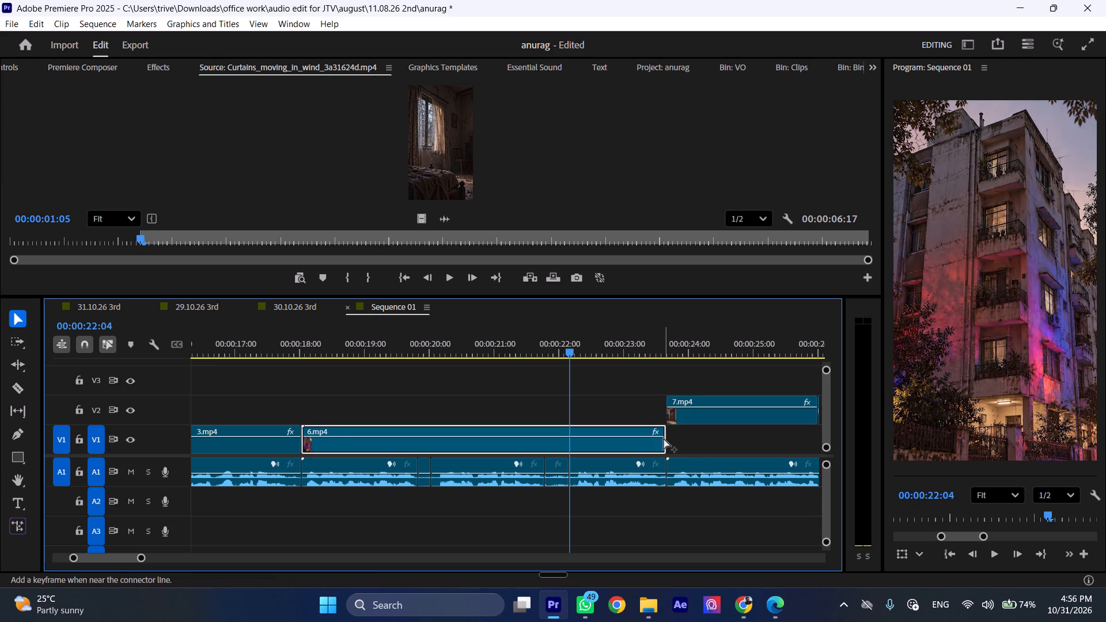
drag(666, 431, 577, 431)
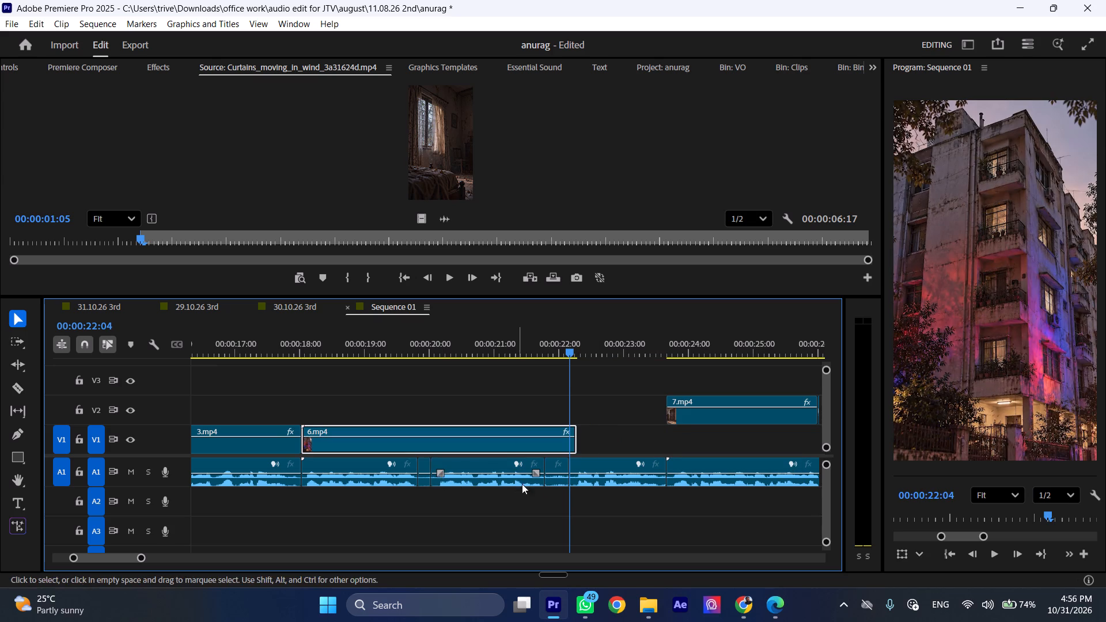
click(555, 484)
shift+click(423, 479)
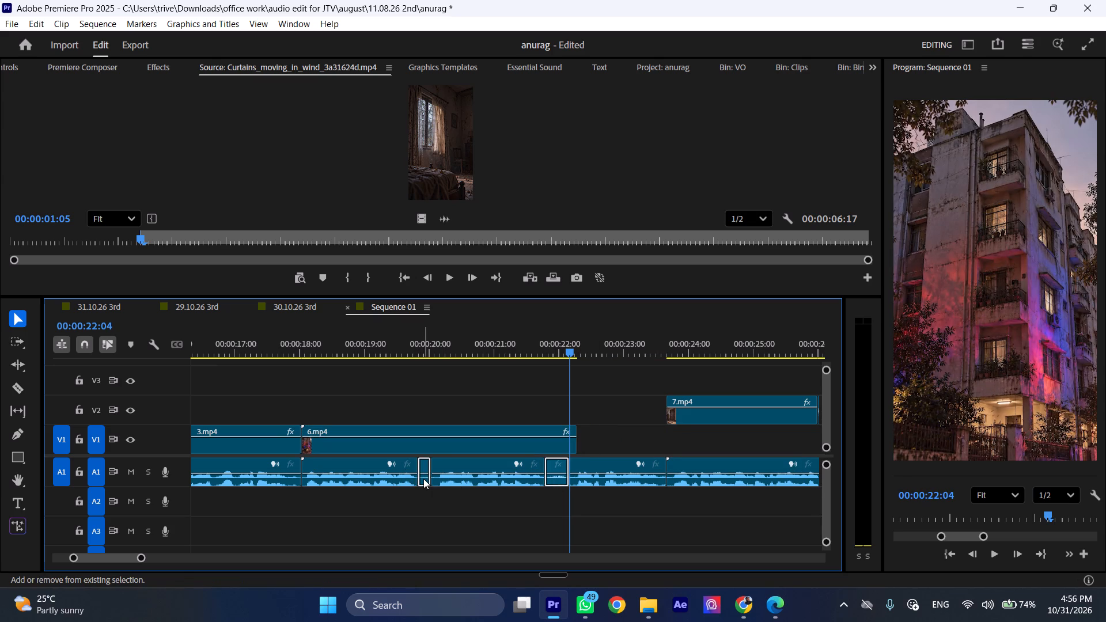
key(ctrl+shift+d)
drag(581, 431, 611, 433)
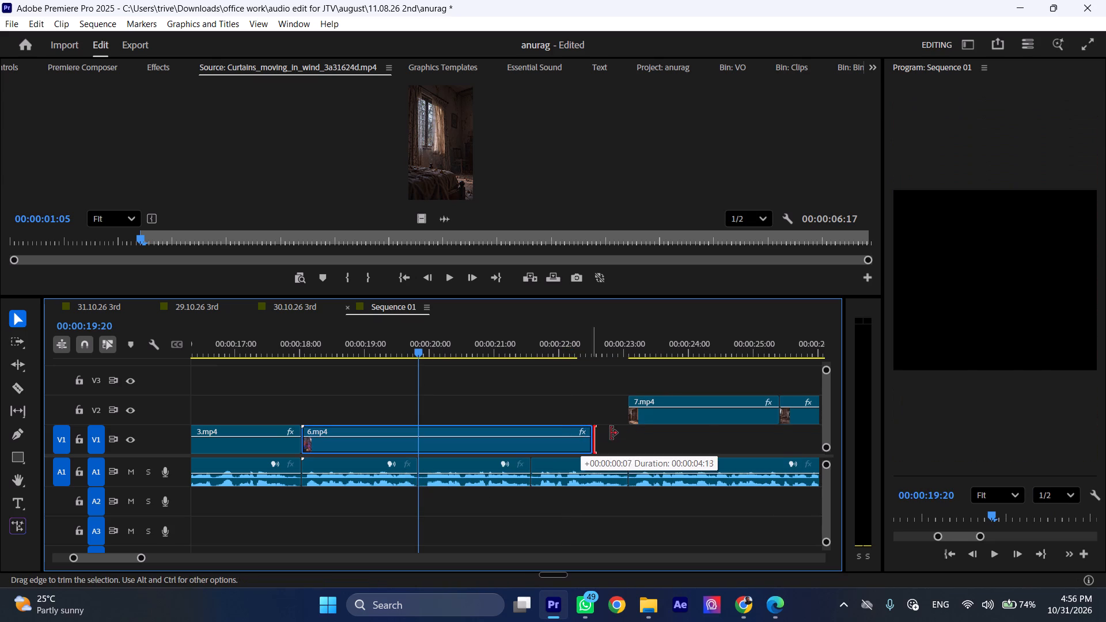
drag(611, 433, 627, 433)
drag(399, 343, 392, 344)
key(space)
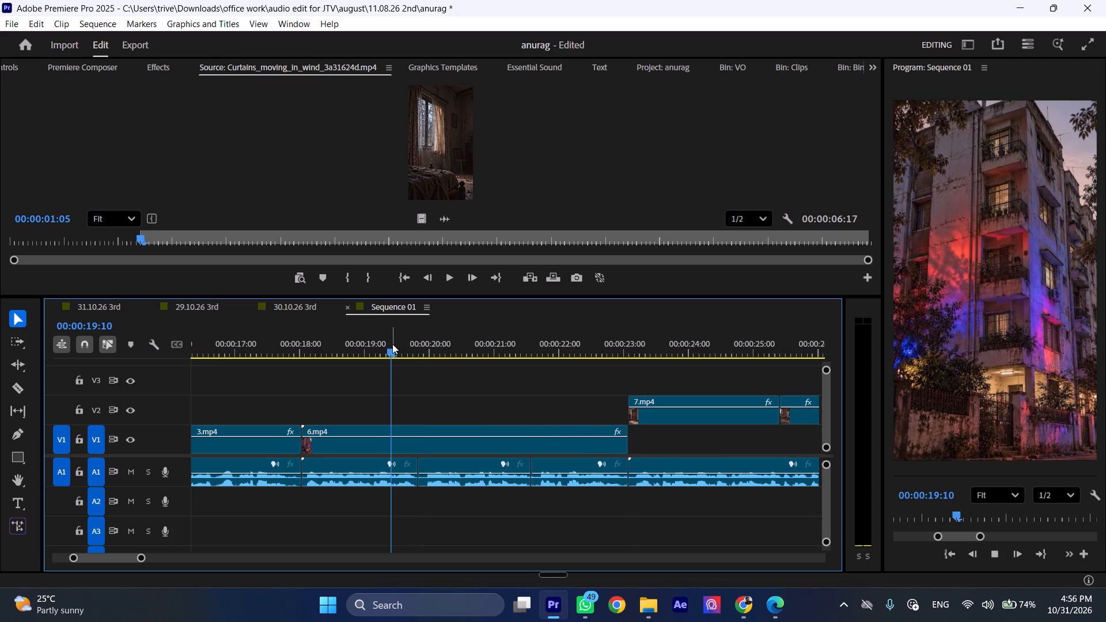
text(kll)
Split the A1 voice-over beneath 9.mp4 on V2 at 00:00:28:02 and 00:00:28:06 to isolate the pause.
scroll(473, 420, down, 4)
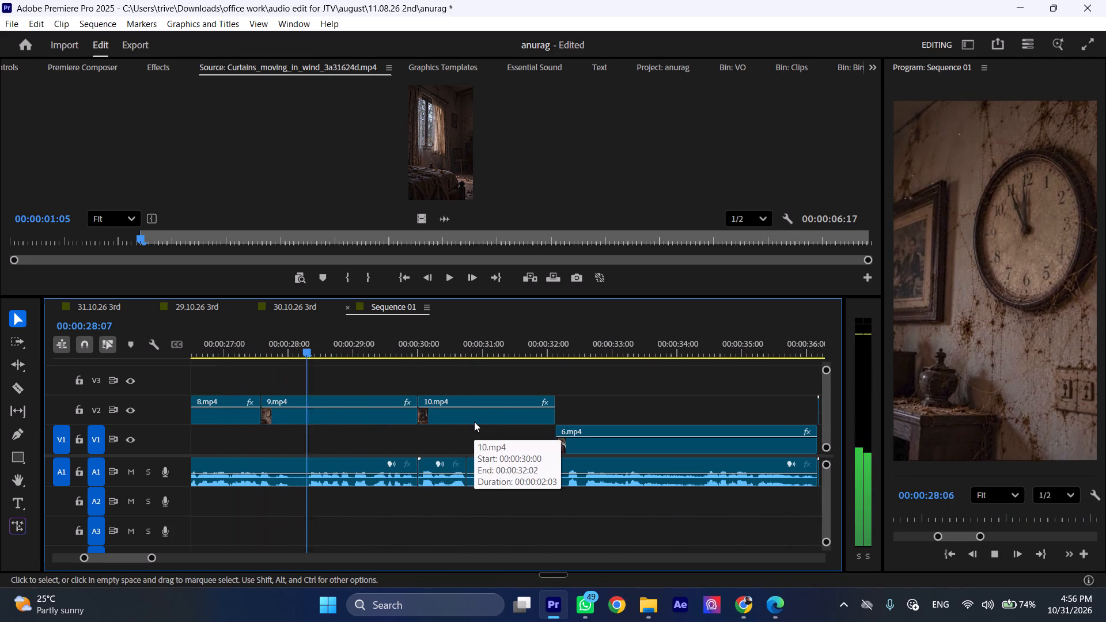
key(space)
click(276, 342)
key(space)
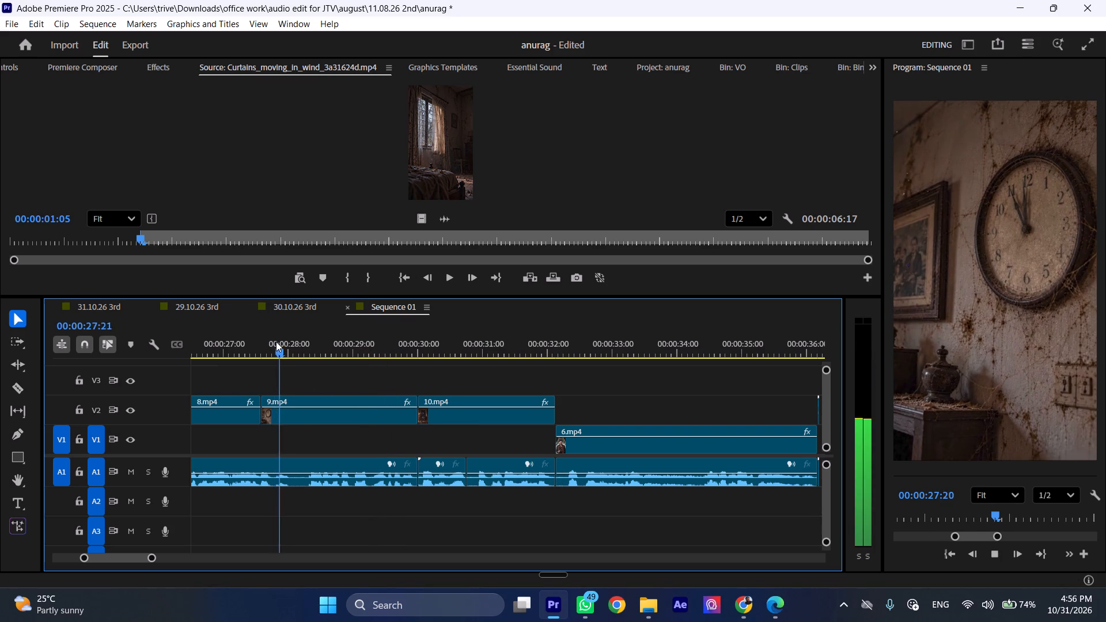
click(291, 335)
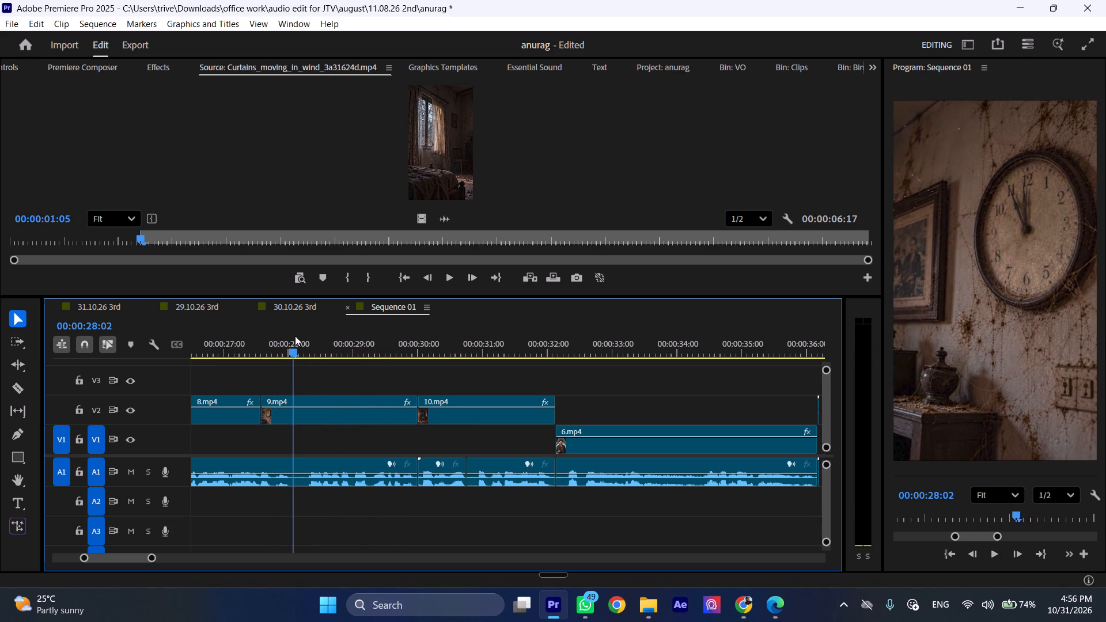
click(313, 473)
key(shift+c)
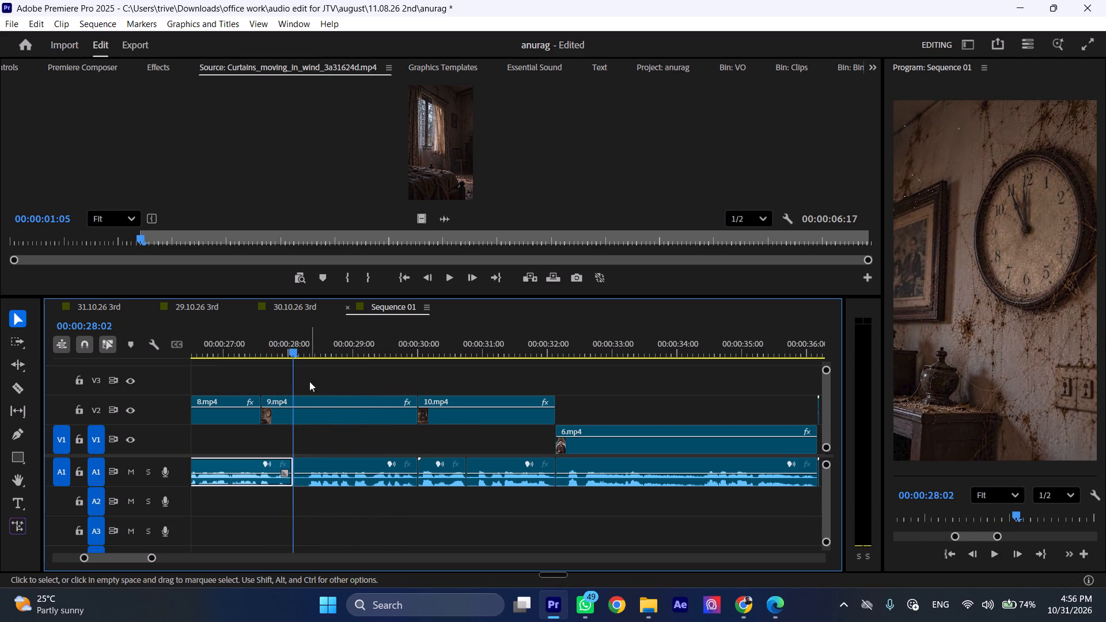
click(301, 350)
click(332, 476)
key(shift+c)
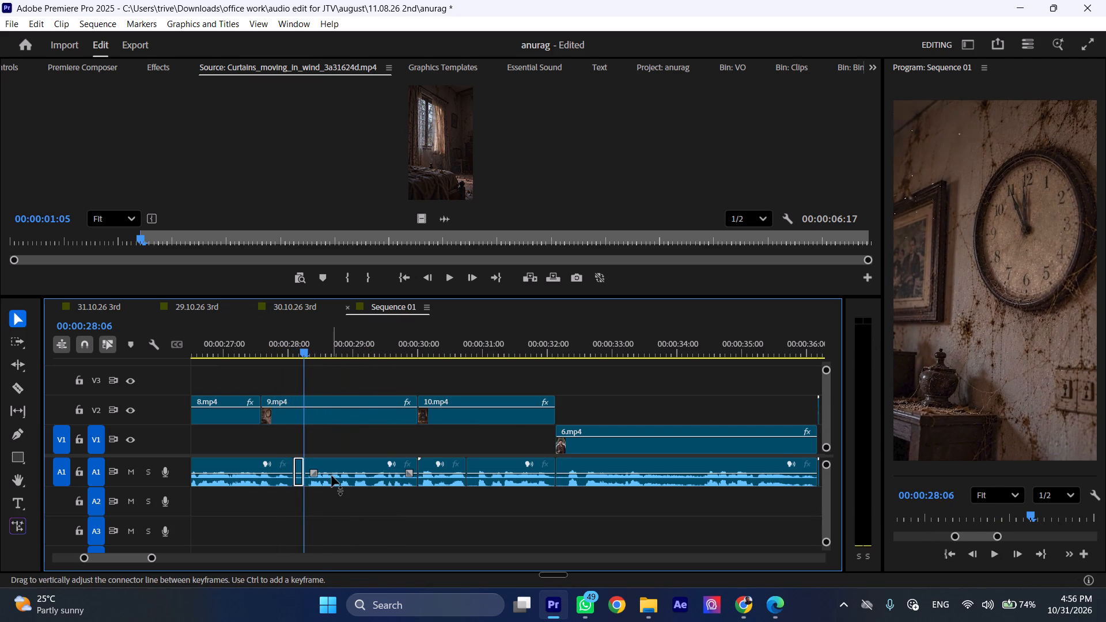
Shorten the end of 9.mp4 on V2, ripple delete the isolated A1 pause, extend 9.mp4 to 10.mp4 and replay the join.
drag(415, 400, 402, 400)
key(ctrl+shift+d)
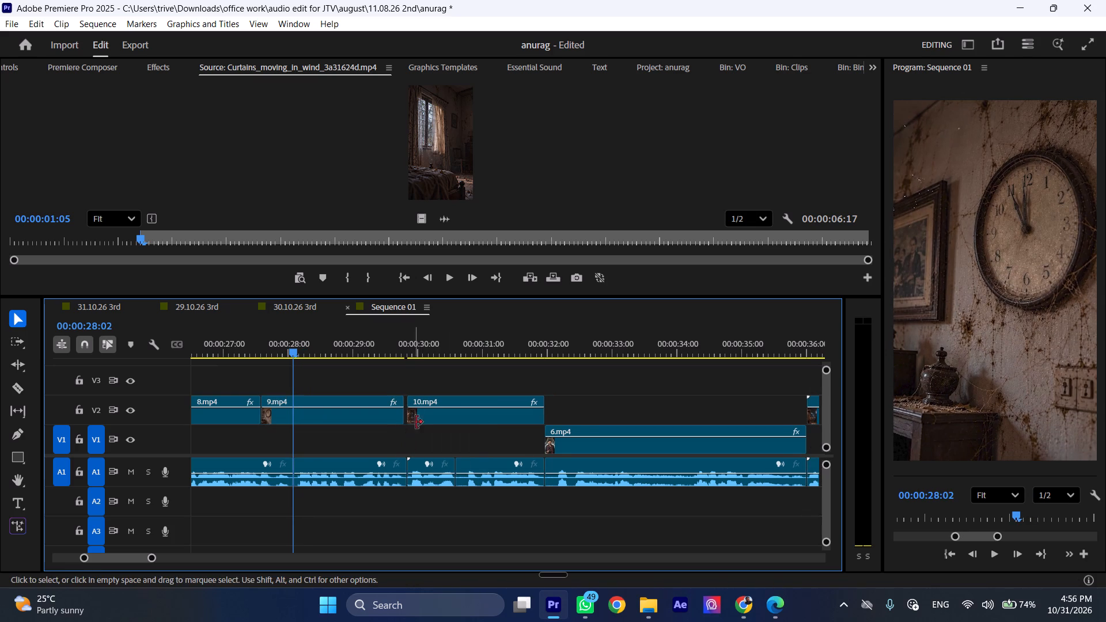
click(405, 399)
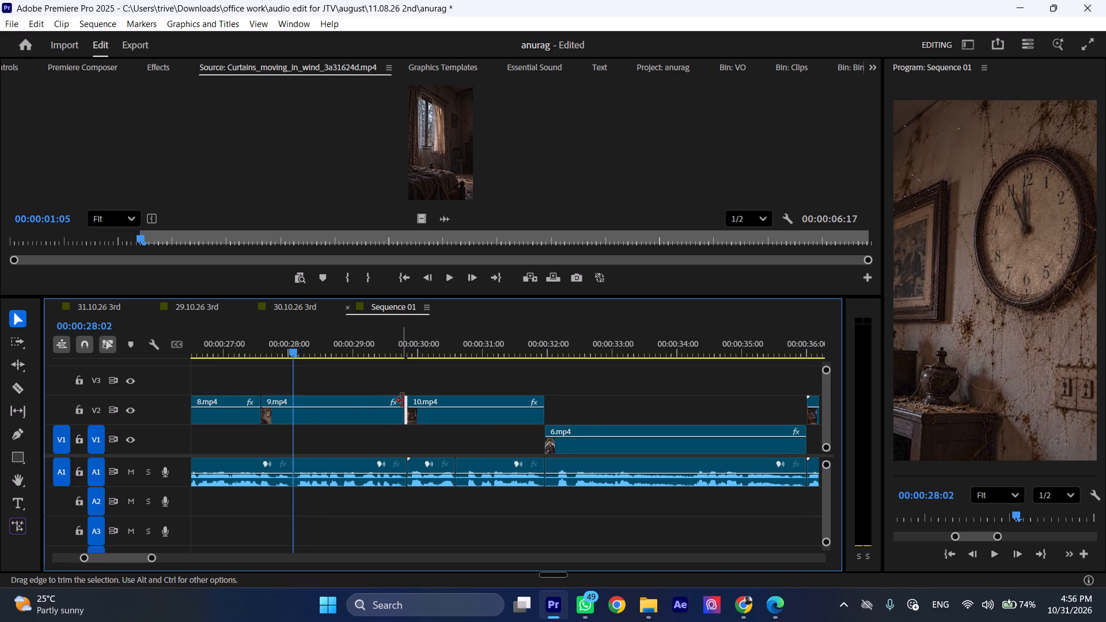
click(369, 371)
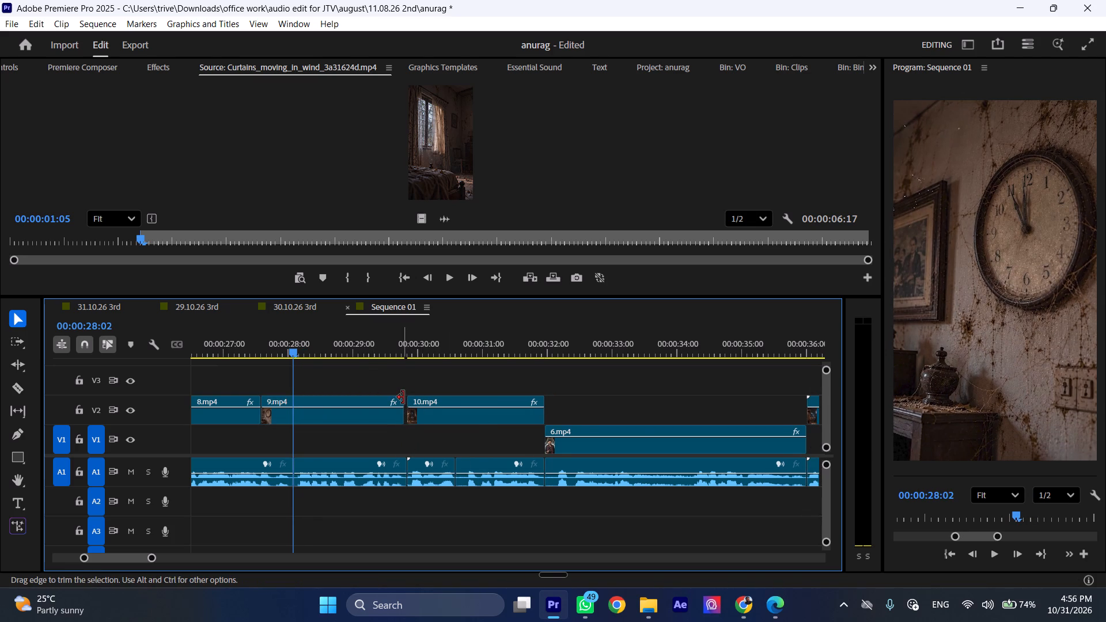
click(403, 397)
key(space)
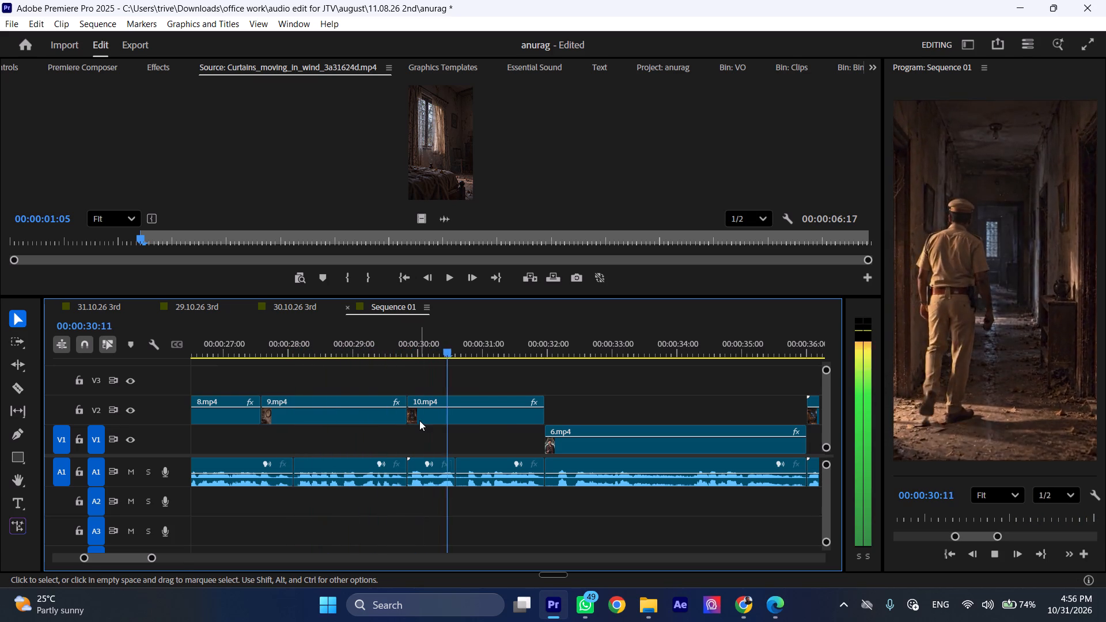
Play the sequence from 10.mp4 through the following 6.mp4 into 11.mp4 to check the voice-over for pauses.
key(ctrl+shift+x)
scroll(487, 435, down, 4)
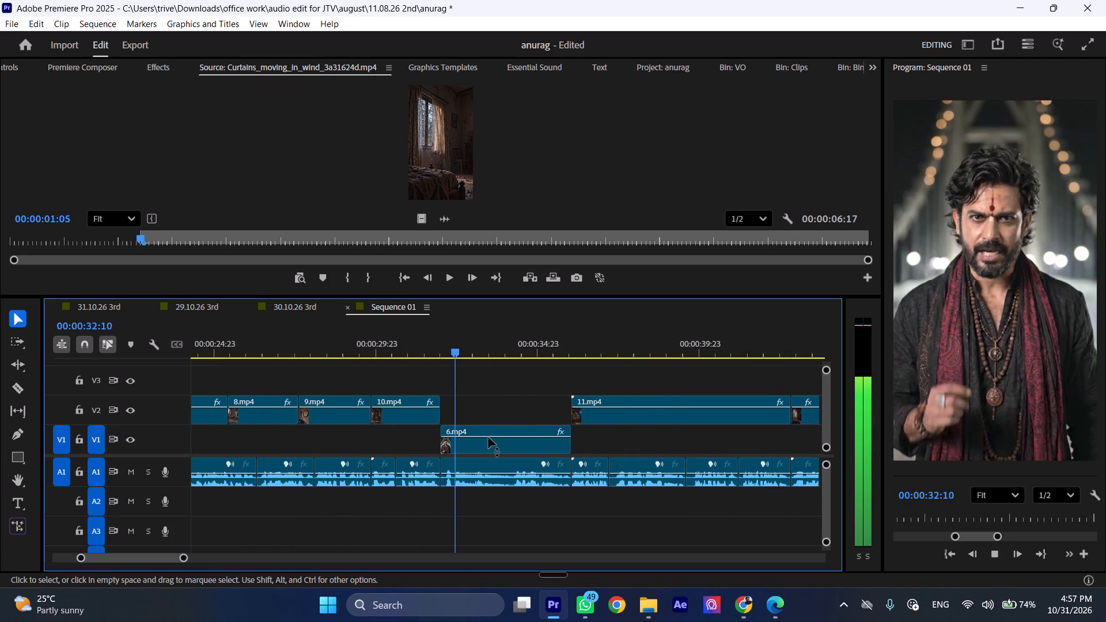
key(ctrl+shift+x)
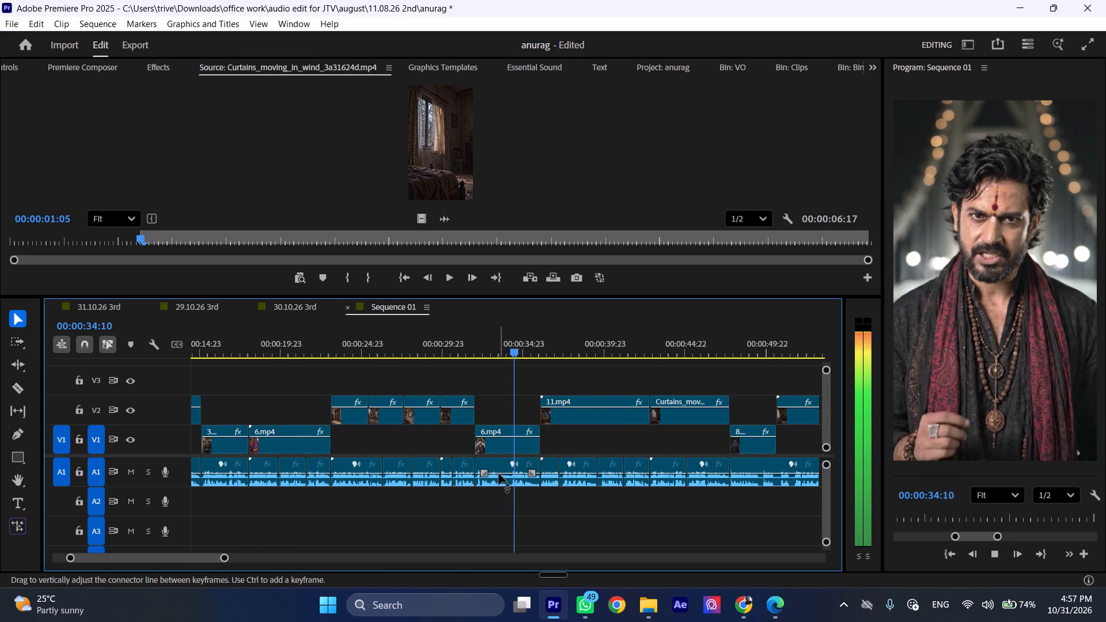
drag(497, 347, 503, 347)
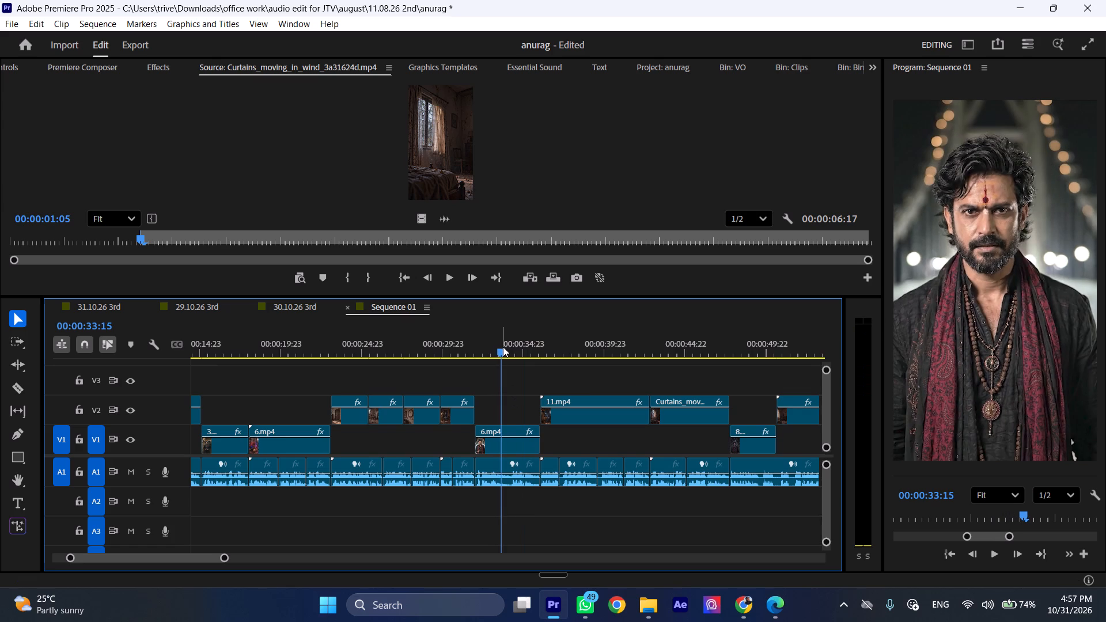
key(ctrl+shift+c)
key(ctrl+shift+c)
click(469, 344)
key(space)
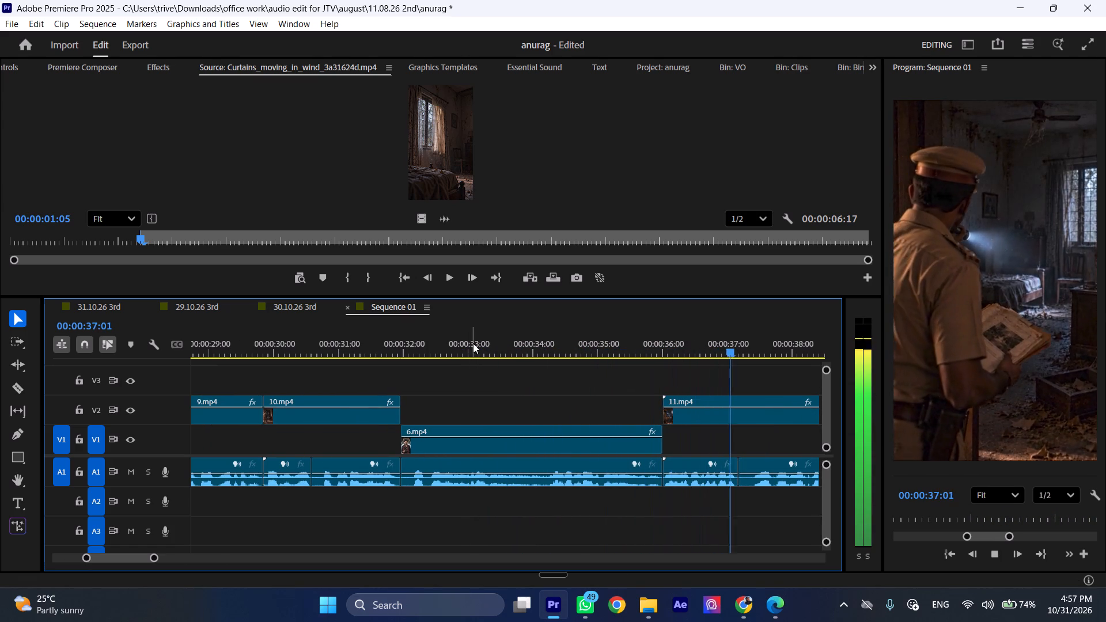
click(473, 343)
key(space)
Cut the 6.mp4 that follows 10.mp4 on V1 and A1 at 00:00:32:01 and ripple delete the short opening pieces.
drag(473, 343, 471, 343)
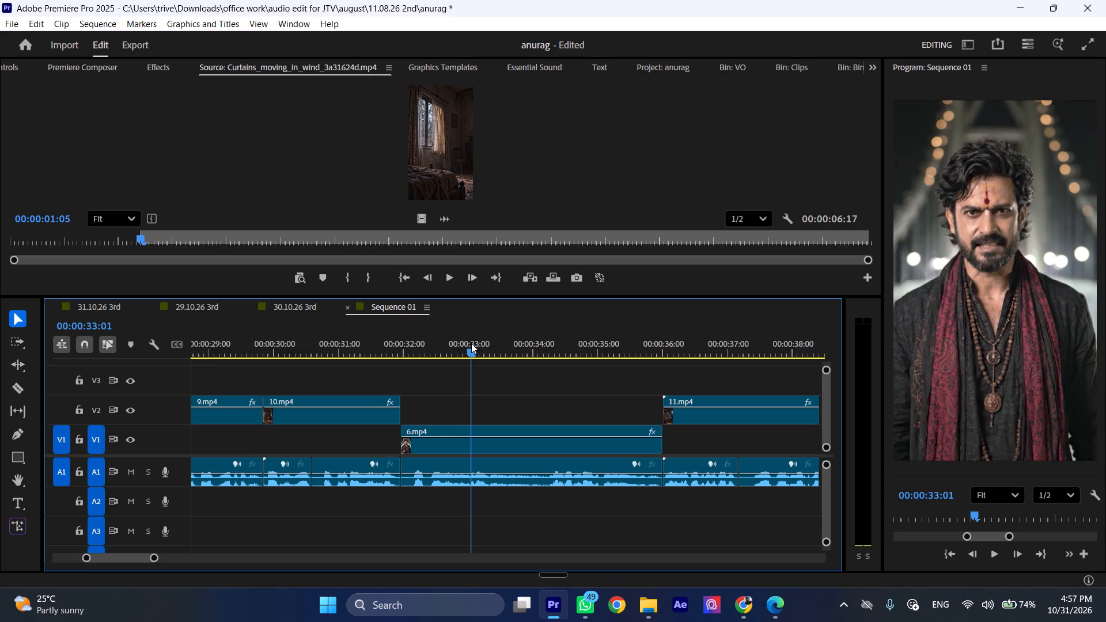
drag(471, 343, 407, 344)
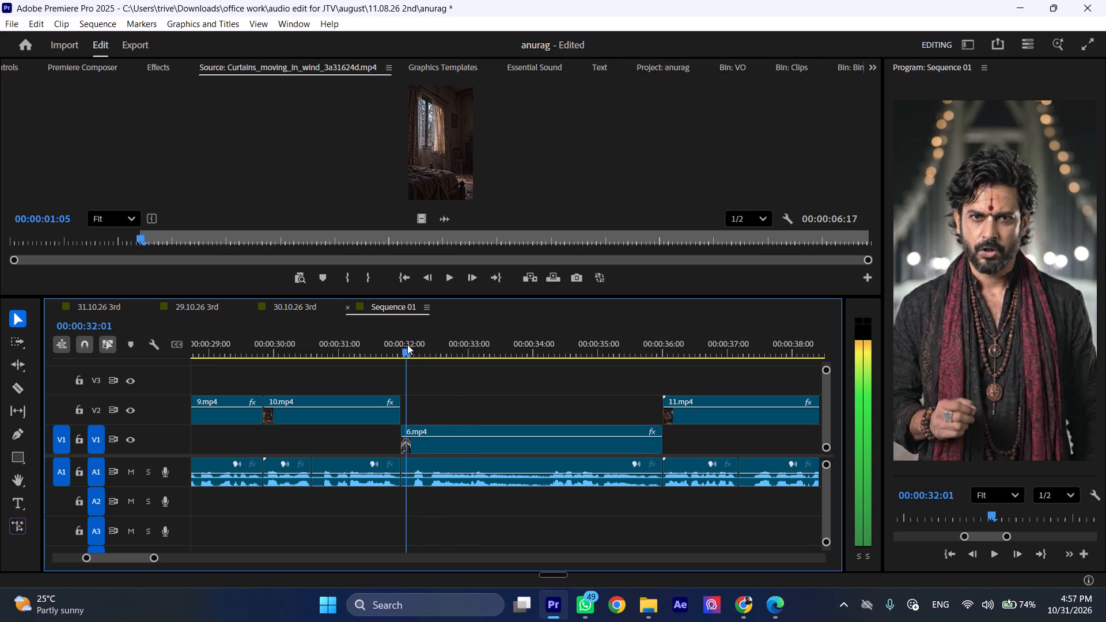
drag(407, 344, 408, 344)
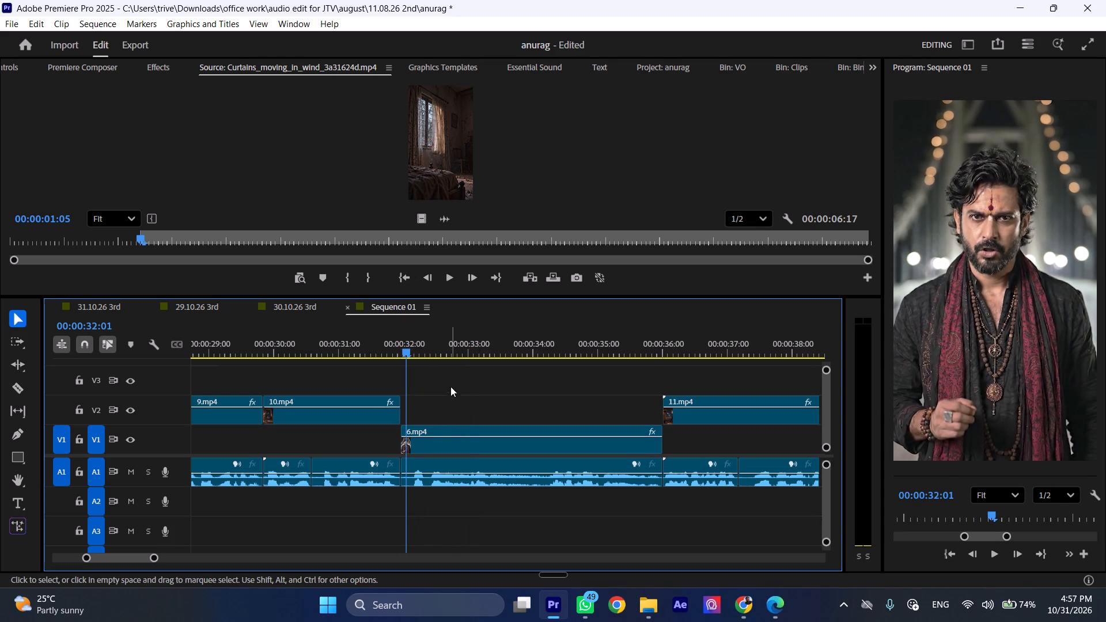
drag(459, 381, 443, 475)
key(shift+c)
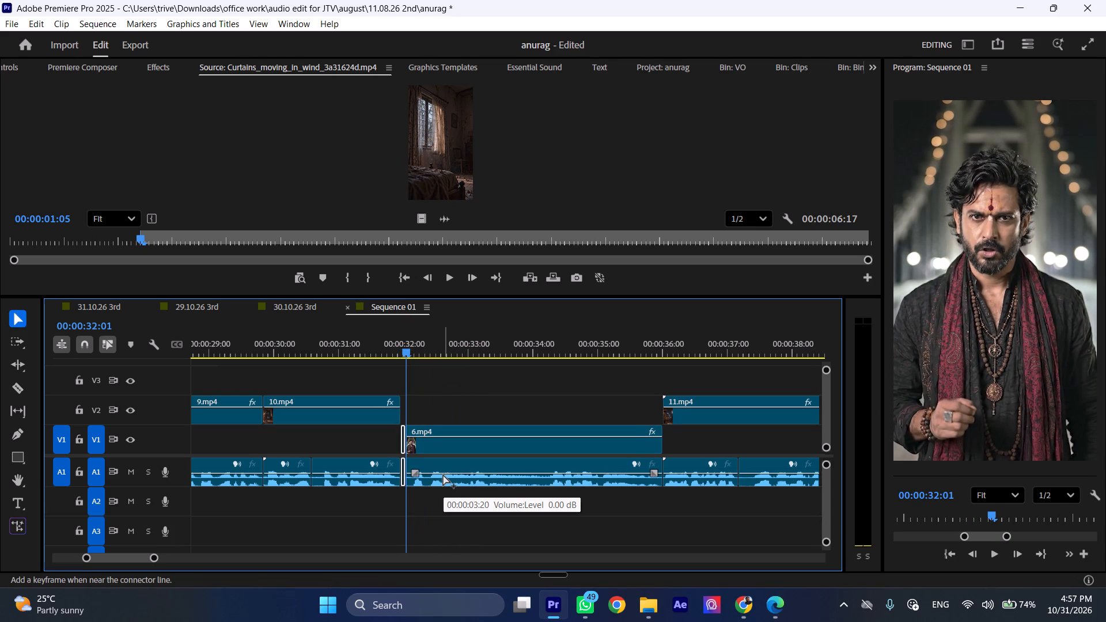
key(ctrl+shift+d)
Play the trimmed 6.mp4 after 10.mp4 and set the playhead at 00:00:33:12 in its voice-over.
key(space)
text(l)
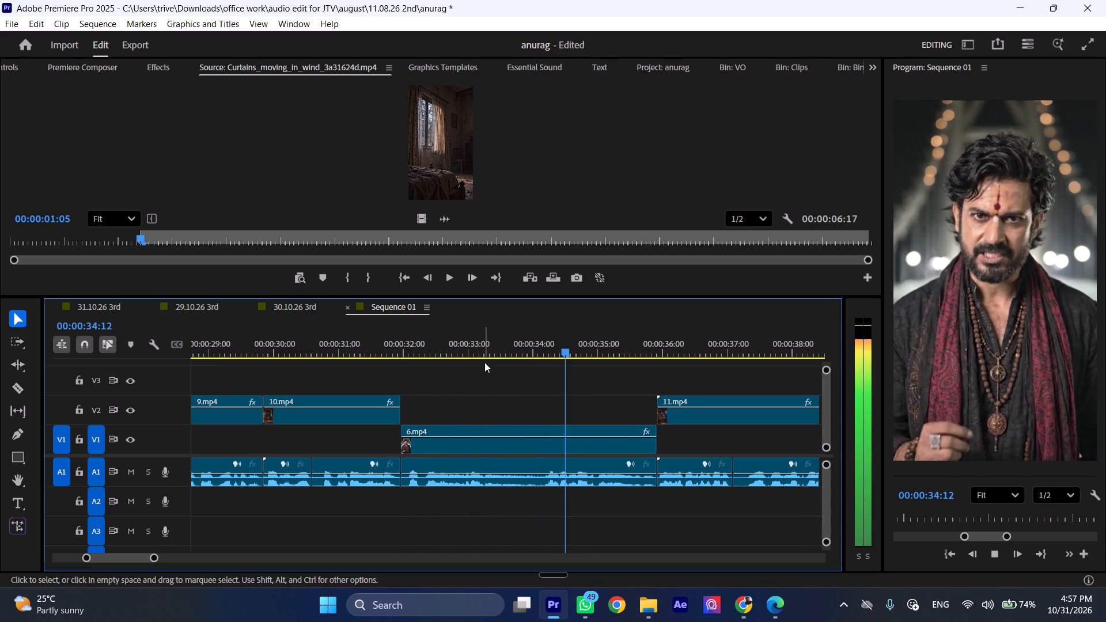
drag(493, 340, 504, 340)
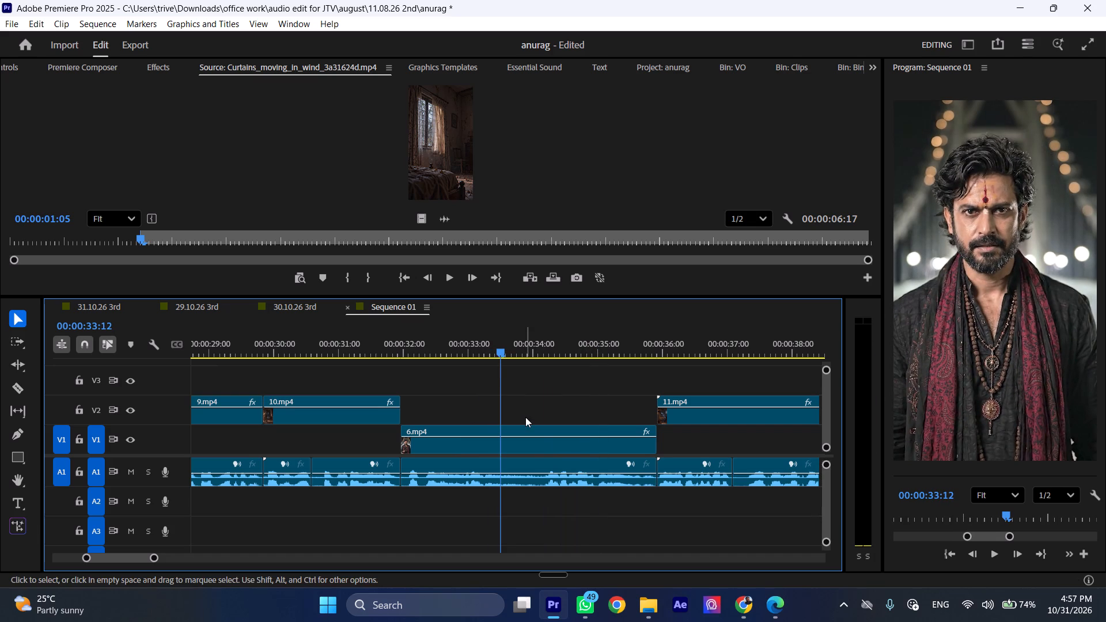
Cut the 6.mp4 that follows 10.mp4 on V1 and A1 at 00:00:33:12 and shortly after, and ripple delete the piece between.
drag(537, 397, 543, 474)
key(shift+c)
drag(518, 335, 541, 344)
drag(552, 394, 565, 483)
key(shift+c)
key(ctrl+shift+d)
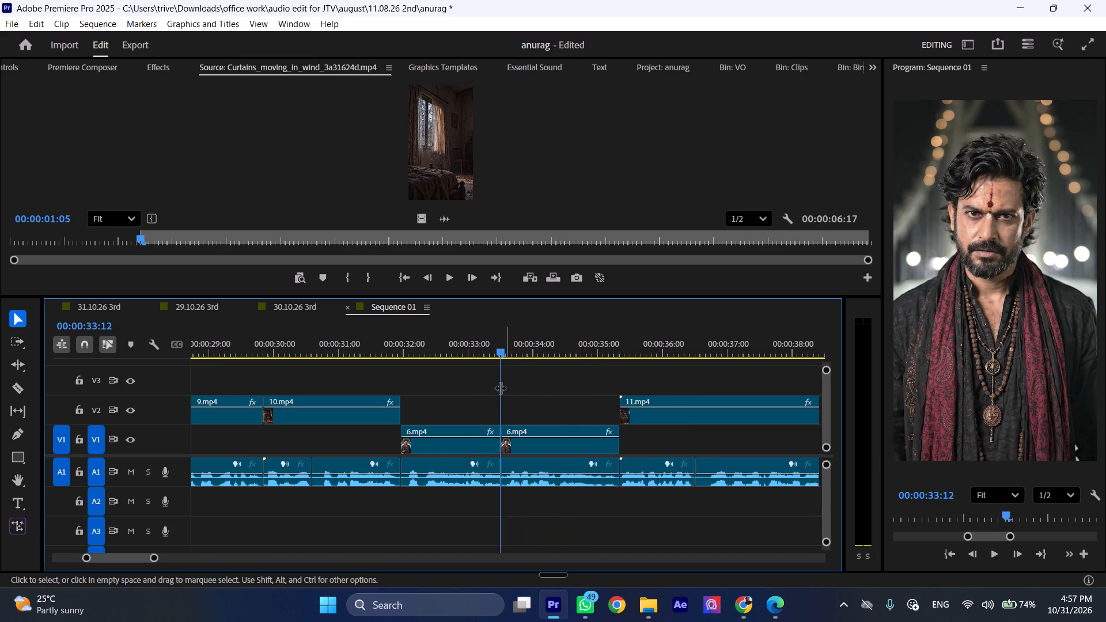
Replay the sequence from the end of 10.mp4 across the new cut in 6.mp4 to check the voice-over.
click(449, 342)
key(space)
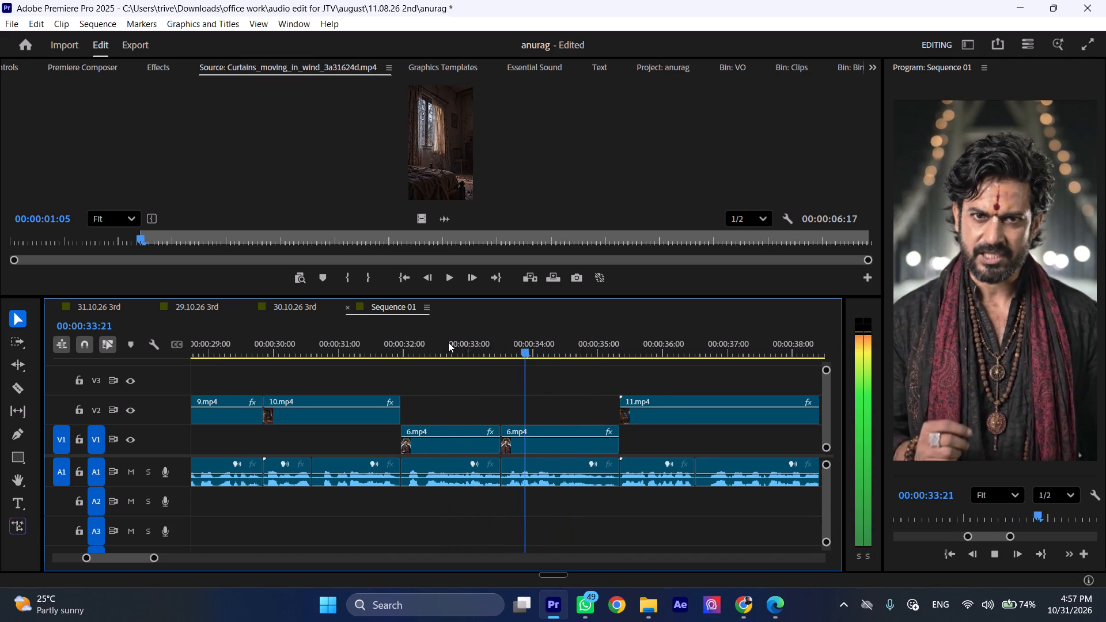
drag(441, 333, 387, 342)
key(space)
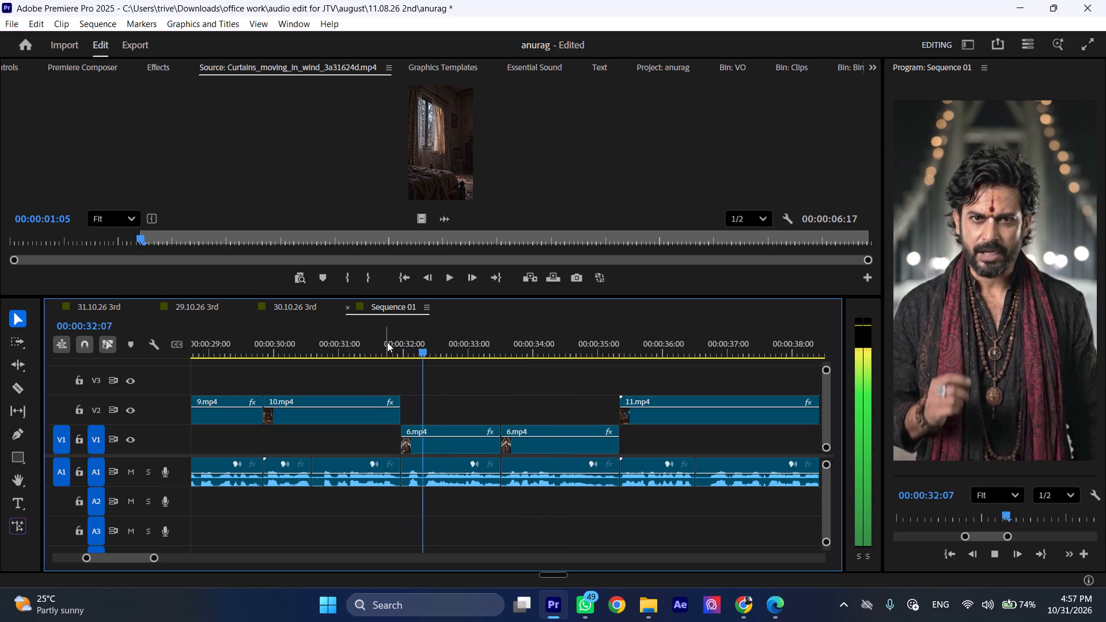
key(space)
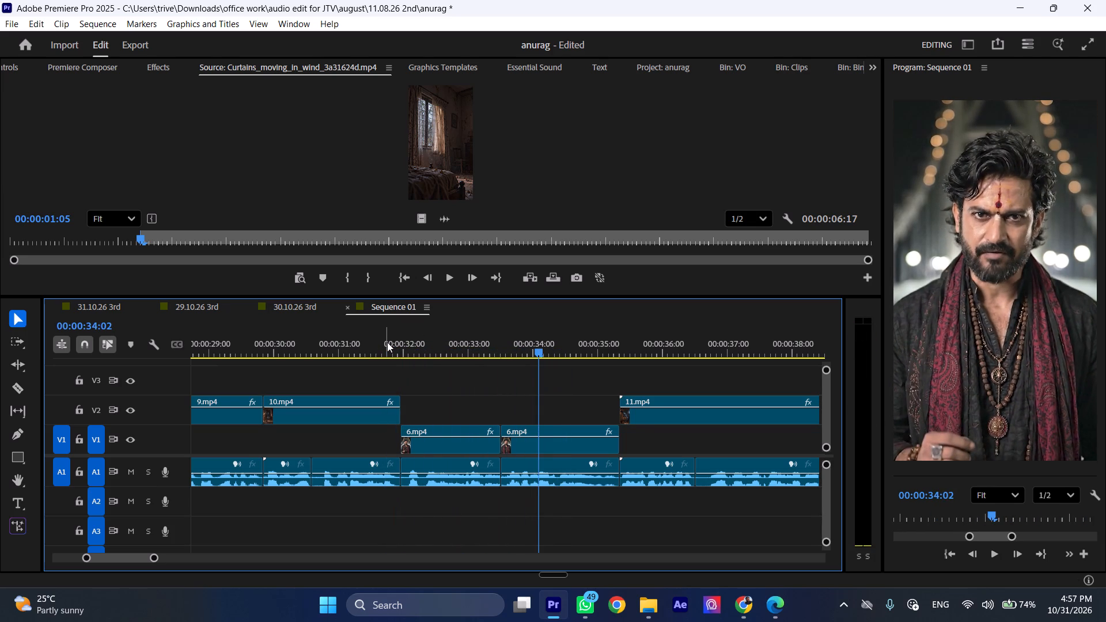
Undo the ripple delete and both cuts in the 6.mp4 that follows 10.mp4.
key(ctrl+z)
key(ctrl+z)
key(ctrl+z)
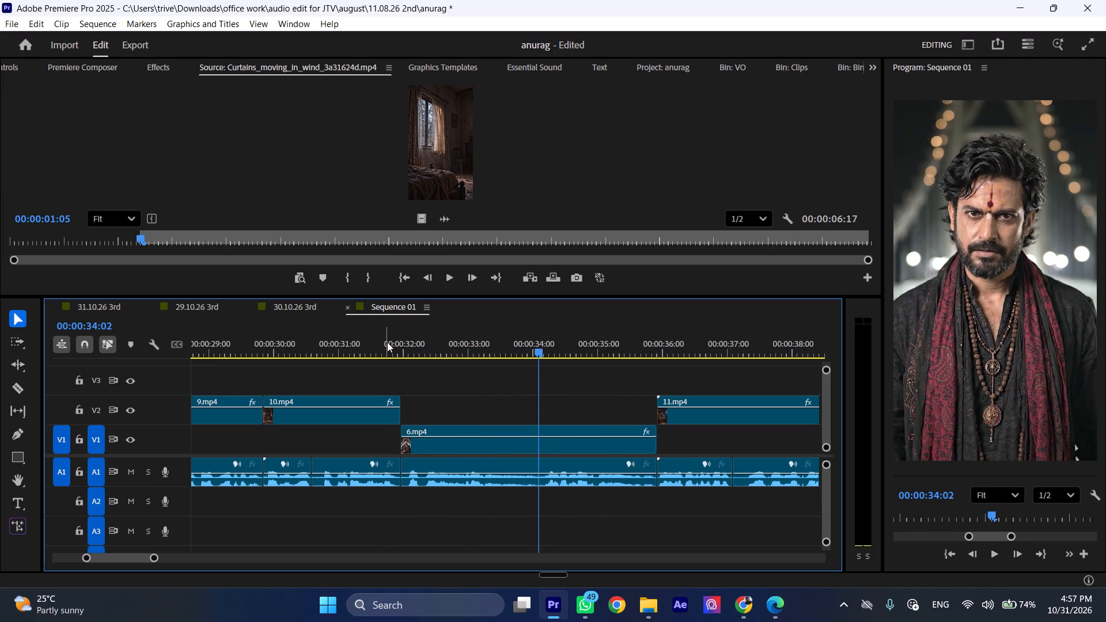
Replay the uncut 6.mp4 from the end of 10.mp4 up to 00:00:35:02 to check its voice-over for pauses.
click(388, 336)
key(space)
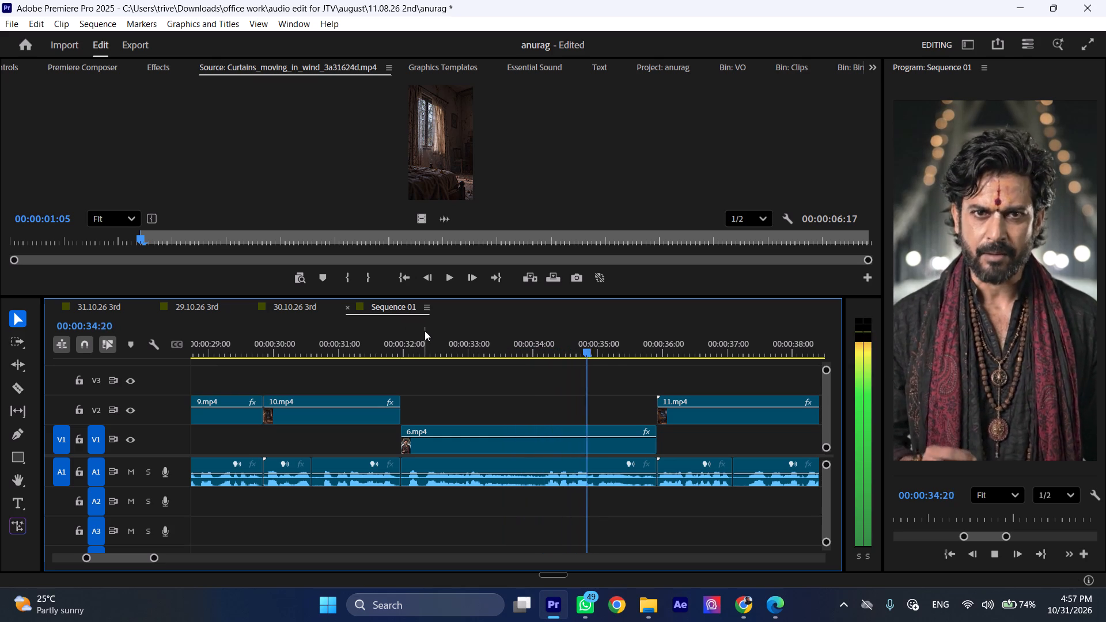
drag(425, 331, 389, 337)
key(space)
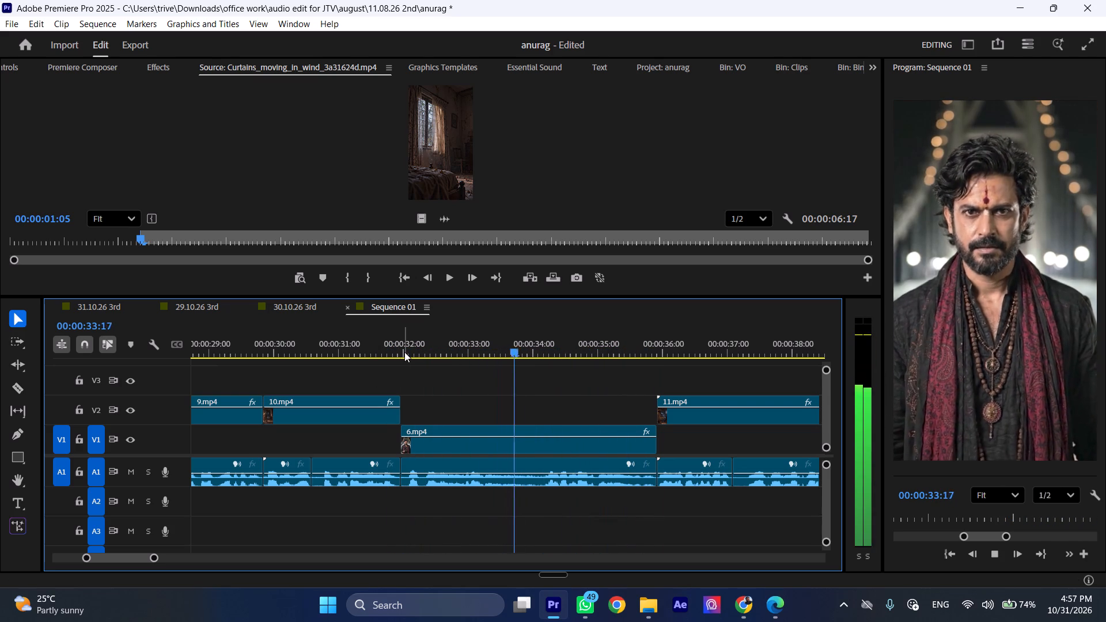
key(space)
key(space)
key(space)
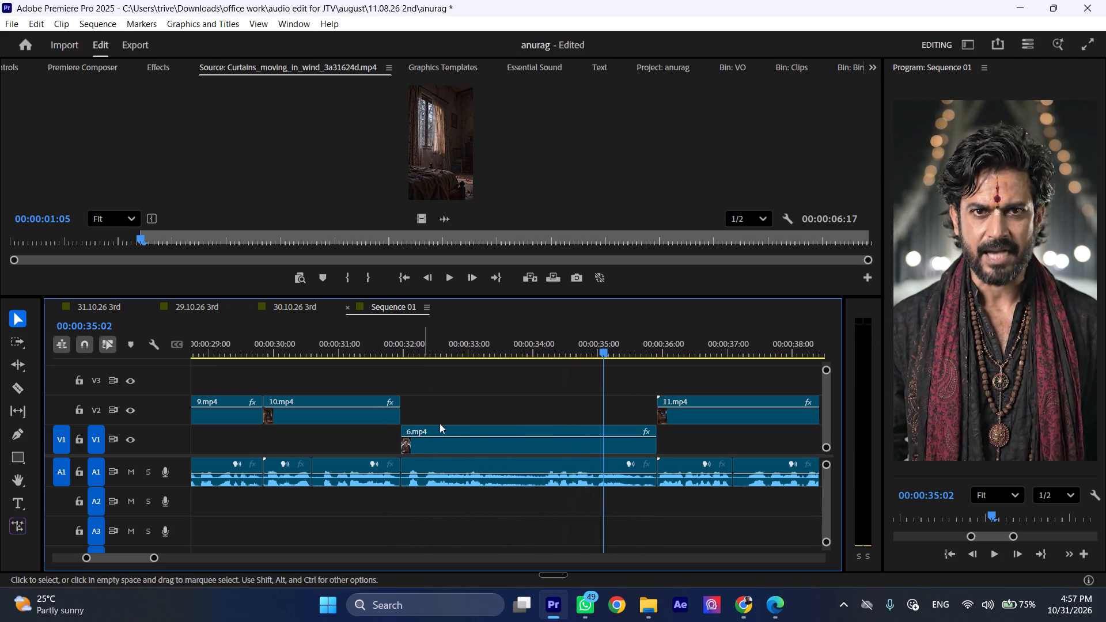
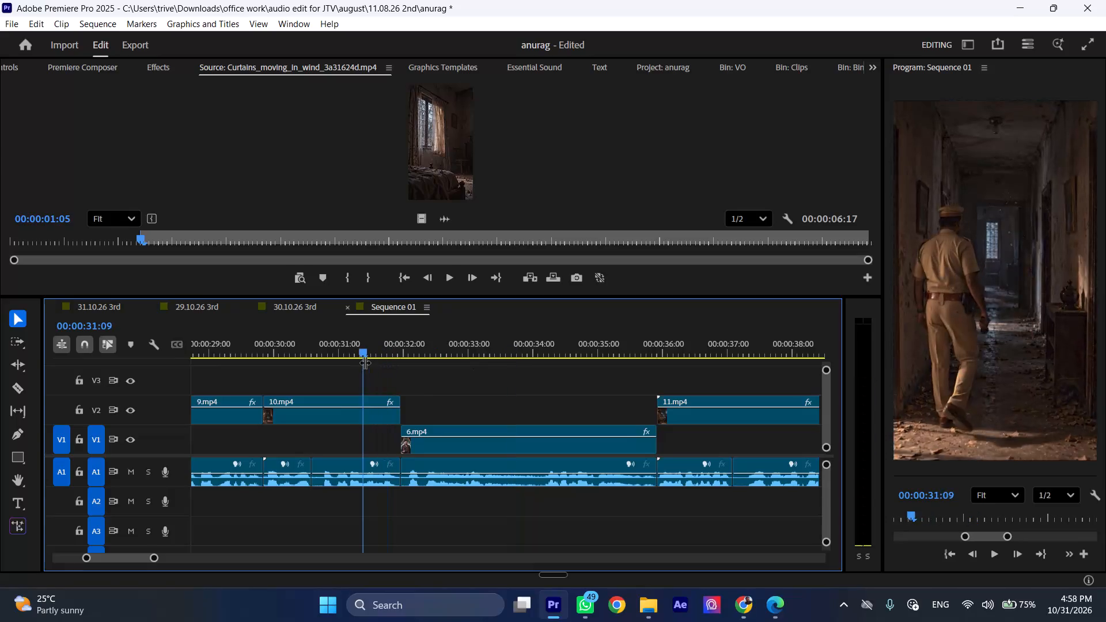
Play the join from 10.mp4 into the trimmed 6.mp4 to check the voice-over, stopping at 00:00:33:12.
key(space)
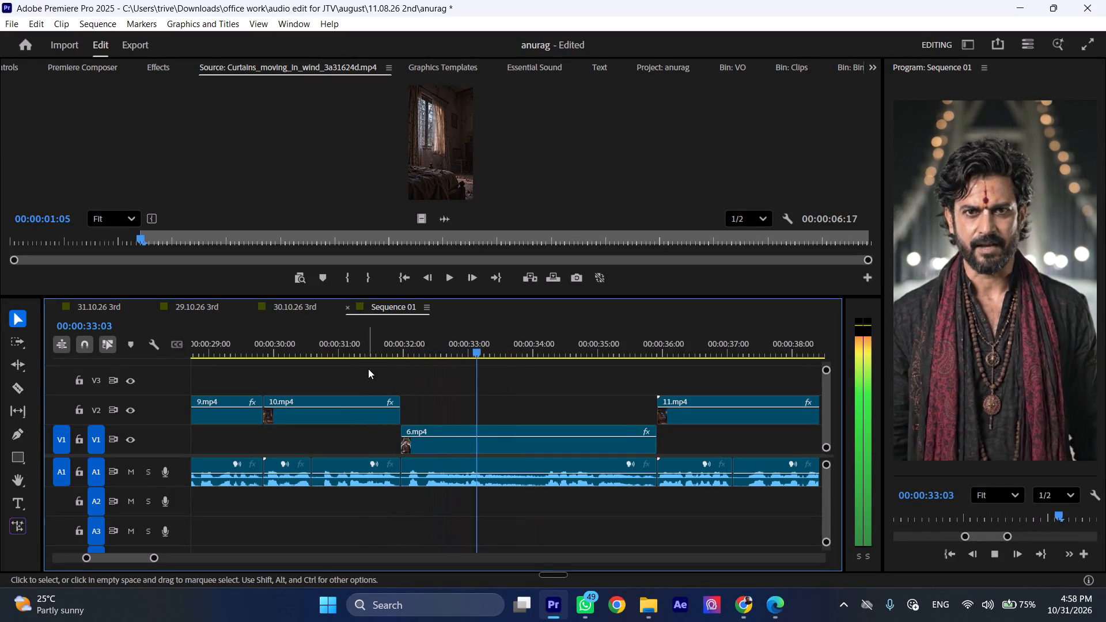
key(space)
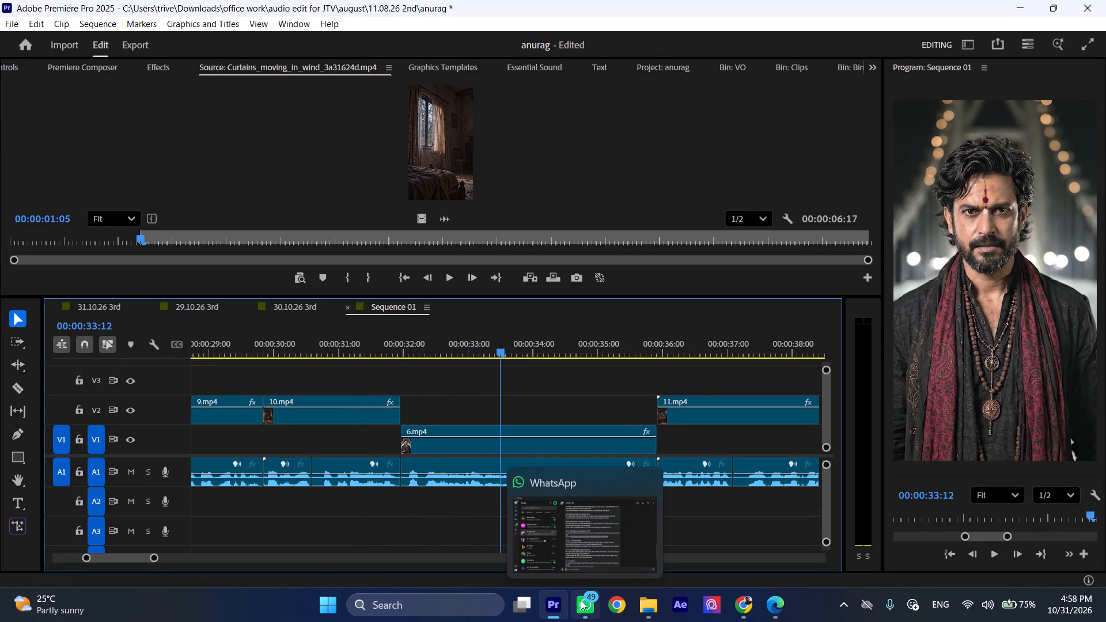
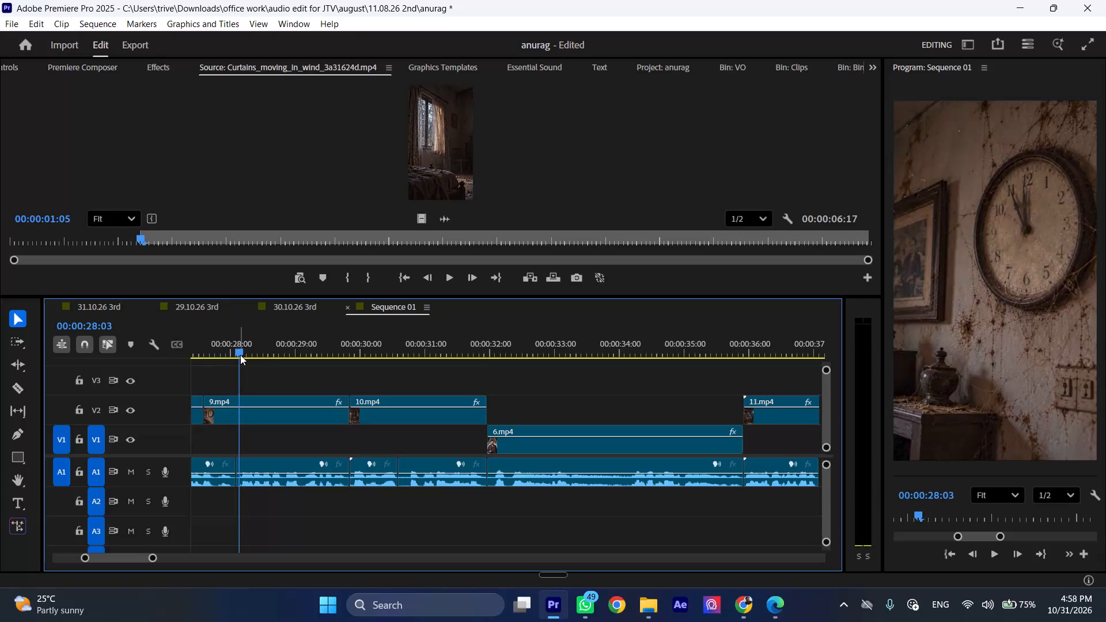
Play the sequence from 00:00:28:03 in 9.mp4 towards 10.mp4 to check the trimmed voice-over.
key(space)
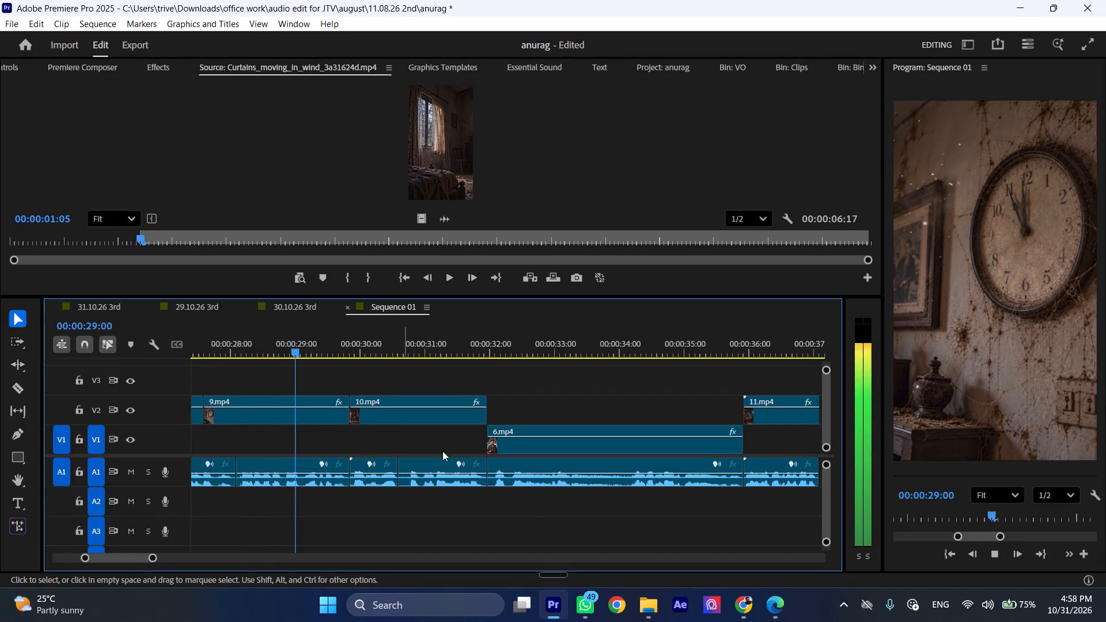
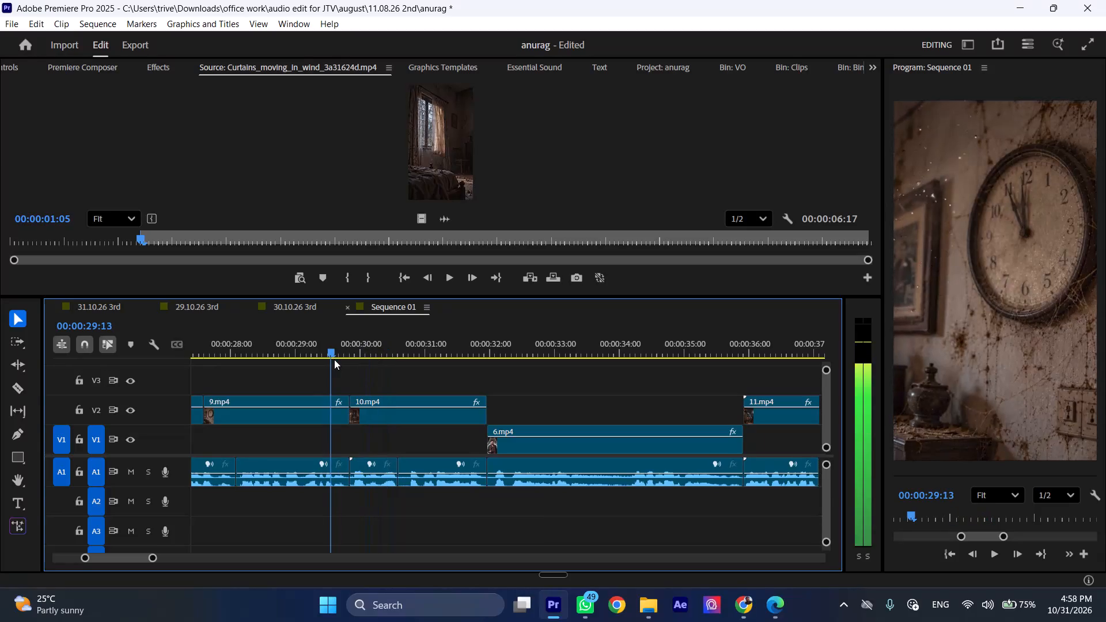
Extend the end of 10.mp4 on V2 to 00:00:33:08 and trim the start of 6.mp4 on V1 to the same point.
key(space)
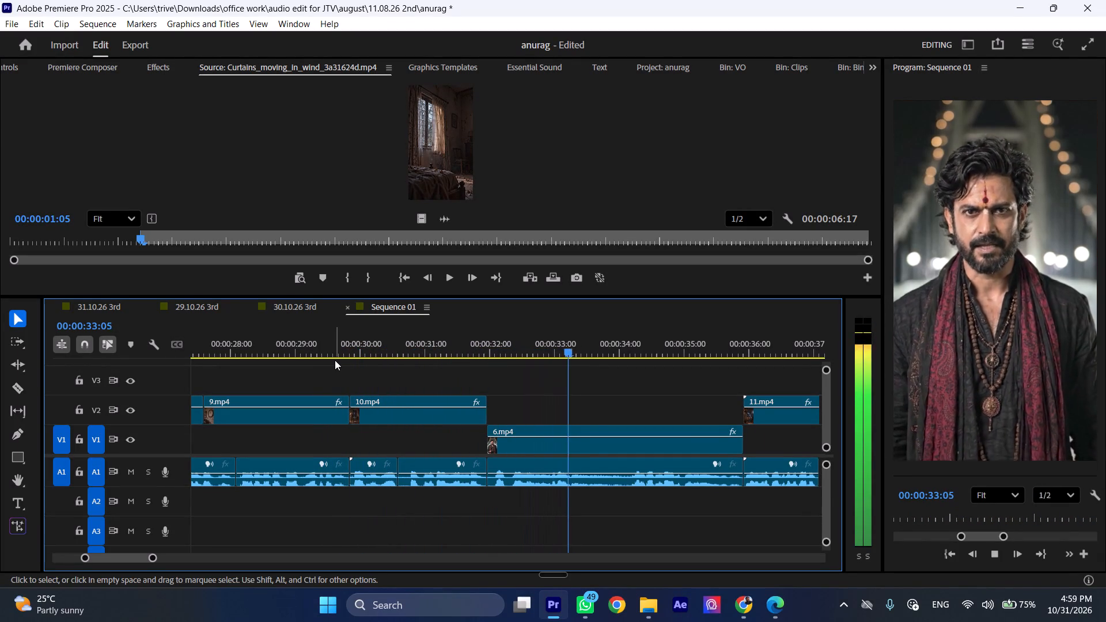
key(space)
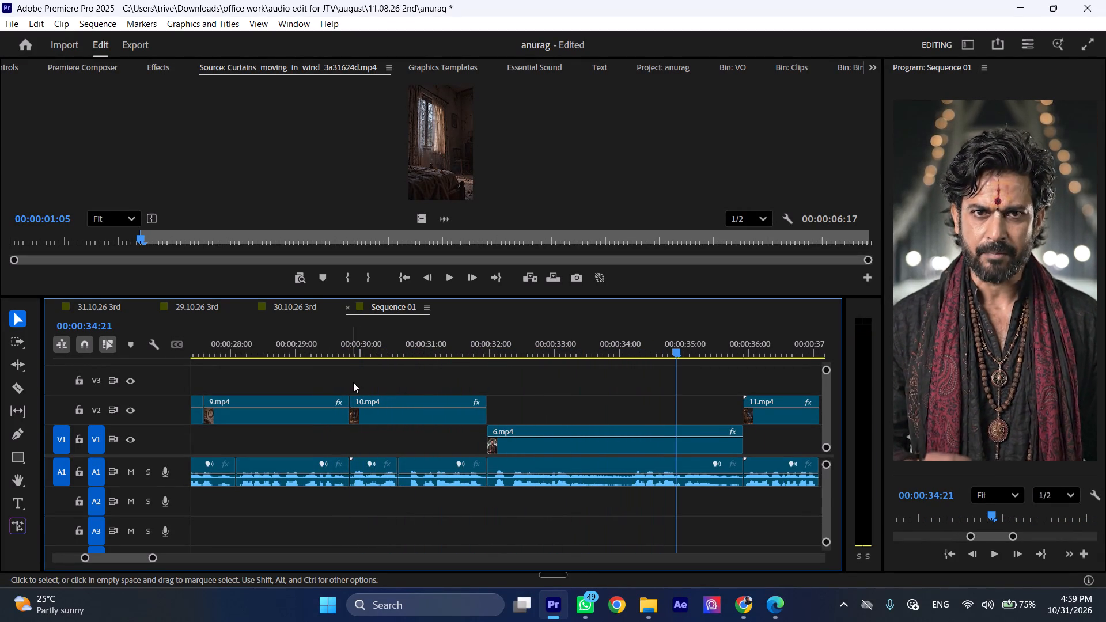
drag(608, 340, 590, 343)
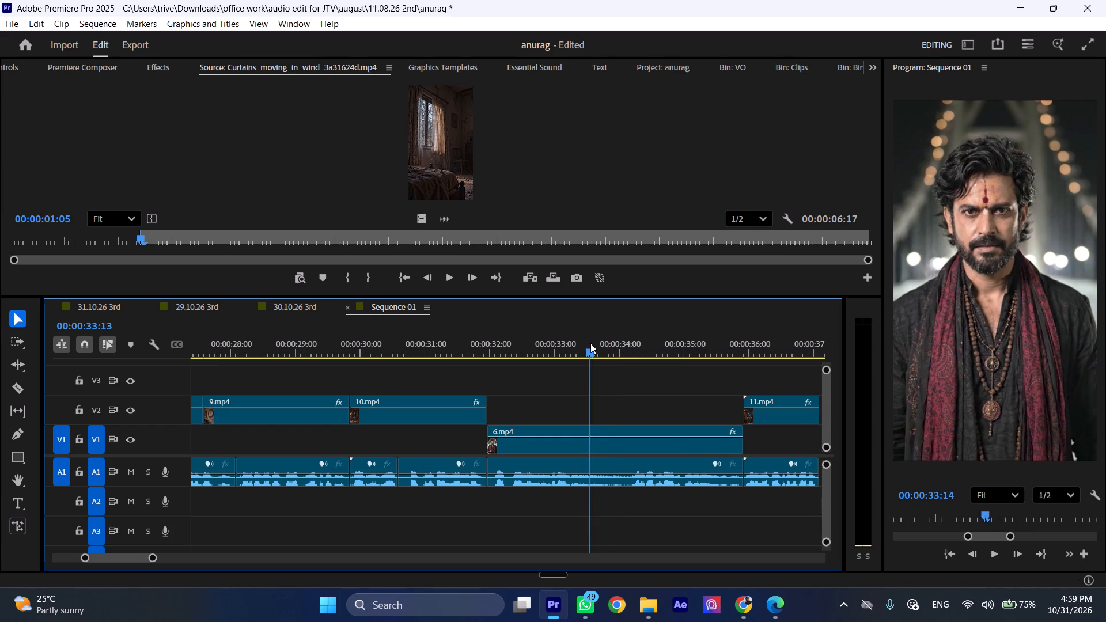
drag(590, 343, 579, 343)
key(space)
drag(579, 343, 575, 344)
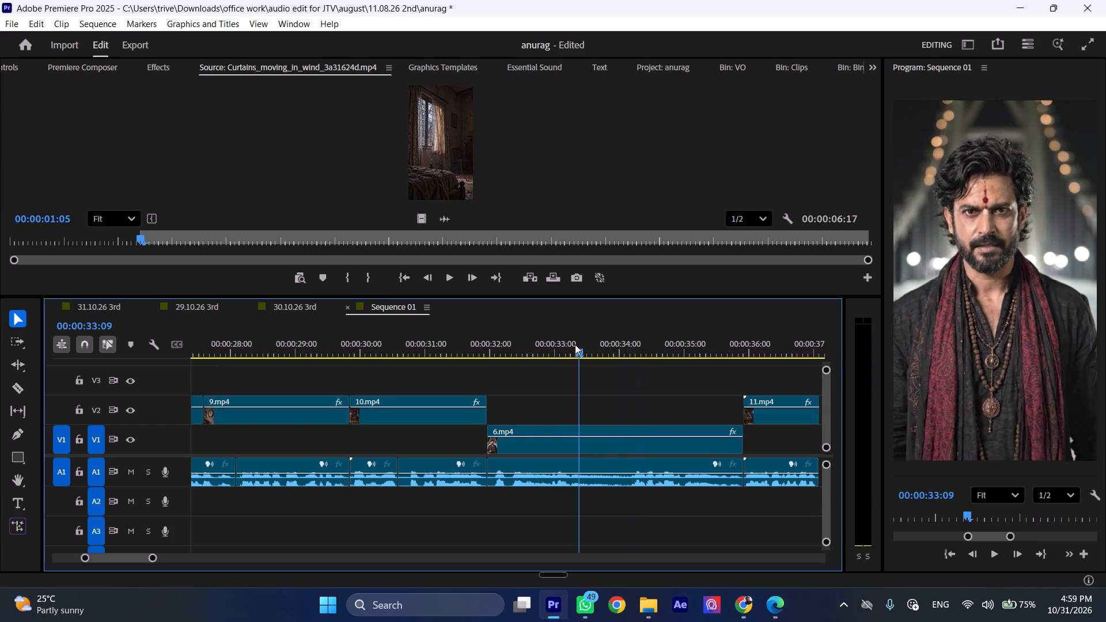
drag(575, 344, 543, 344)
key(space)
key(space)
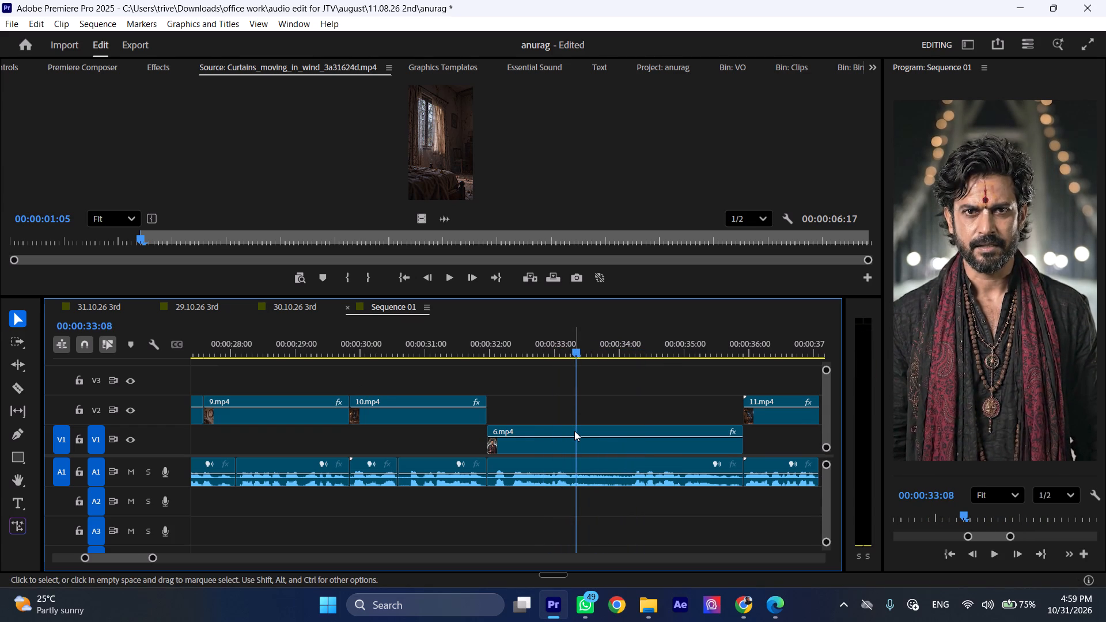
drag(490, 413, 580, 416)
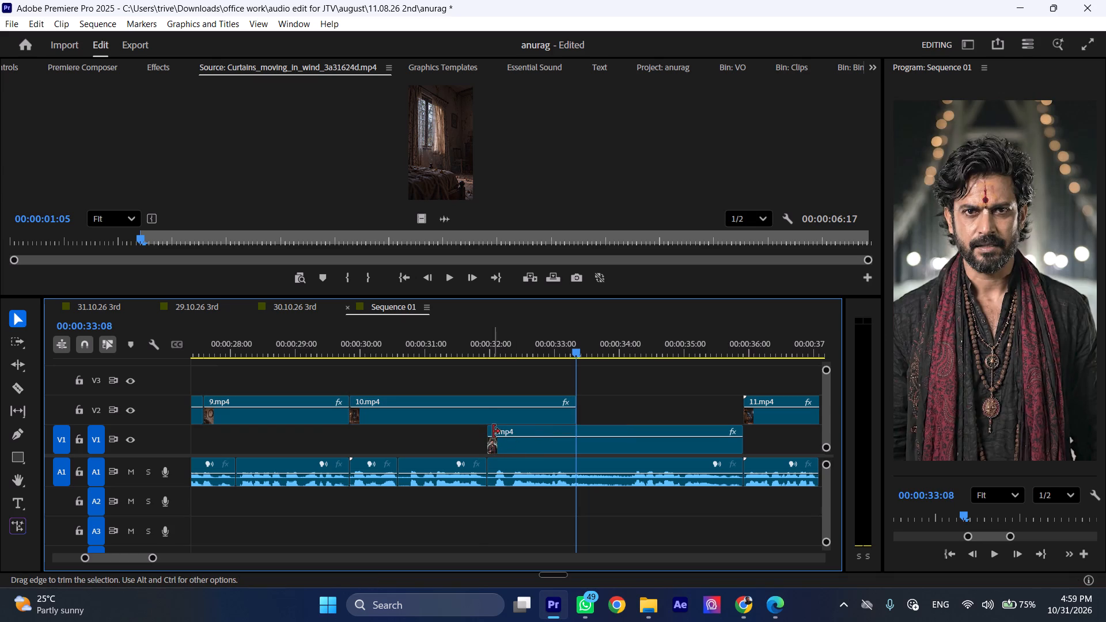
drag(494, 431, 580, 433)
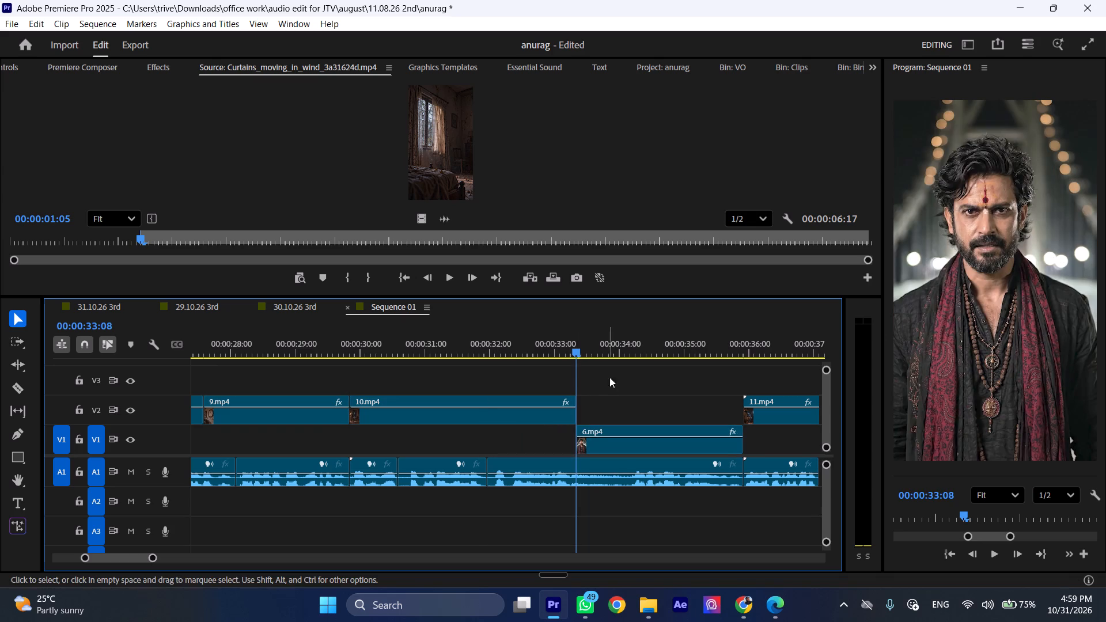
Split the clips at 00:00:33:08 and about 00:00:34:02, and ripple delete the section of 6.mp4 between the cuts.
key(shift+c)
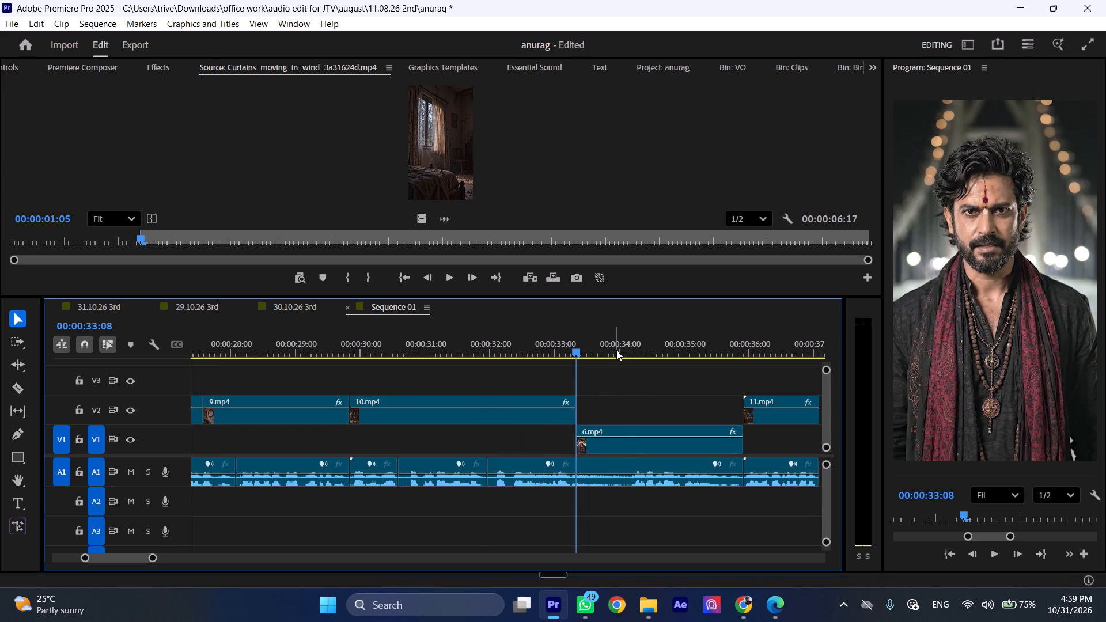
drag(616, 350, 632, 356)
click(632, 356)
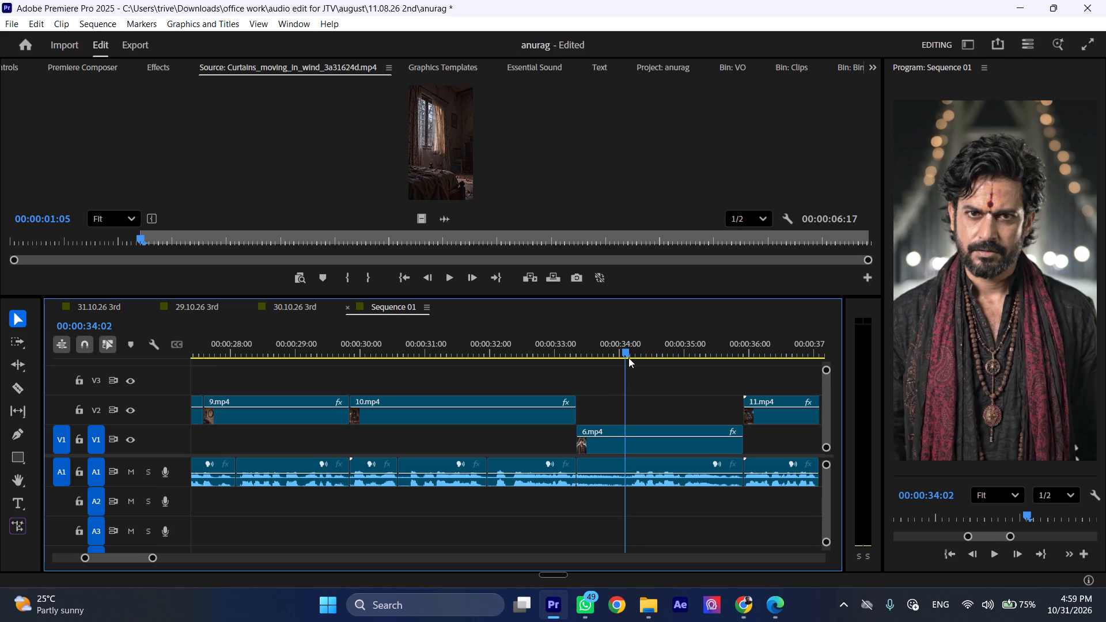
drag(645, 389, 665, 503)
key(shift+c)
key(ctrl+shift+d)
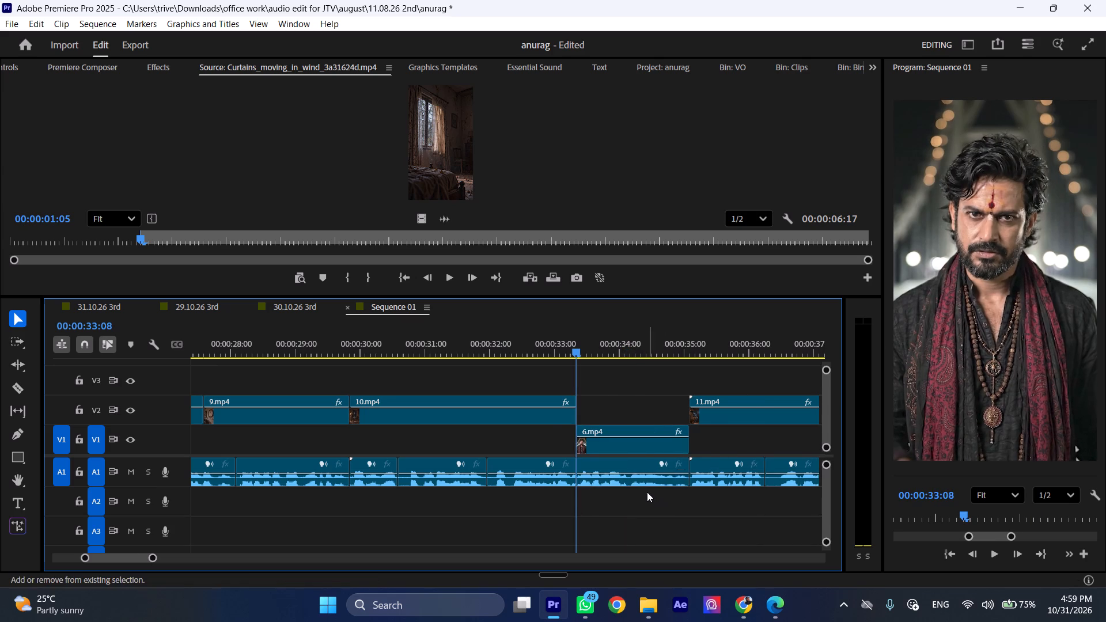
Play back the edit from 10.mp4 through 6.mp4 into 11.mp4 to check the new cut and voice-over.
drag(432, 347, 416, 348)
key(space)
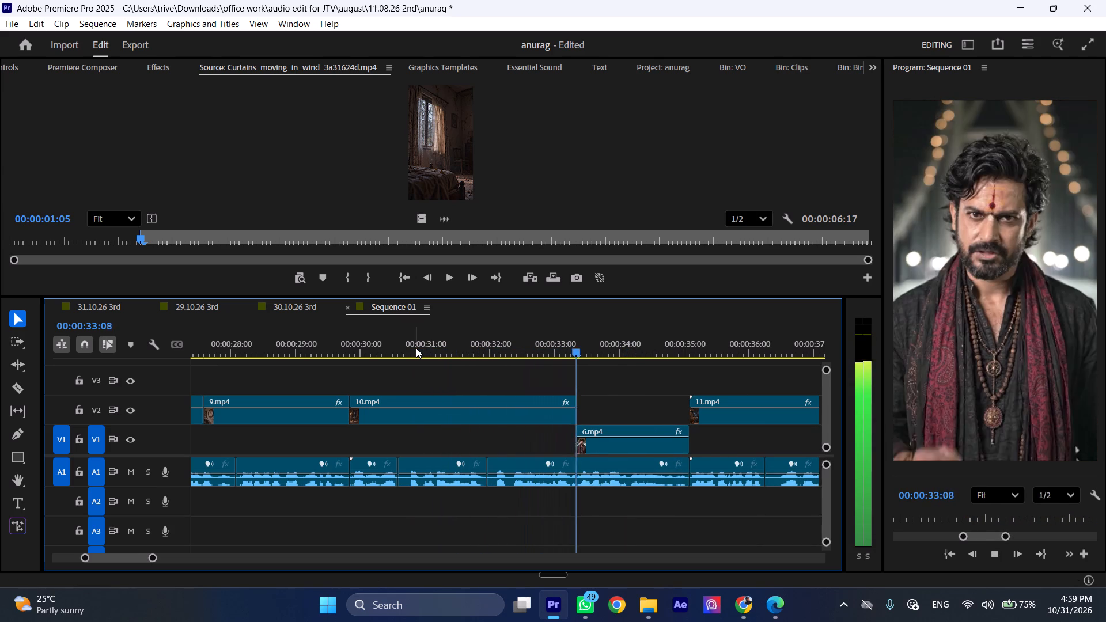
click(423, 334)
key(space)
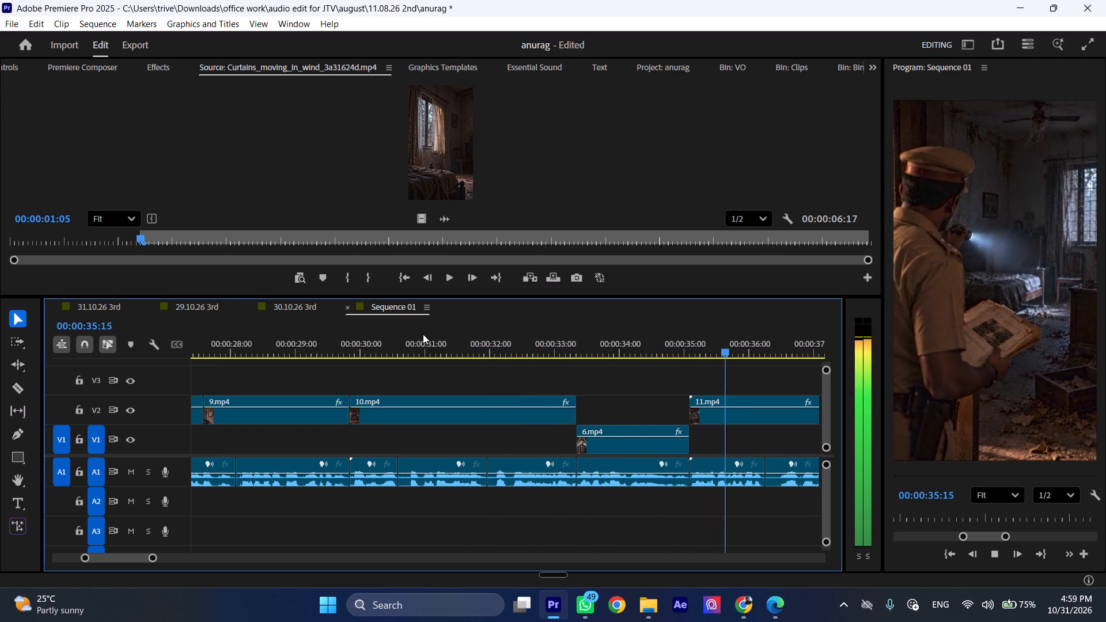
drag(423, 334, 323, 354)
key(space)
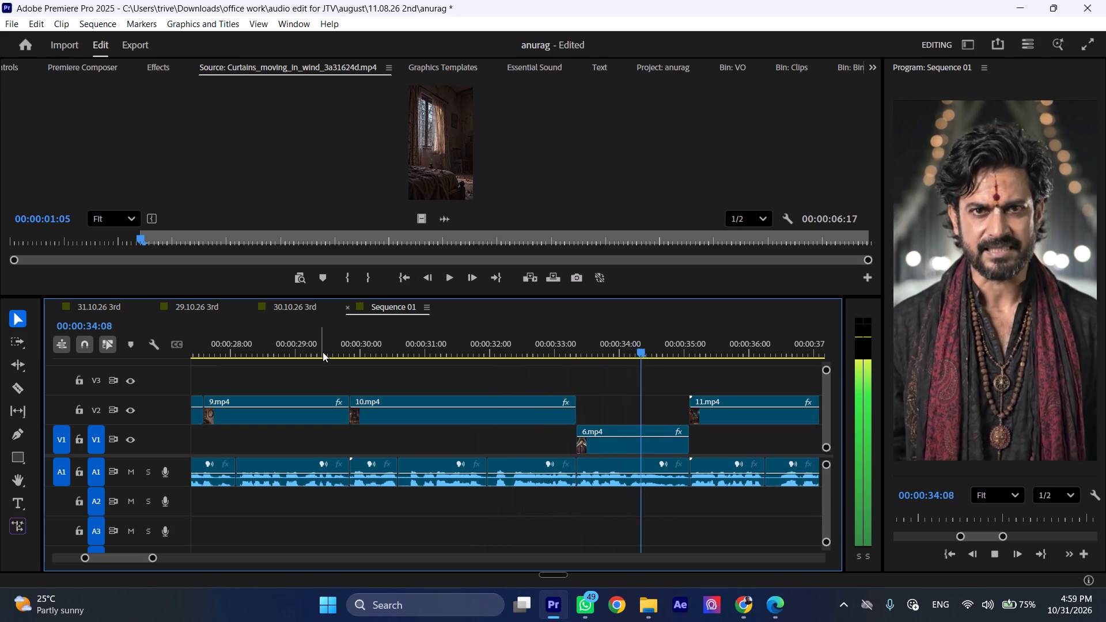
key(space)
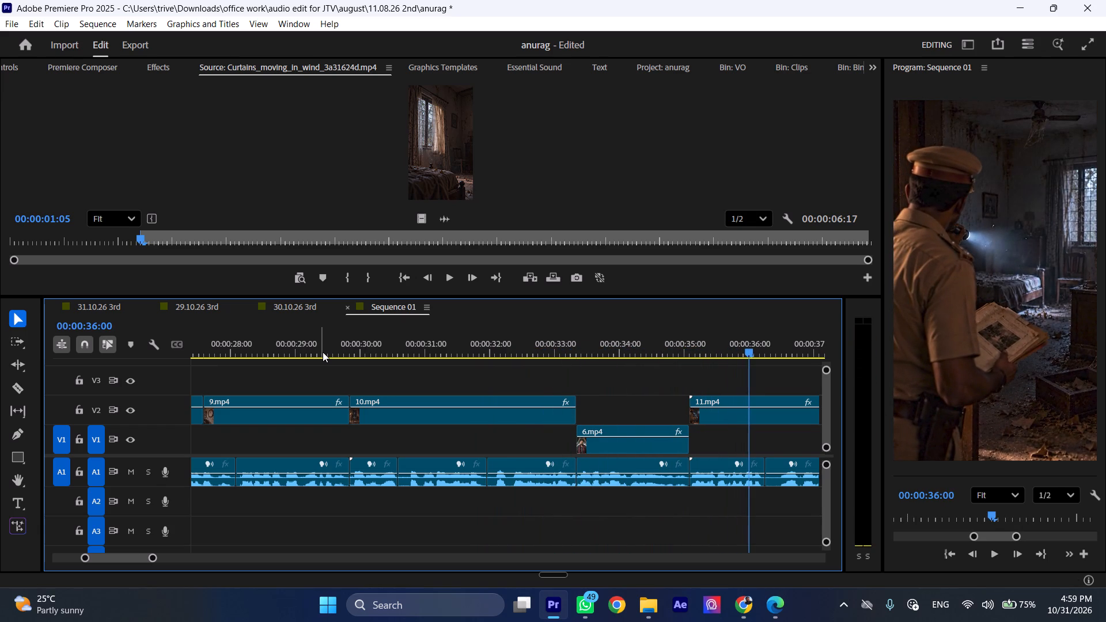
Play the rest of the sequence from 00:00:36:00 in 11.mp4 at faster speed to review it.
key(ctrl+shift+x)
key(ctrl+shift+x)
key(ctrl+shift+x)
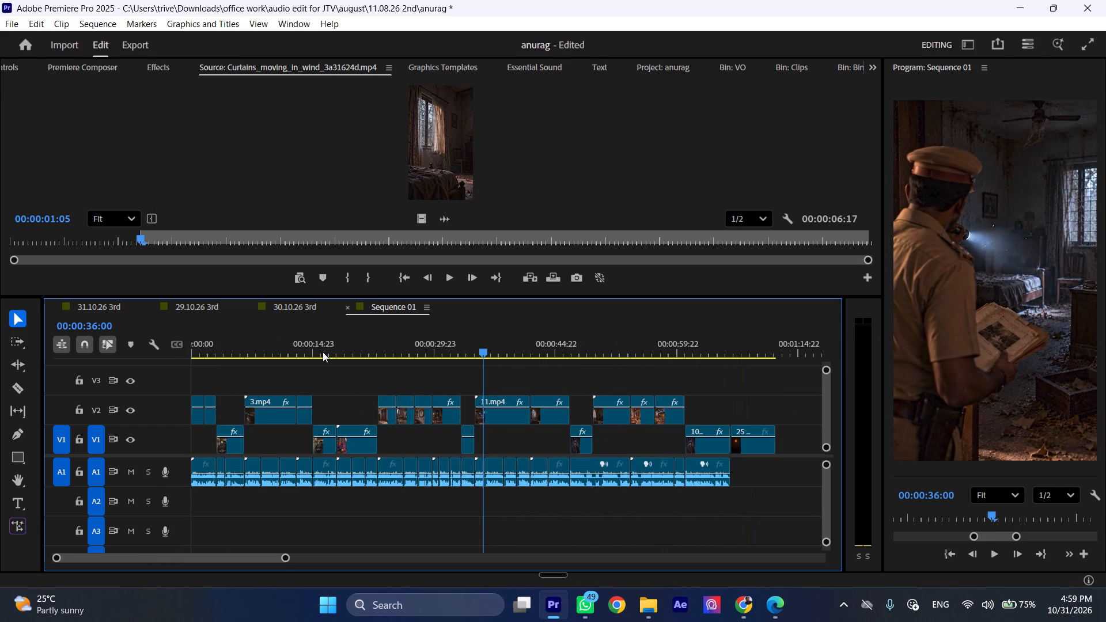
key(space)
key(l)
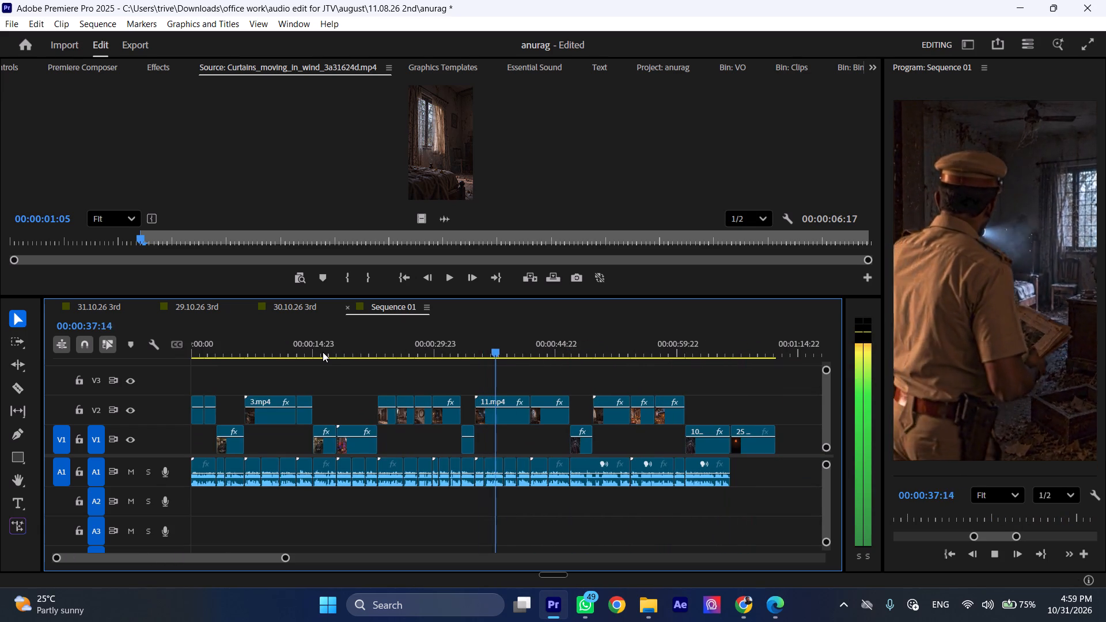
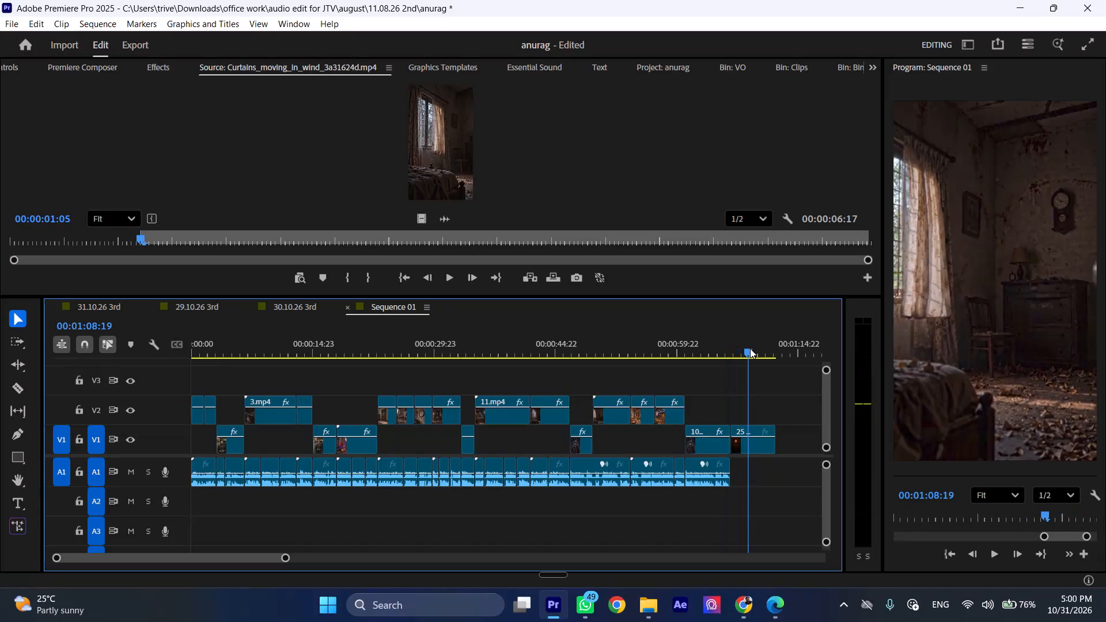
Import the Curtains_moving_in_wind_3a31624d video from the Downloads folder into the project's Clips bin.
scroll(668, 384, up, 2)
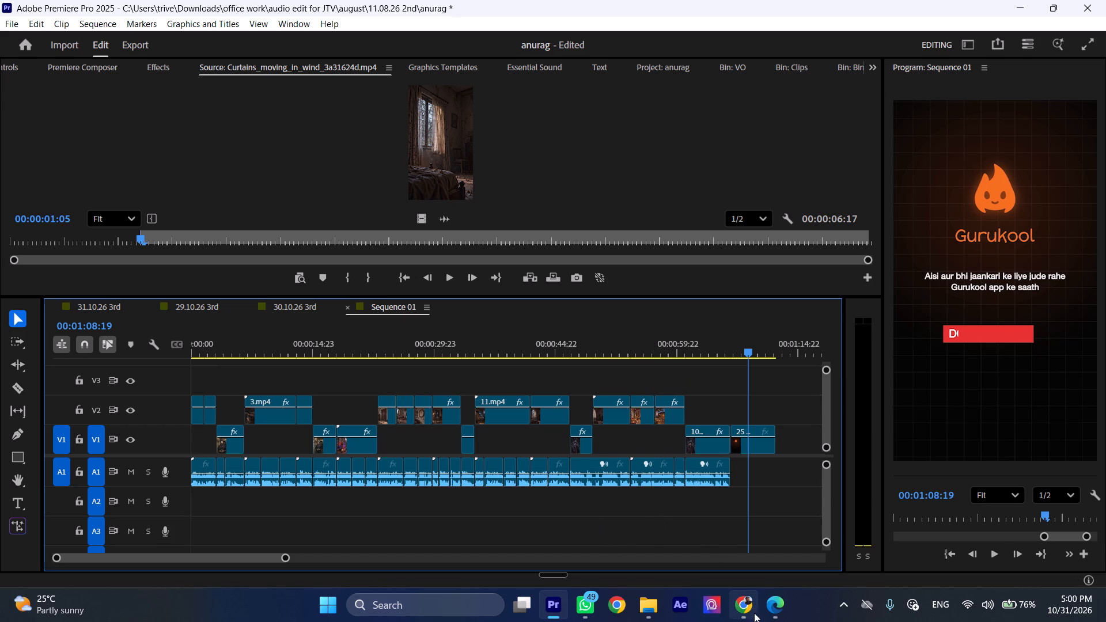
click(648, 613)
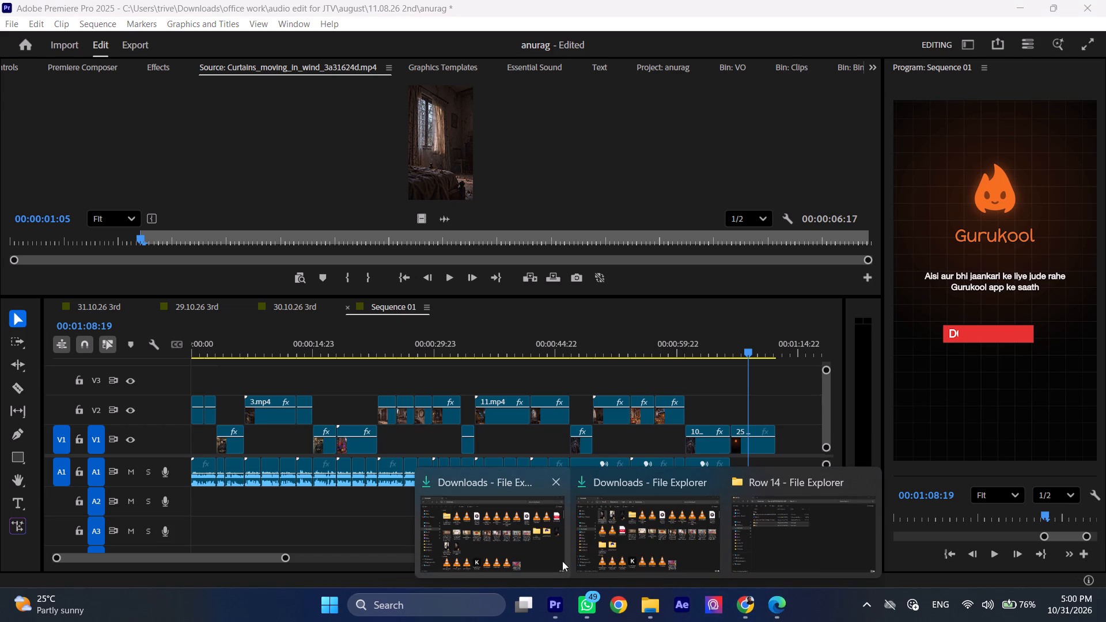
click(556, 476)
click(603, 529)
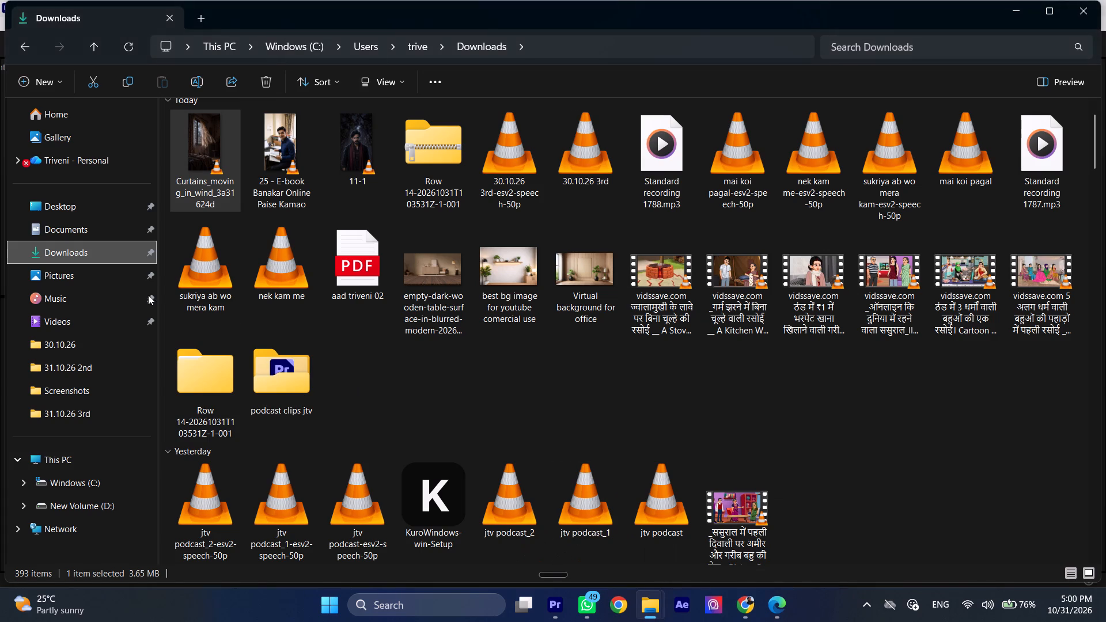
click(102, 255)
scroll(340, 284, up, 3)
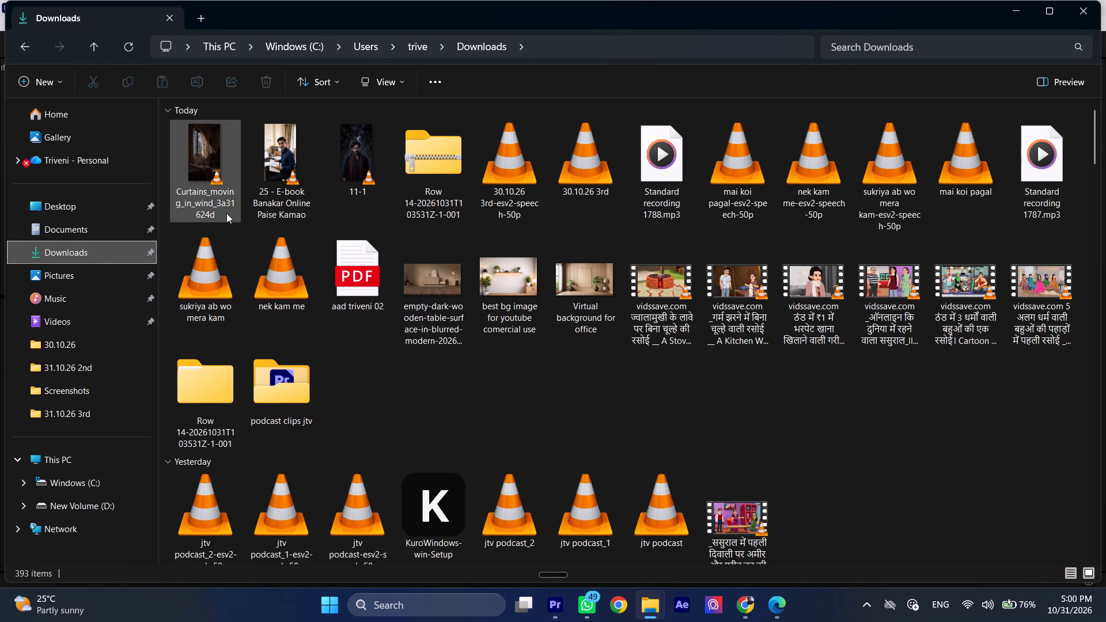
drag(204, 160, 647, 493)
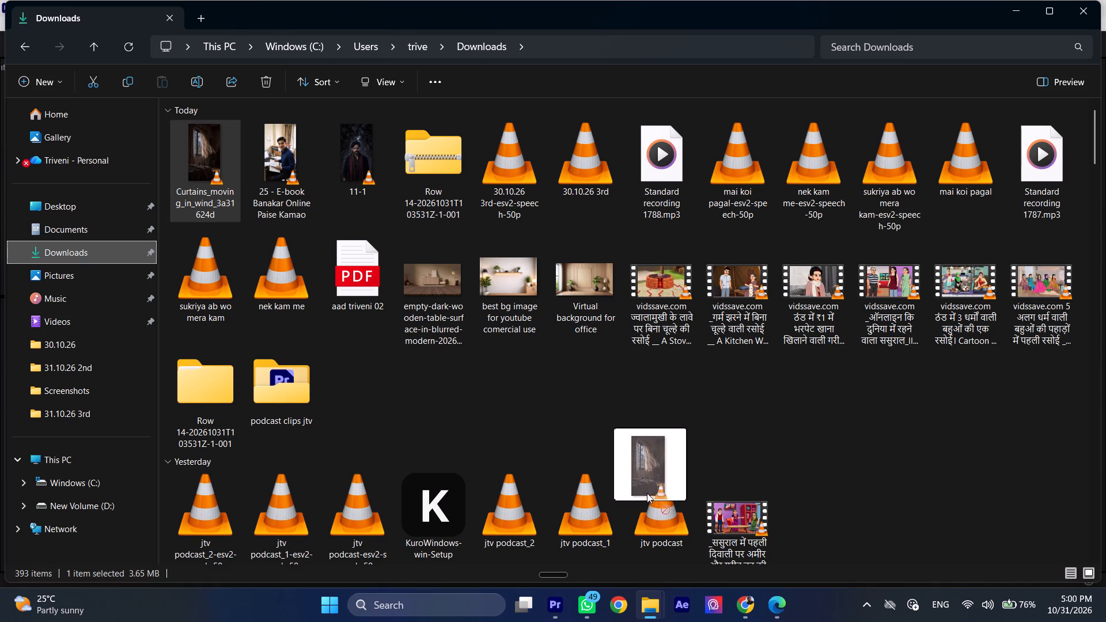
drag(647, 493, 668, 191)
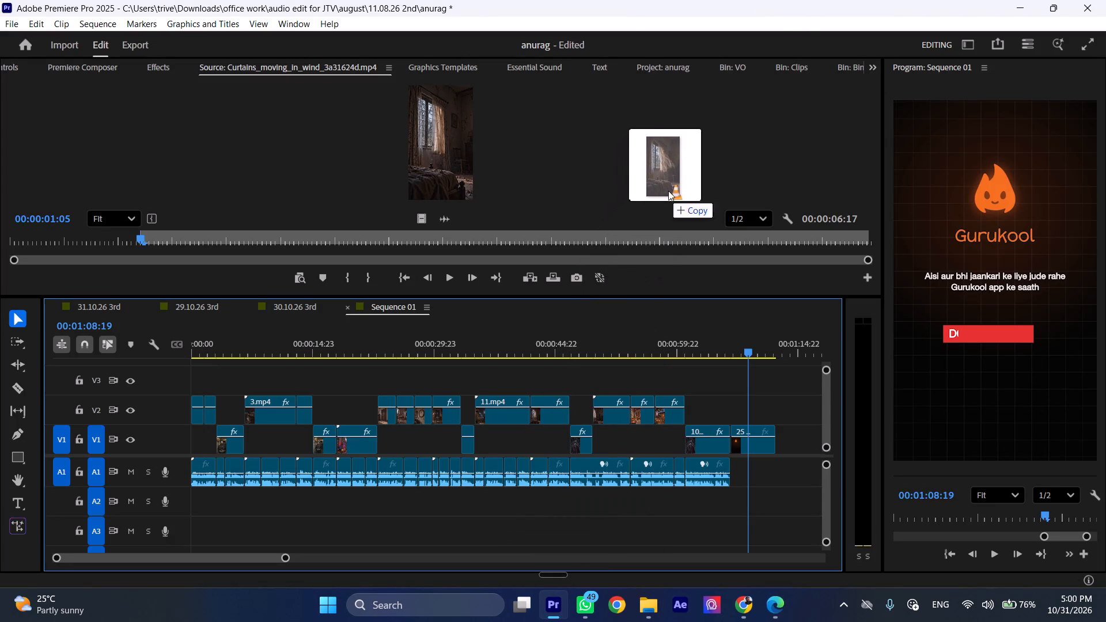
drag(668, 191, 790, 67)
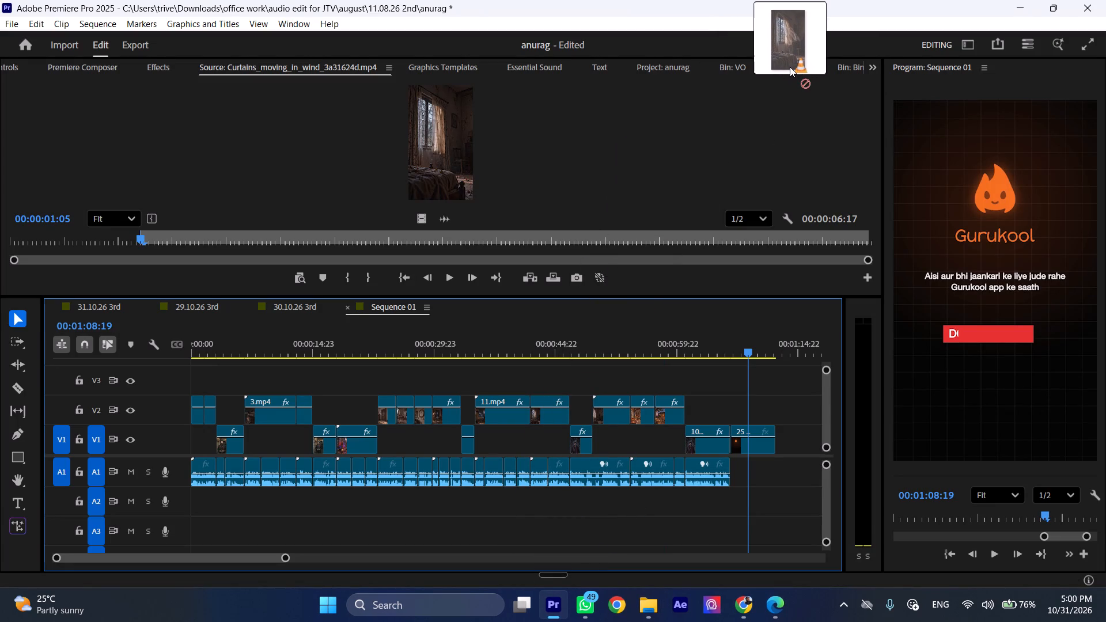
drag(790, 67, 751, 248)
Open the newly imported curtains clip from the Clips bin in the Source Monitor.
scroll(741, 253, down, 5)
scroll(741, 253, up, 3)
scroll(741, 253, down, 2)
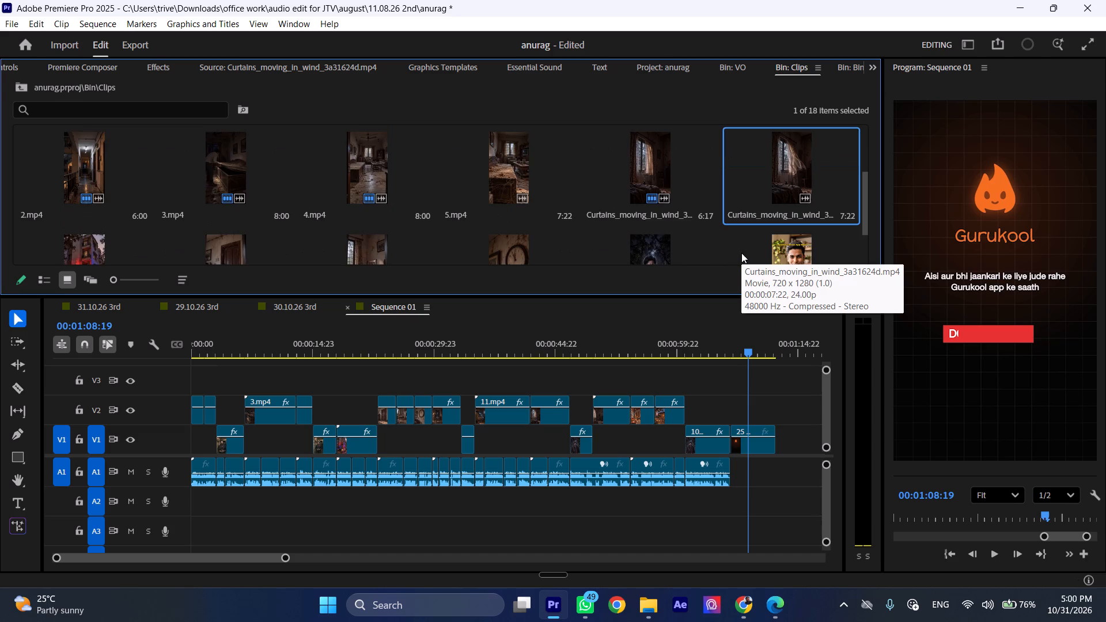
scroll(741, 253, up, 1)
double_click(753, 225)
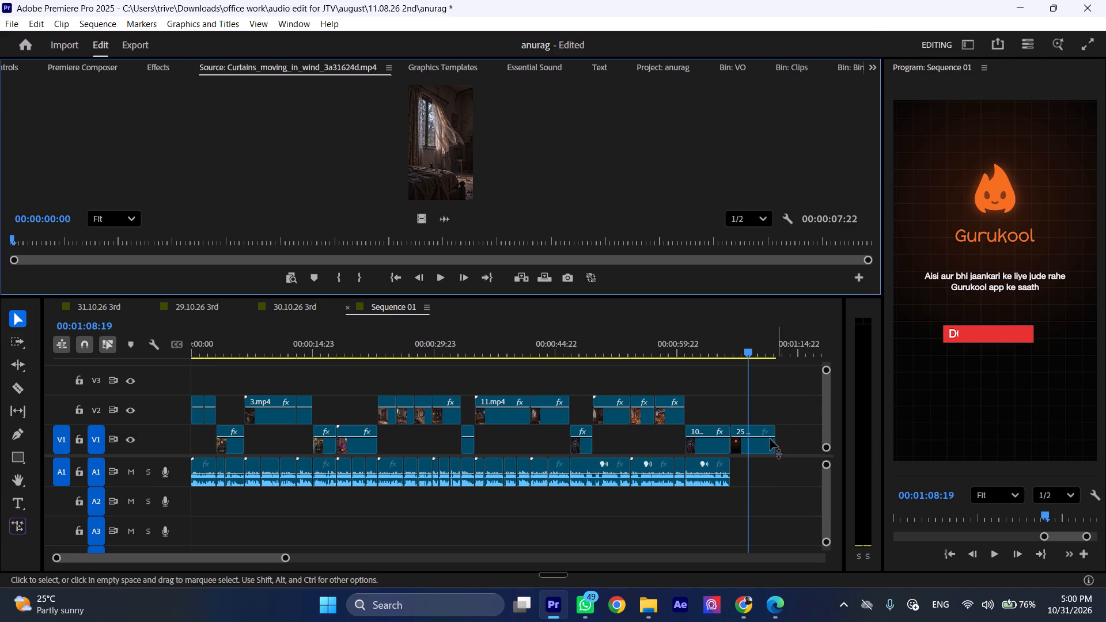
Unpin MSI Center from the Windows taskbar.
right_click(709, 606)
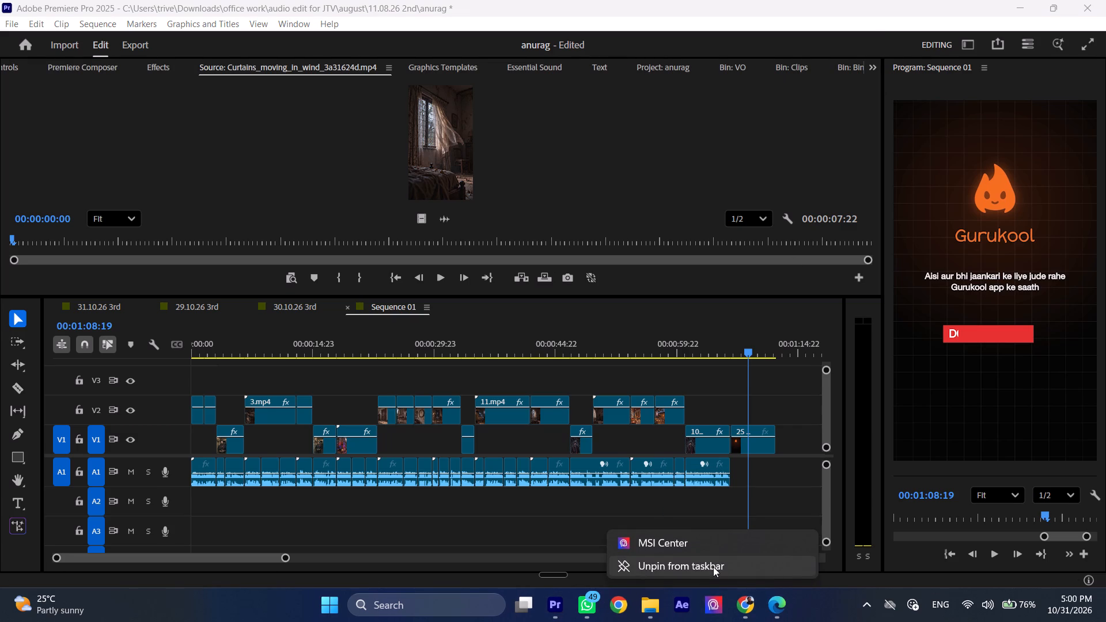
click(713, 567)
click(863, 606)
click(863, 605)
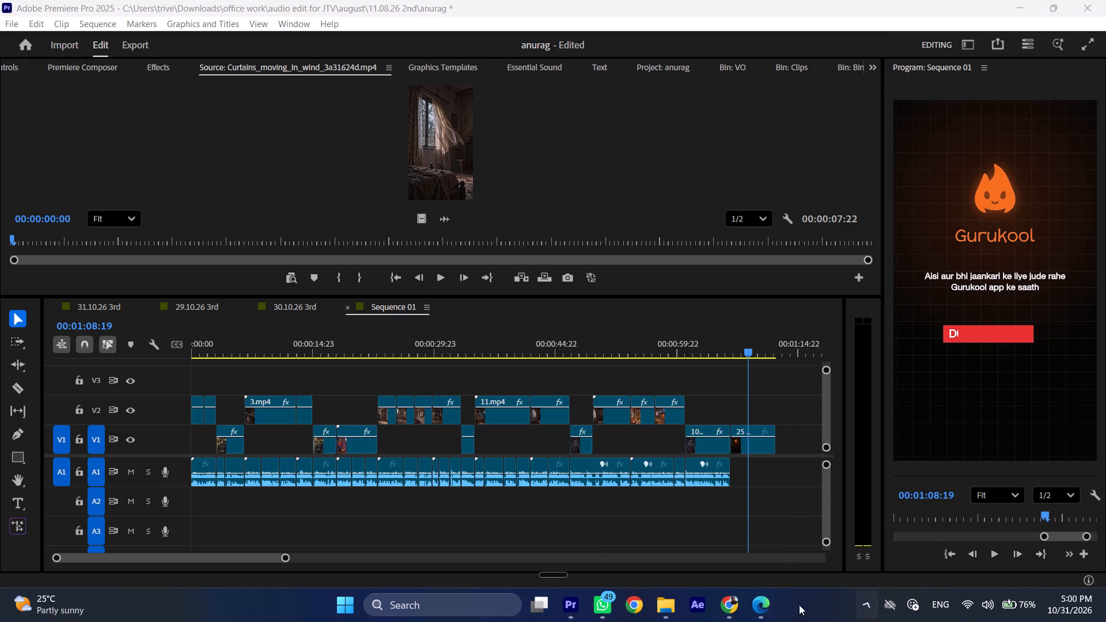
Switch to Edge, reload the shared Row 14 Drive folder and download the vidssave.com [Horror Music No Copyright] video.
click(752, 555)
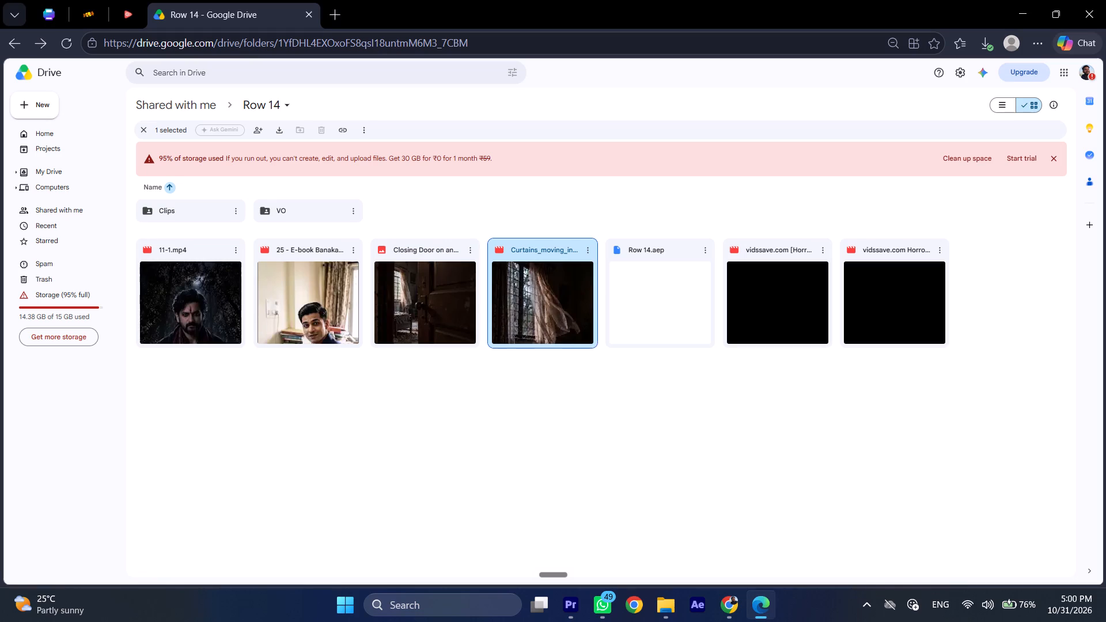
click(66, 47)
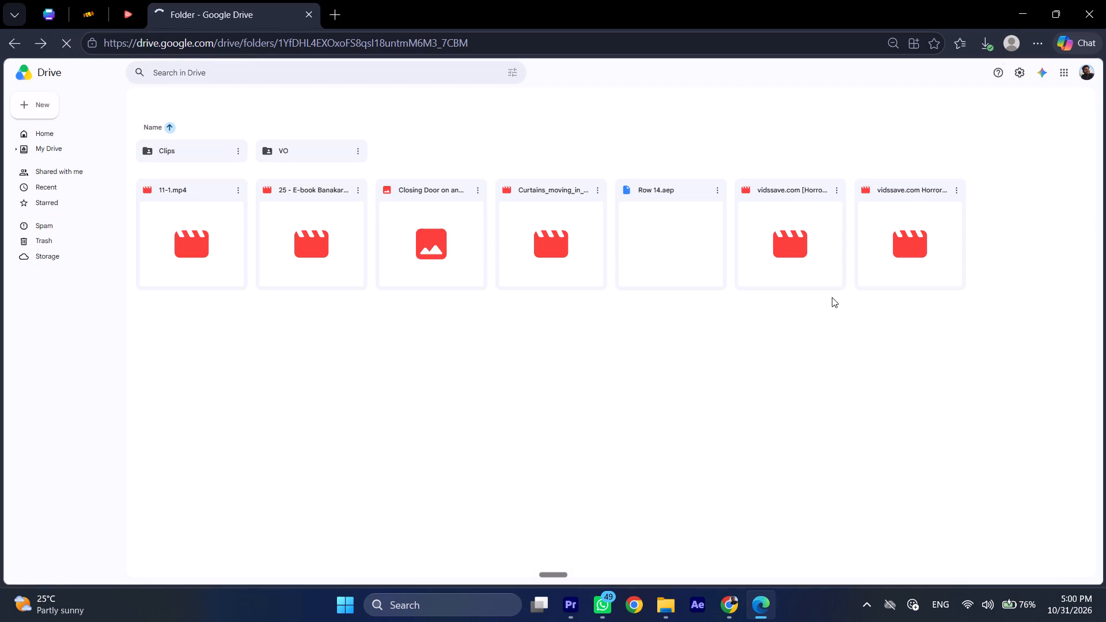
click(820, 244)
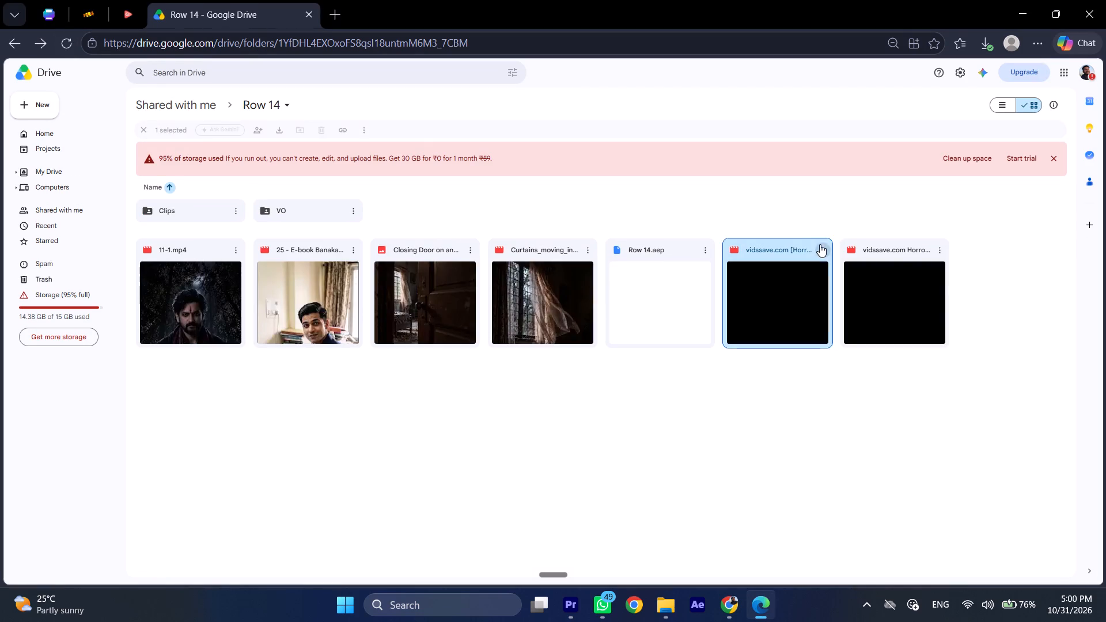
click(841, 292)
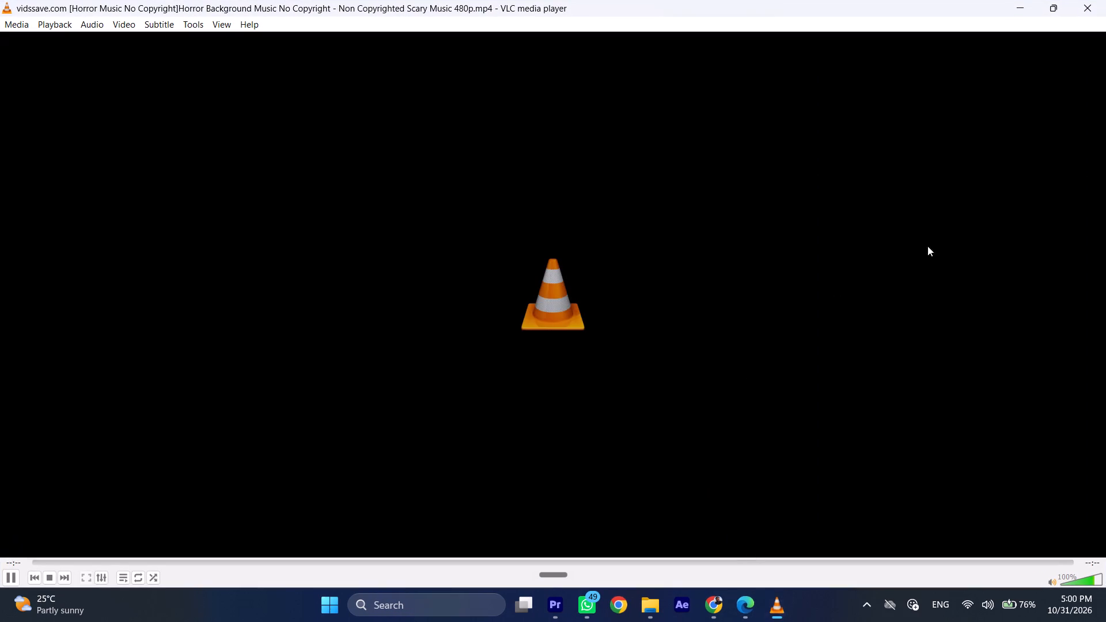
click(1092, 6)
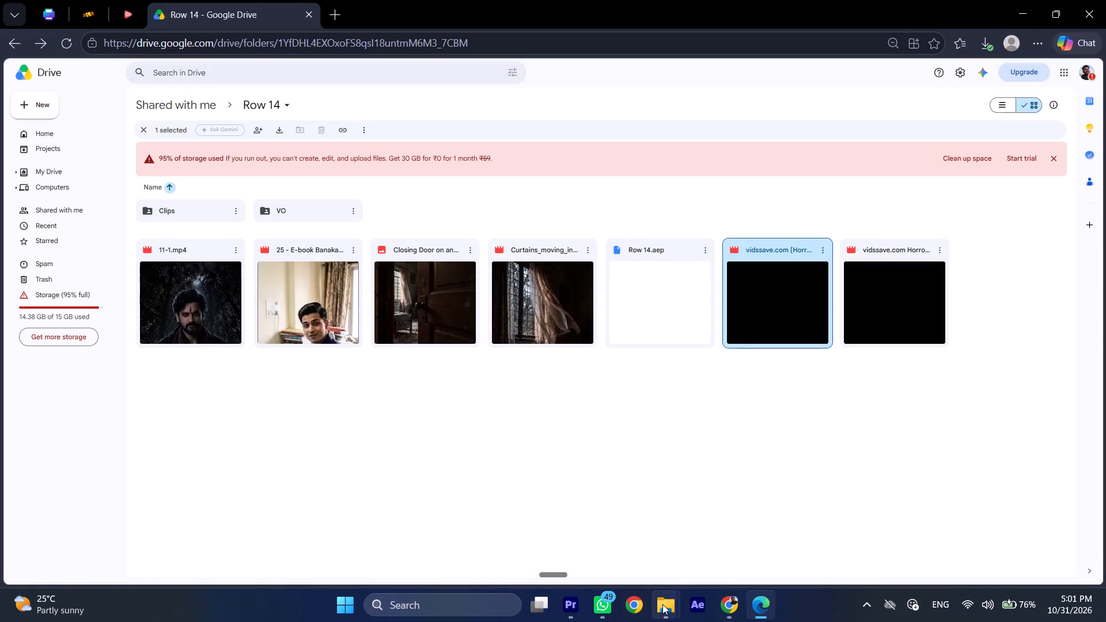
Import the downloaded [Horror Music No Copyright] video from the Downloads folder into the Clips bin in Premiere Pro.
click(624, 540)
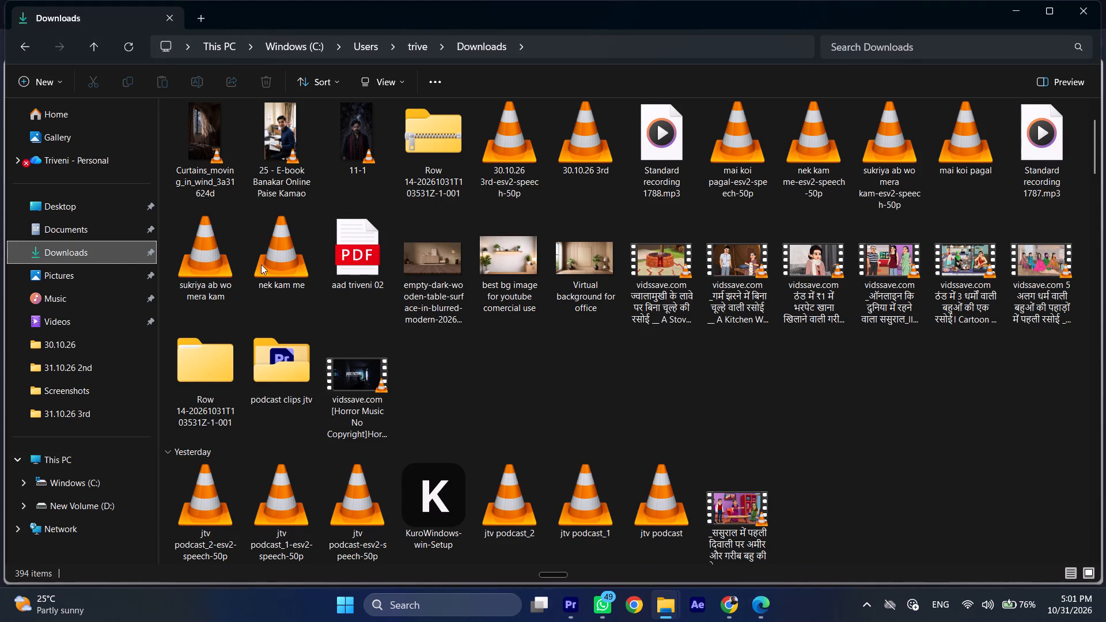
scroll(281, 268, up, 4)
click(109, 249)
drag(194, 169, 769, 128)
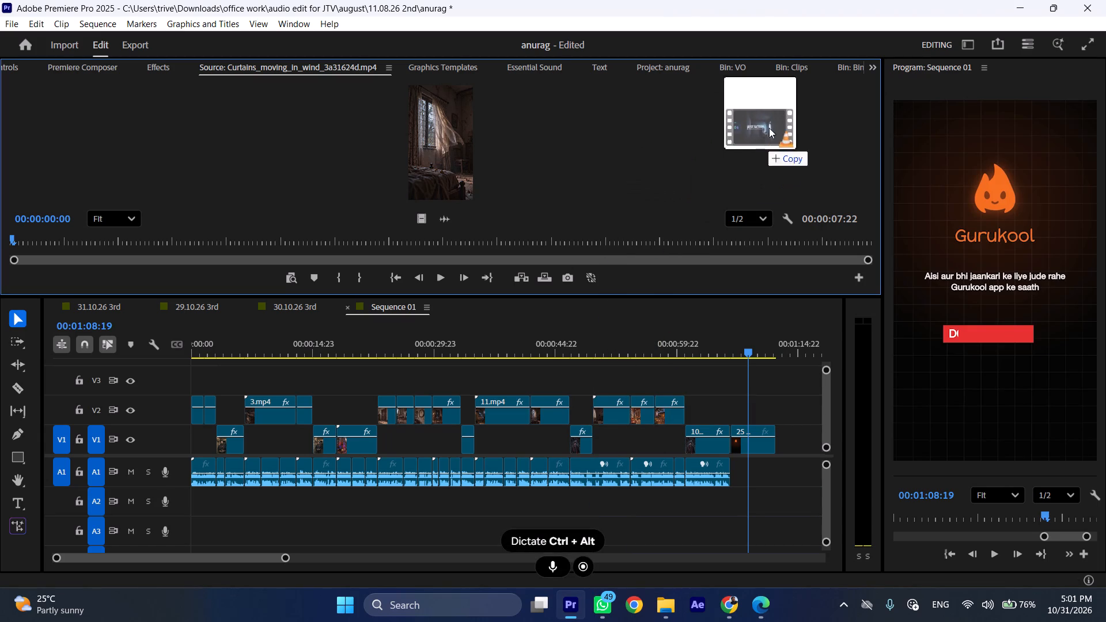
drag(769, 128, 792, 67)
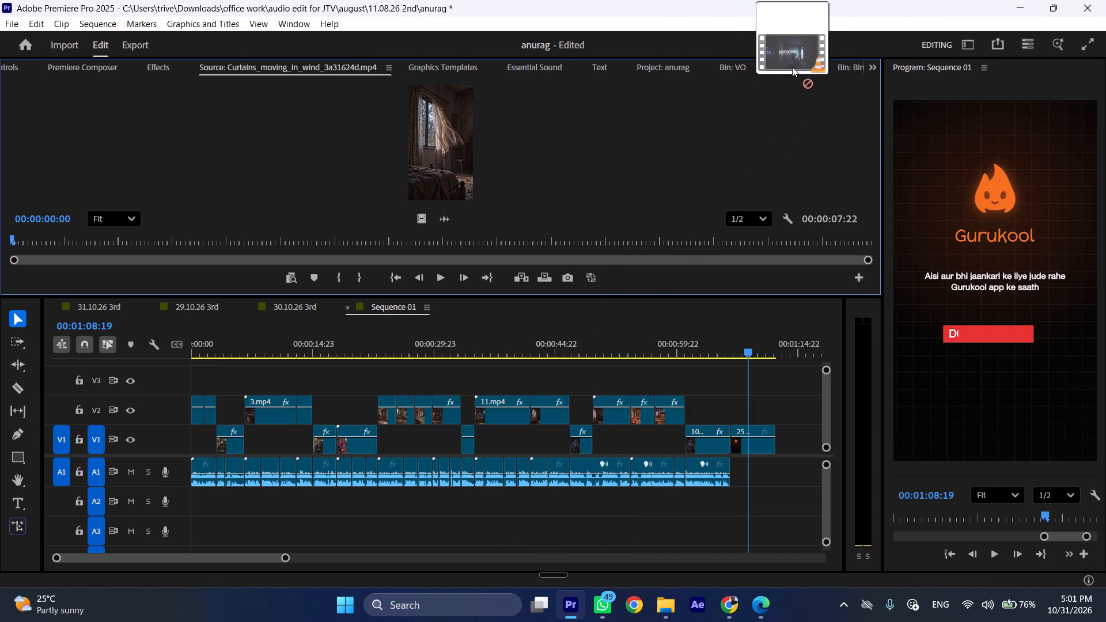
drag(792, 67, 712, 258)
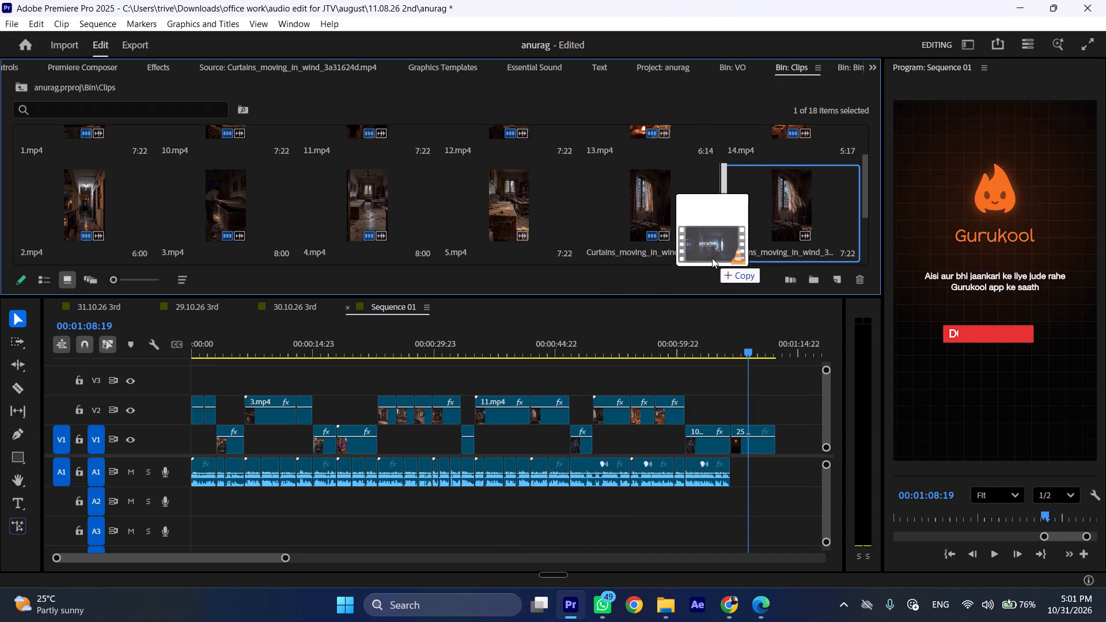
drag(712, 258, 713, 251)
Preview the horror music video from its start in the Source Monitor and place only its audio on track A2 at the sequence start.
double_click(785, 219)
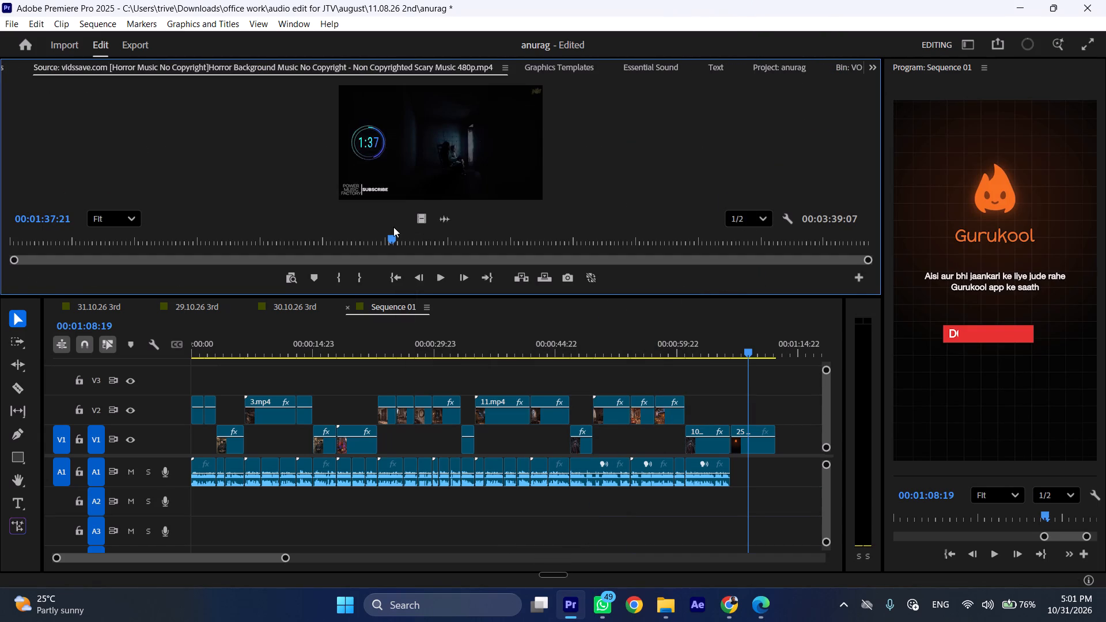
drag(387, 241, 0, 244)
key(space)
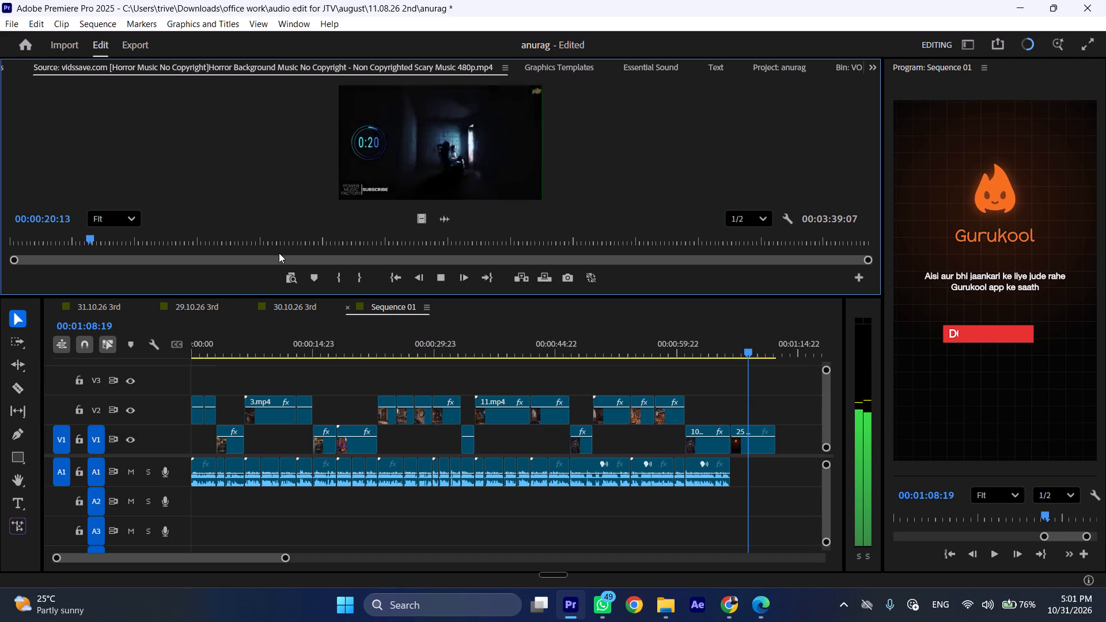
key(space)
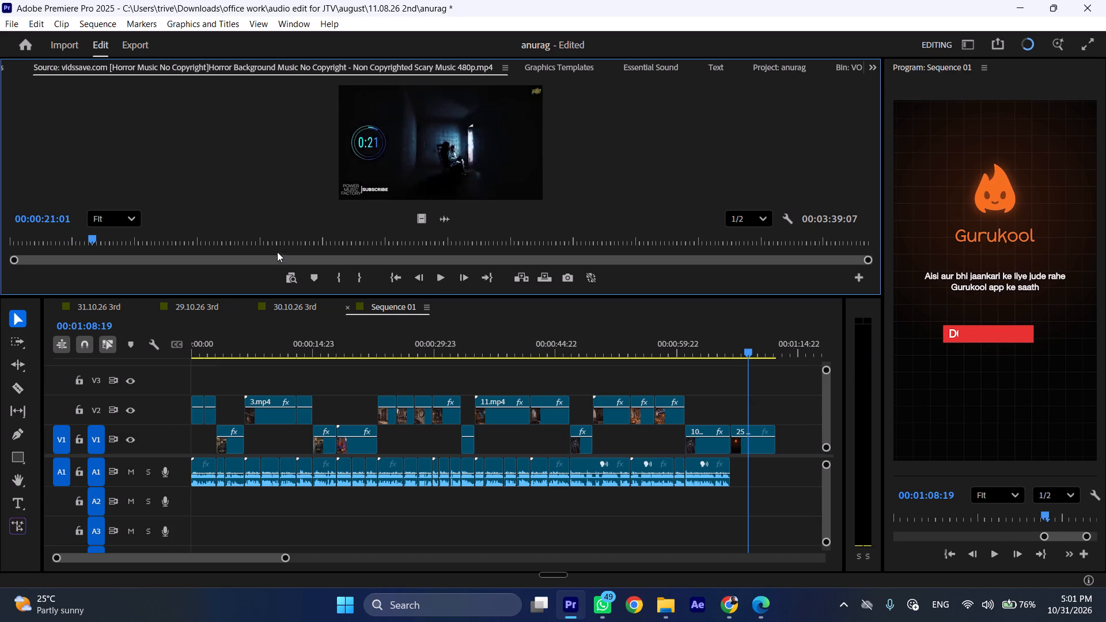
drag(445, 222, 432, 461)
drag(432, 461, 168, 507)
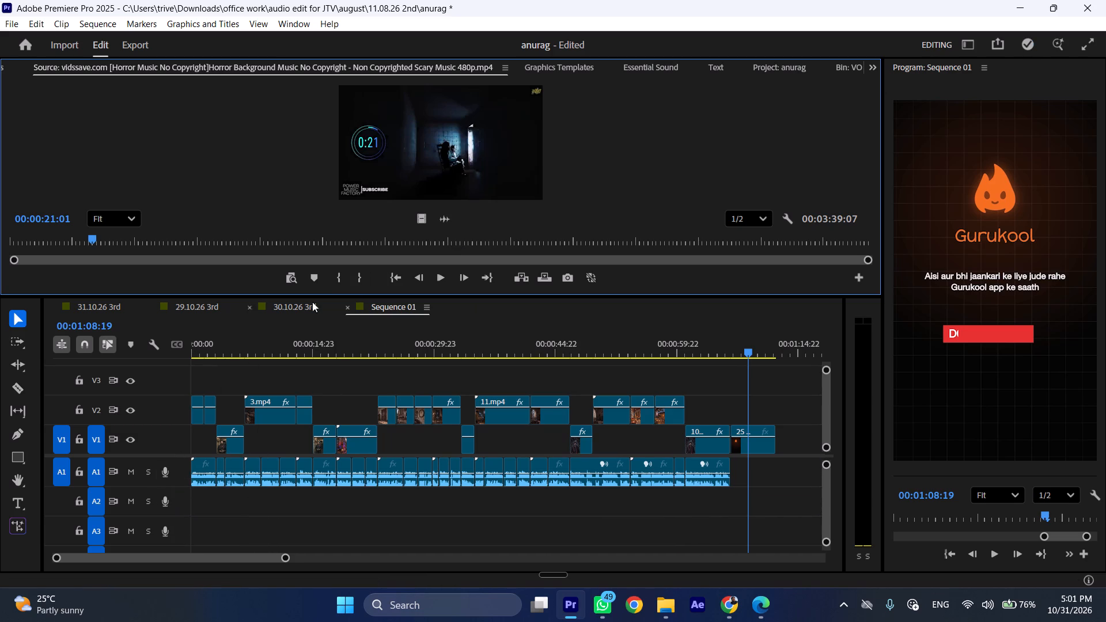
drag(447, 218, 180, 503)
Play Sequence 01 from the beginning to check how the voice-over and the background music sound together.
drag(203, 346, 171, 350)
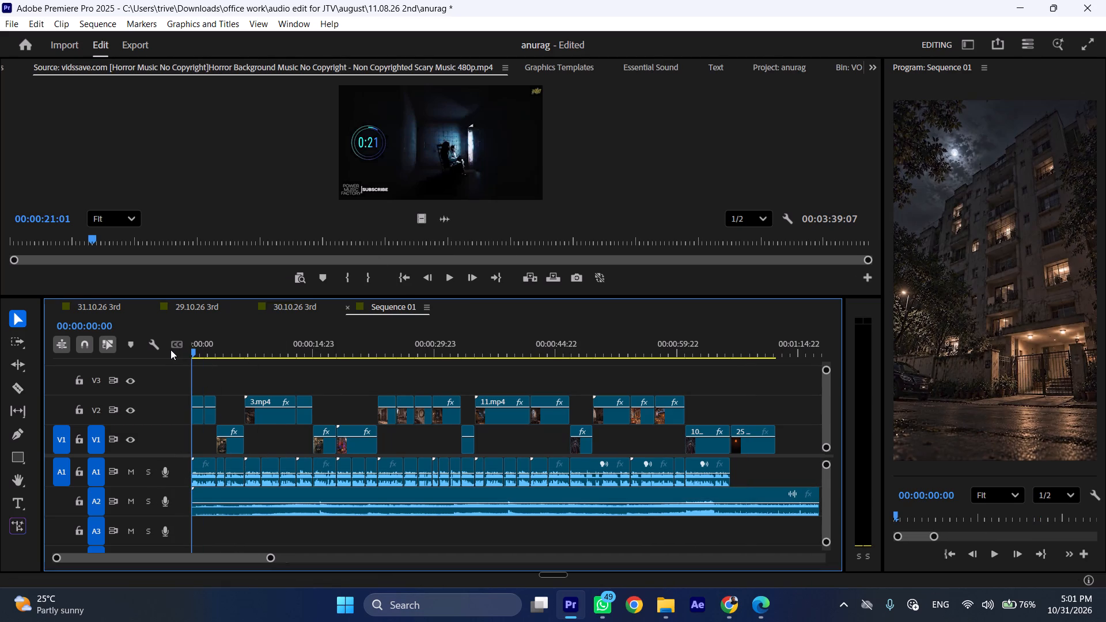
key(space)
key(space)
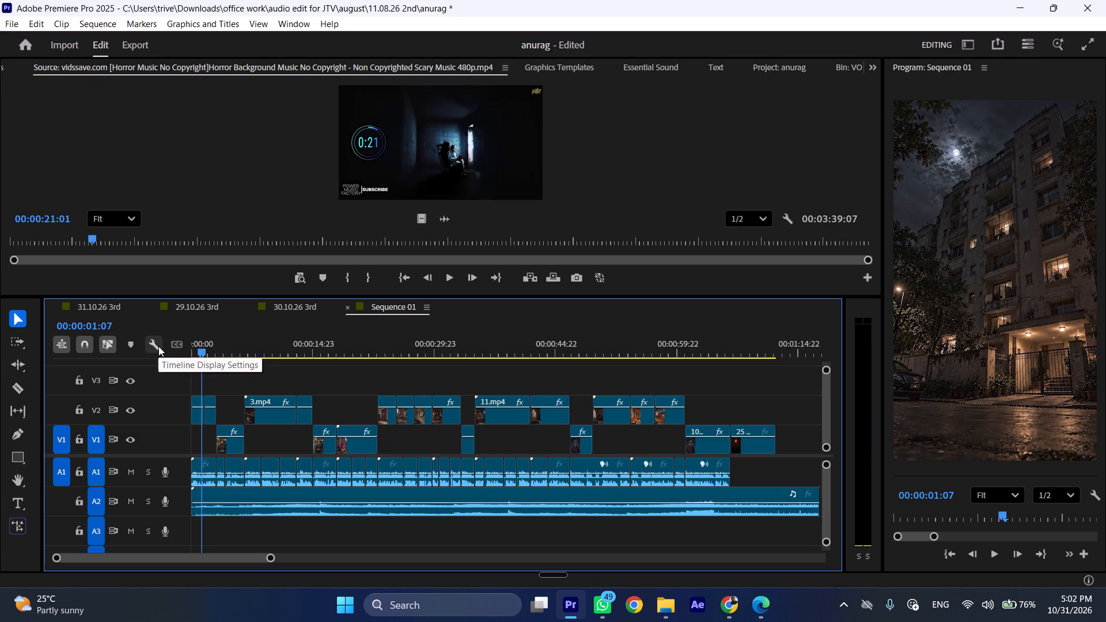
drag(204, 343, 187, 347)
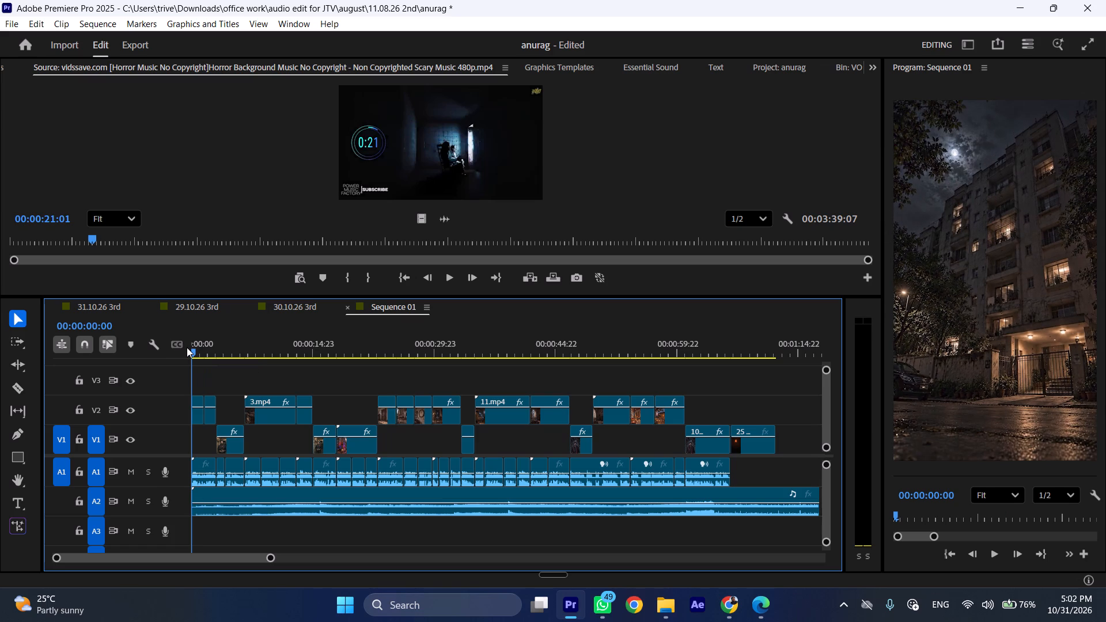
key(space)
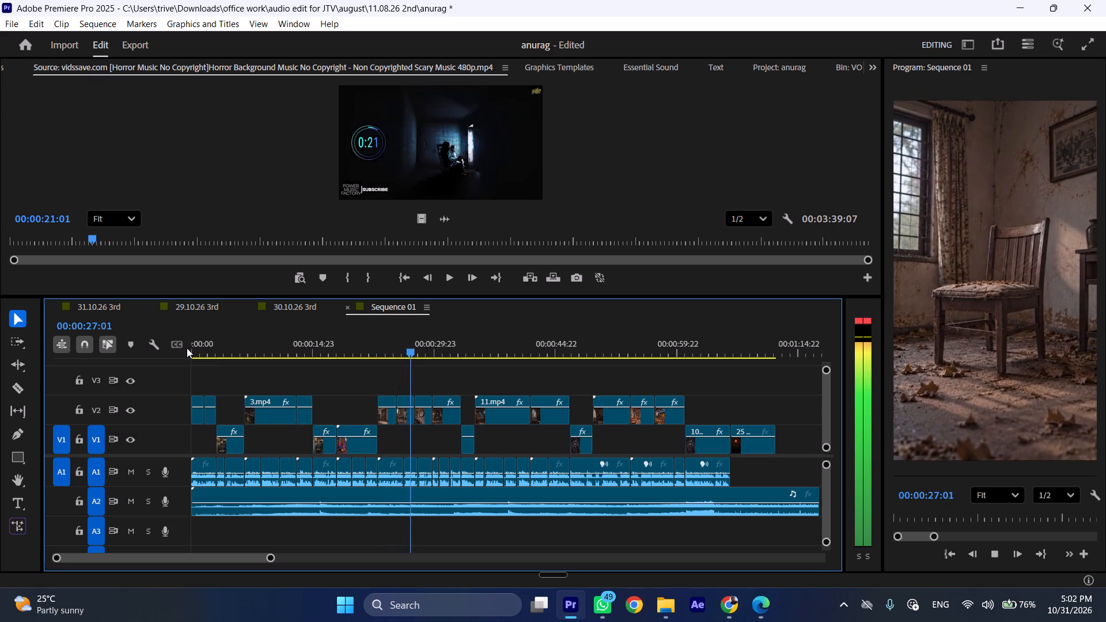
drag(216, 344, 171, 348)
key(space)
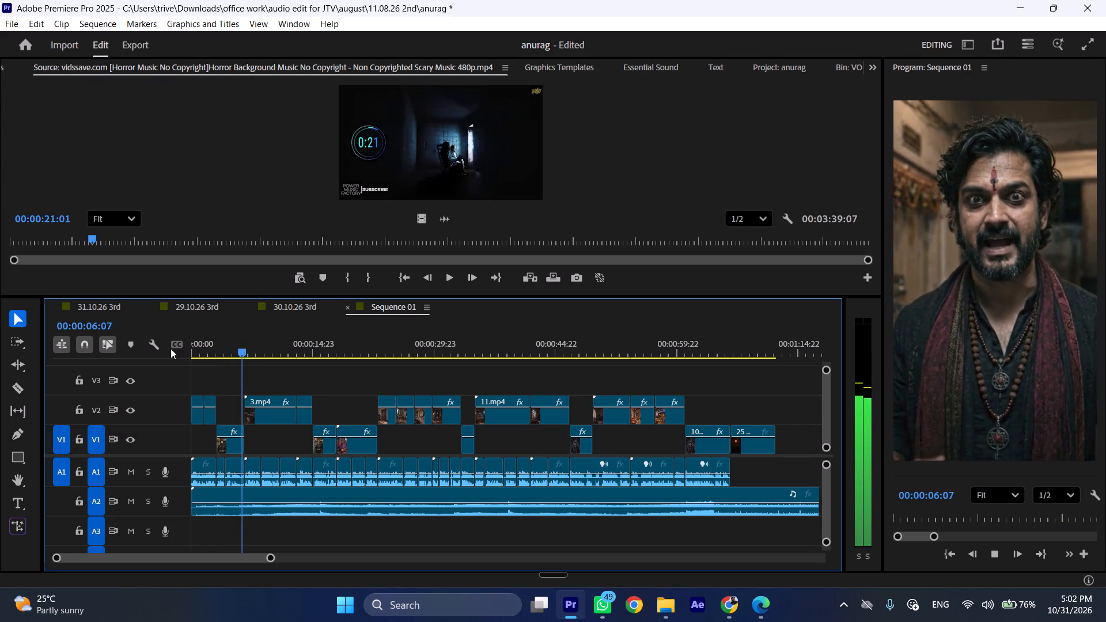
Replay the passage from about 3 seconds, where the 1.mp4 clip on V1 begins, to check its picture and sound.
click(218, 346)
key(space)
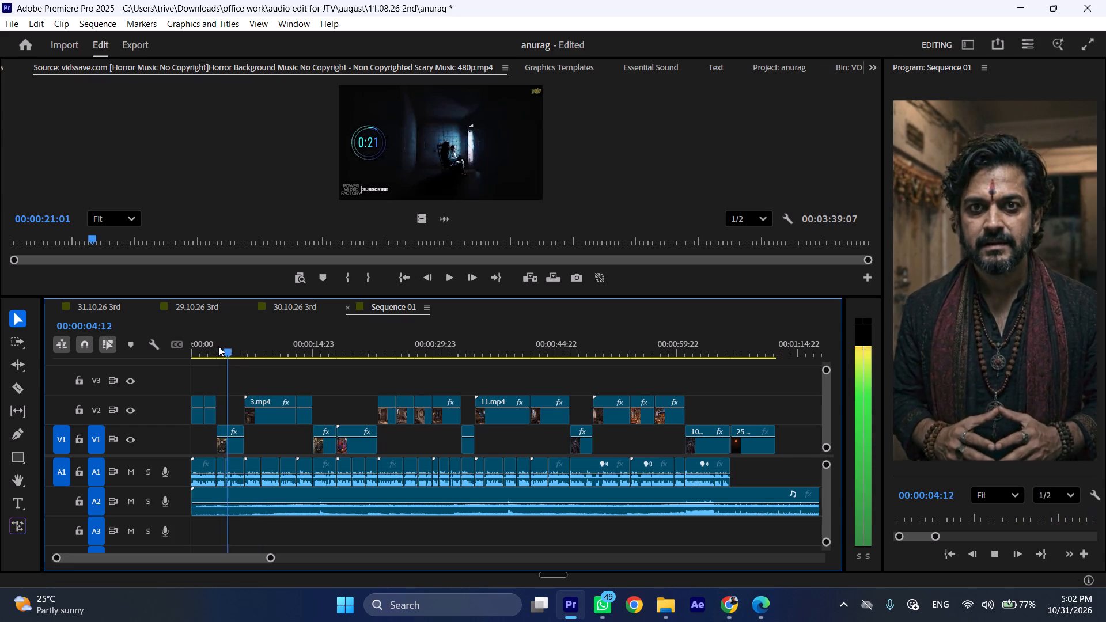
click(218, 346)
key(space)
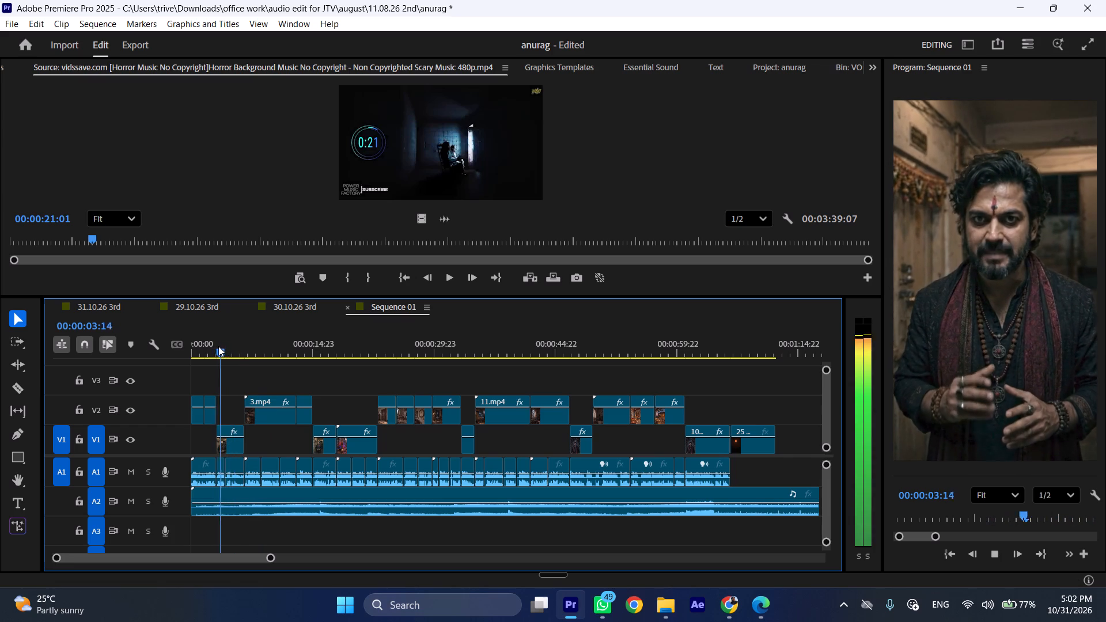
key(space)
key(ctrl+shift+c)
key(ctrl+shift+c)
key(ctrl+shift+c)
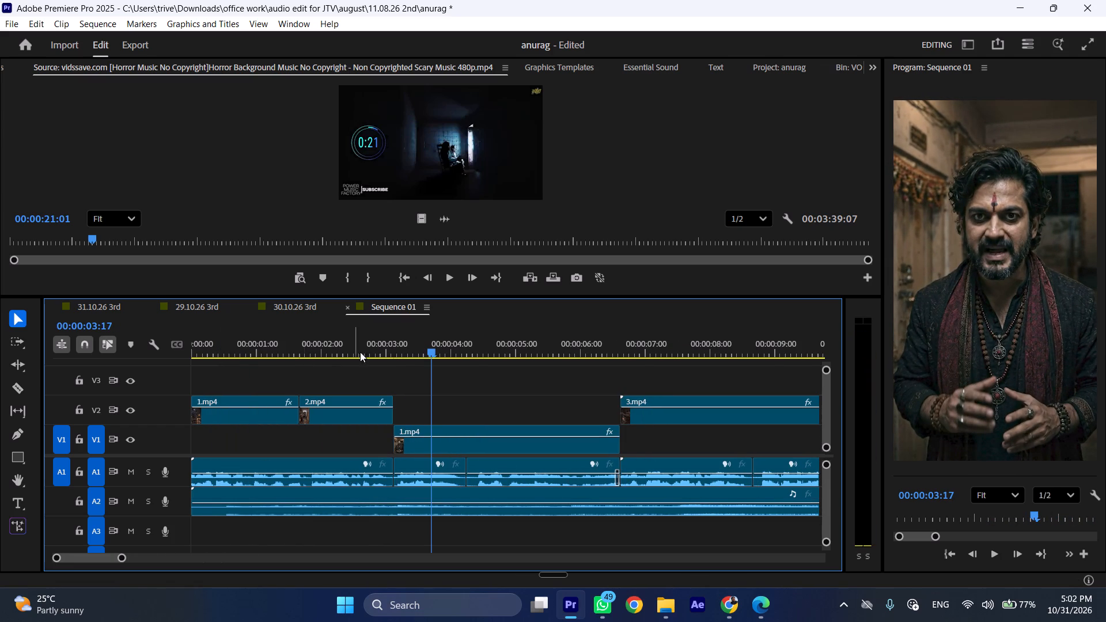
click(397, 338)
key(space)
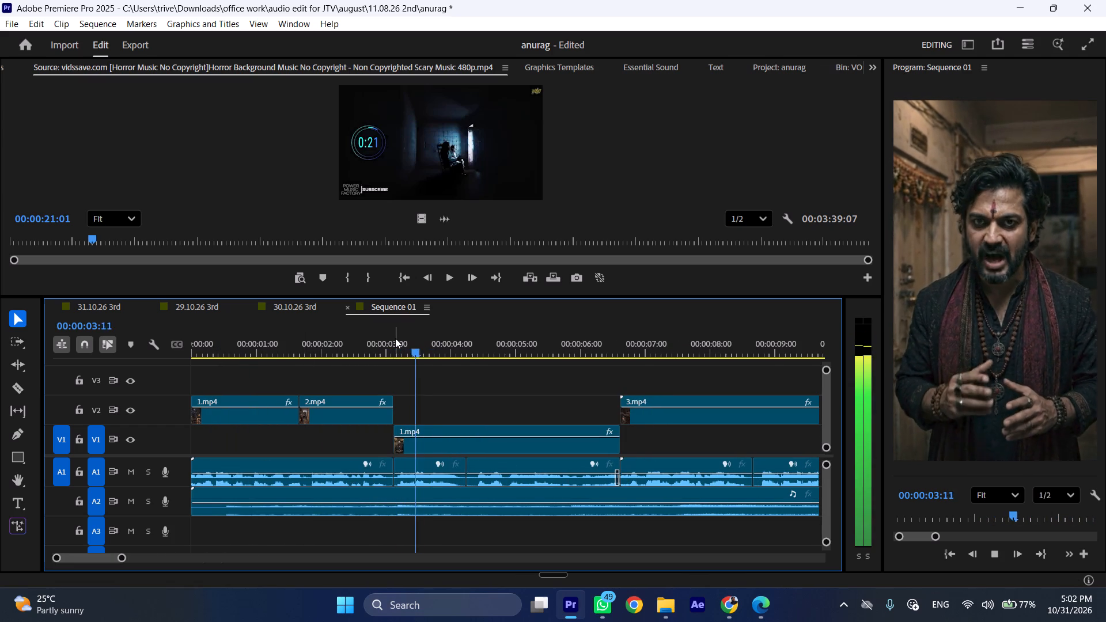
key(space)
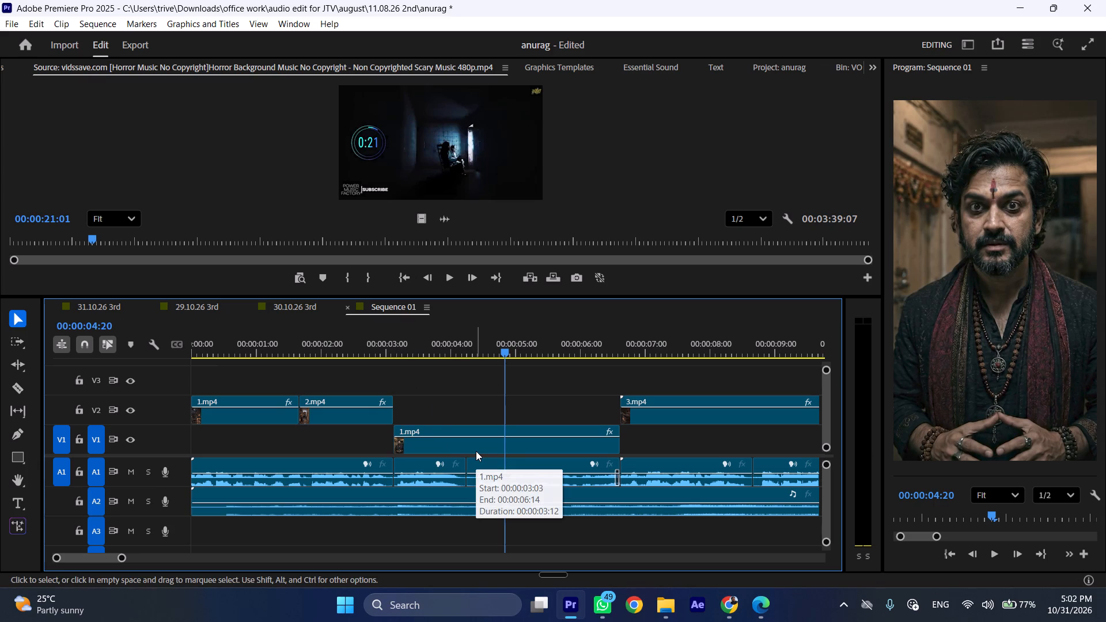
Replay Sequence 01 from about 2.5 seconds into the V1 1.mp4 clip to check its voice and picture.
drag(399, 339, 368, 339)
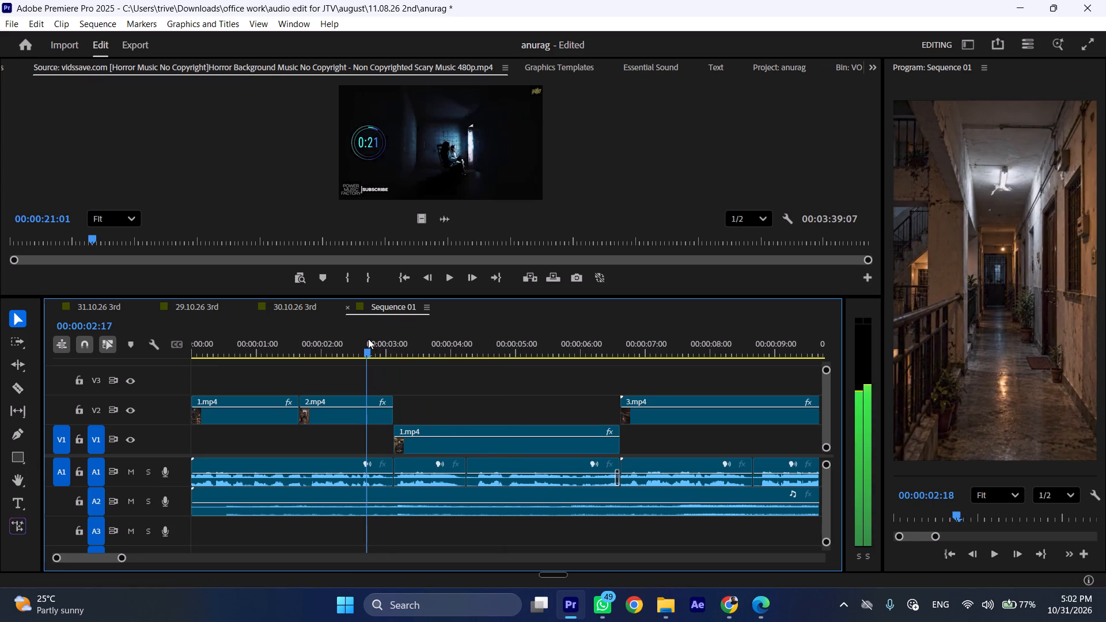
drag(368, 339, 363, 339)
key(space)
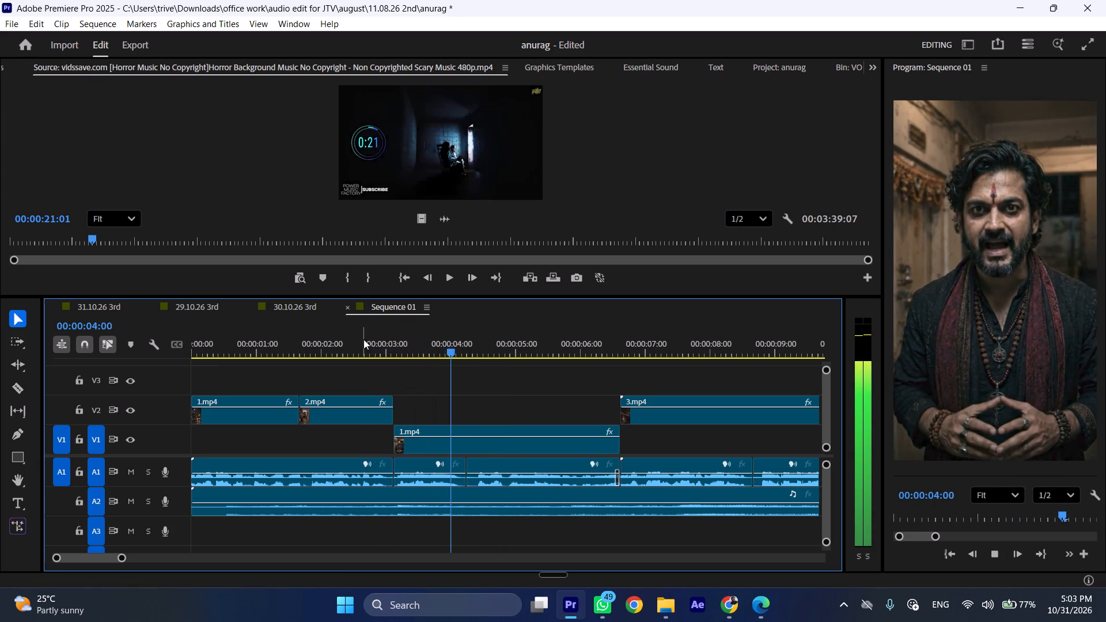
key(space)
key(space)
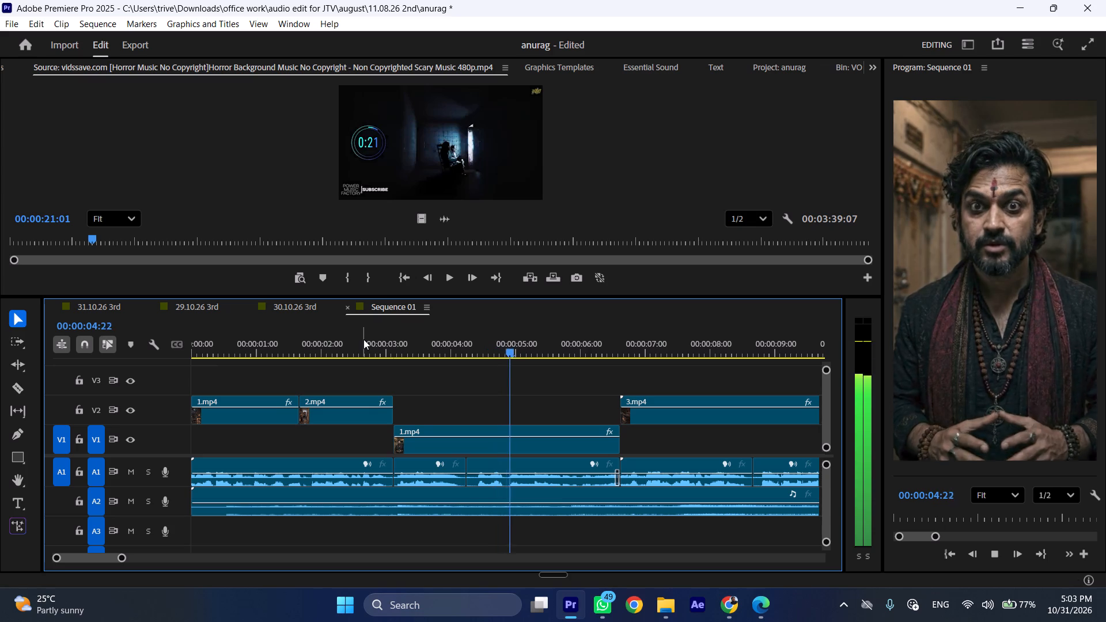
key(space)
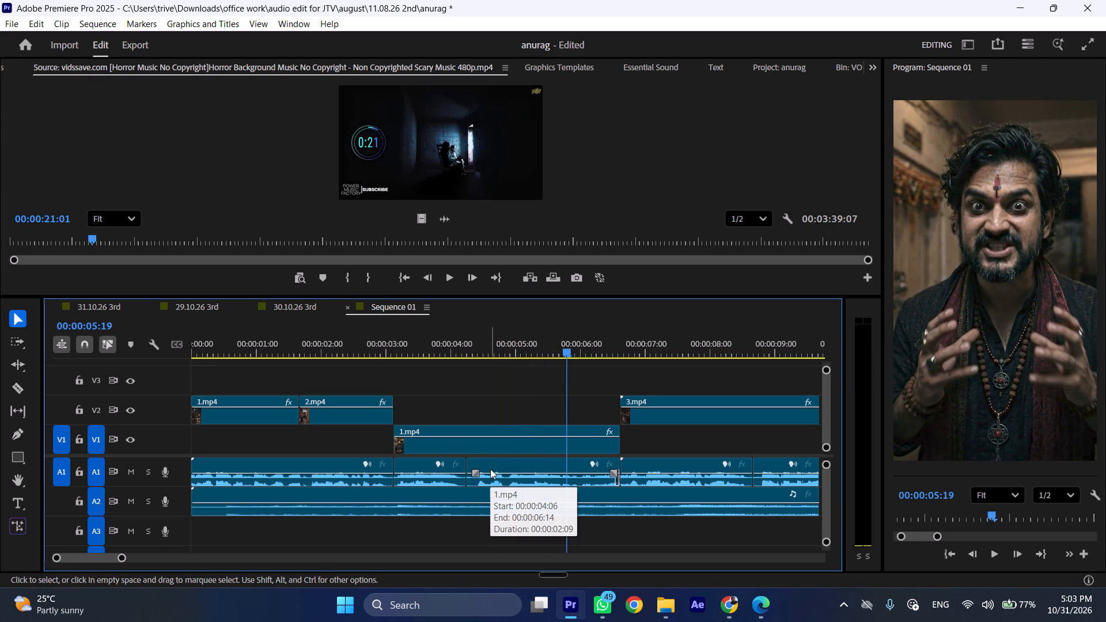
Shift all clips from the V2 3.mp4 onward, including the A2 music, about 7 seconds later to open a gap after 1.mp4.
key(ctrl+shift+x)
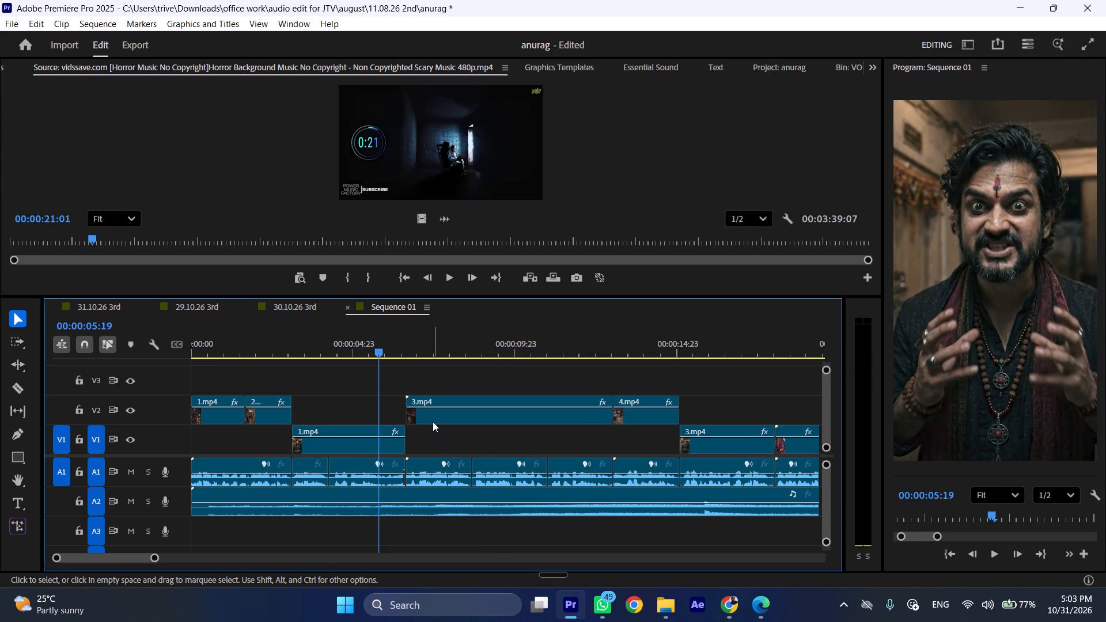
key(a)
drag(429, 414, 464, 420)
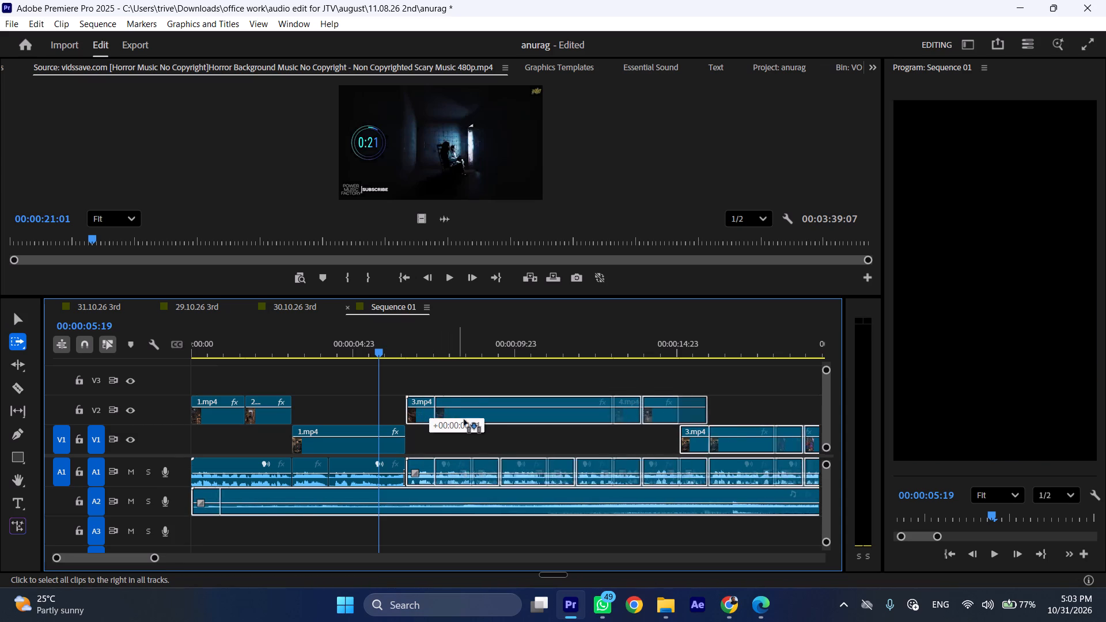
drag(464, 420, 662, 435)
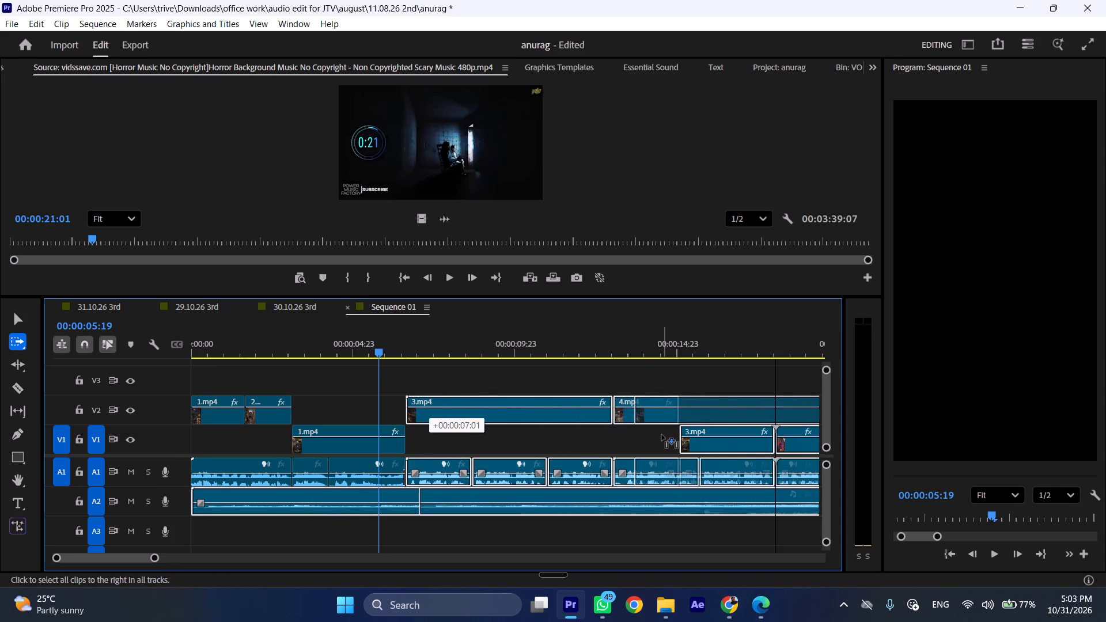
drag(662, 435, 663, 435)
key(v)
click(506, 452)
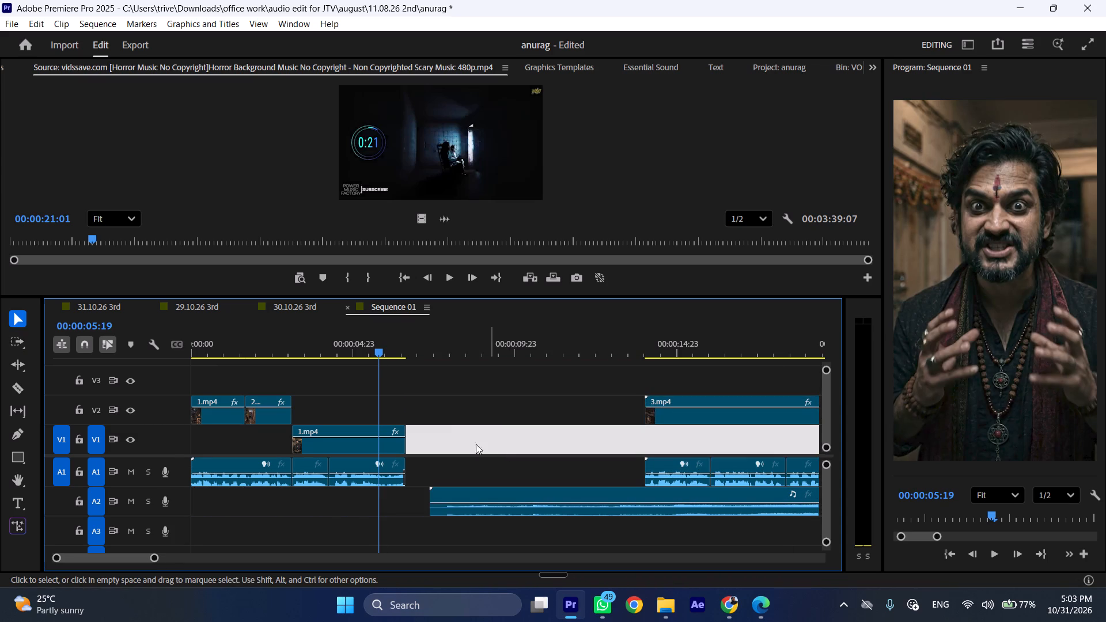
click(434, 388)
Replay the V1 1.mp4 passage several times without music to listen for the audio cut within it.
drag(357, 352, 340, 352)
key(space)
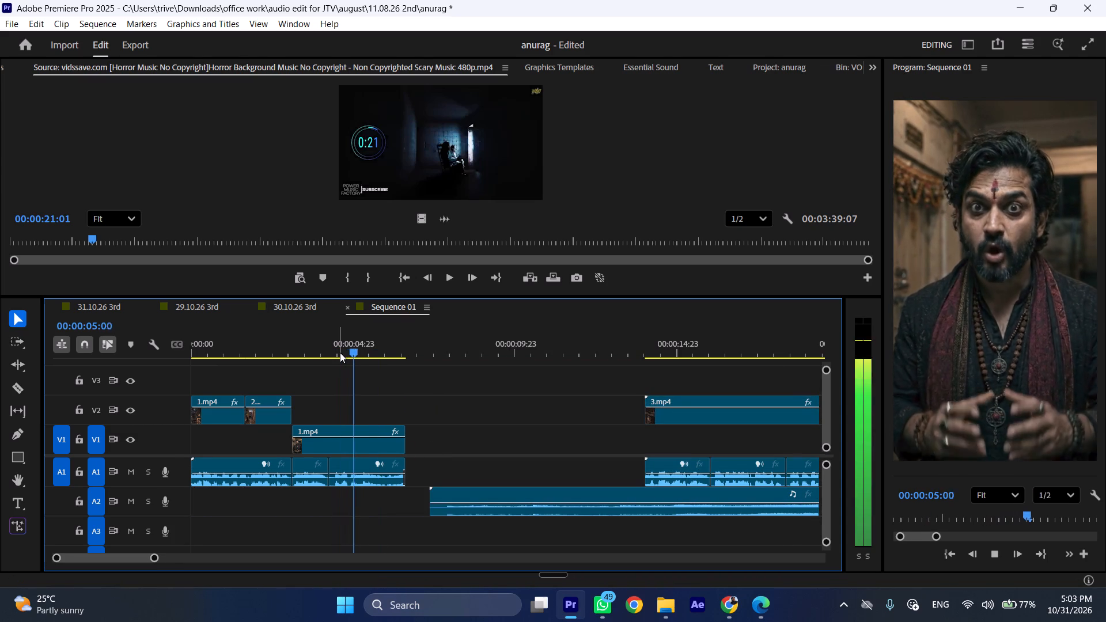
key(space)
key(space)
key(space)
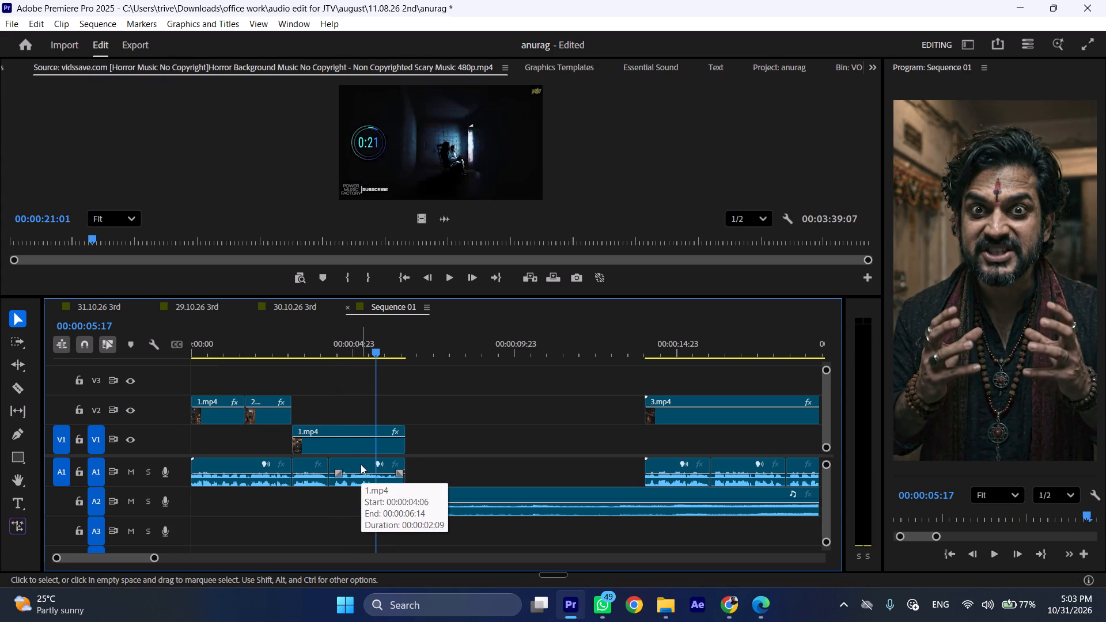
click(321, 346)
key(space)
drag(321, 346, 288, 352)
key(space)
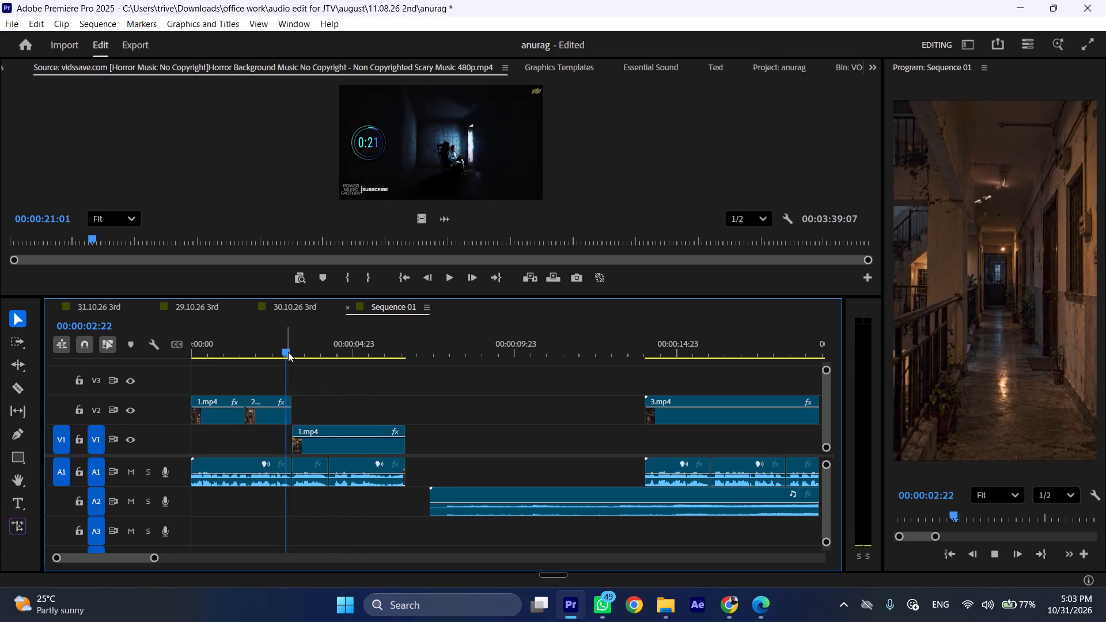
key(space)
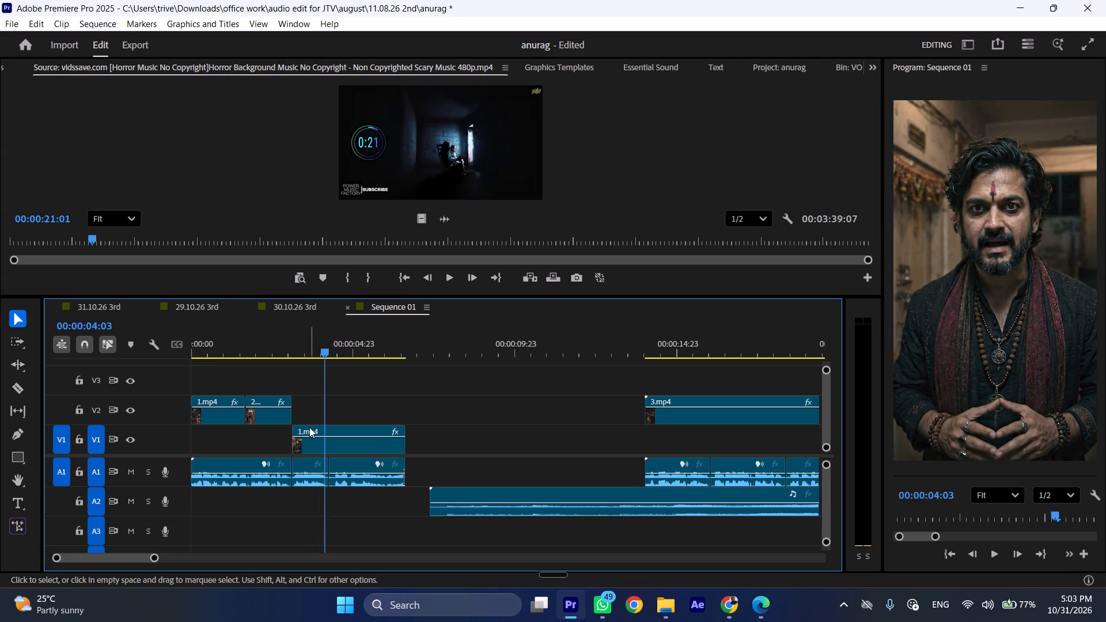
Delete the second A1 audio piece under the V1 1.mp4 and extend the first piece to the end of the picture, checking by playback.
click(346, 465)
key(BackSpace)
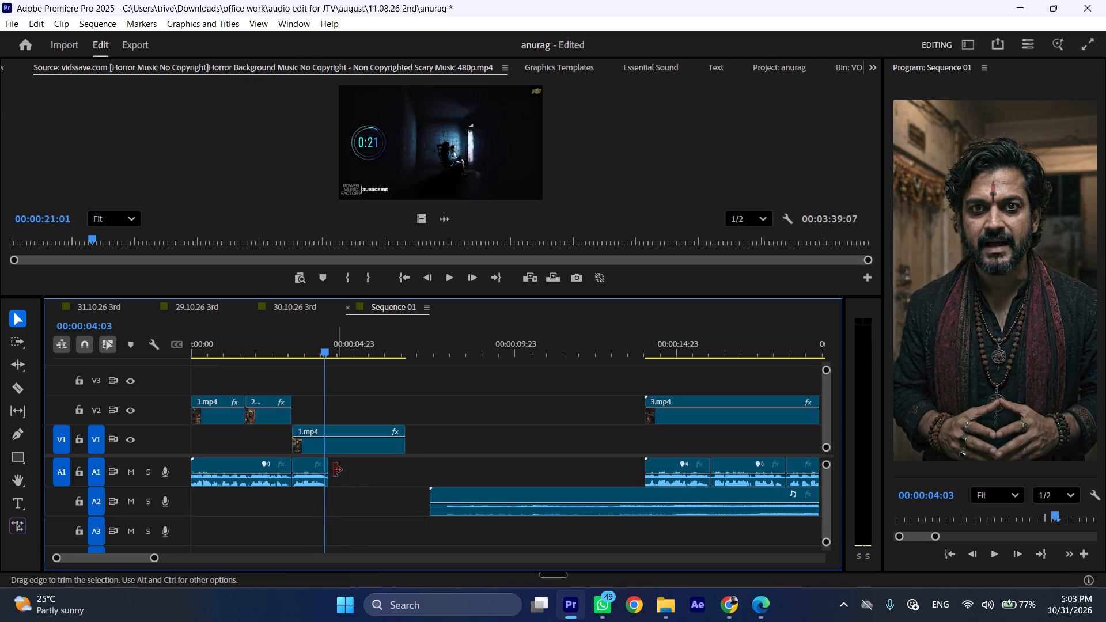
drag(334, 470, 410, 475)
key(space)
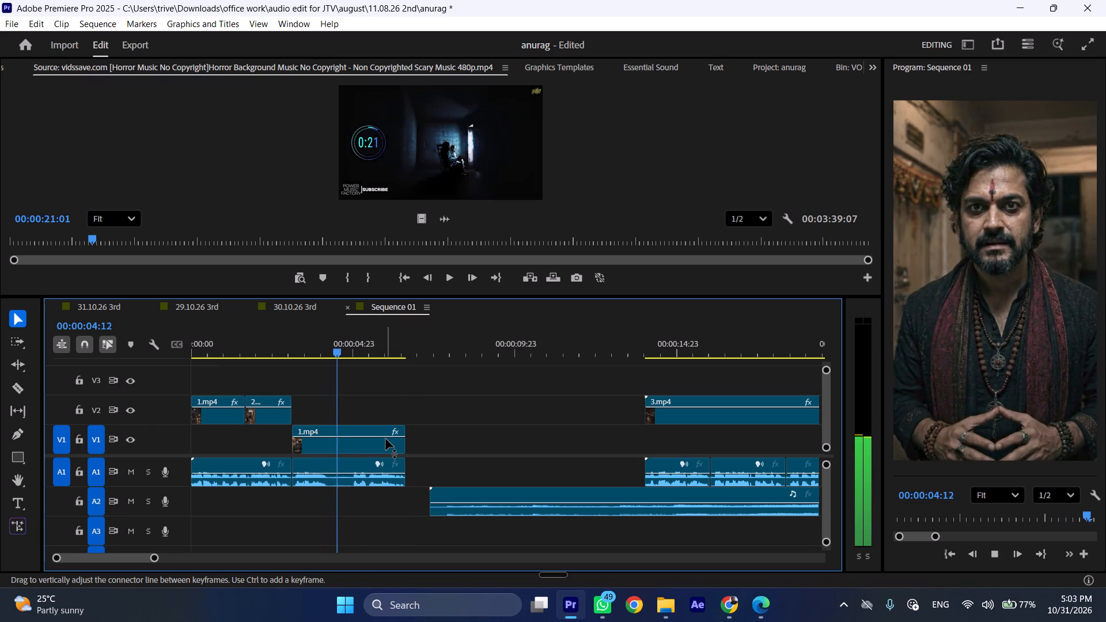
key(space)
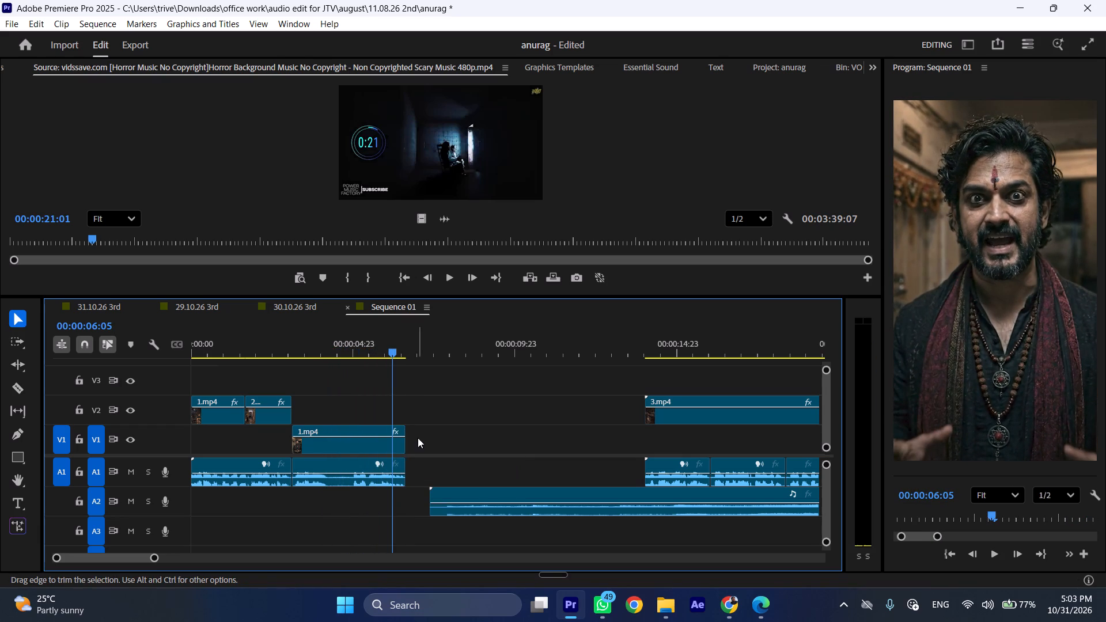
Extend the V1 1.mp4 picture and its A1 audio together to the end of the available media.
drag(420, 431, 402, 463)
drag(406, 458, 485, 462)
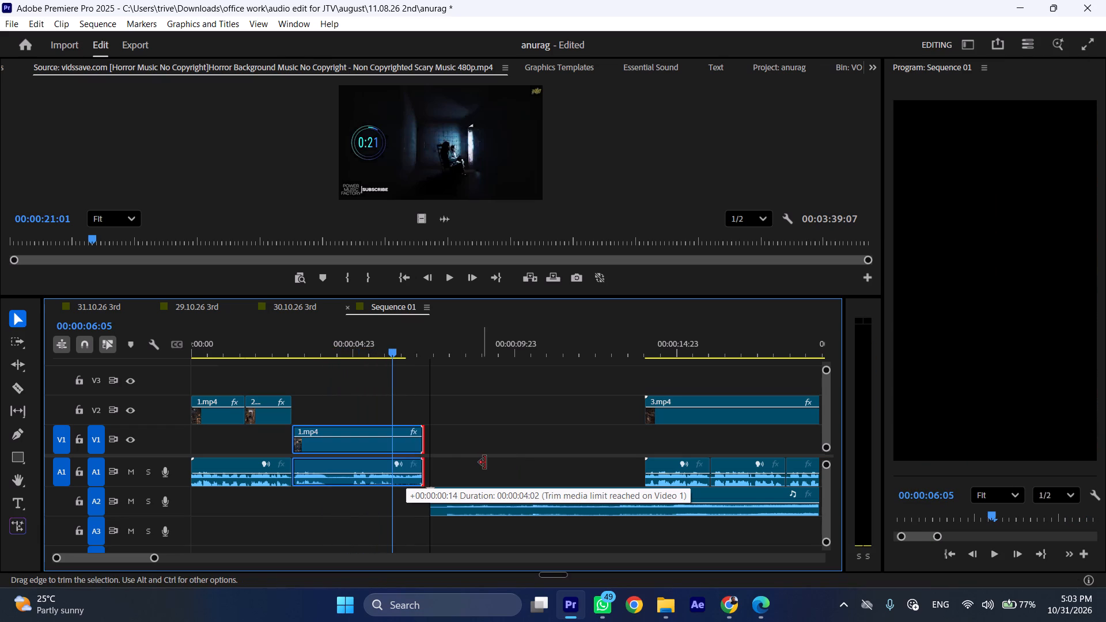
drag(485, 462, 515, 462)
key(space)
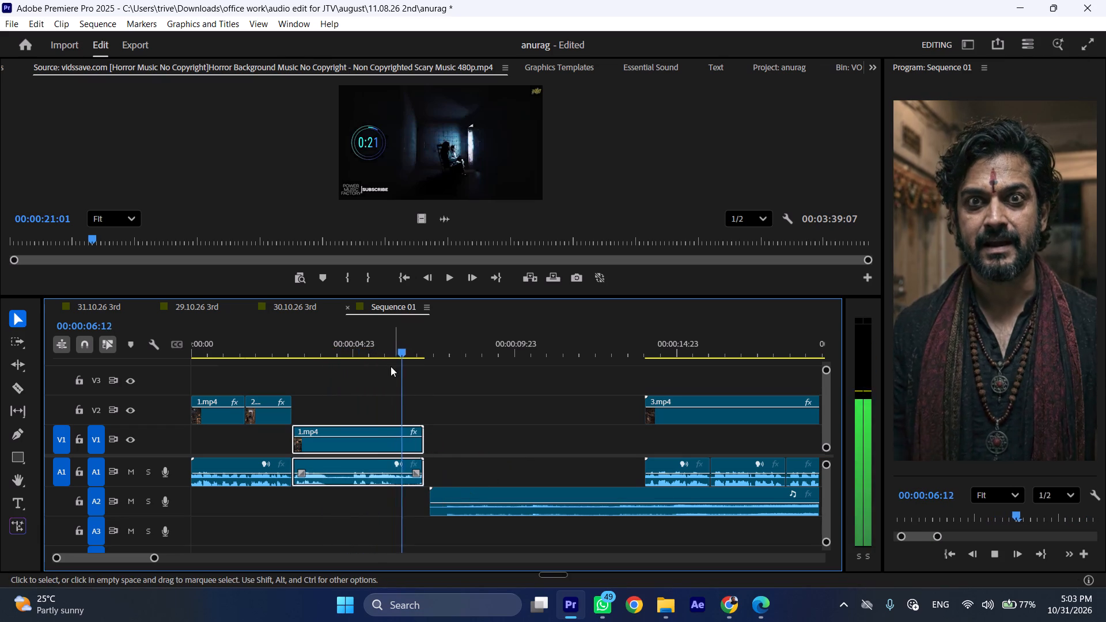
key(space)
Find the end of the speech in 1.mp4, cut its picture and audio at 00:00:06:17 and delete the leftover pieces.
click(346, 339)
key(space)
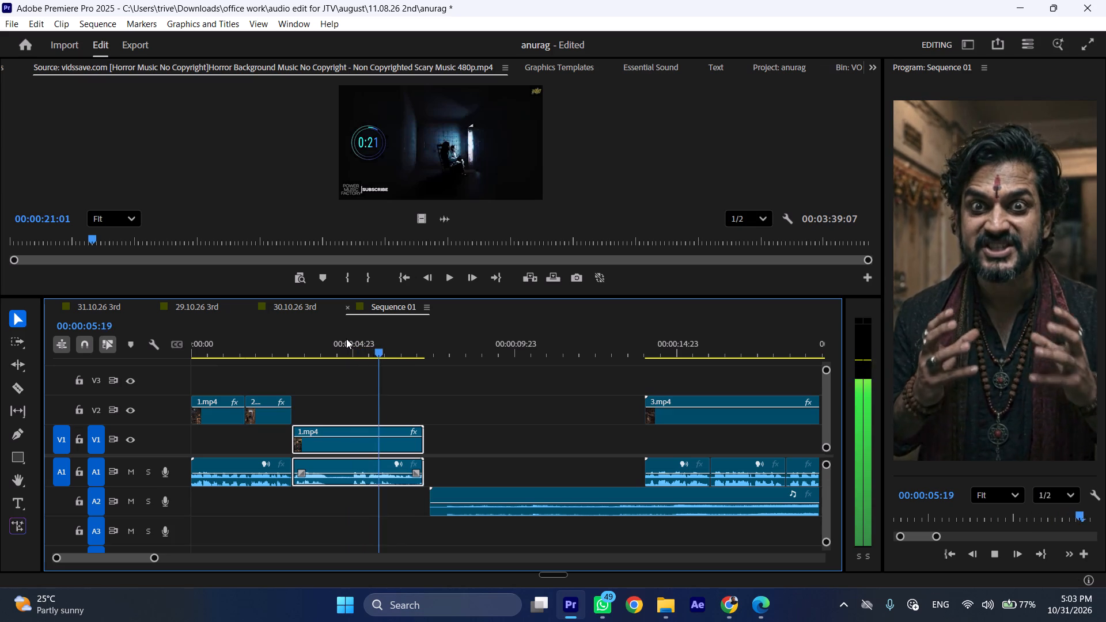
key(space)
key(shift+c)
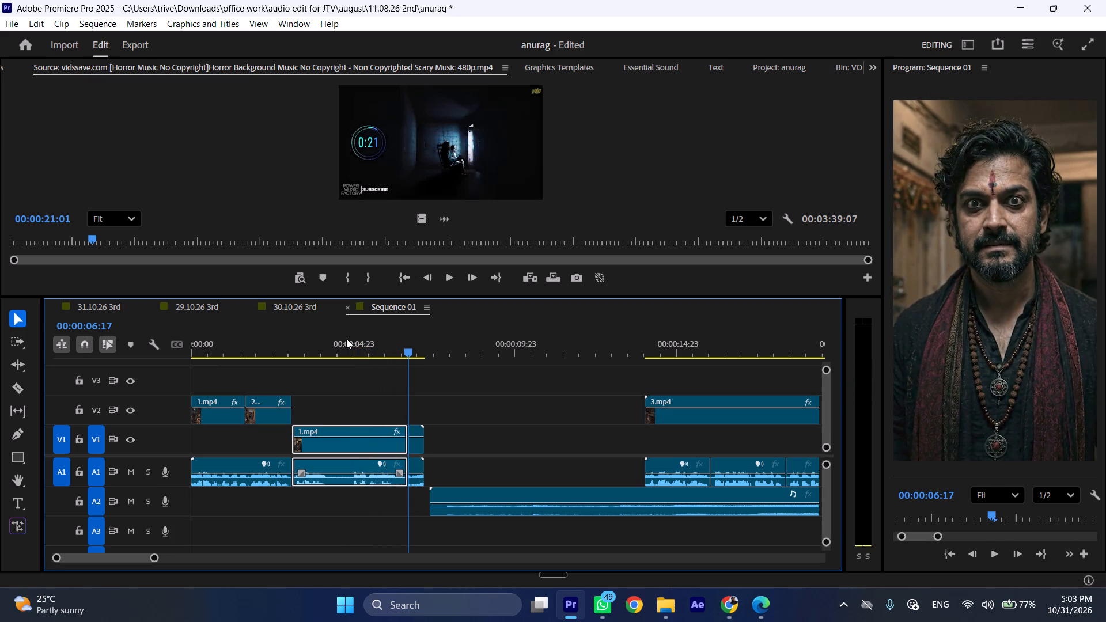
click(414, 441)
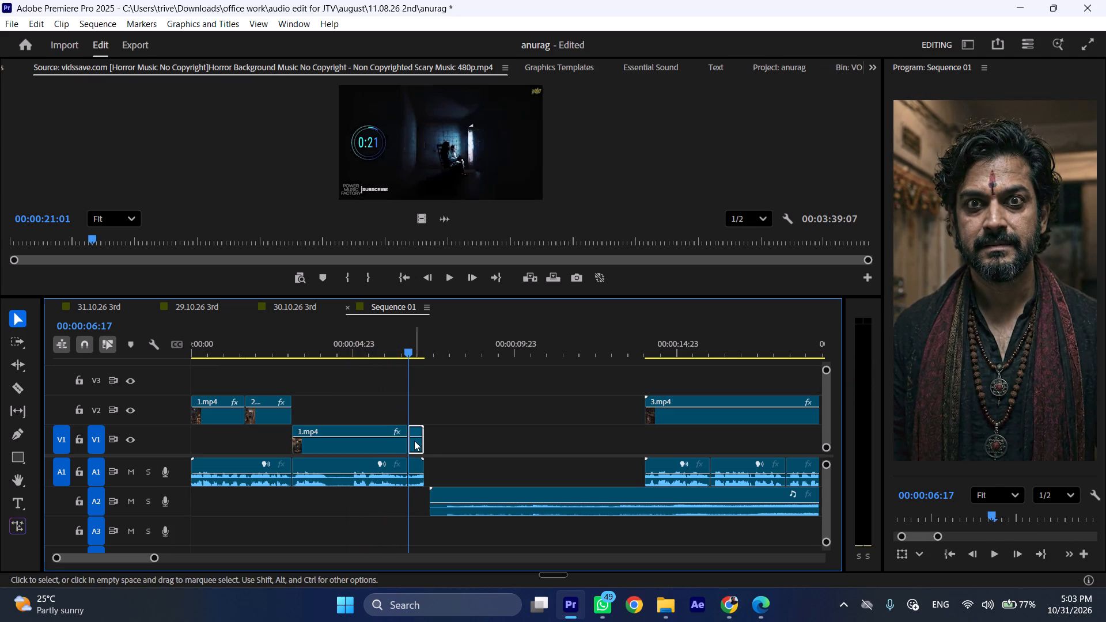
drag(422, 395, 422, 469)
drag(442, 405, 424, 453)
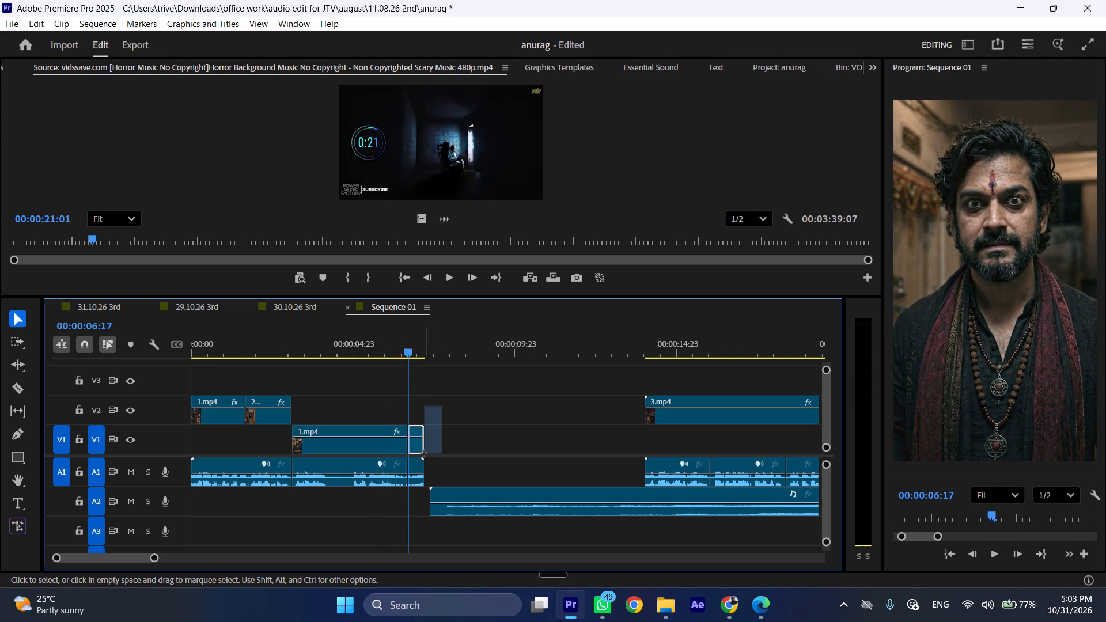
drag(424, 453, 423, 460)
key(BackSpace)
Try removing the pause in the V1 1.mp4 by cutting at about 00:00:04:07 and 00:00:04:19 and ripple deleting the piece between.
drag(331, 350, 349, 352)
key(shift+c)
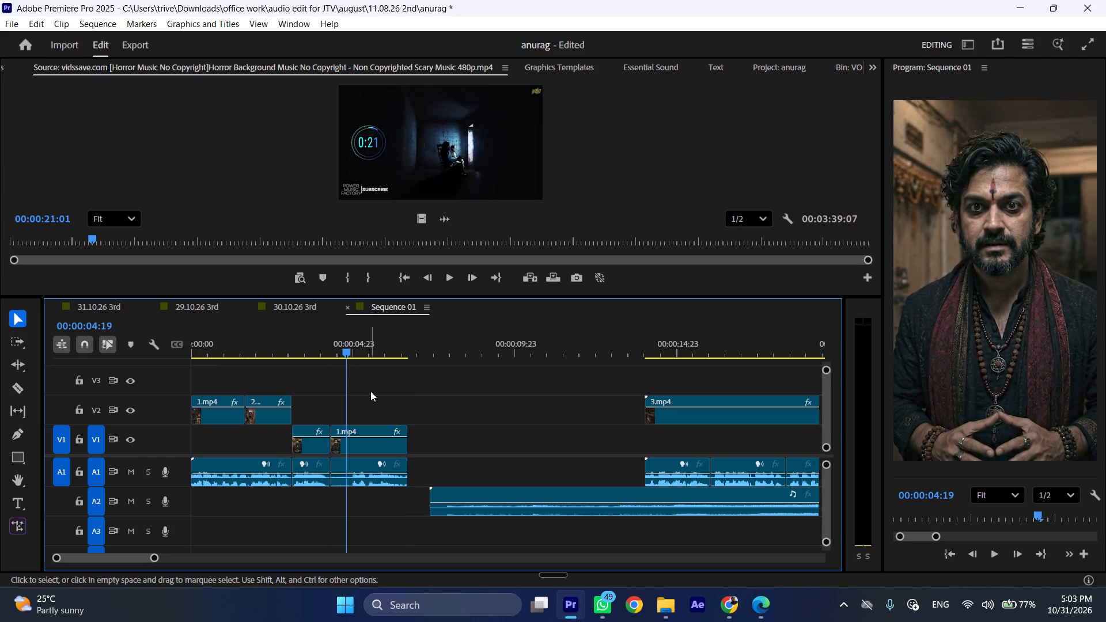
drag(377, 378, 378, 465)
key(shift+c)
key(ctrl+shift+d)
Play the shortened 1.mp4 passage from about 00:00:03:10 to check how the new cut flows.
click(309, 339)
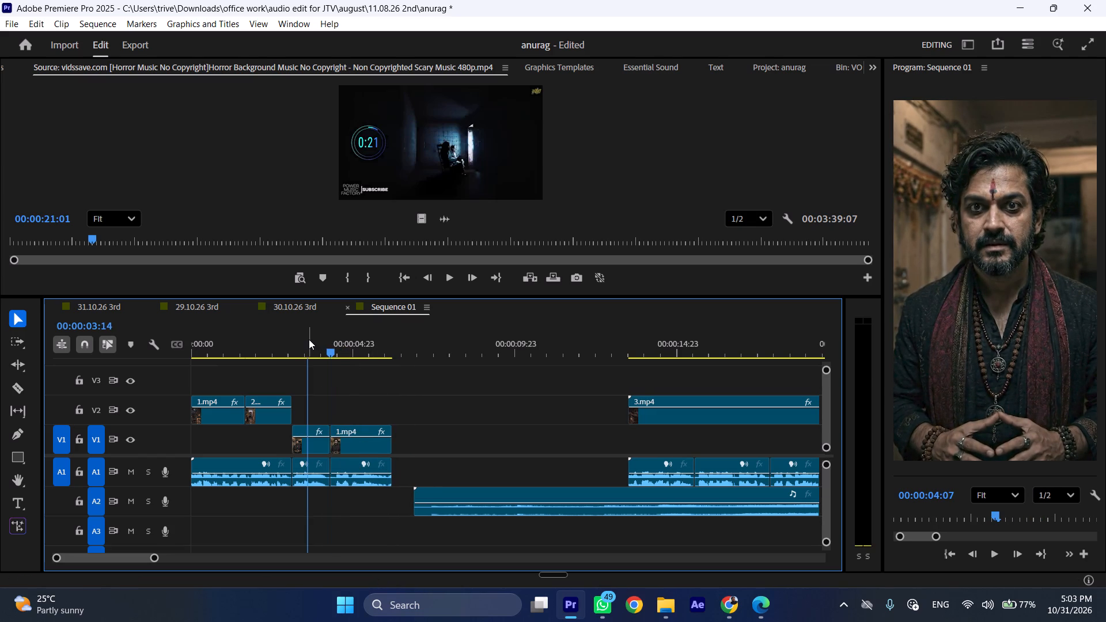
key(space)
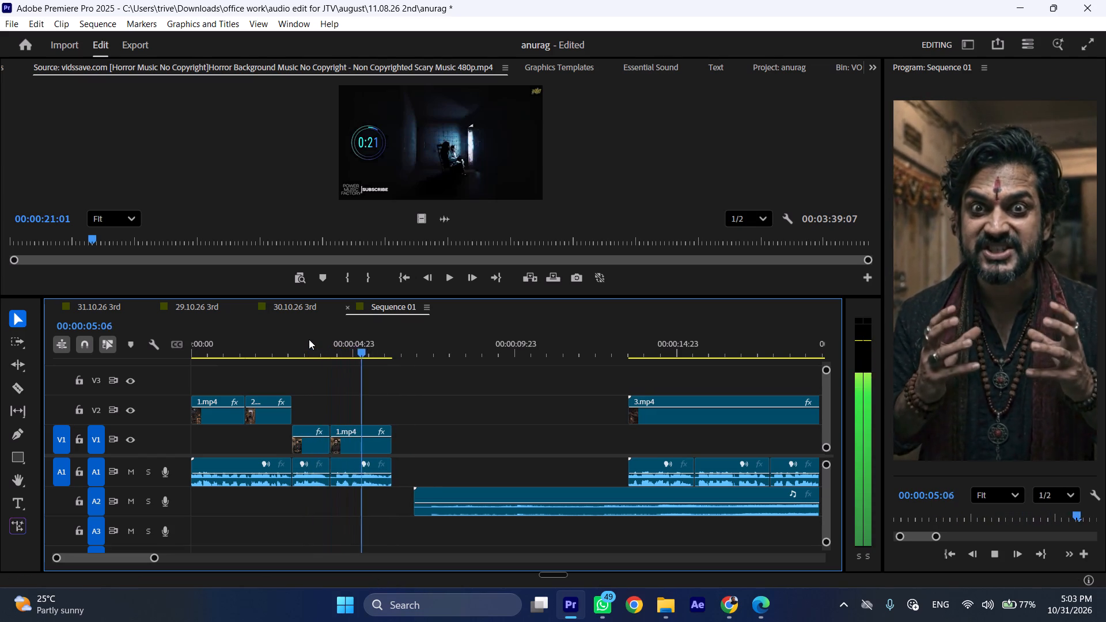
key(space)
drag(309, 339, 302, 343)
key(space)
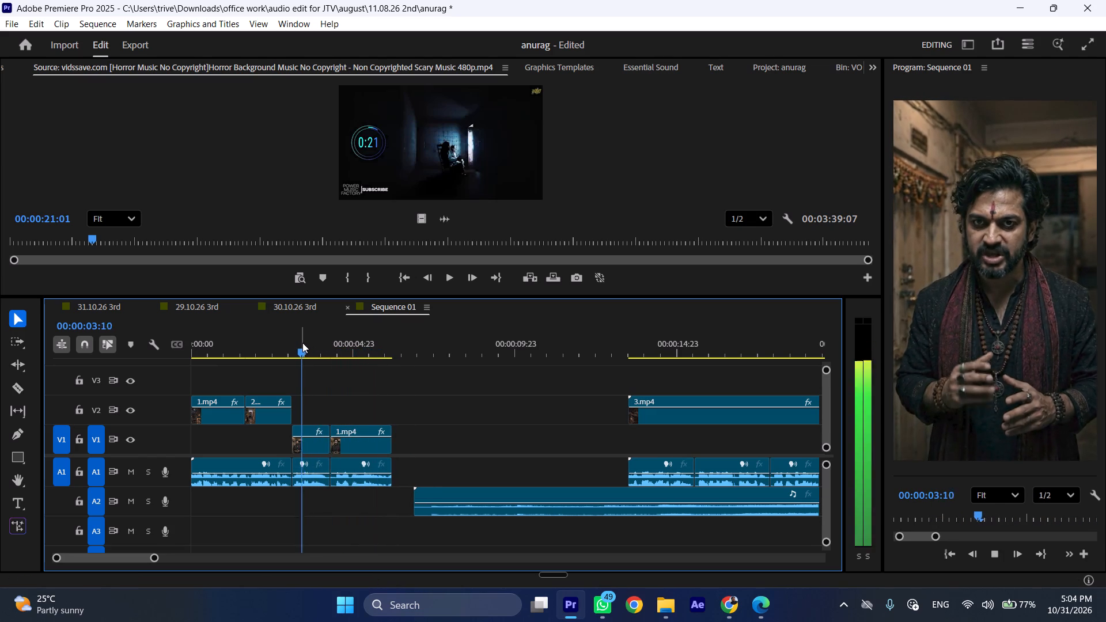
key(space)
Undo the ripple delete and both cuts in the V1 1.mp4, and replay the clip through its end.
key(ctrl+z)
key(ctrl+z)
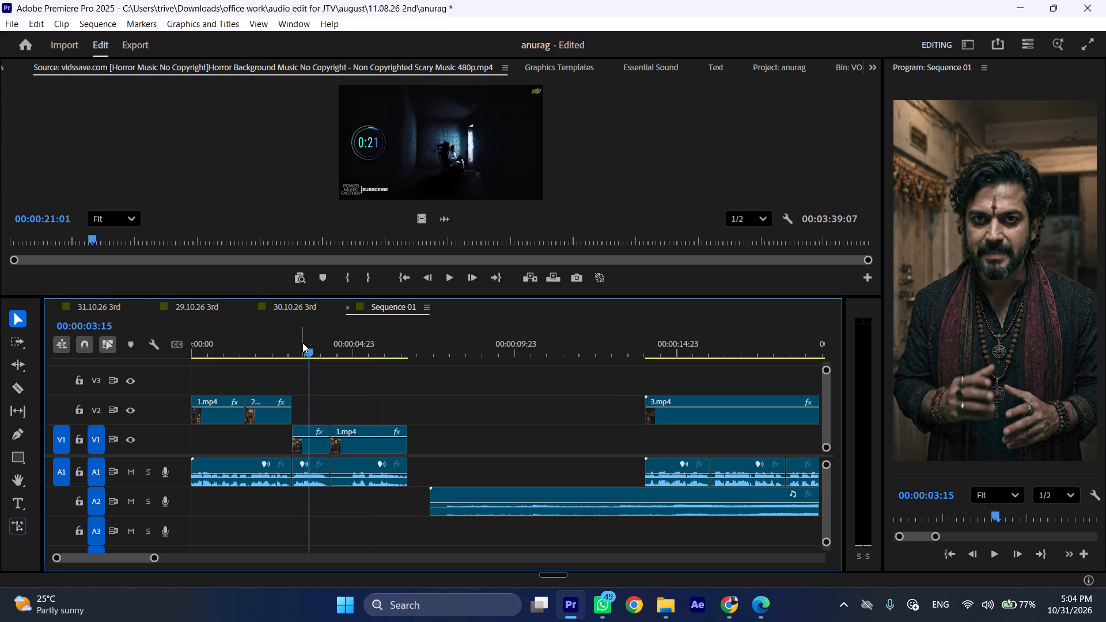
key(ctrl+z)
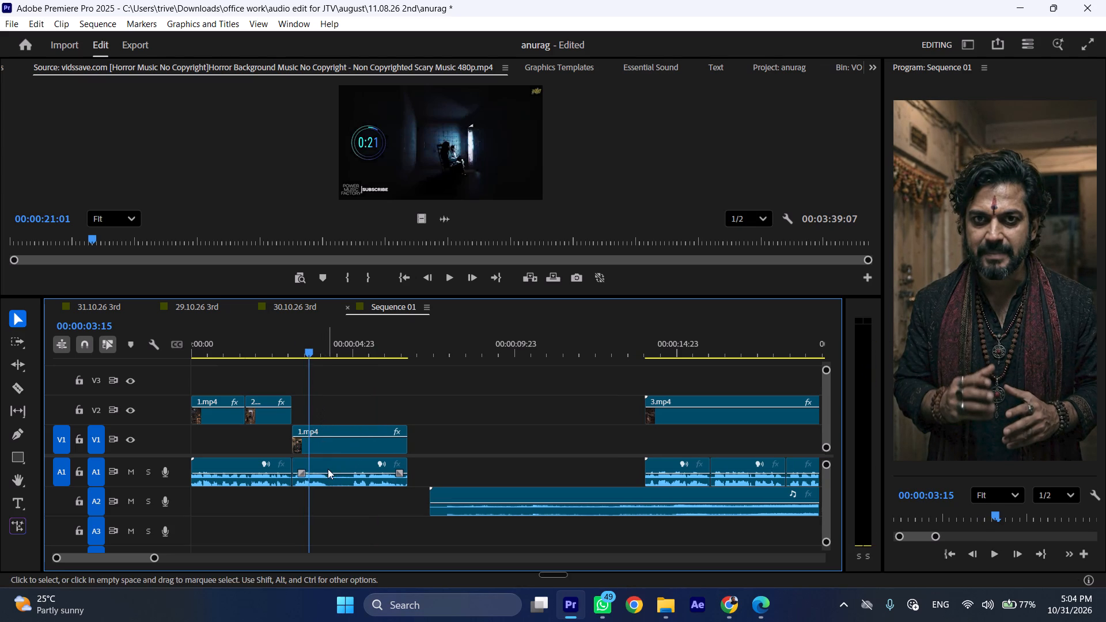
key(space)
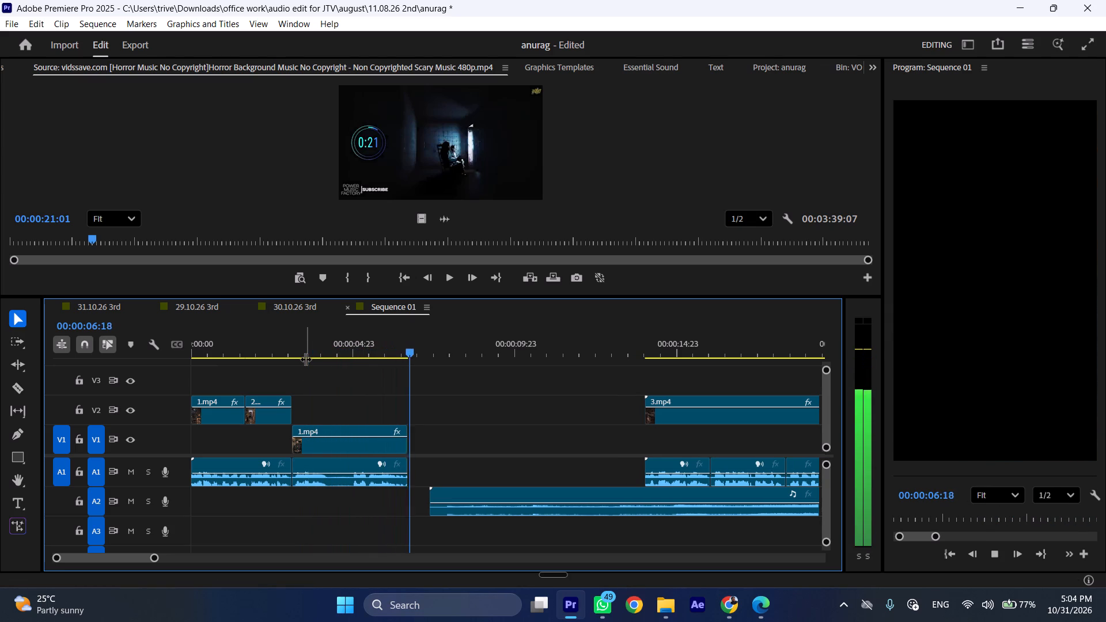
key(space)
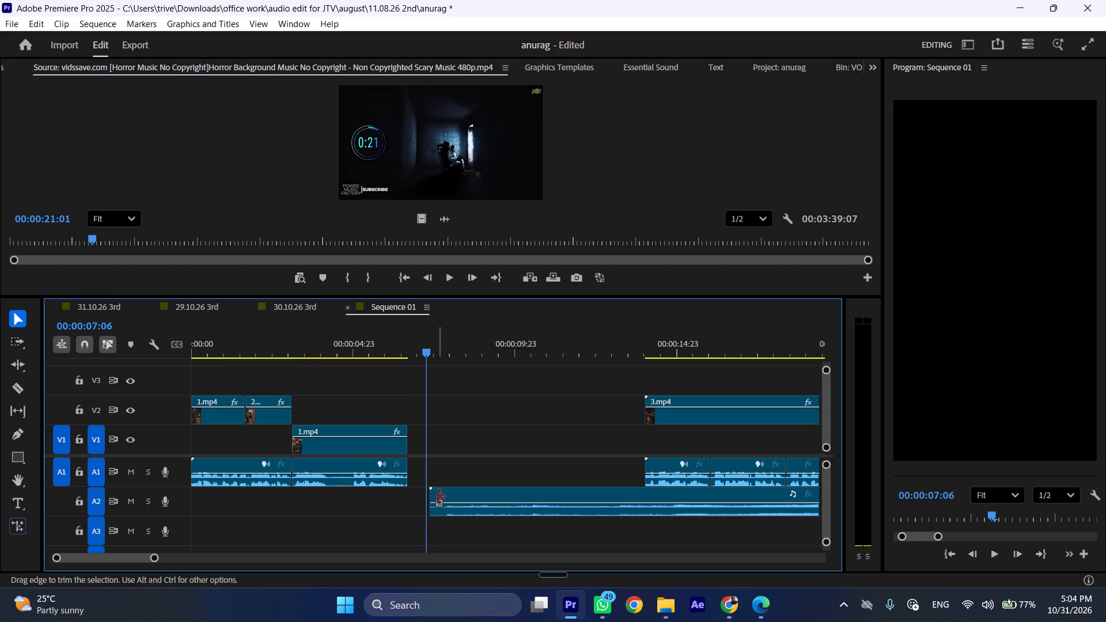
Delete the horror background music clip from track A2.
click(528, 492)
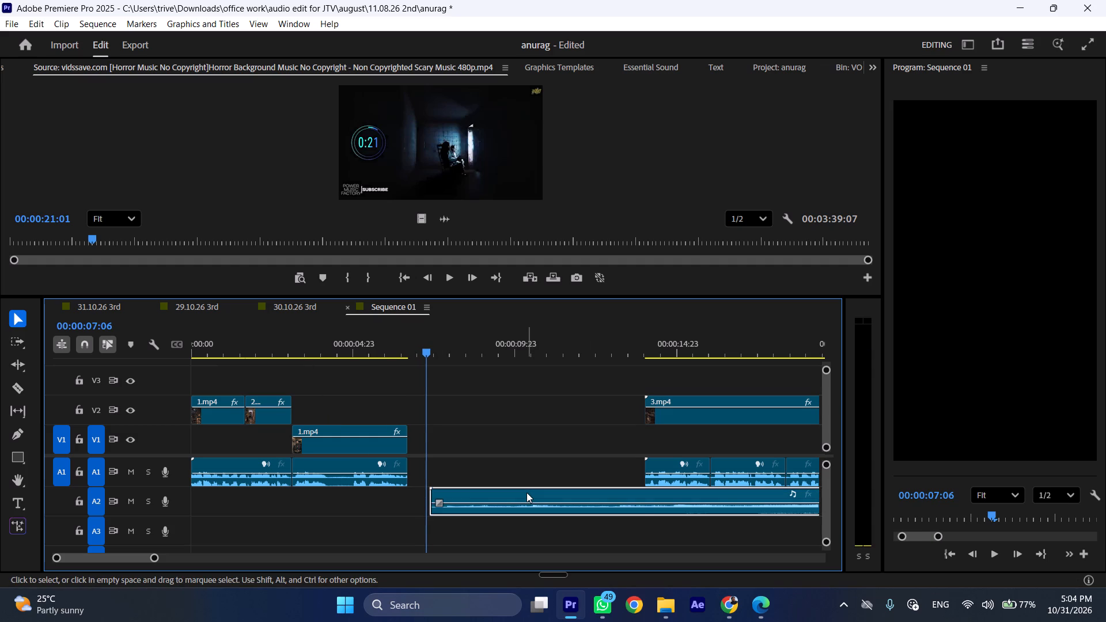
key(BackSpace)
Ripple delete the gap on A1 between the end of 1.mp4 and the start of 3.mp4.
click(521, 471)
right_click(521, 471)
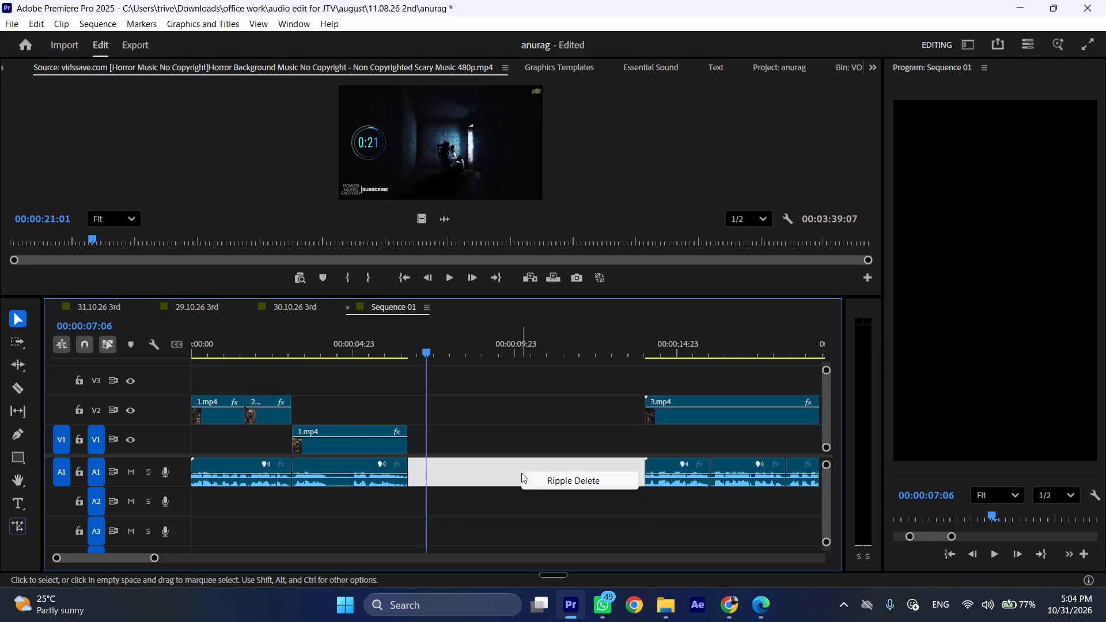
click(534, 485)
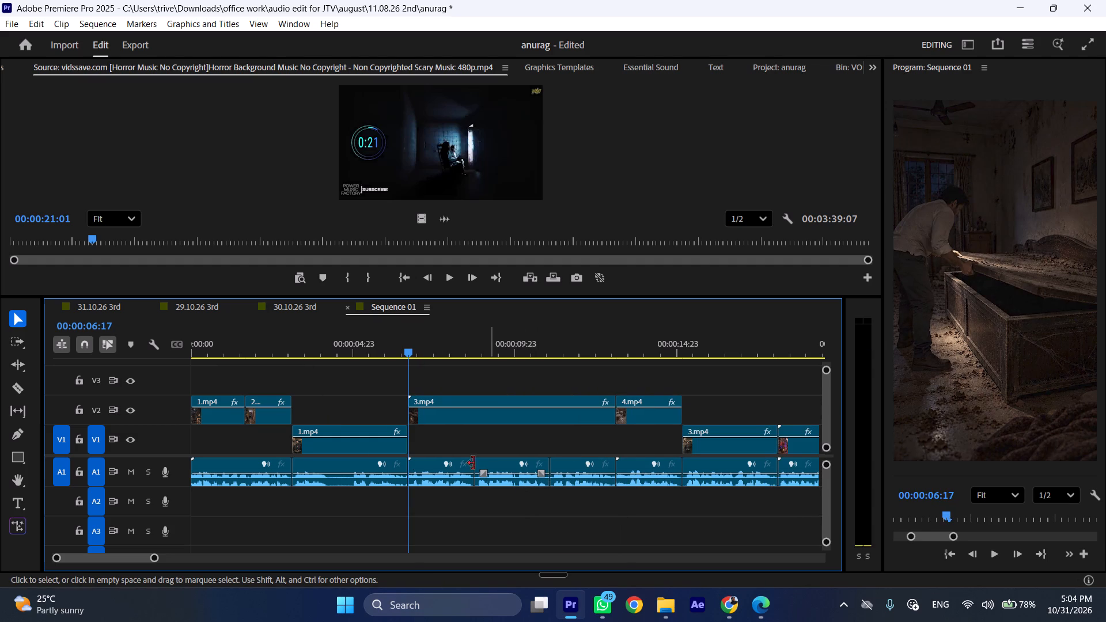
Play Sequence 01 from about 5 seconds across the 1.mp4 to 3.mp4 transition and into the coffin scene.
drag(374, 333, 353, 339)
key(space)
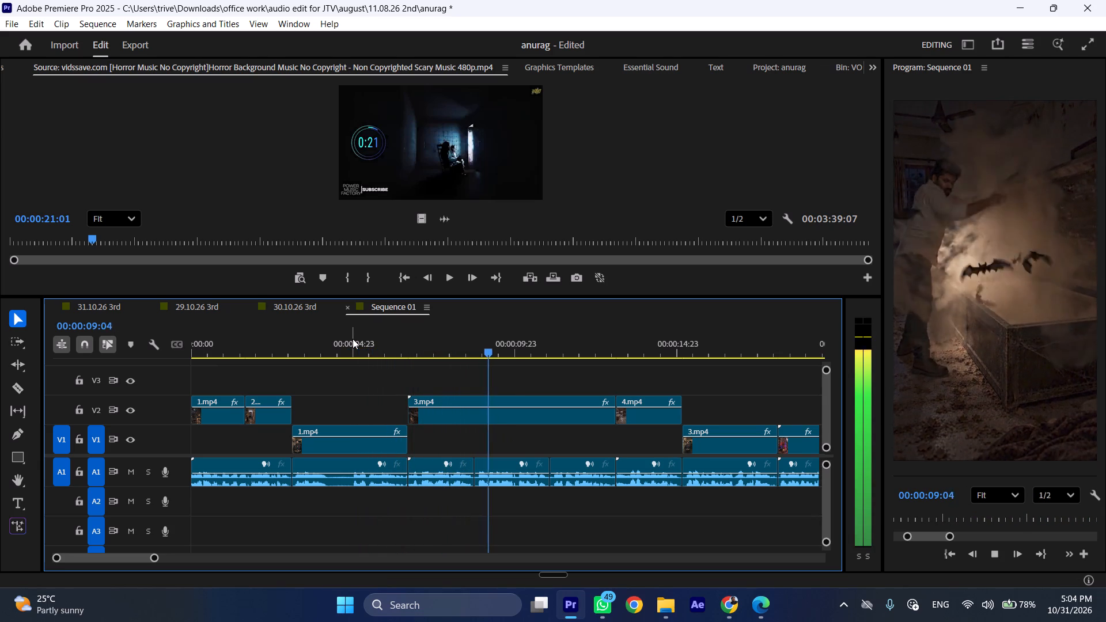
key(space)
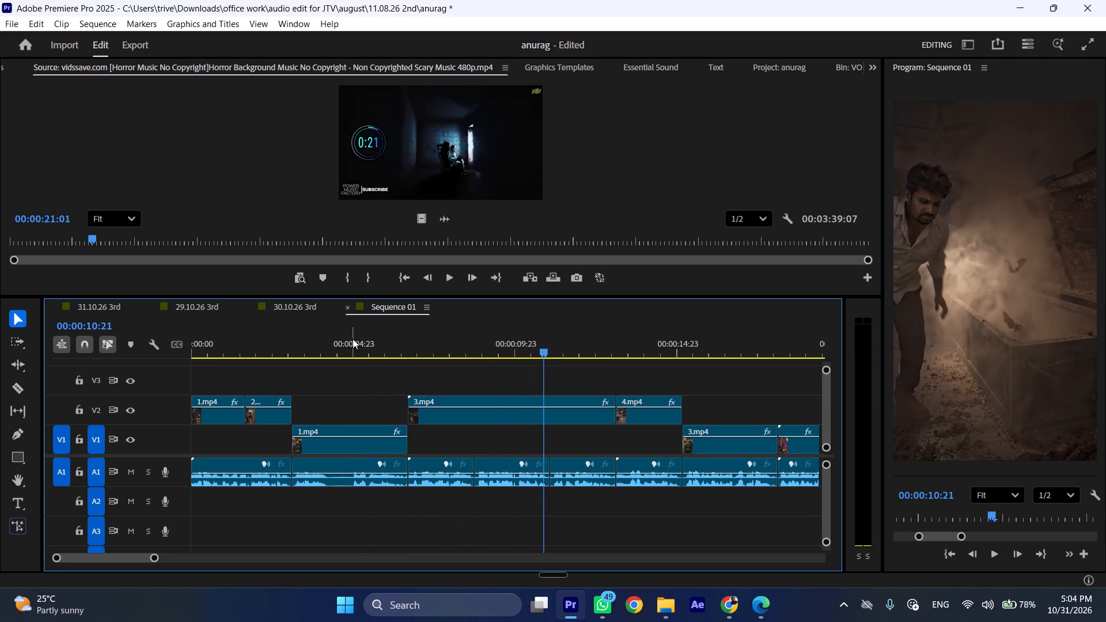
Move the 3.mp4 coffin clip from V2 up to V3 at the same time position and scrub through it.
drag(435, 401, 438, 387)
drag(410, 353, 479, 353)
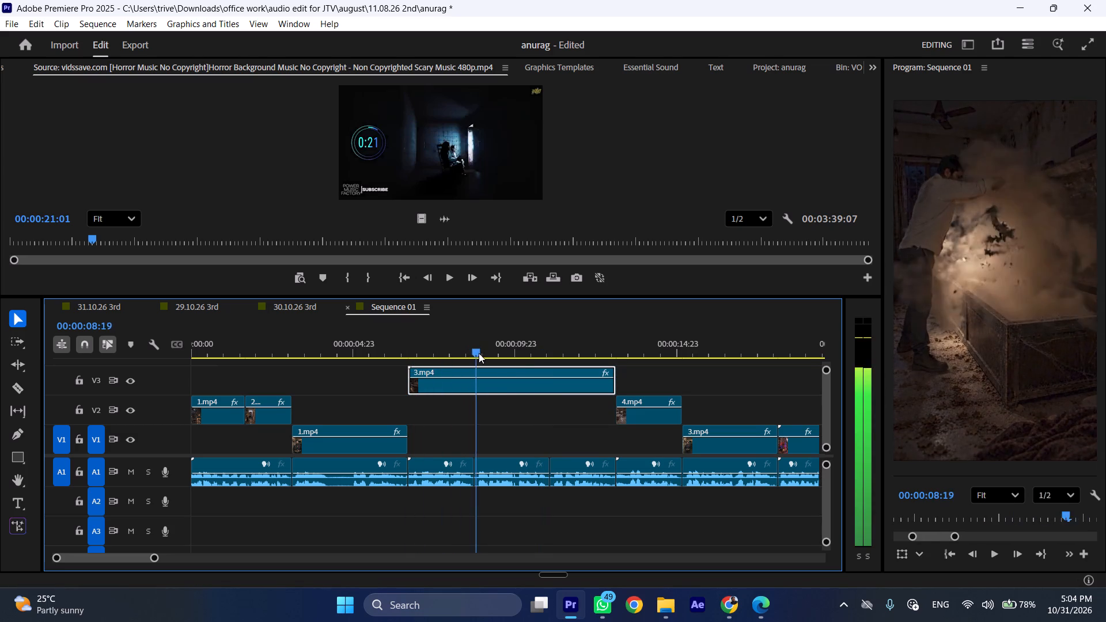
Trim the start of the 3.mp4 coffin clip on V3 to 00:00:08:11 and slide it back against the end of 1.mp4.
drag(479, 353, 448, 355)
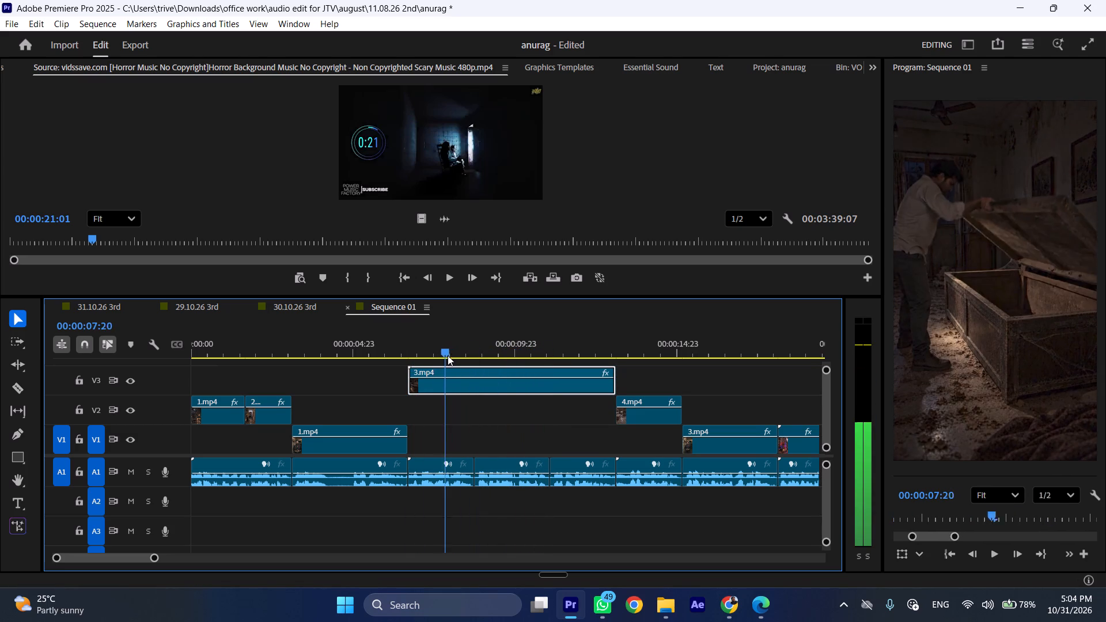
drag(448, 355, 459, 356)
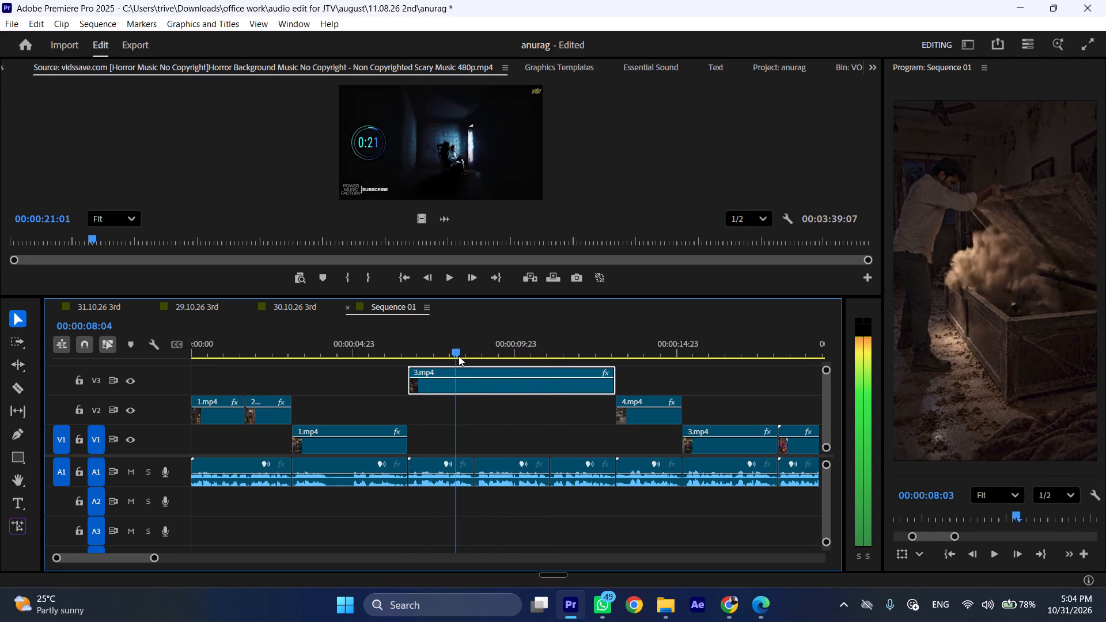
drag(459, 356, 464, 358)
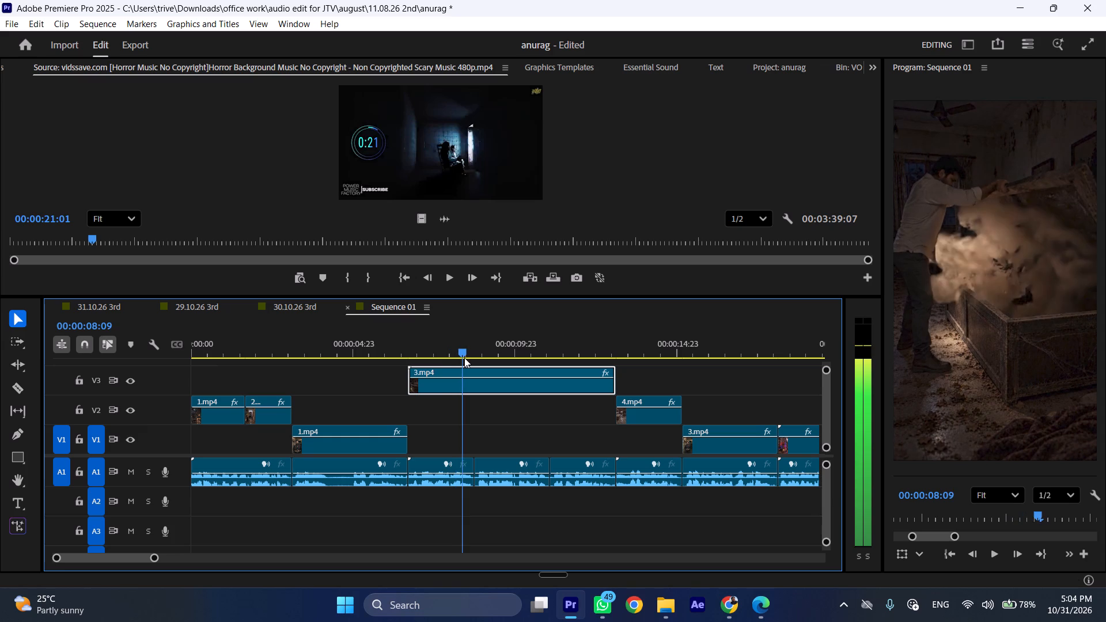
drag(464, 358, 467, 358)
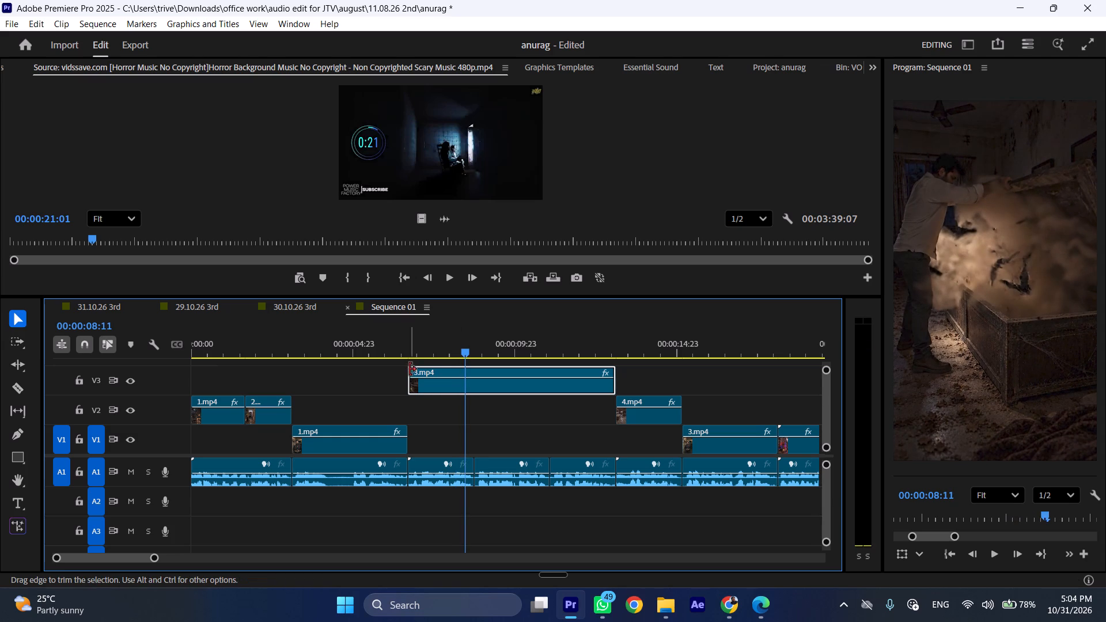
drag(410, 369, 467, 369)
drag(485, 390, 441, 390)
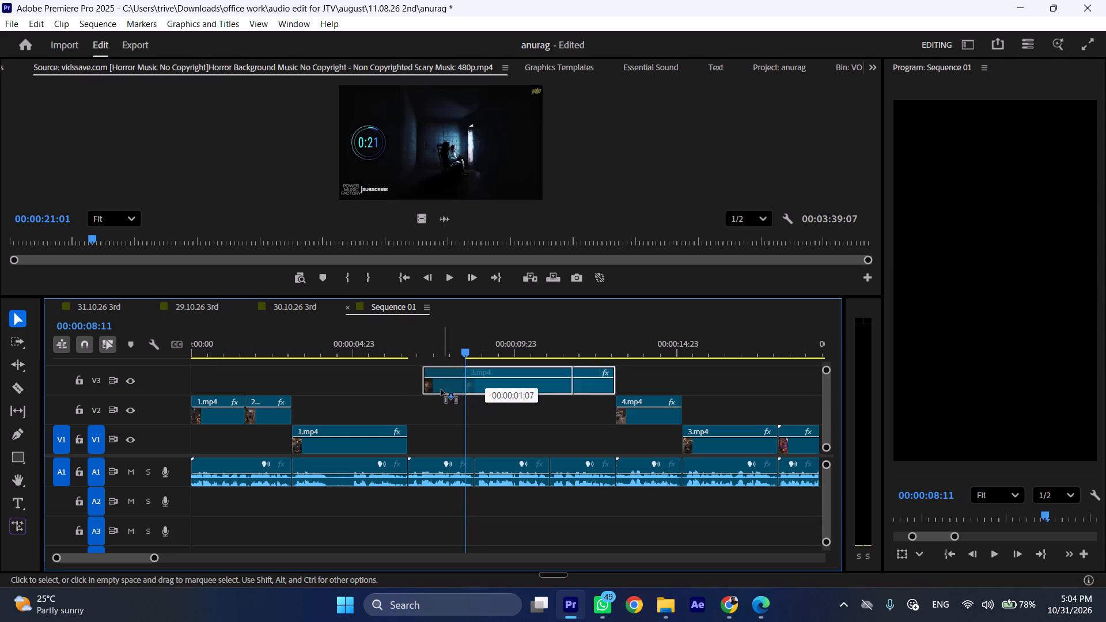
drag(441, 390, 435, 390)
Extend the end of 3.mp4 on V3 toward 4.mp4 and pull the start of 4.mp4 on V2 back to close the gap.
drag(556, 371, 611, 371)
drag(608, 371, 623, 371)
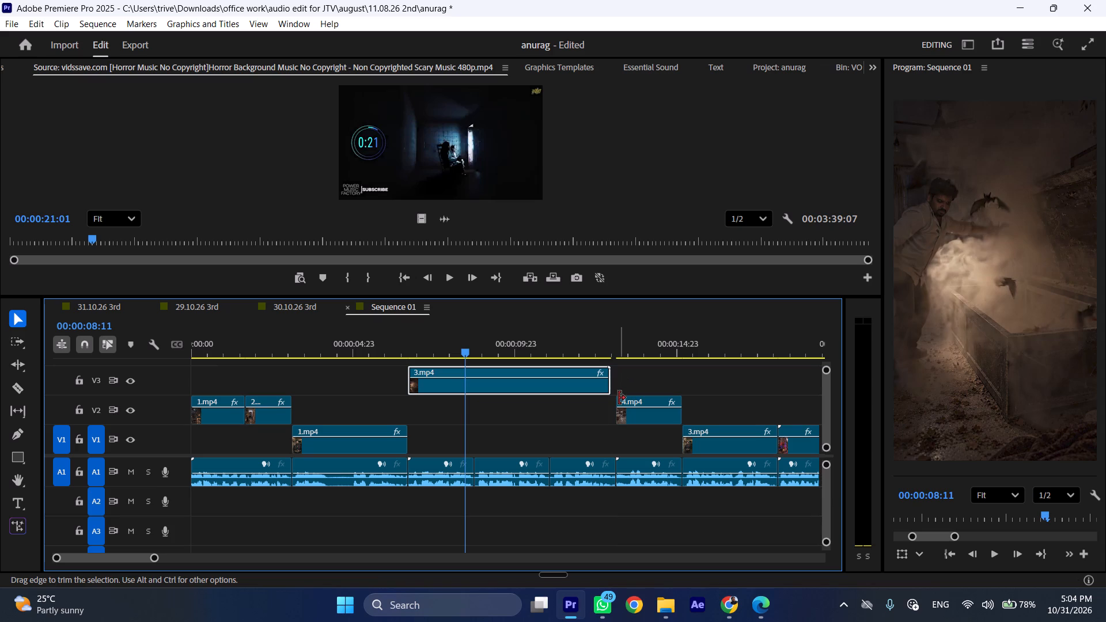
drag(619, 398, 612, 400)
Play the 3.mp4 to 4.mp4 cut, and replay from about 6 seconds through the coffin clip into 4.mp4.
click(603, 343)
key(space)
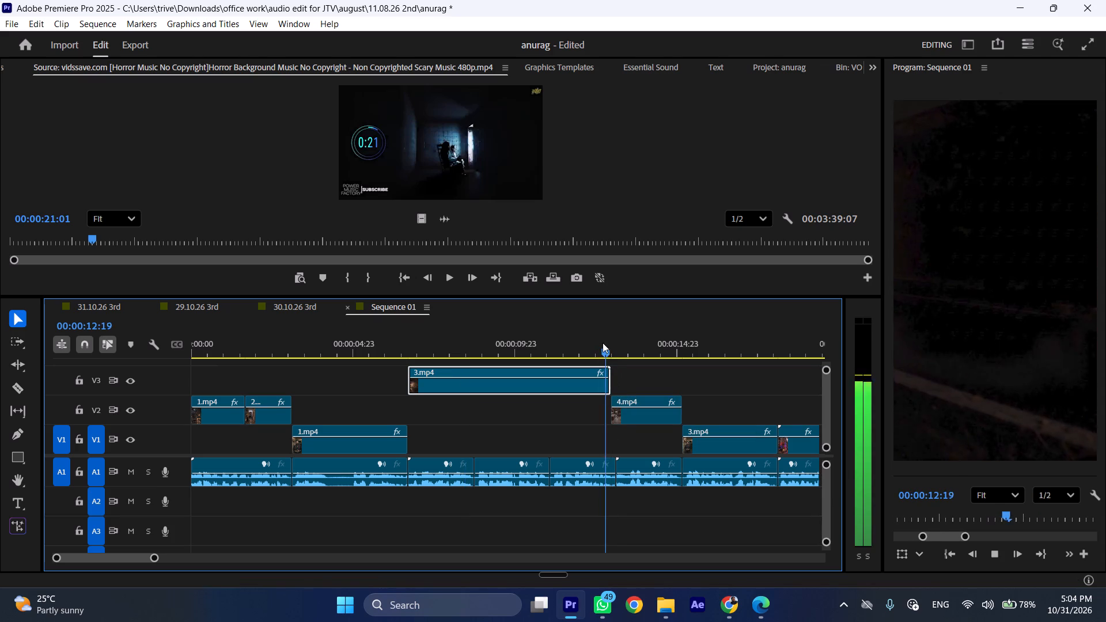
drag(580, 336, 402, 348)
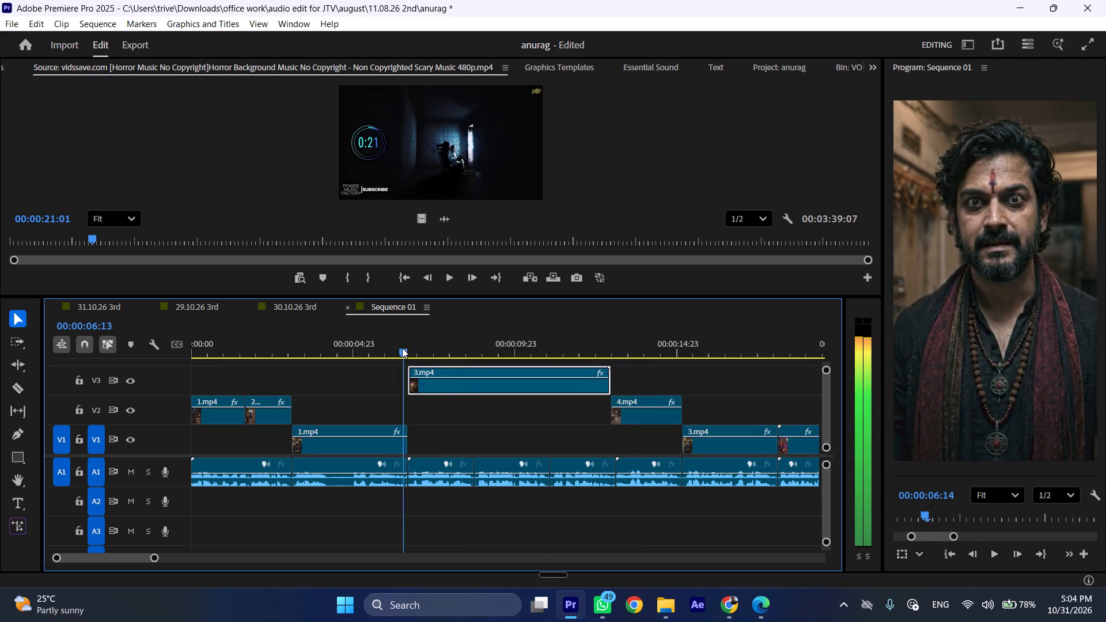
drag(402, 348, 397, 348)
key(space)
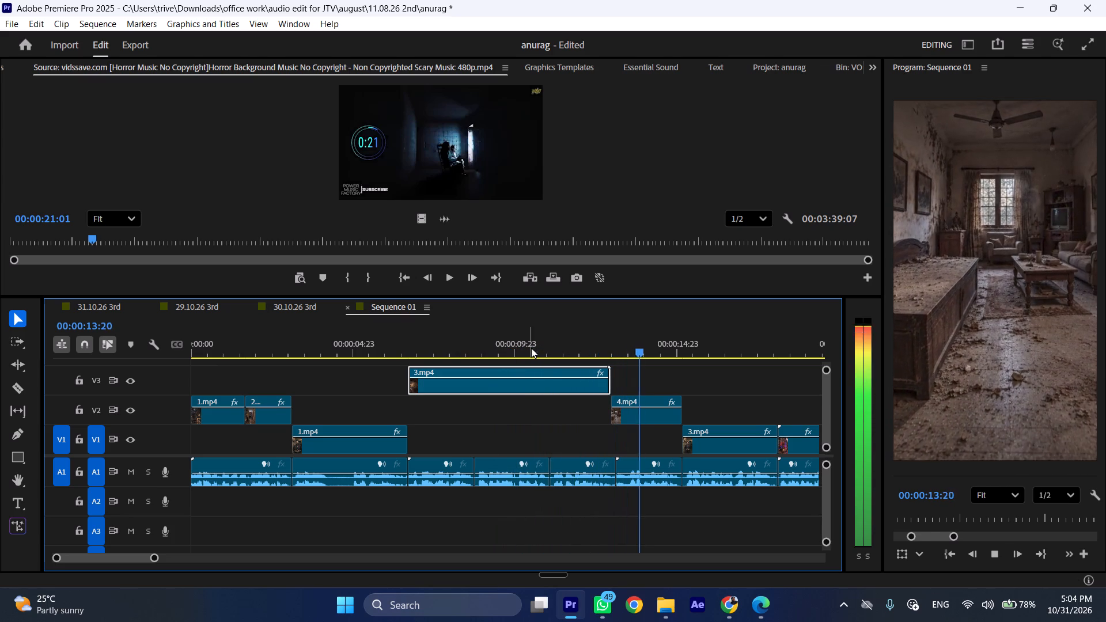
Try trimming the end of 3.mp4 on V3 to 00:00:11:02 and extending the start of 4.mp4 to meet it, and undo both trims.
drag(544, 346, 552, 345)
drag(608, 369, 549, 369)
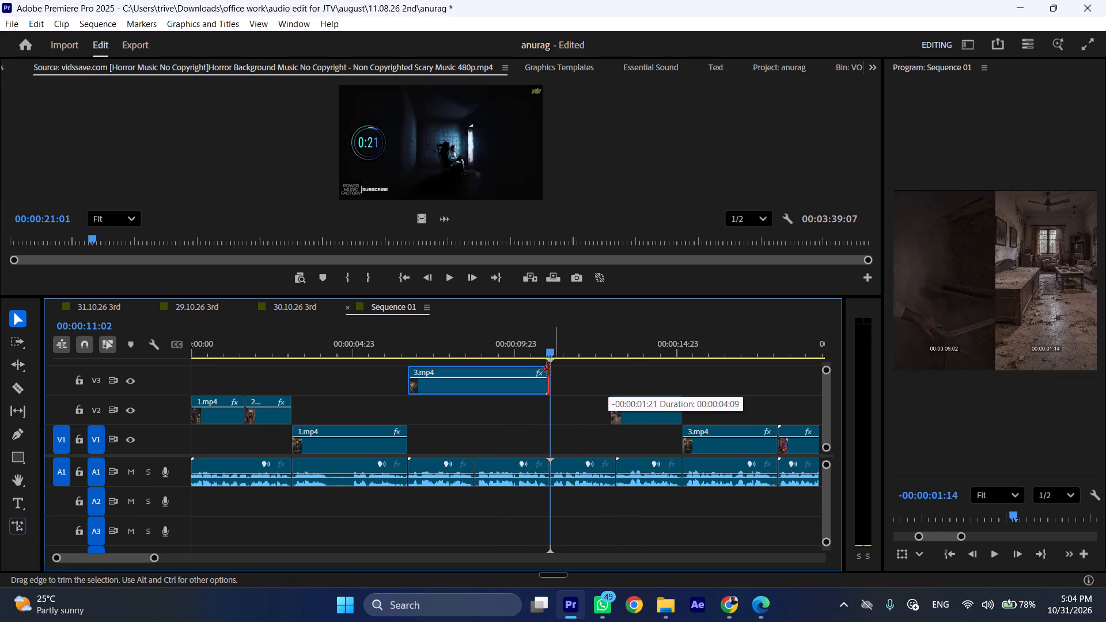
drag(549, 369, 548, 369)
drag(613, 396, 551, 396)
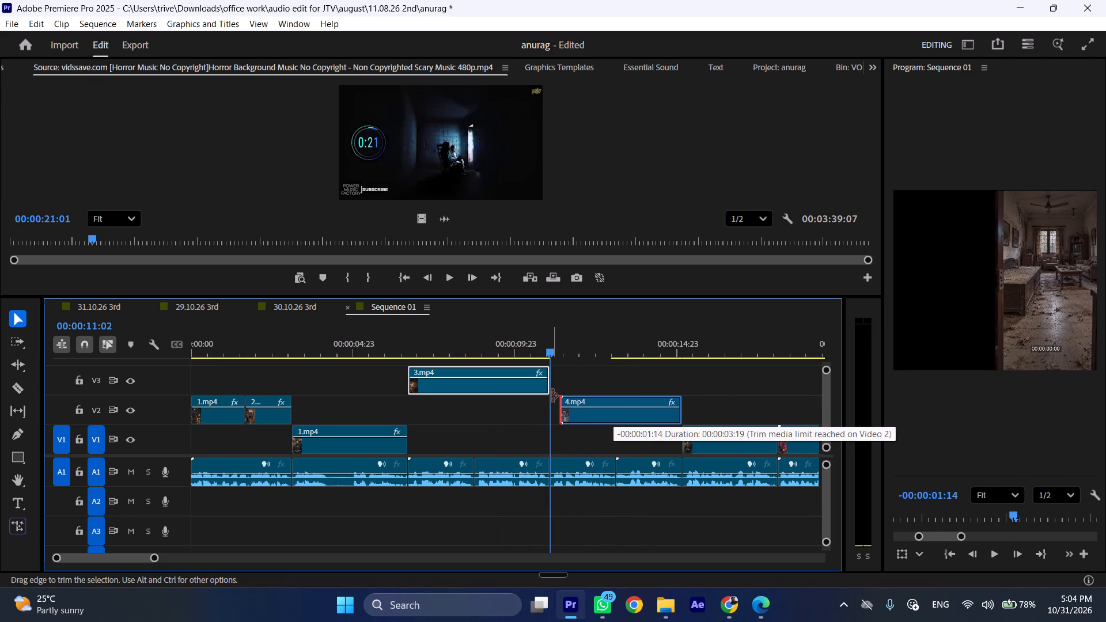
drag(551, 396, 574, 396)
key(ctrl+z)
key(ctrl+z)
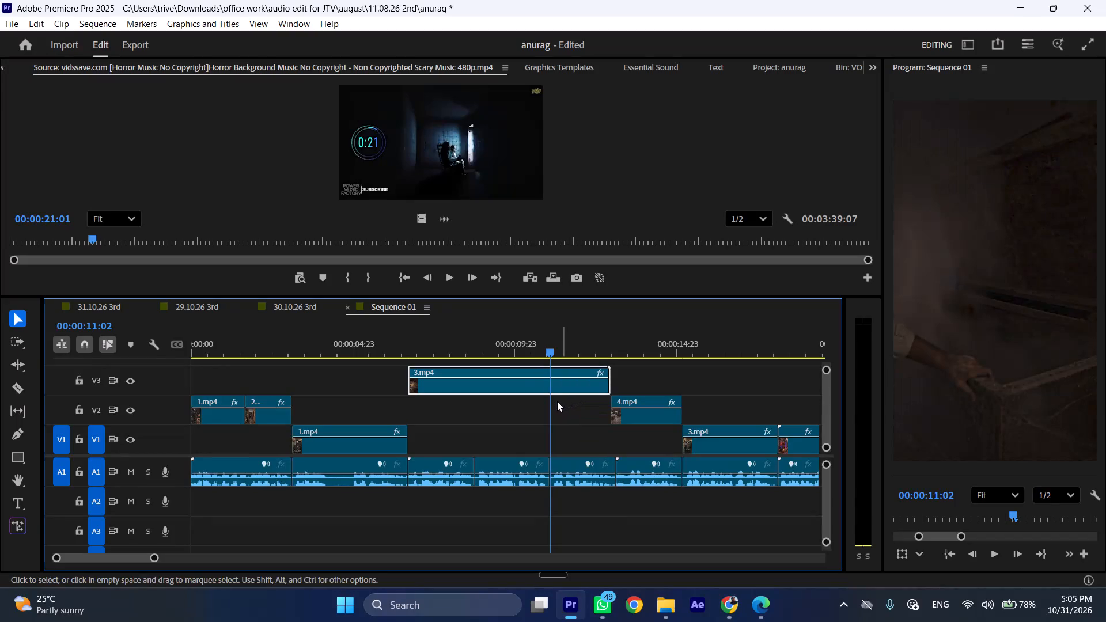
Play Sequence 01 from just before the end of 1.mp4 into the trimmed coffin clip.
drag(438, 324, 404, 333)
click(404, 333)
key(space)
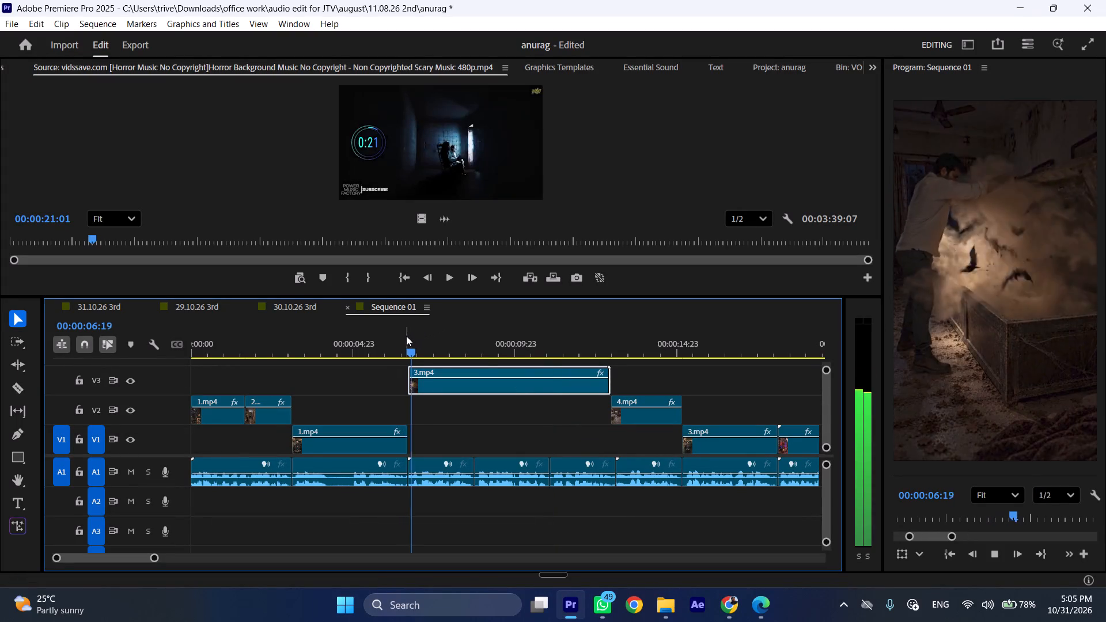
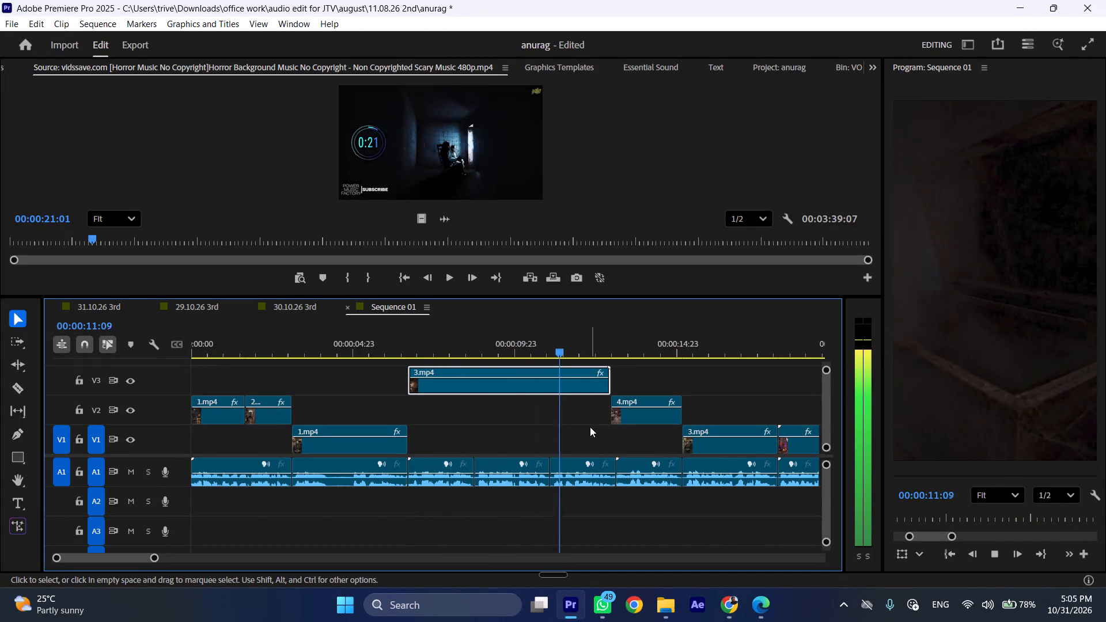
Play the coffin clip 3.mp4 on V3 repeatedly from about 9 seconds into 4.mp4, listening to the voice timing around 11 seconds.
key(space)
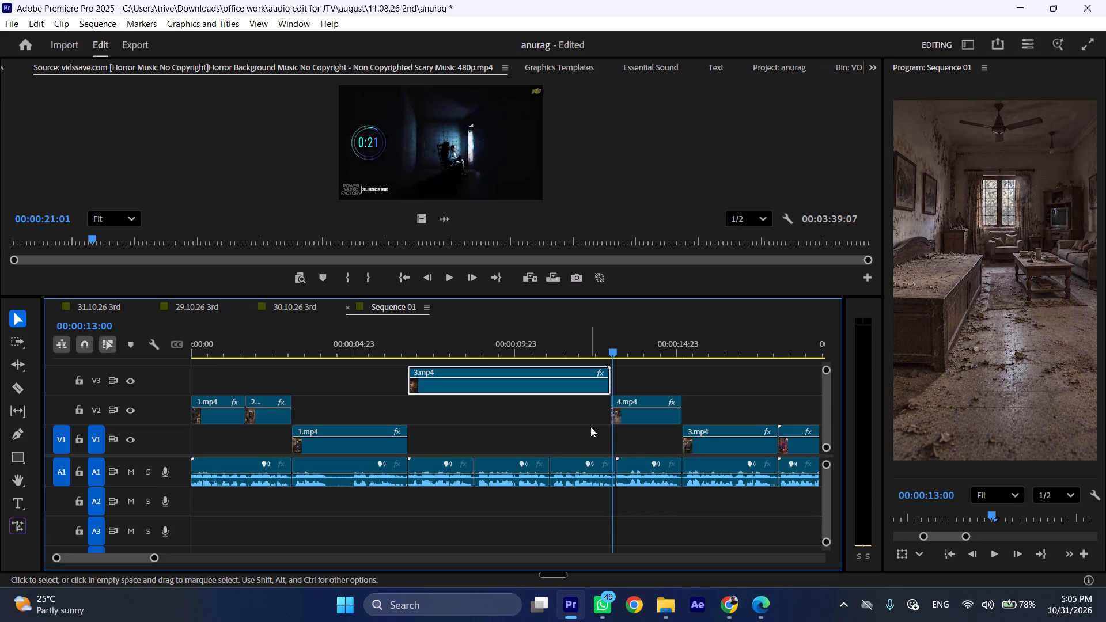
click(581, 335)
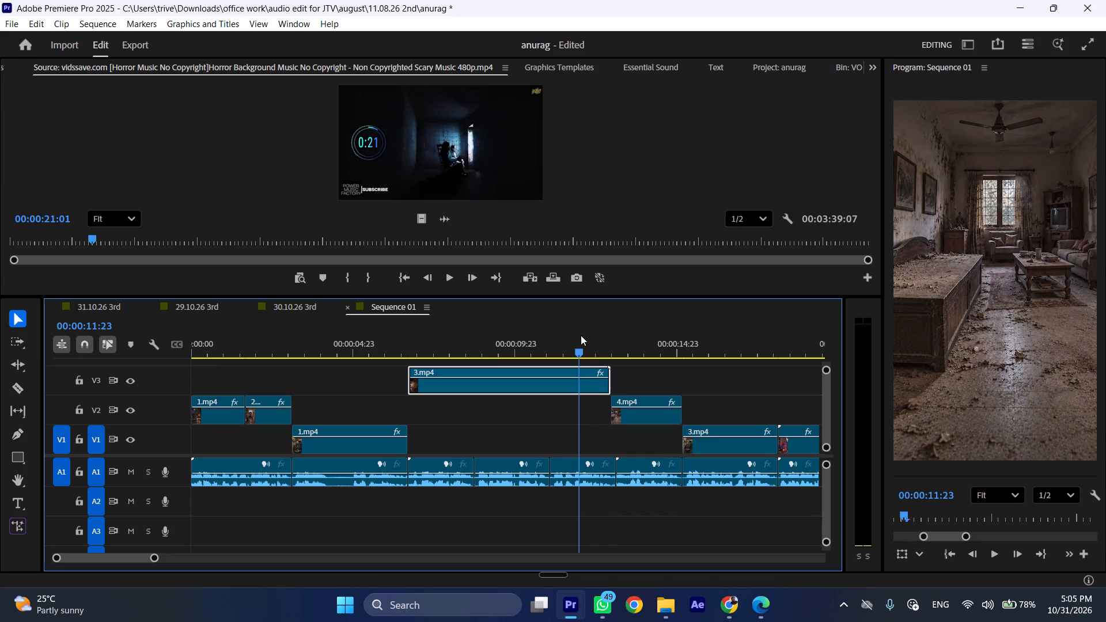
key(space)
key(space)
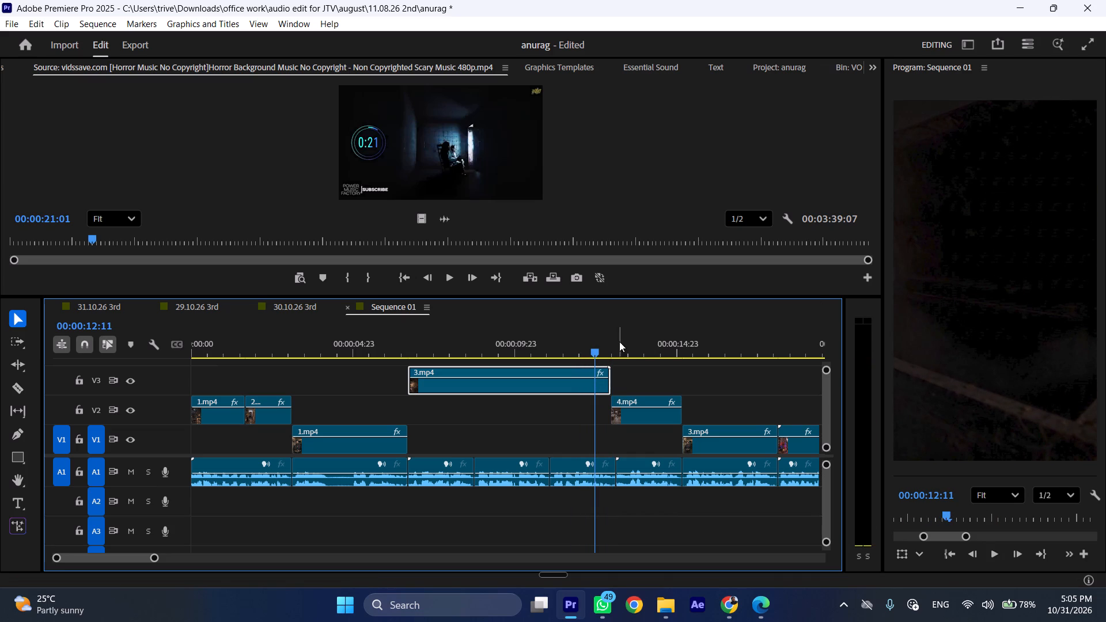
drag(563, 339, 526, 346)
key(space)
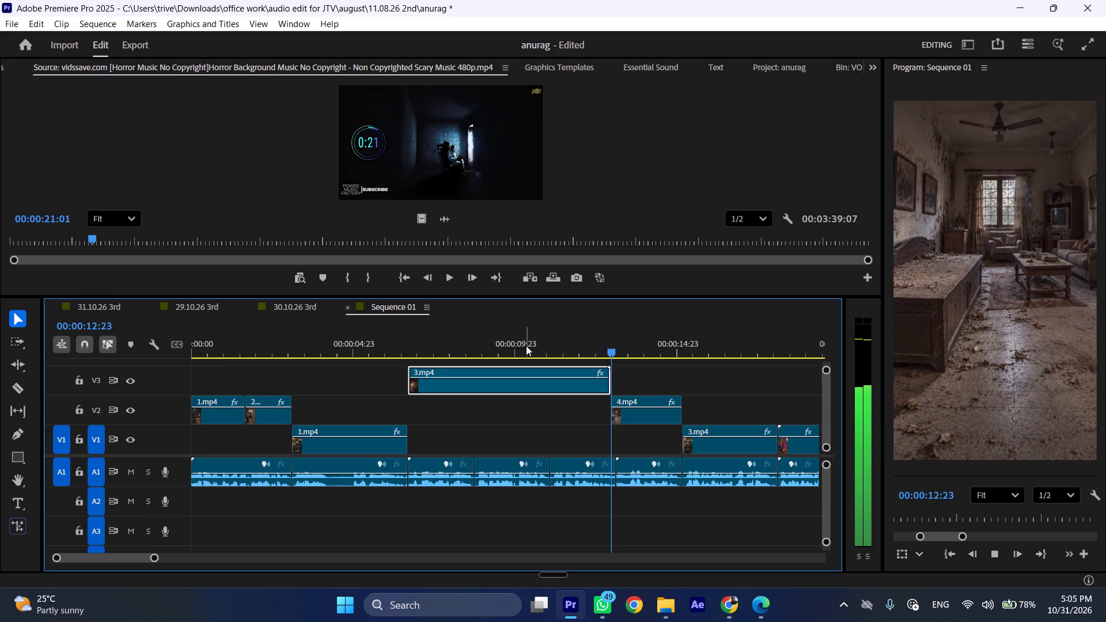
key(space)
drag(515, 335, 497, 337)
key(space)
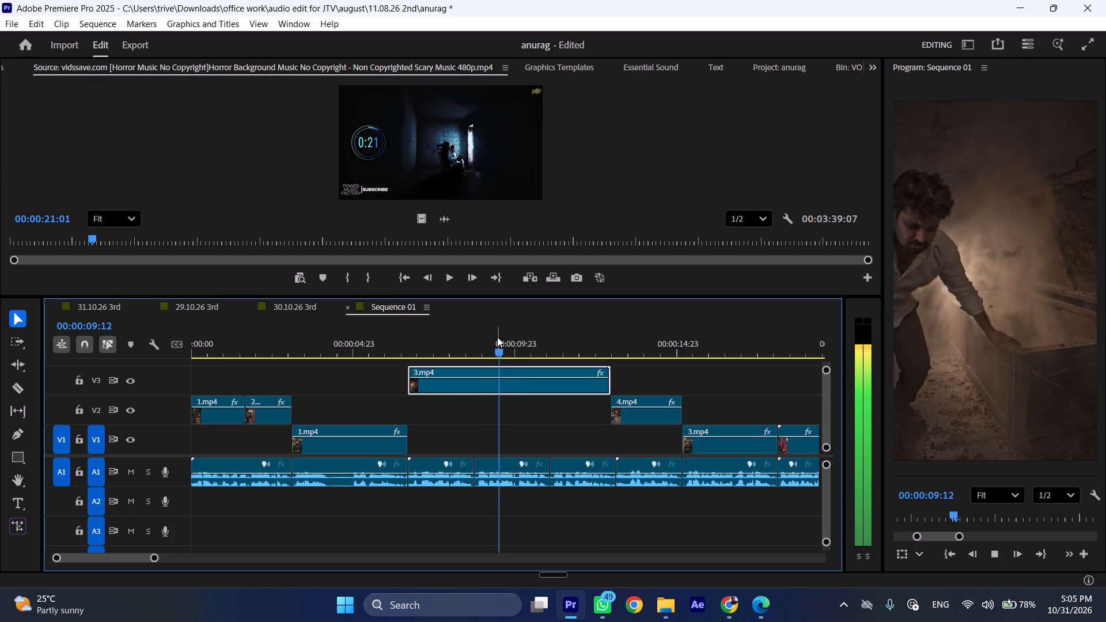
key(space)
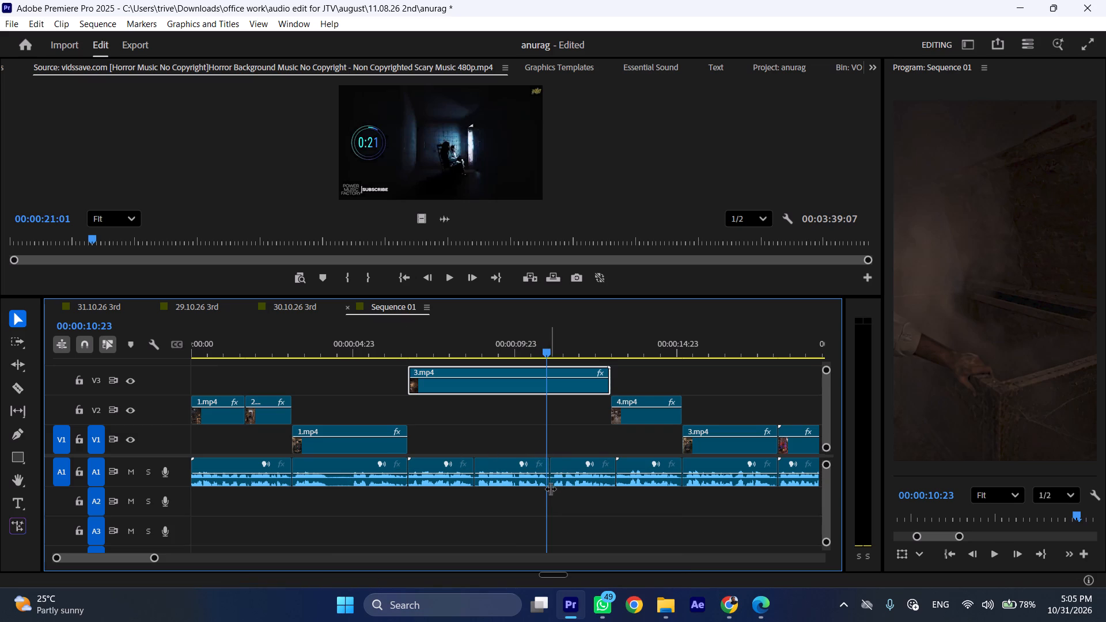
key(space)
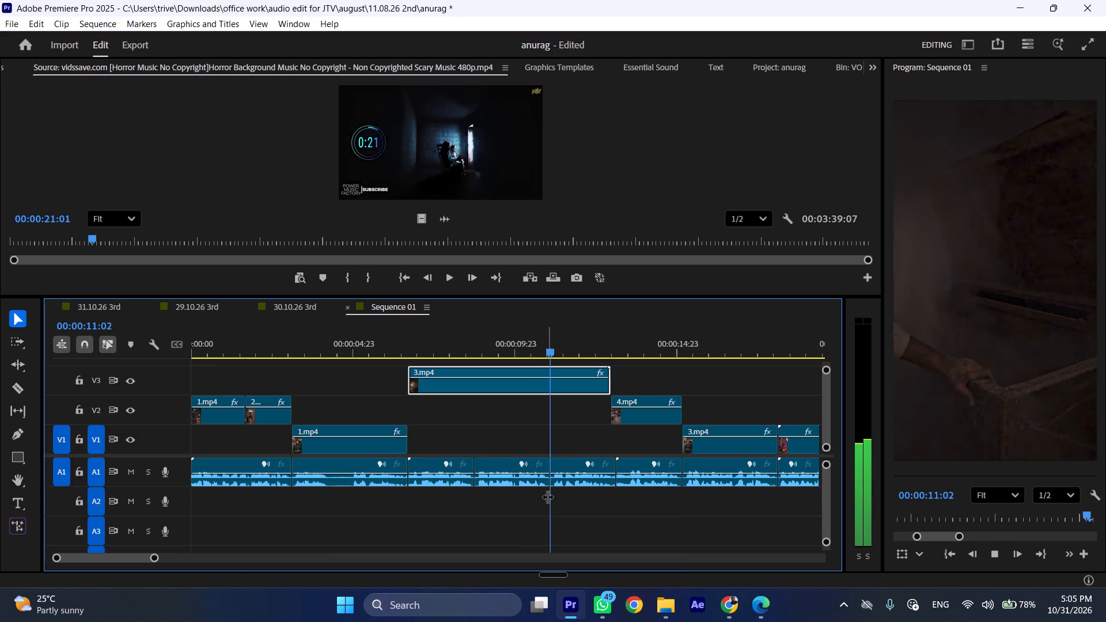
key(space)
click(512, 336)
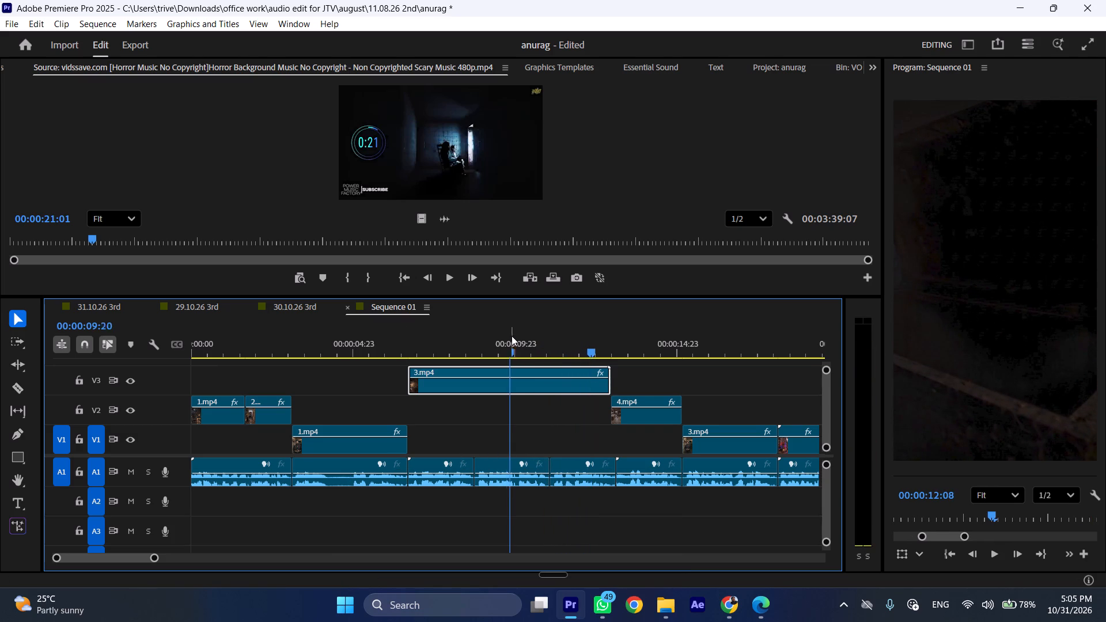
key(space)
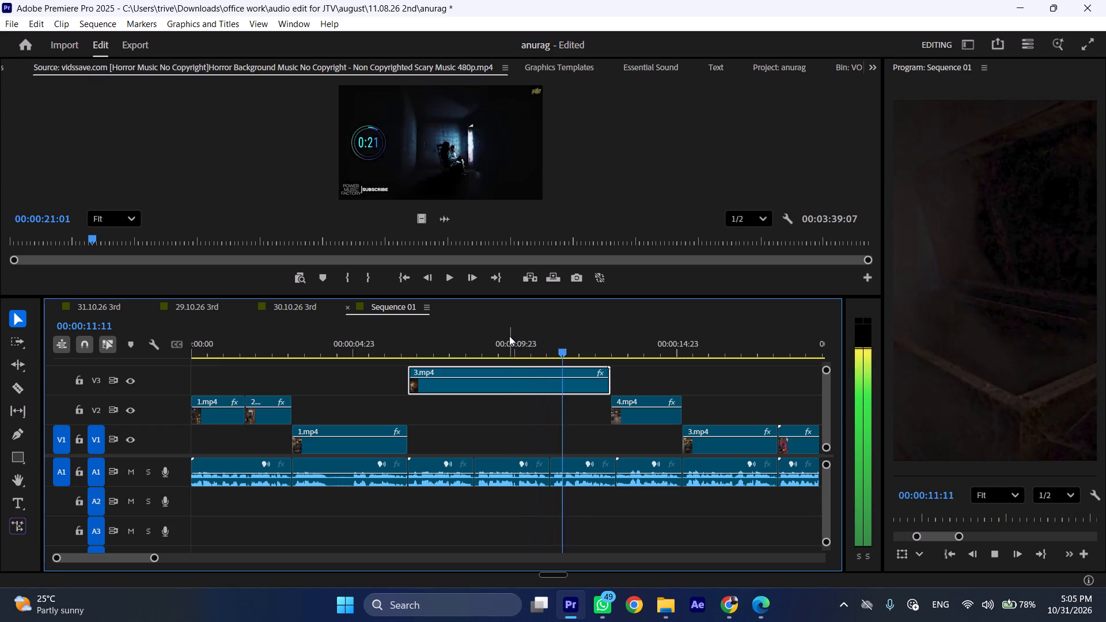
Trim the A1 voice clip's end back to 00:00:10:23 and the following voice clip's start to about 00:00:11:03, cutting out the pause.
drag(514, 337, 548, 345)
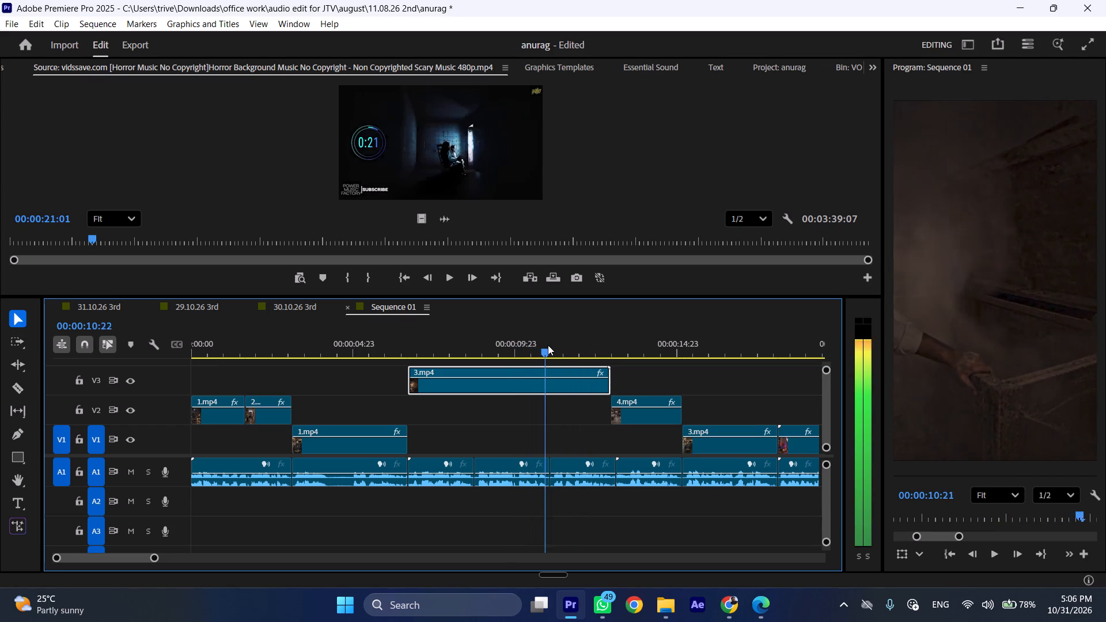
drag(548, 345, 550, 345)
key(ctrl+shift+c)
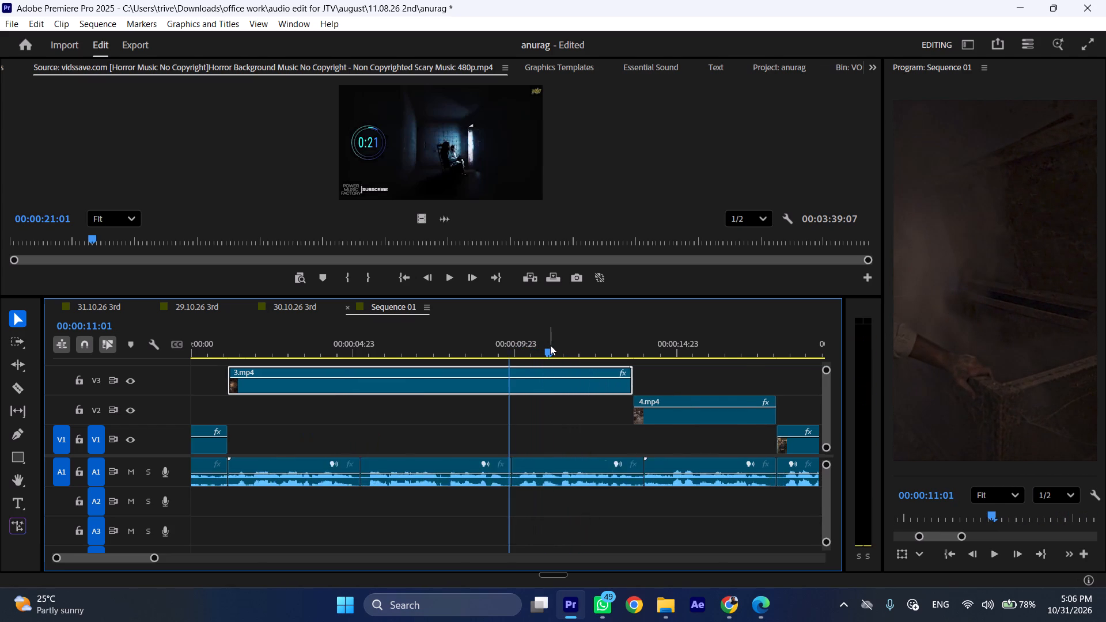
key(ctrl+shift+c)
key(ctrl+shift+c)
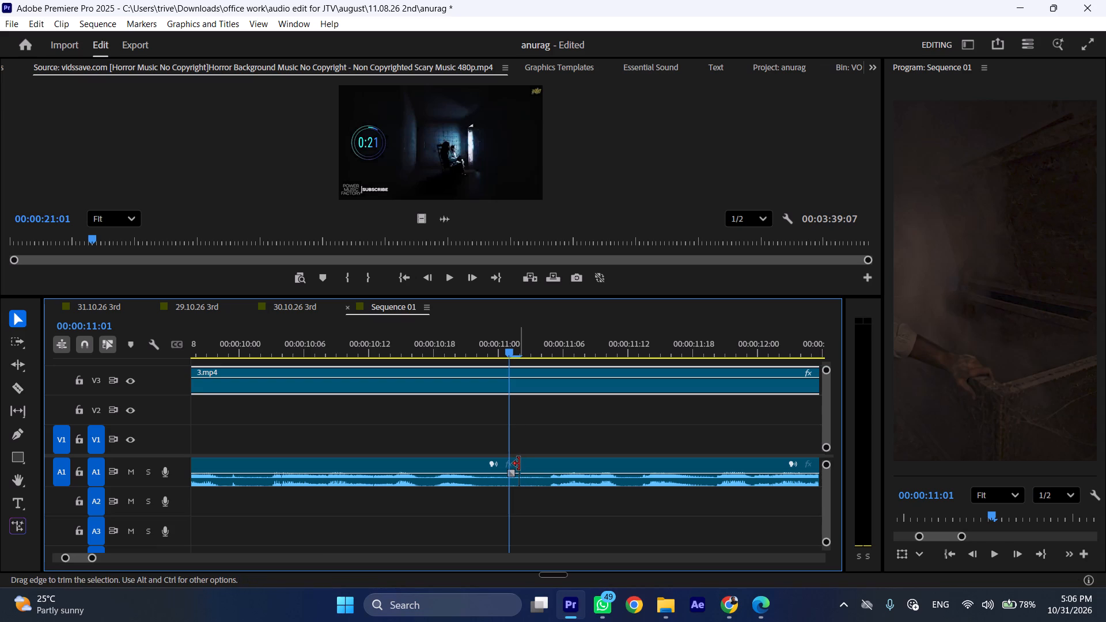
drag(519, 464, 533, 465)
drag(518, 462, 491, 466)
drag(522, 465, 531, 465)
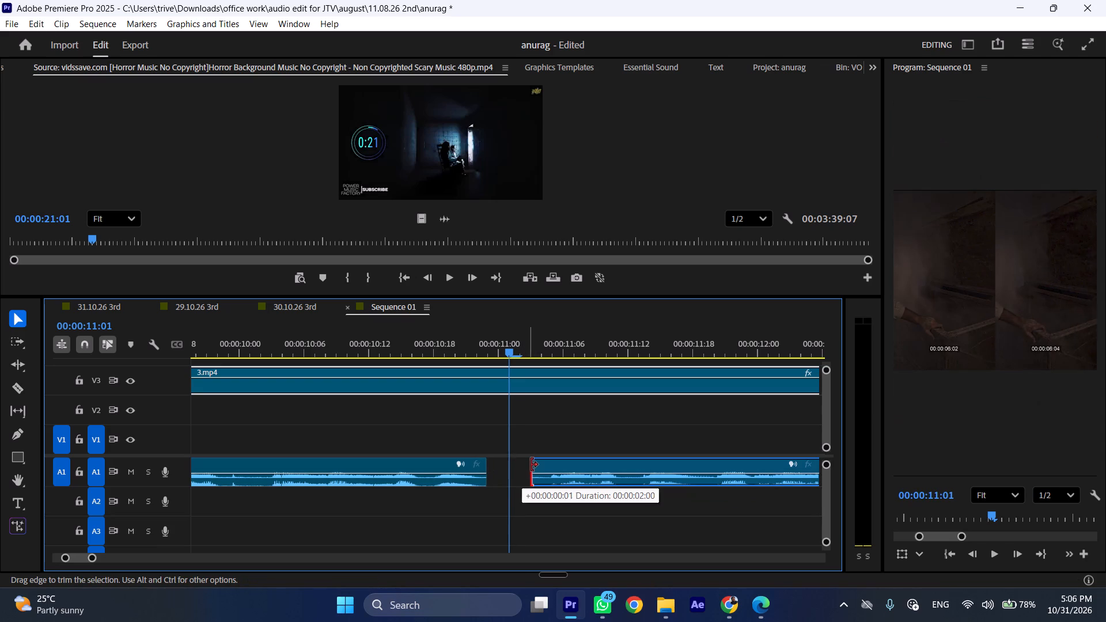
drag(531, 465, 535, 466)
Ripple delete the A1 gap between the trimmed voice clips, refitting the end of 3.mp4 on V3 to meet the start of 4.mp4.
key(ctrl+shift+x)
key(ctrl+shift+x)
key(ctrl+shift+x)
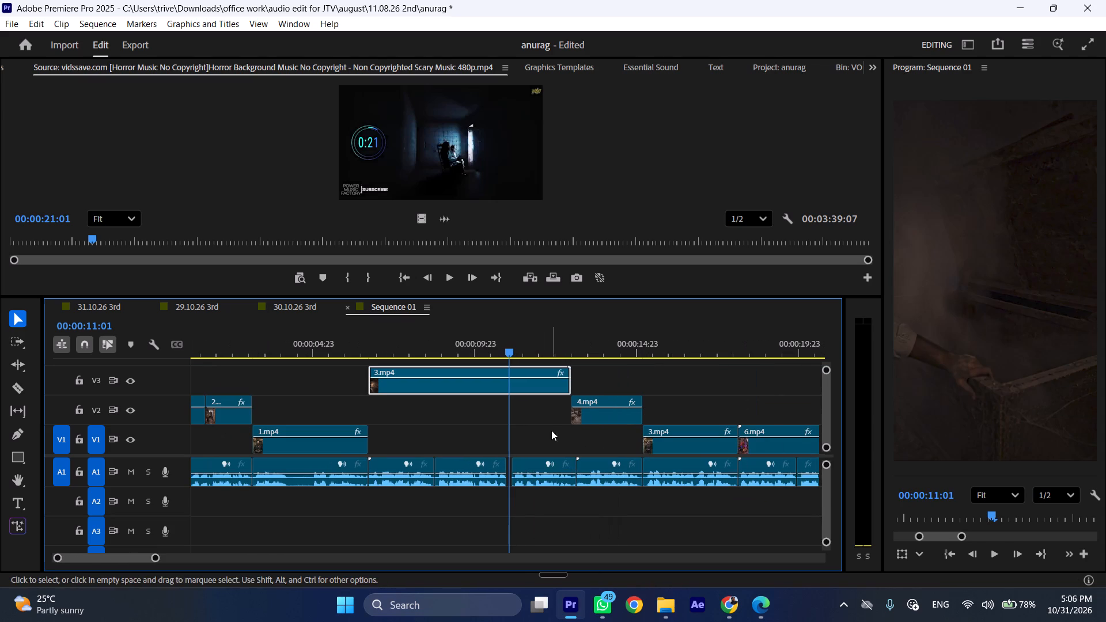
drag(570, 369, 560, 371)
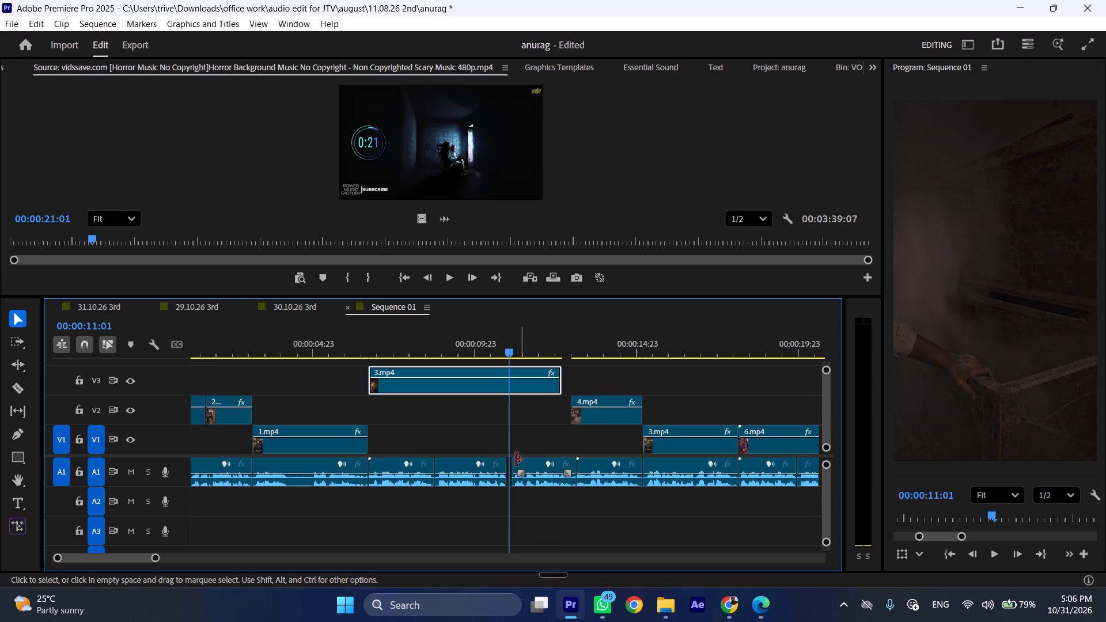
click(437, 347)
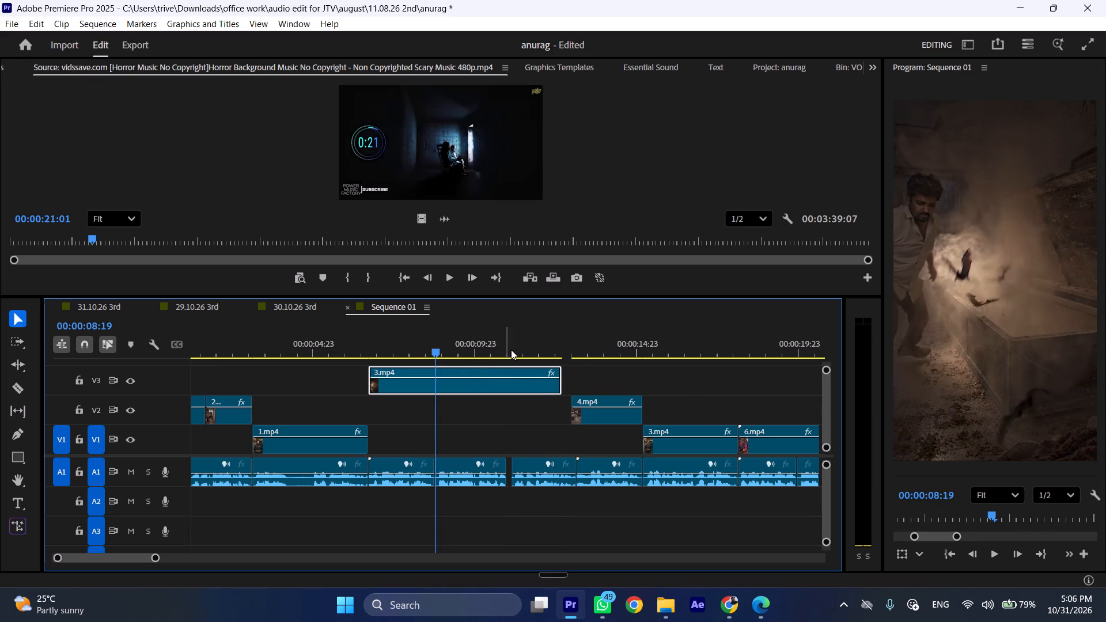
click(508, 469)
right_click(508, 469)
click(518, 476)
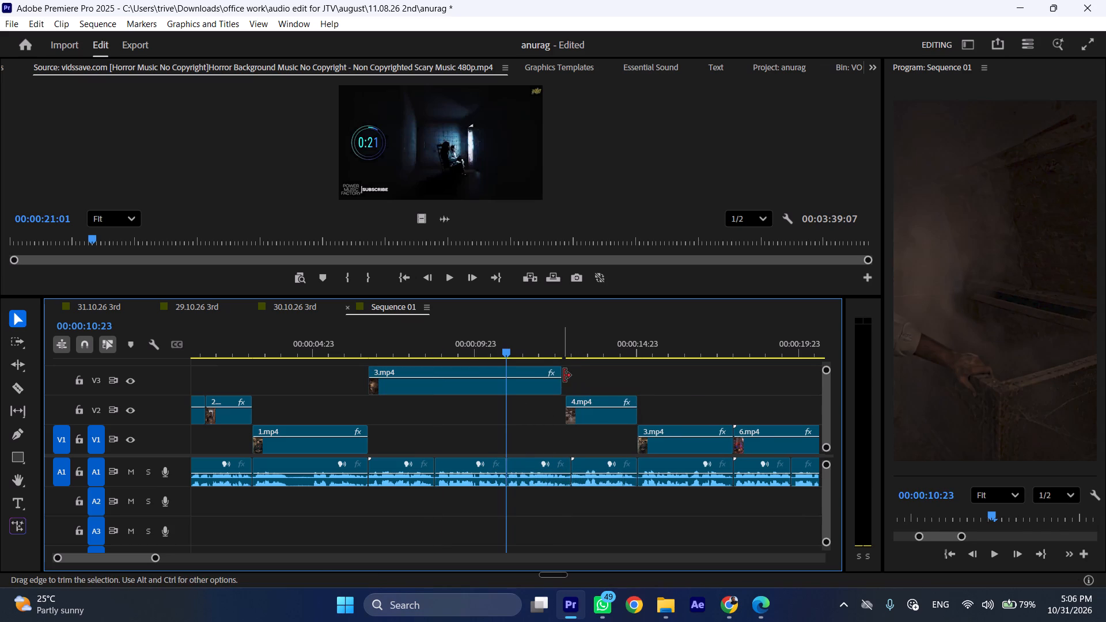
drag(565, 376, 570, 376)
Play and closely examine the 3.mp4 to 4.mp4 cut against the voice clip change just after it on A1.
key(space)
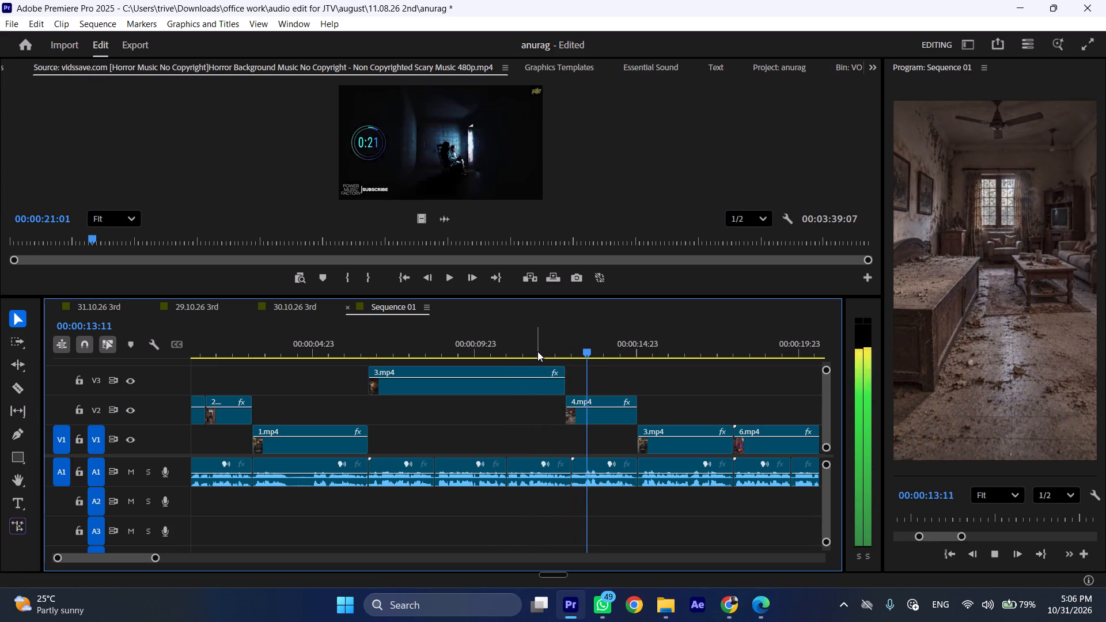
key(space)
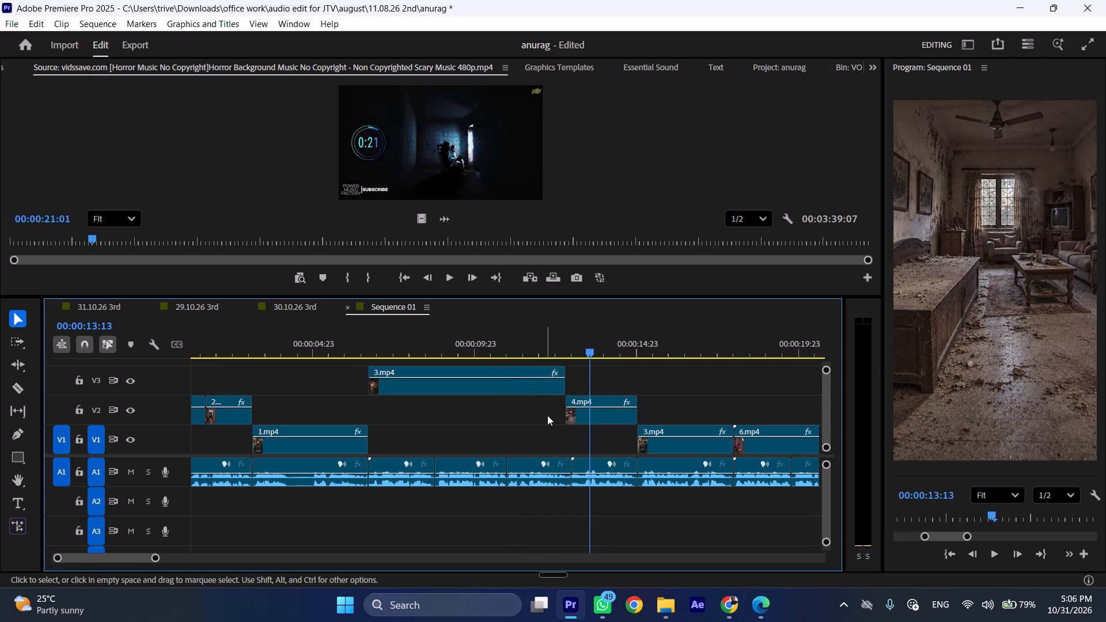
click(564, 344)
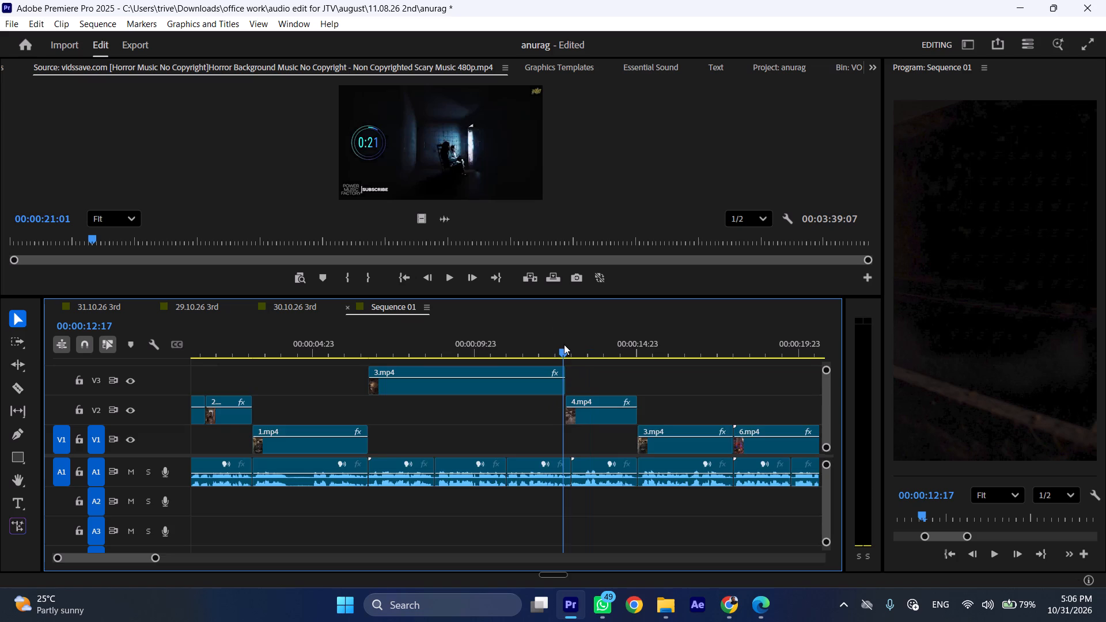
key(ctrl+shift+c)
key(ctrl+shift+c)
key(ctrl+shift+c)
key(ctrl+shift+c)
key(ctrl+shift+c)
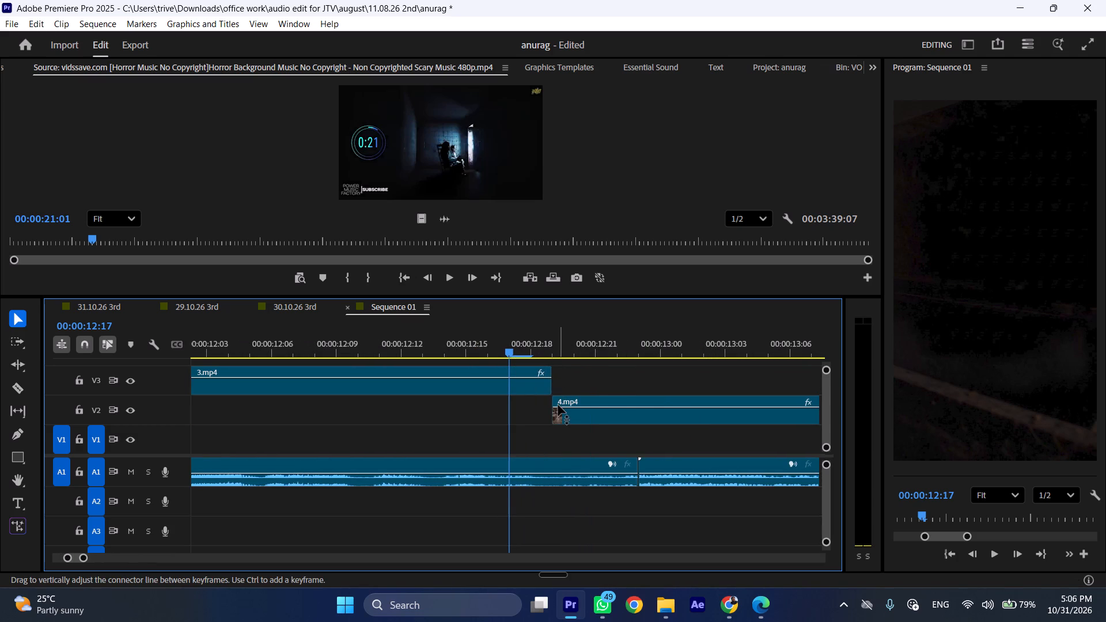
drag(589, 345, 618, 350)
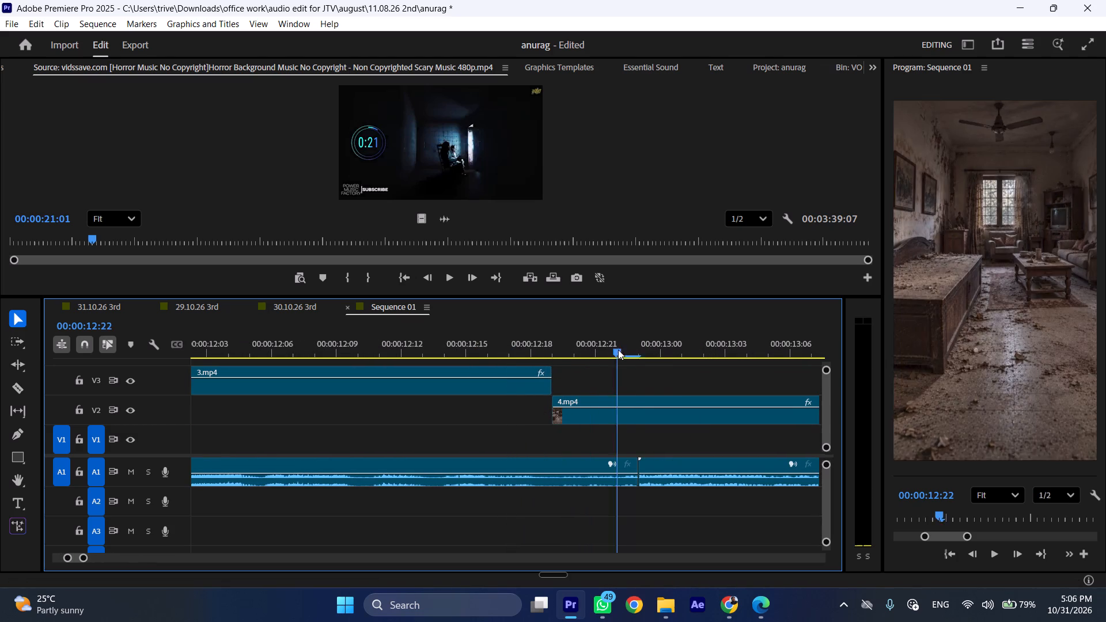
drag(618, 350, 465, 363)
key(space)
key(space)
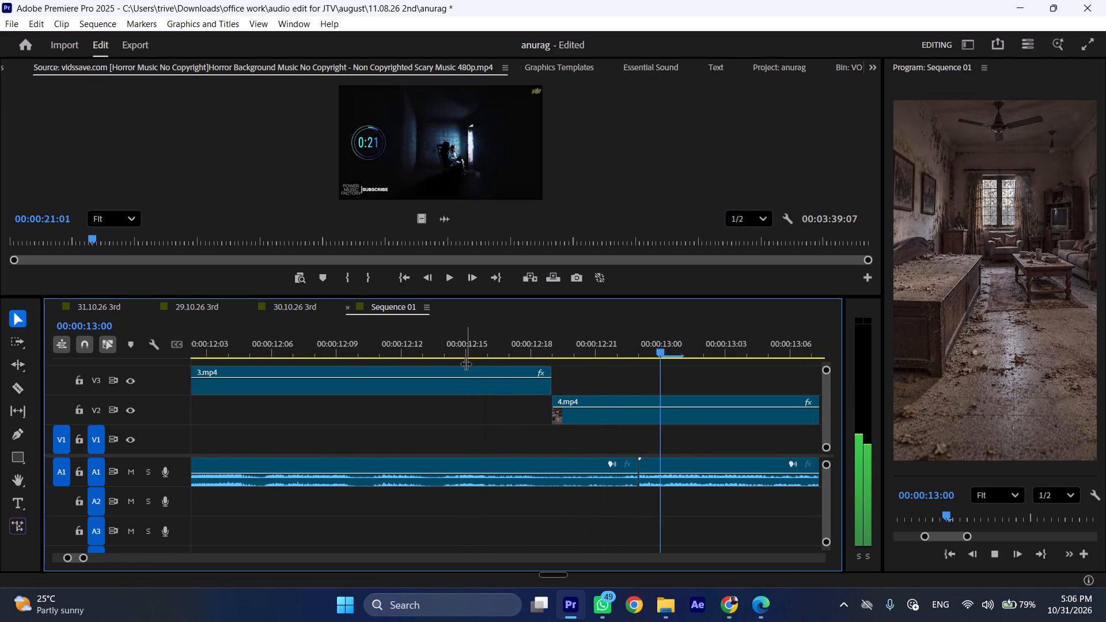
scroll(469, 362, up, 1)
drag(426, 340, 399, 343)
key(space)
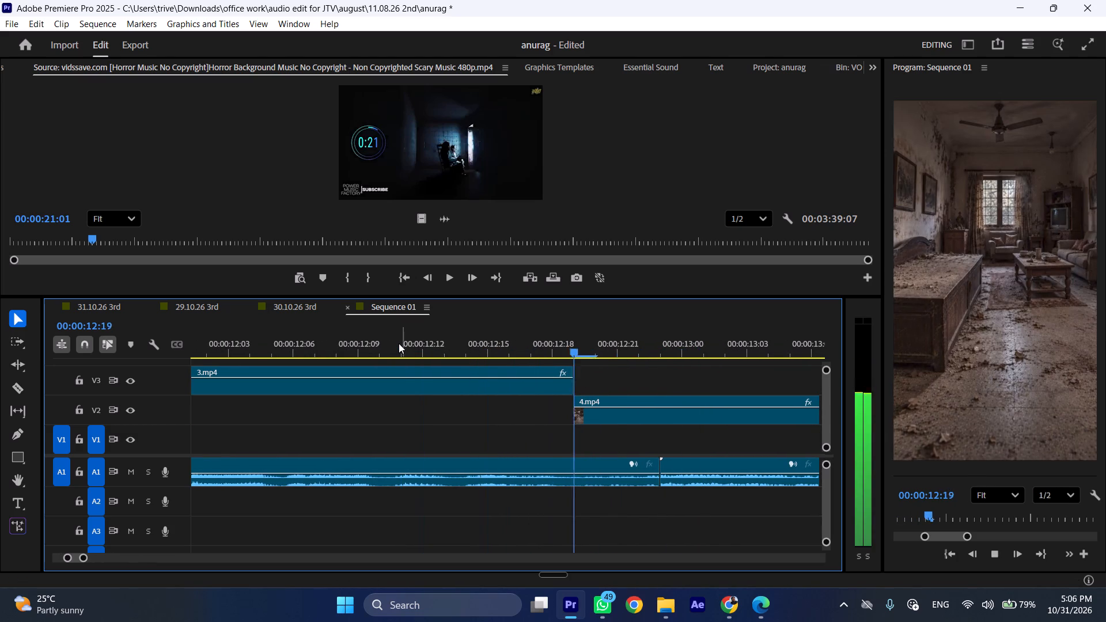
key(space)
Trim the A1 voice clip's end to 00:00:12:19 and 4.mp4's start to the next voice clip, and ripple delete the gap.
click(569, 333)
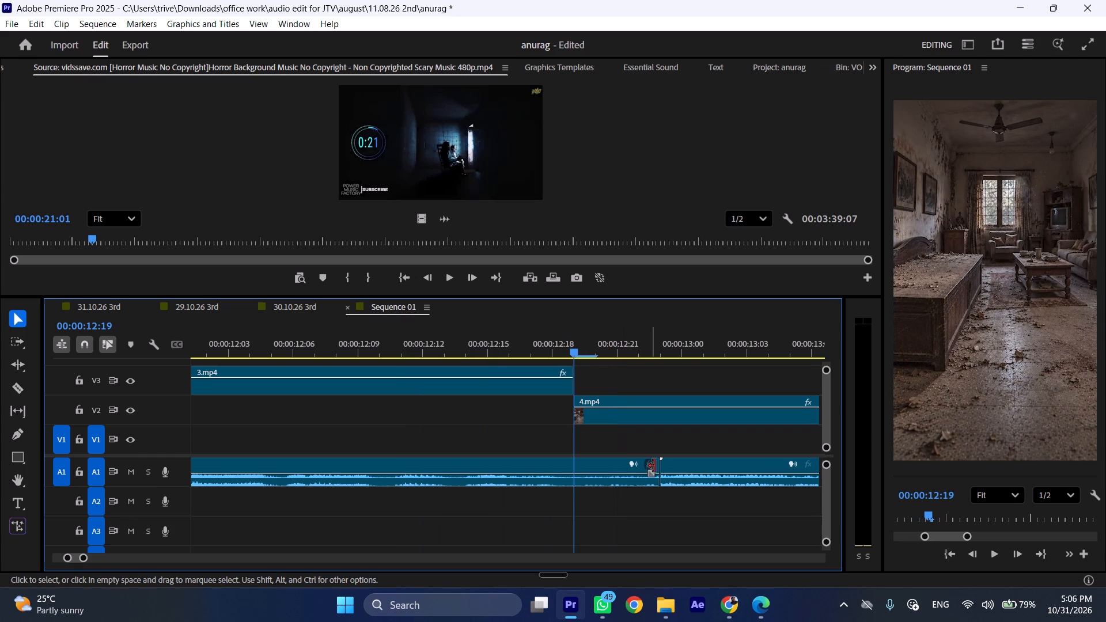
drag(657, 466, 571, 467)
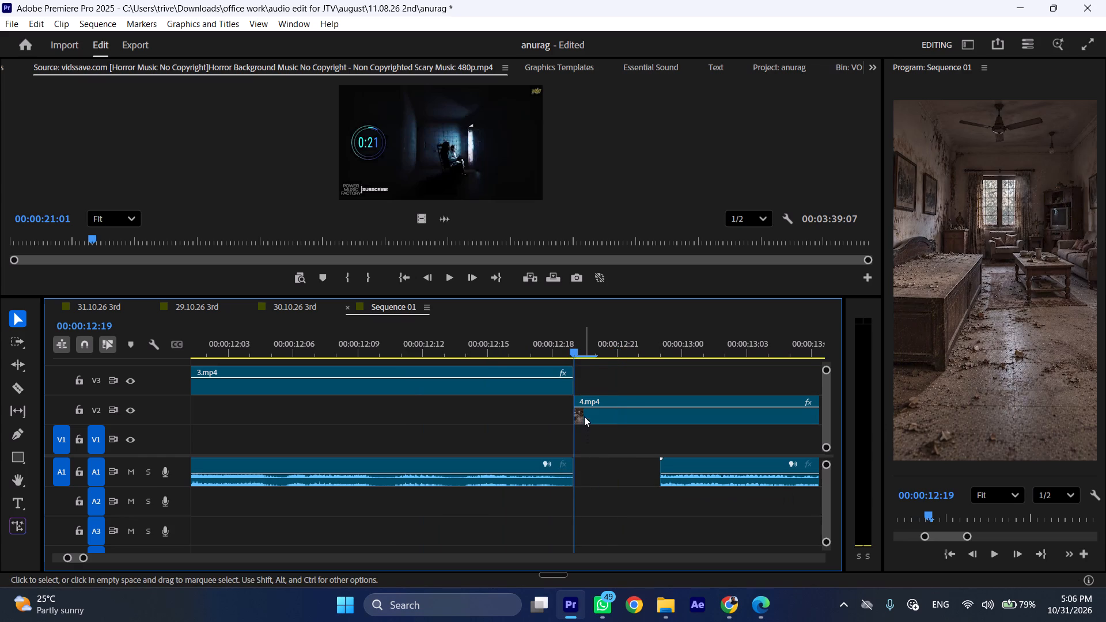
drag(579, 399, 668, 410)
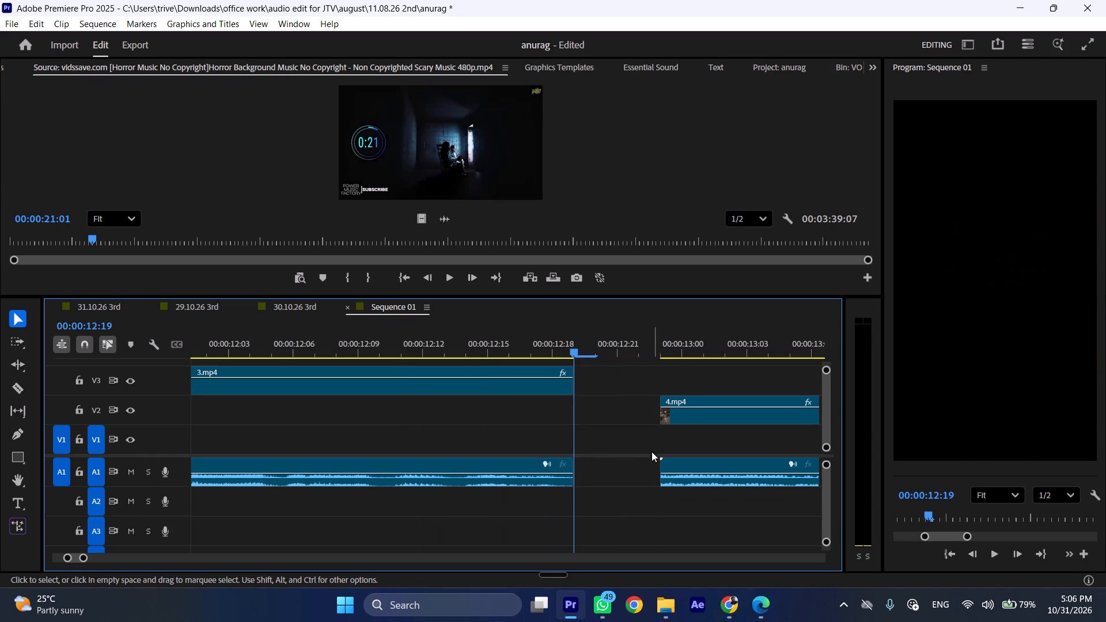
click(642, 472)
right_click(642, 472)
click(647, 481)
Play the tightened 3.mp4 to 4.mp4 cut, including a replay from about 10 seconds into 4.mp4.
click(408, 329)
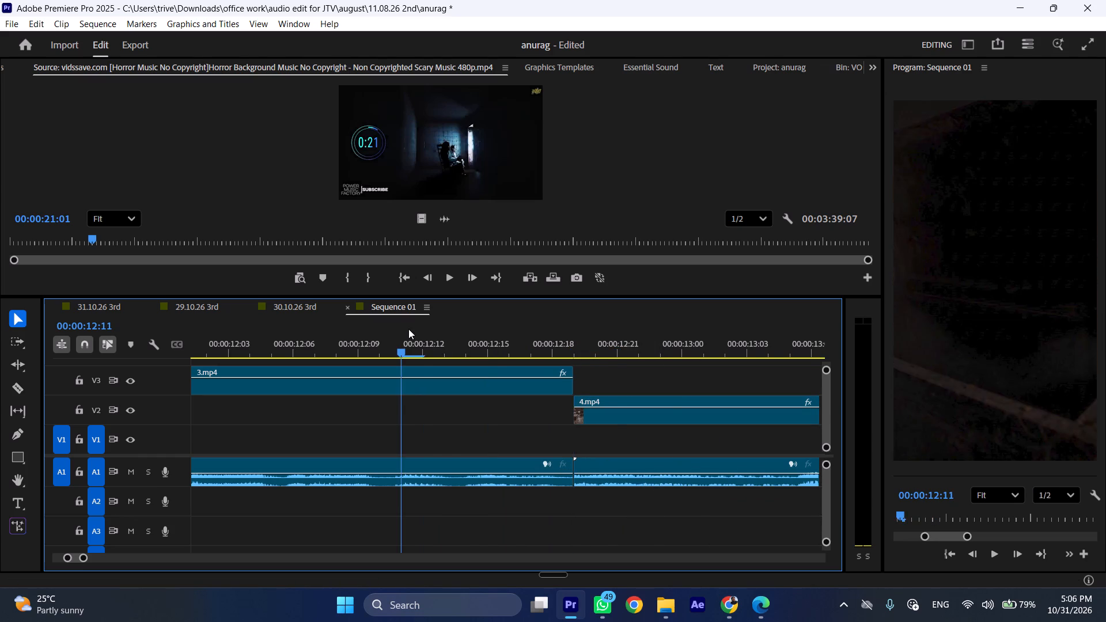
key(space)
key(space)
key(ctrl+shift+x)
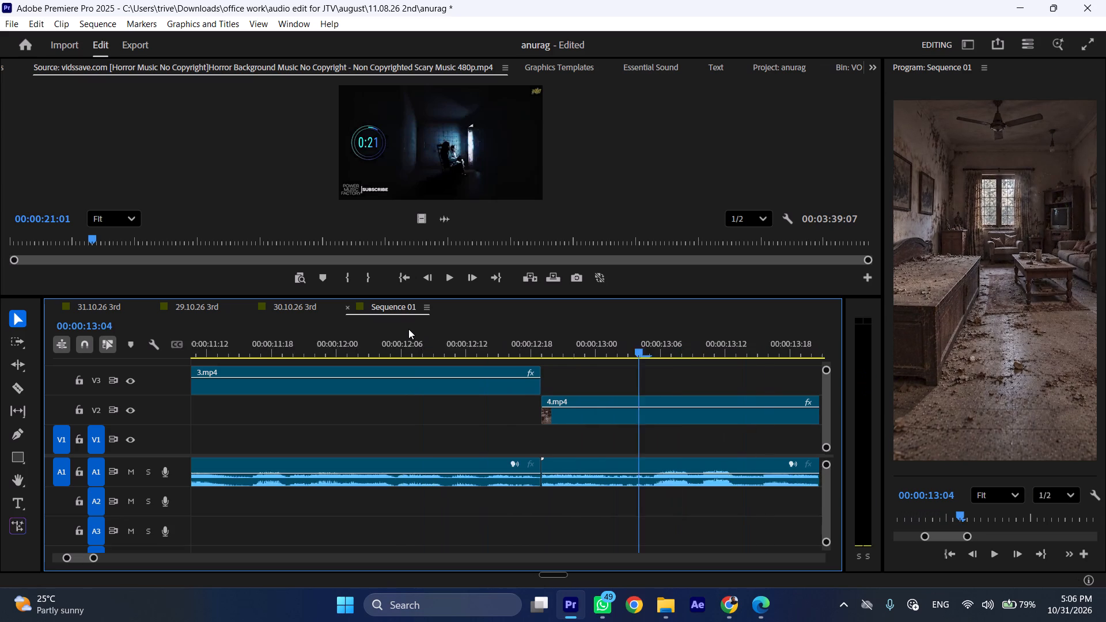
key(ctrl+shift+x)
key(ctrl+shift+x)
click(372, 331)
key(space)
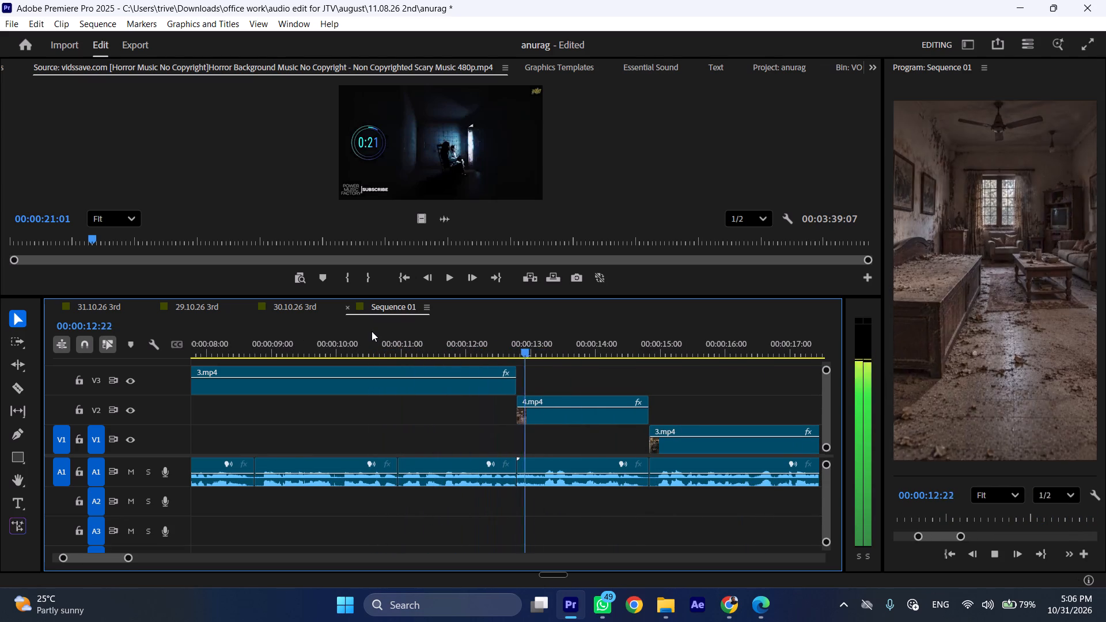
key(space)
Cut 4.mp4 and its A1 voice clip at 00:00:13:04, ripple delete the part before it, and play the new cut.
click(546, 347)
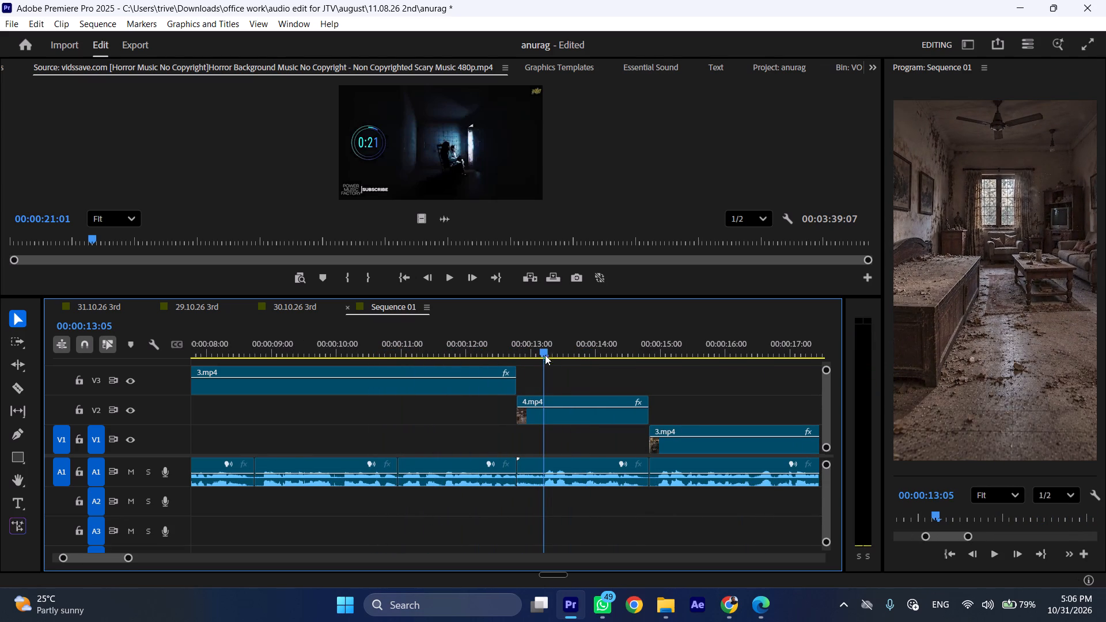
click(544, 347)
drag(573, 373, 577, 469)
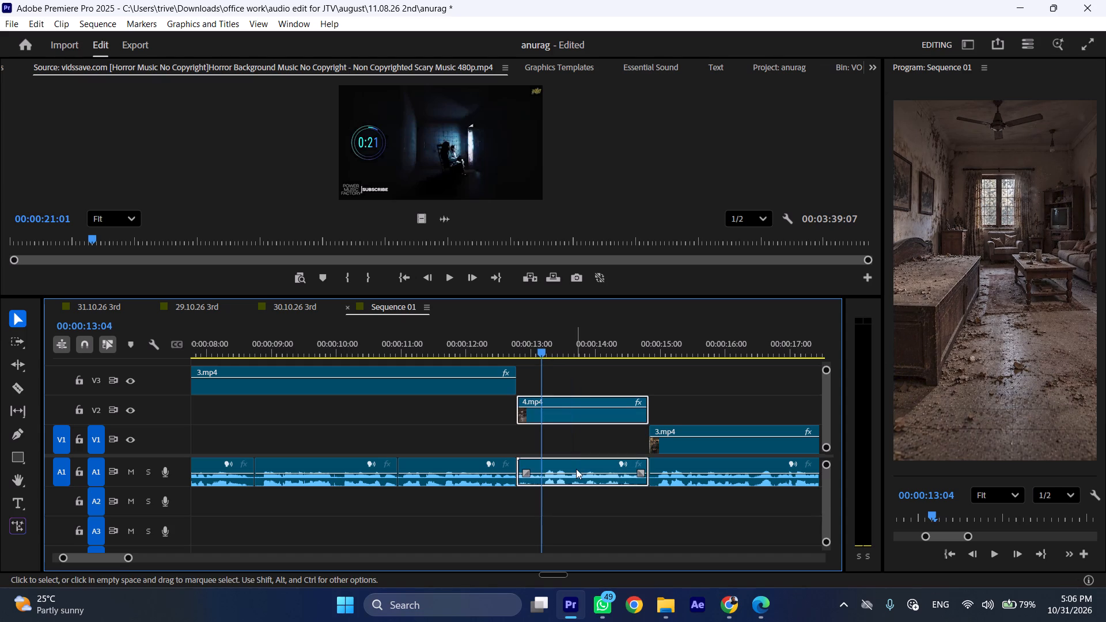
key(shift+c)
key(ctrl+shift+d)
drag(456, 335, 435, 340)
key(space)
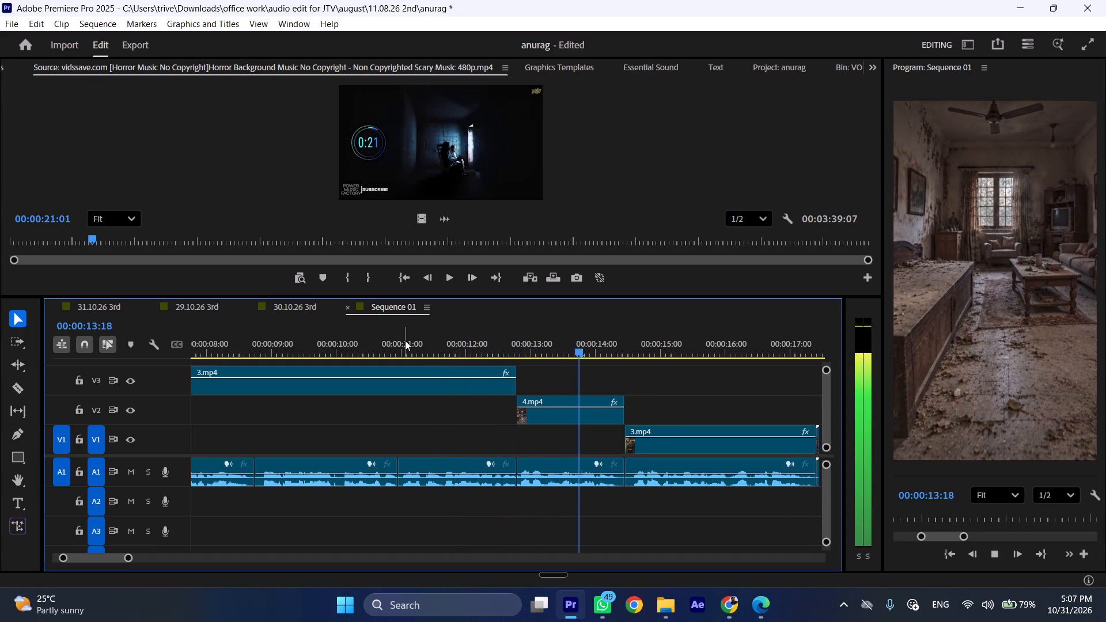
key(space)
Shift the A1 voice clip under 4.mp4 slightly so that it starts at 00:00:12:20.
drag(509, 342, 522, 344)
drag(547, 465, 554, 465)
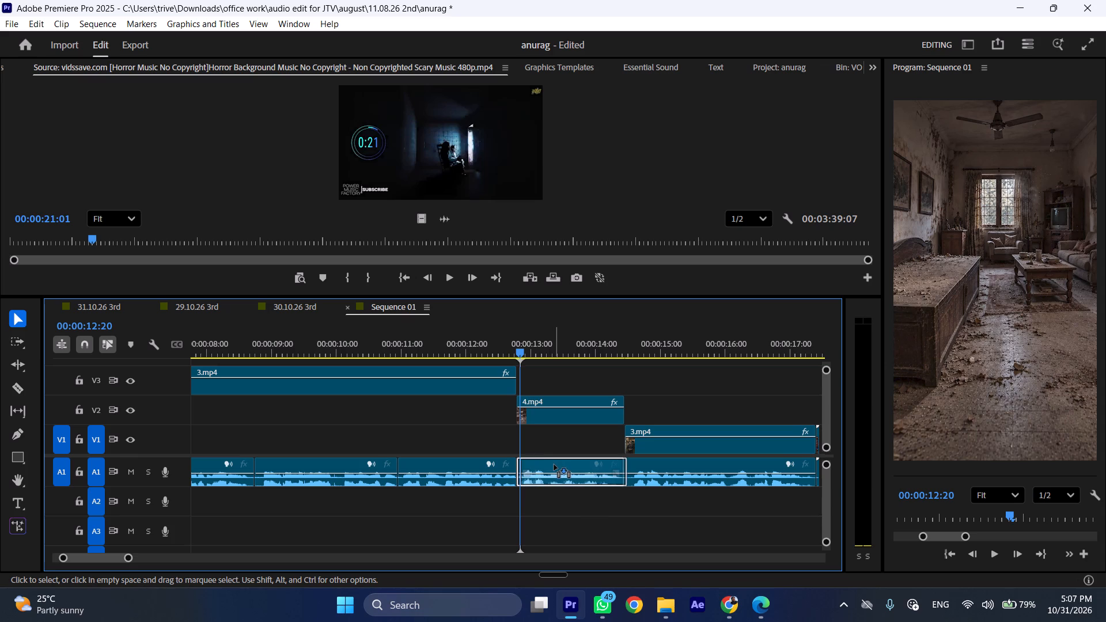
drag(554, 465, 557, 465)
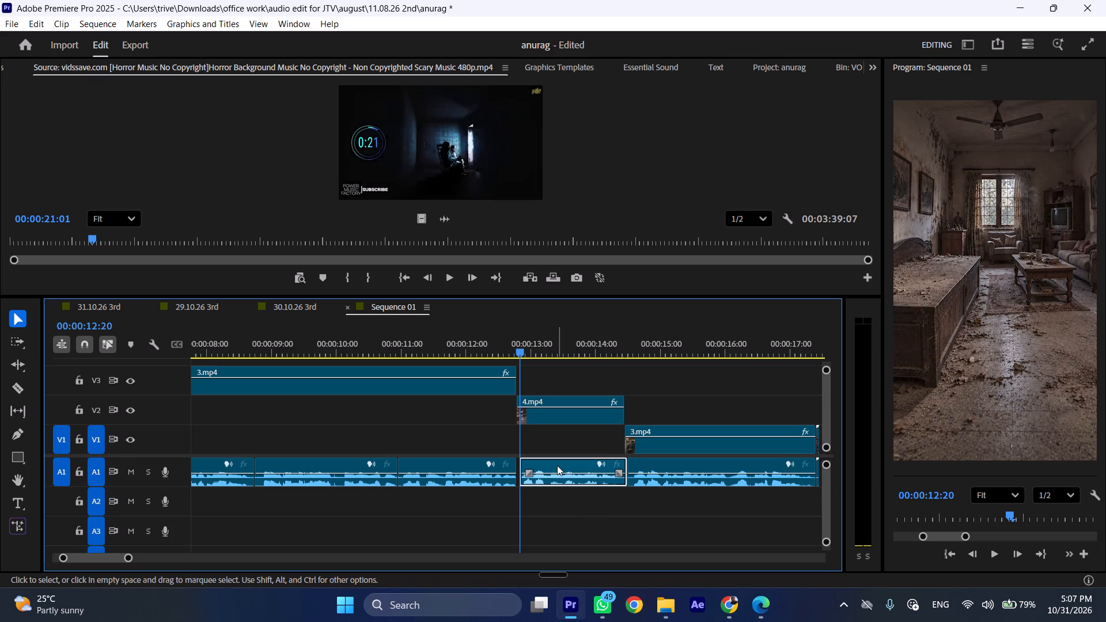
Undo the last shift of the A1 voice clip under 4.mp4.
key(ctrl+z)
drag(559, 373, 578, 477)
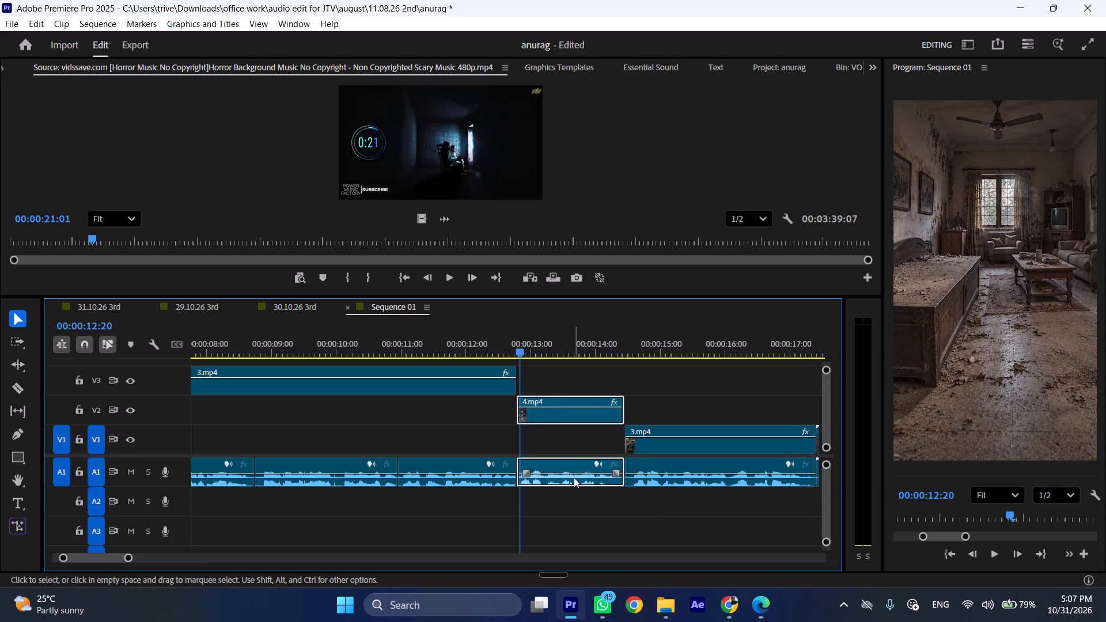
click(568, 527)
Shift 4.mp4 and all clips after it to start at about 00:00:13:00, leaving a short gap after 3.mp4.
key(a)
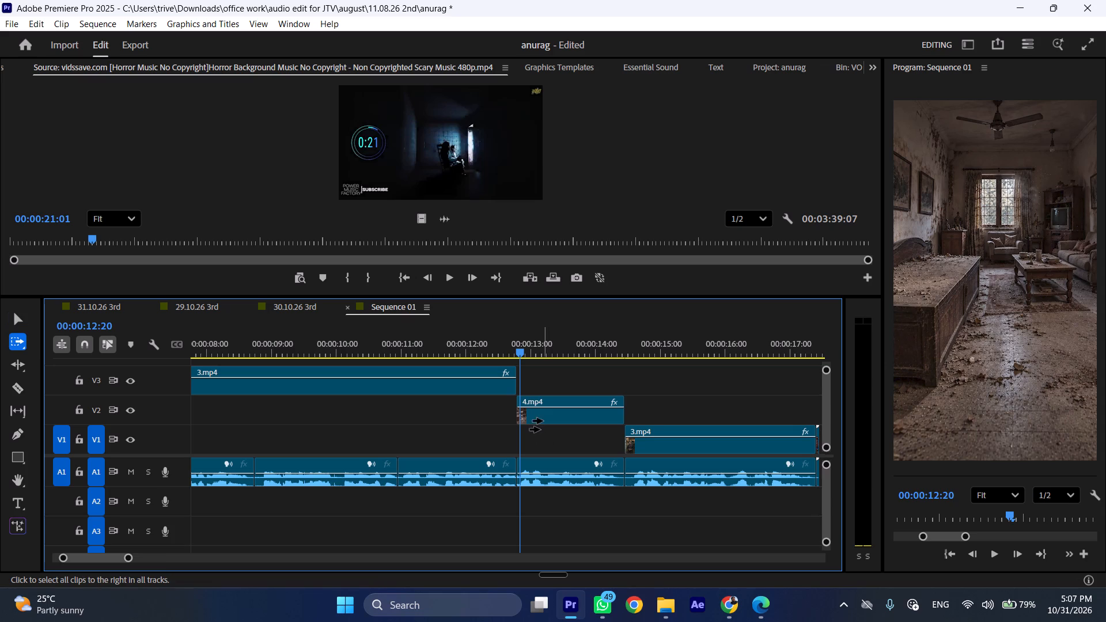
drag(550, 411, 597, 420)
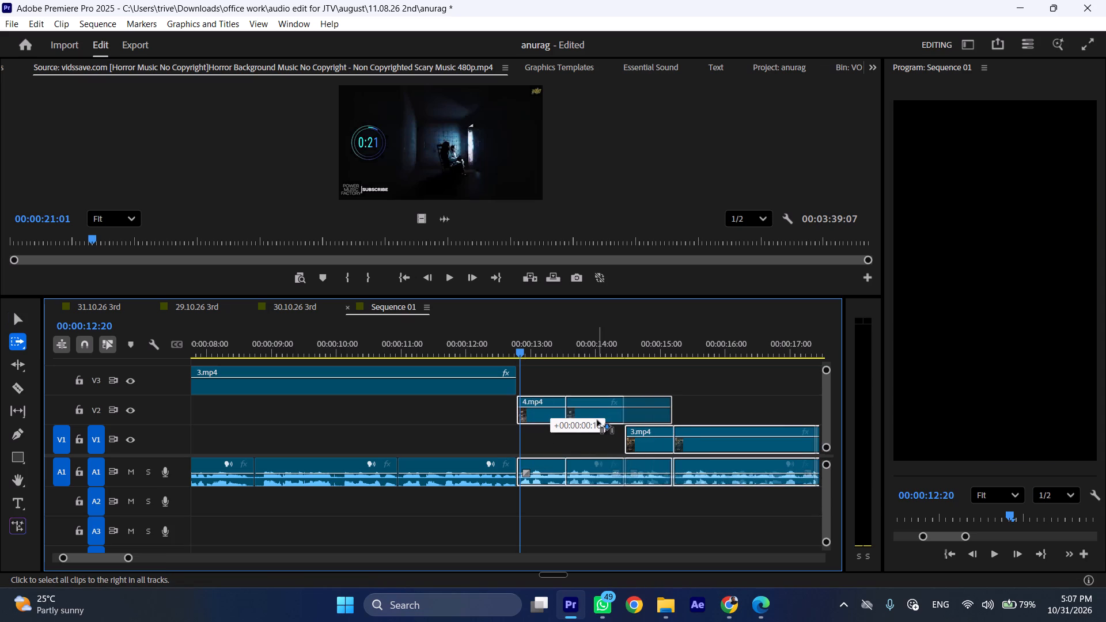
drag(597, 420, 565, 420)
key(v)
click(582, 501)
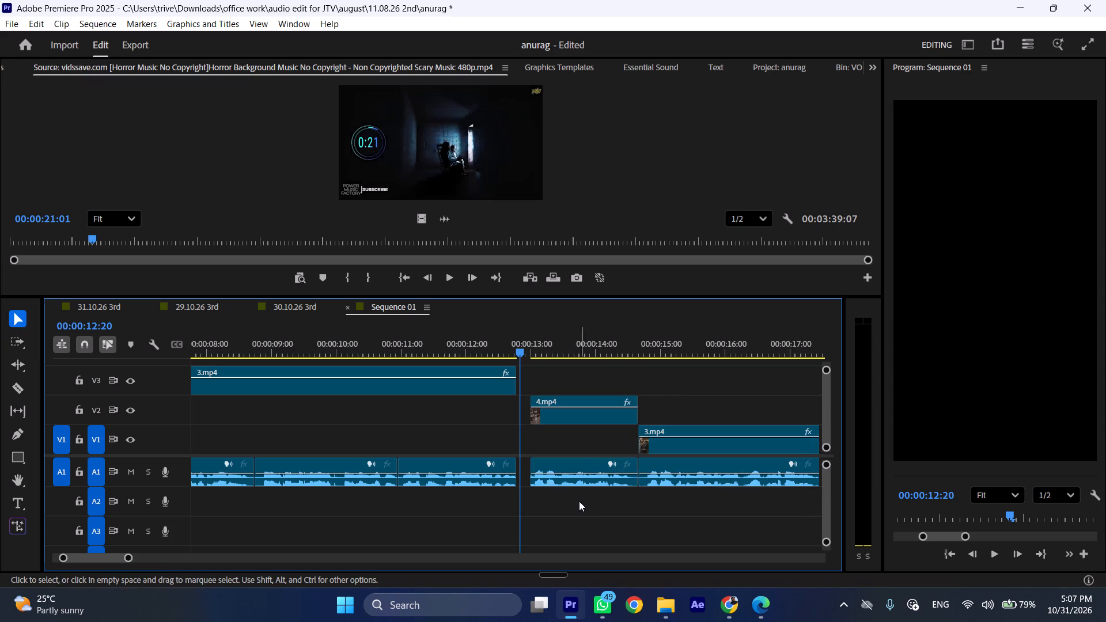
Play the passage from 3.mp4 across the new gap into 4.mp4, replaying it from about 12 seconds.
click(373, 337)
key(space)
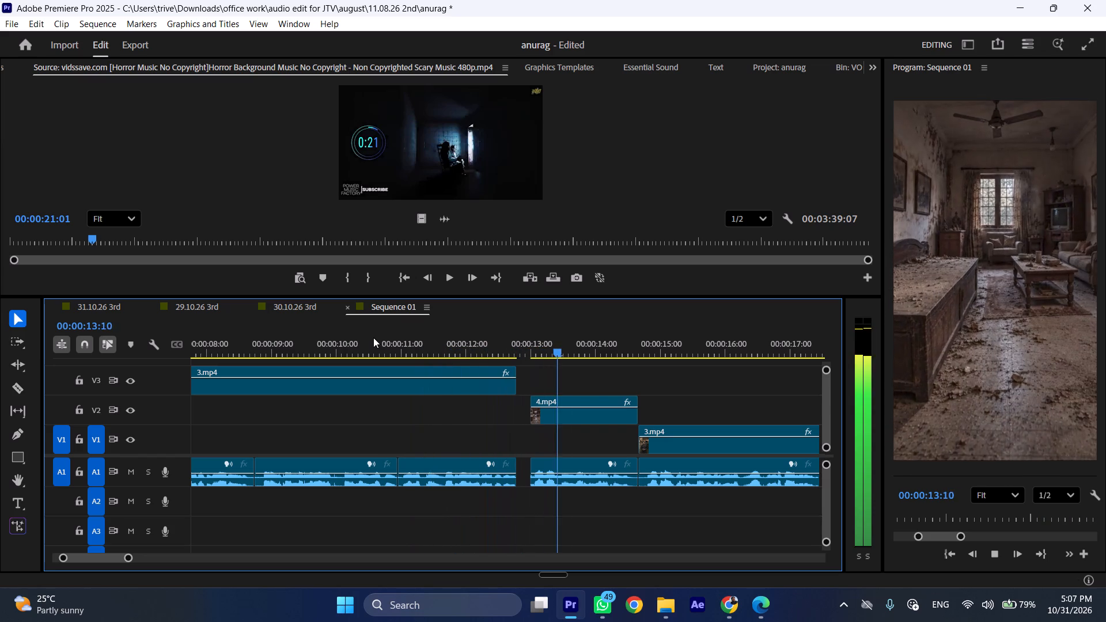
key(space)
click(475, 339)
key(space)
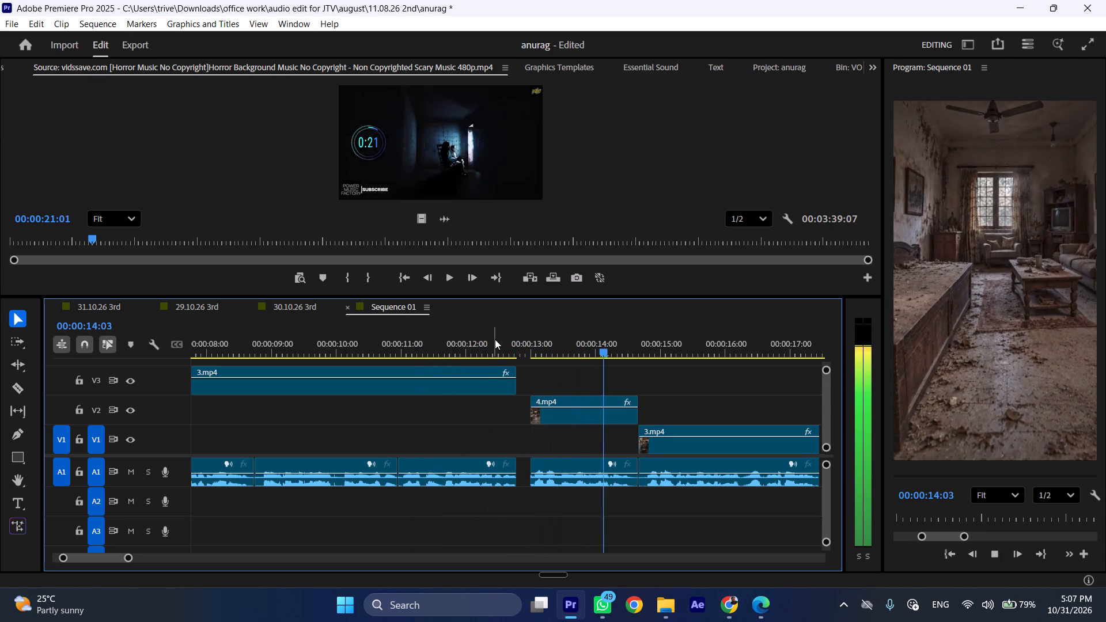
key(space)
click(495, 339)
key(space)
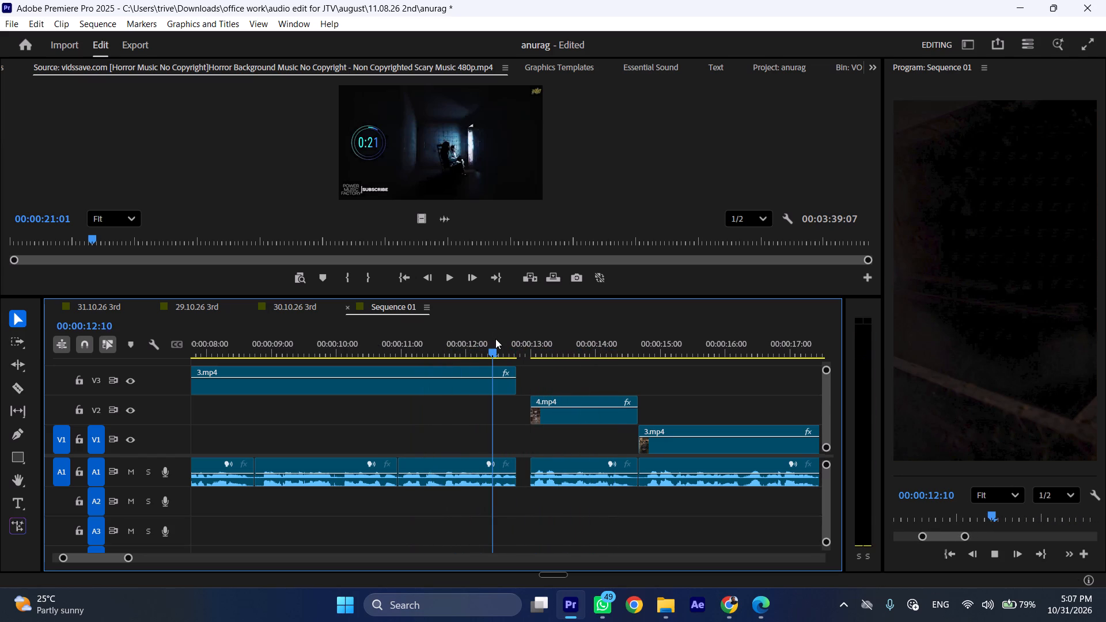
key(space)
Play 3.mp4 on V3 from about 00:00:09:00 into 4.mp4, checking how the voice pause sits in the whole timeline.
key(ctrl+shift+x)
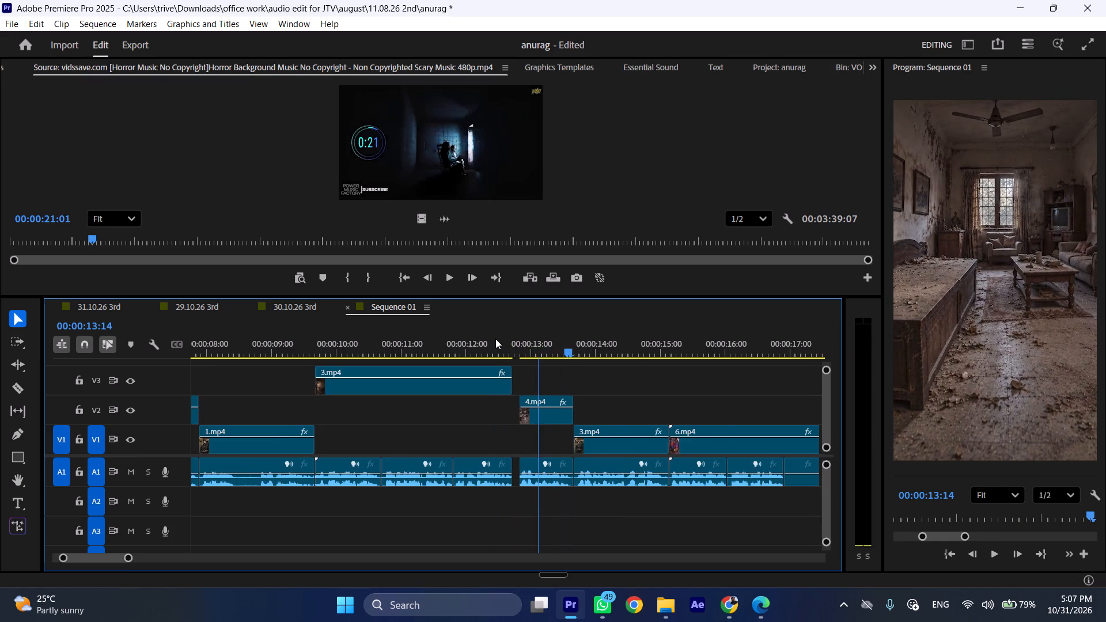
key(ctrl+shift+x)
key(ctrl+shift+x)
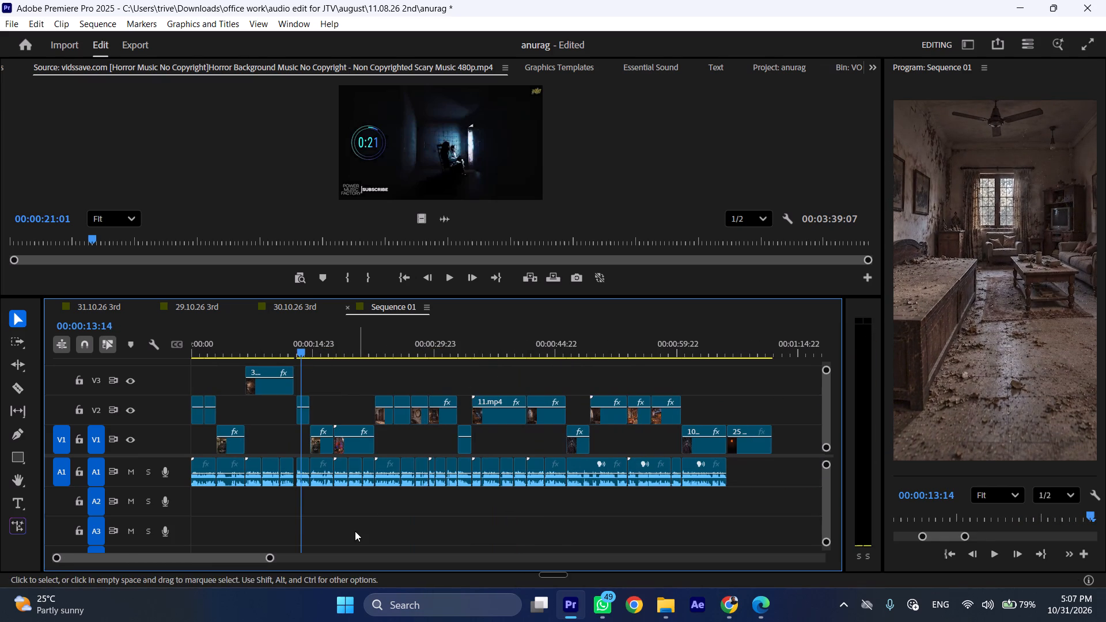
scroll(355, 531, up, 4)
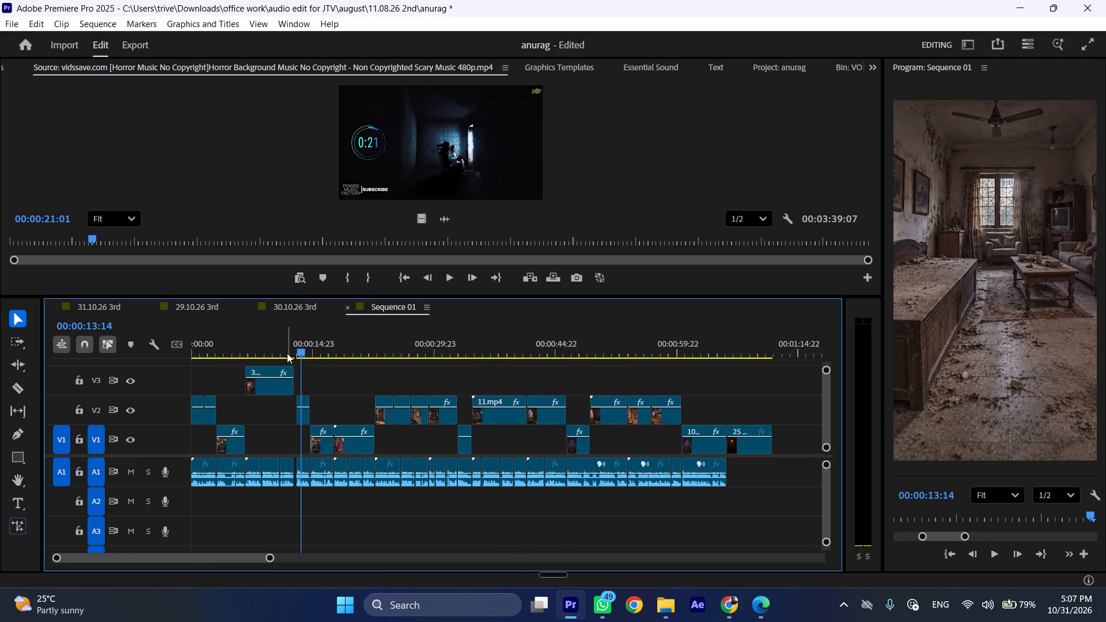
drag(287, 343, 279, 344)
key(space)
drag(278, 344, 276, 345)
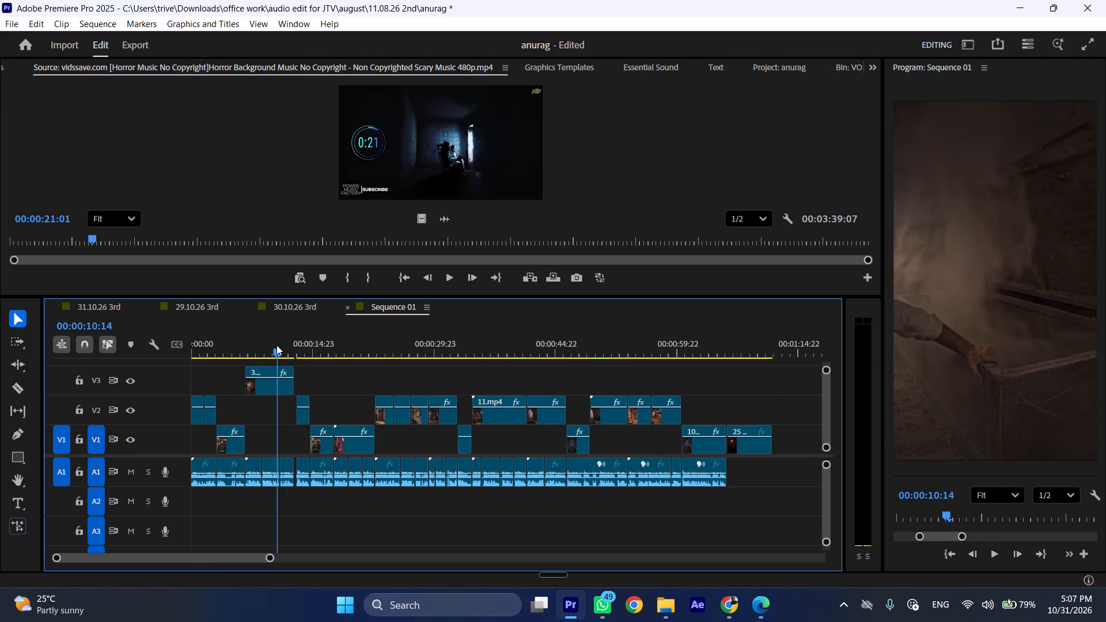
drag(276, 345, 263, 350)
key(space)
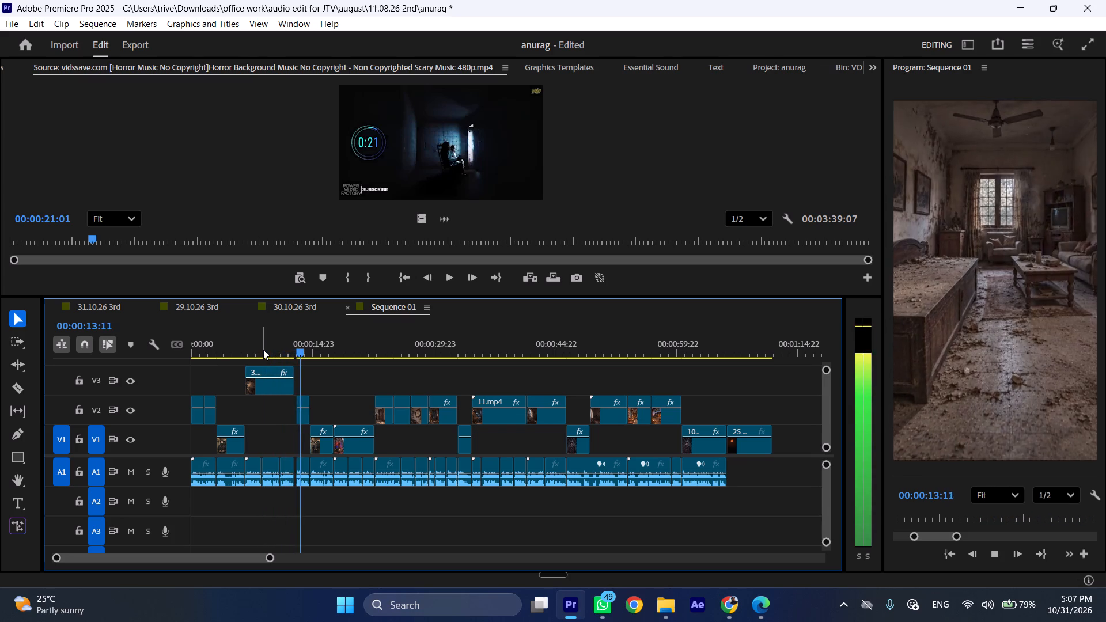
click(263, 350)
key(space)
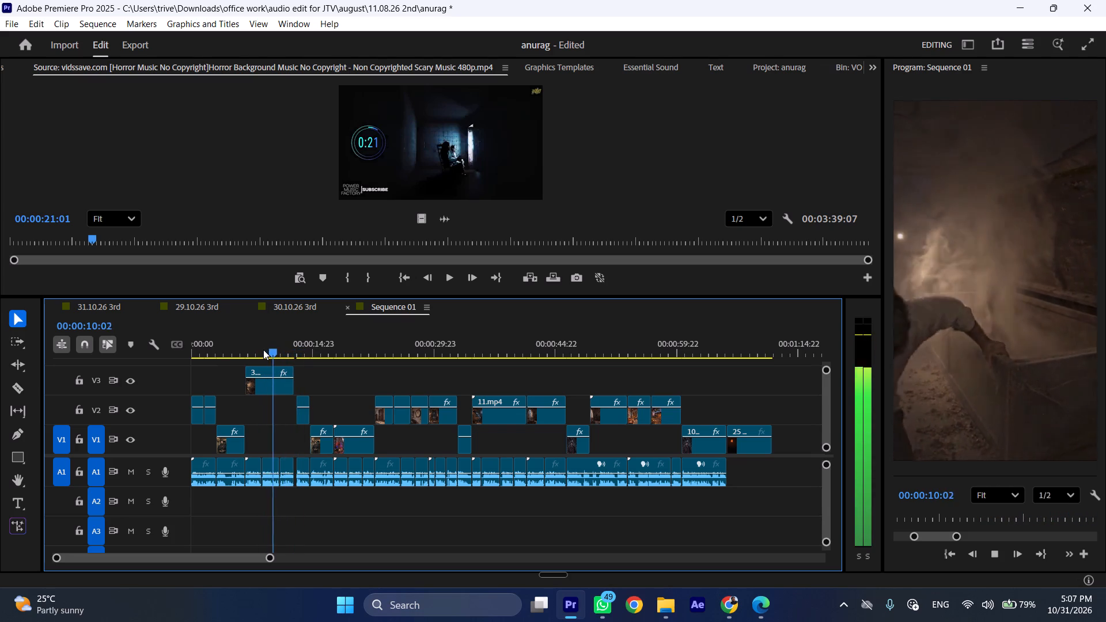
Scrub and replay 3.mp4 between about 00:00:09:00 and 00:00:10:14 to examine the picture and voice there.
key(space)
drag(263, 350, 267, 352)
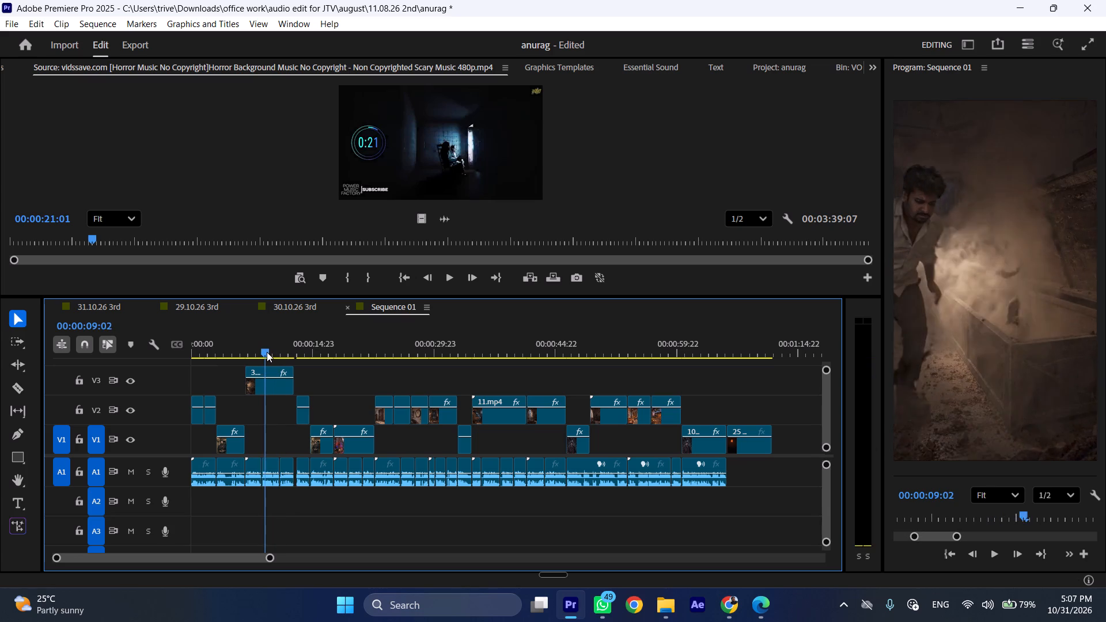
drag(267, 352, 278, 355)
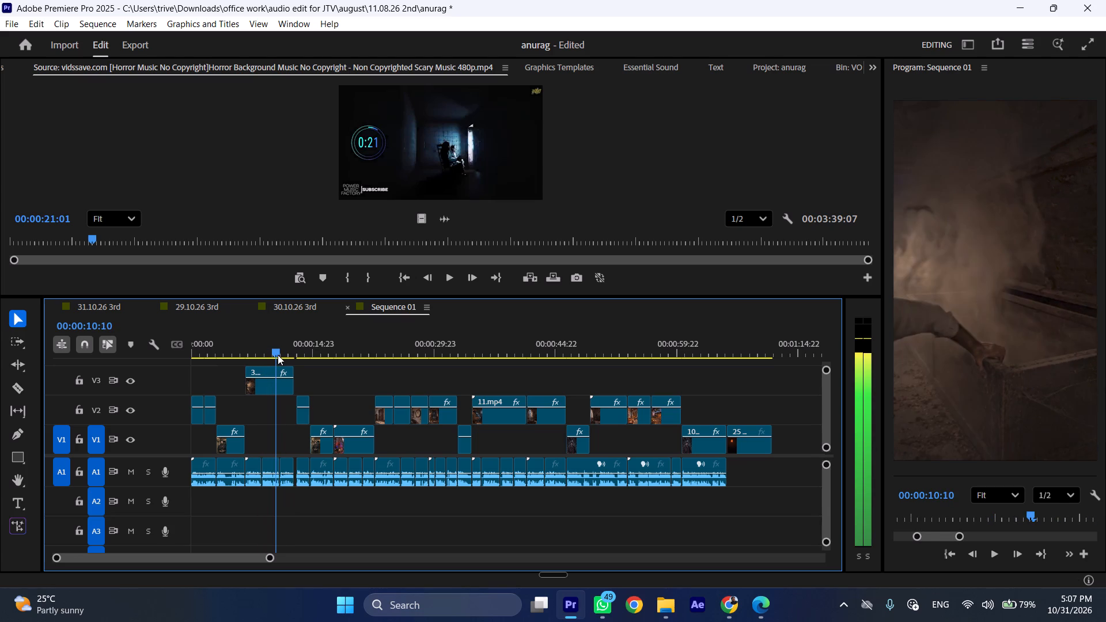
drag(278, 355, 276, 355)
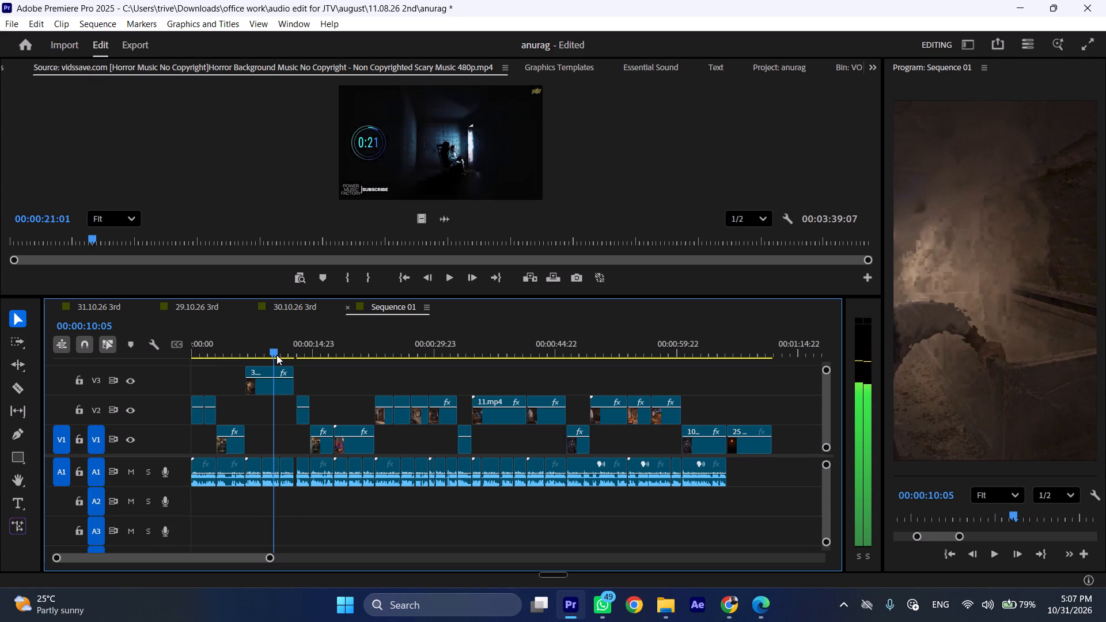
drag(276, 355, 278, 355)
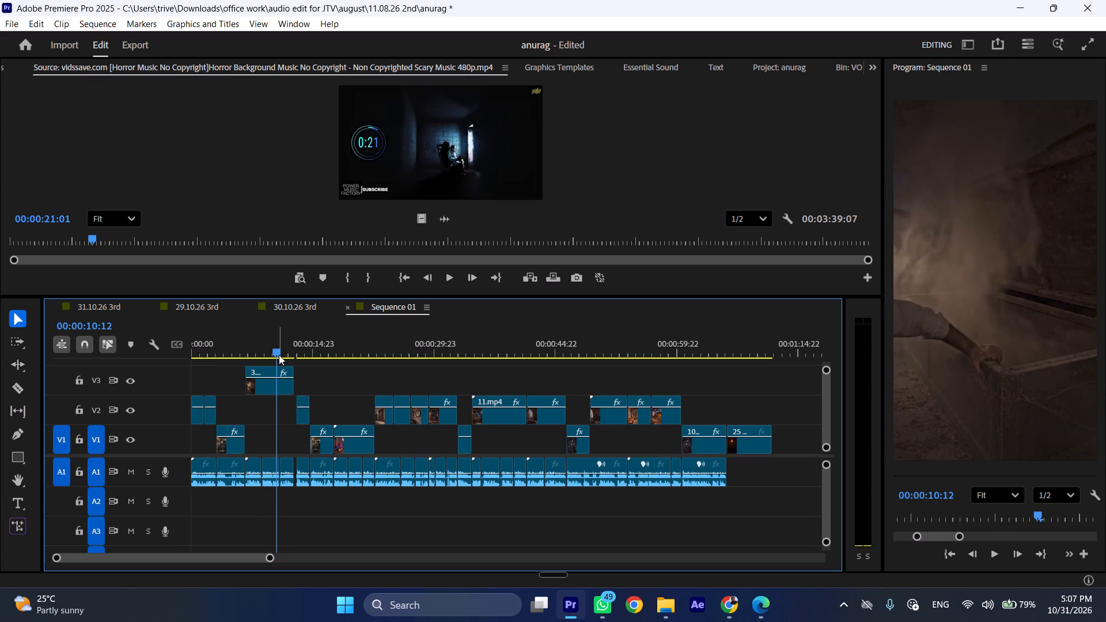
click(279, 355)
click(279, 354)
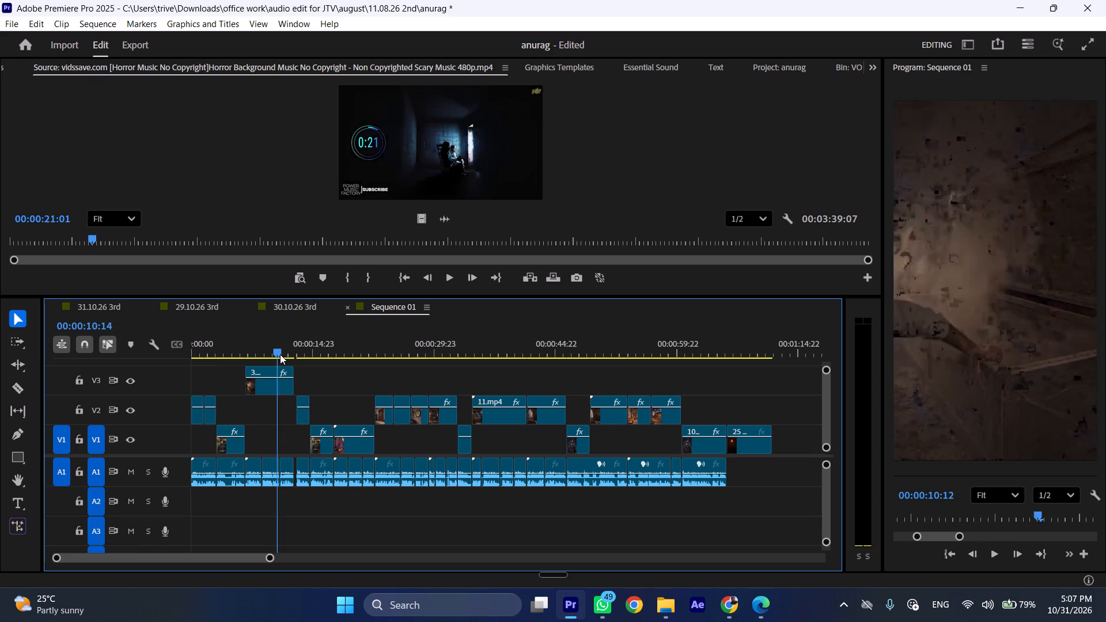
click(279, 354)
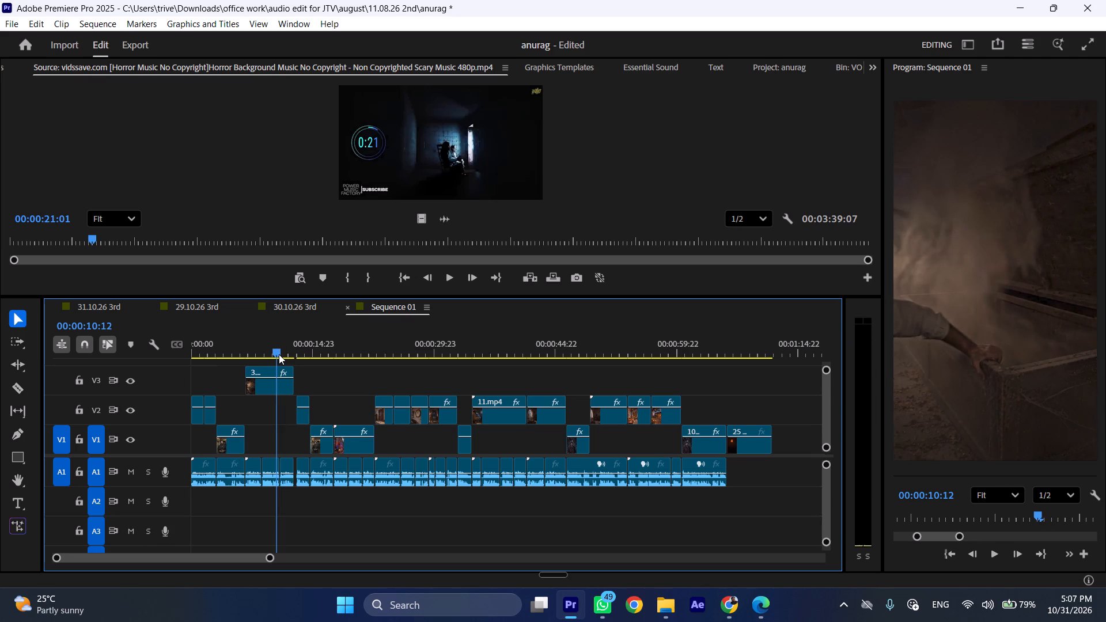
key(ctrl+shift+c)
key(ctrl+shift+c)
key(ctrl+shift+c)
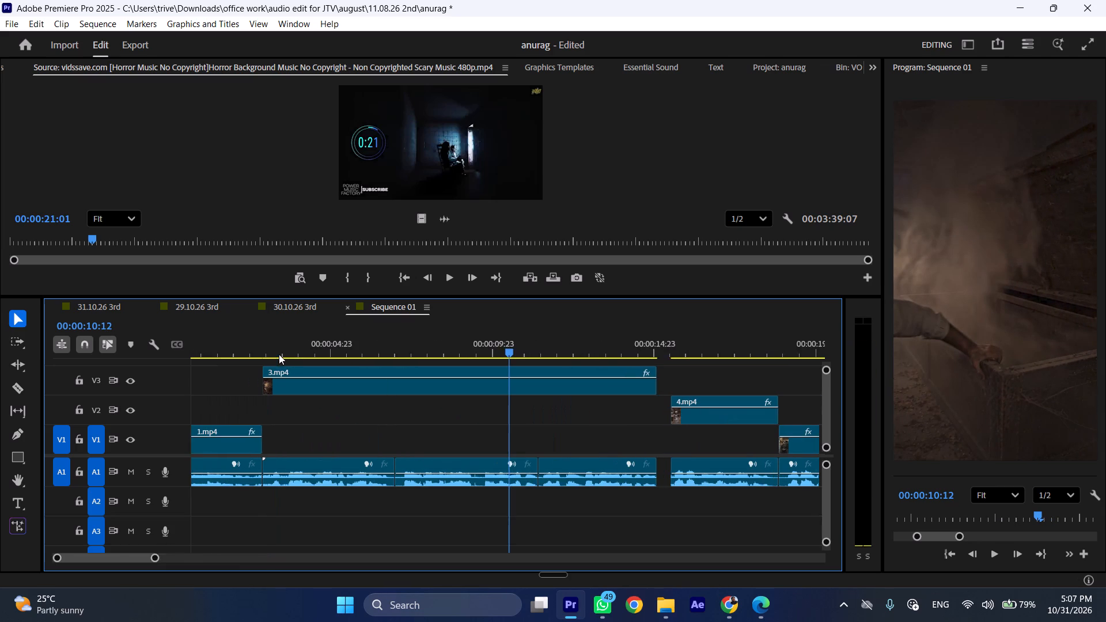
drag(457, 339, 426, 347)
key(space)
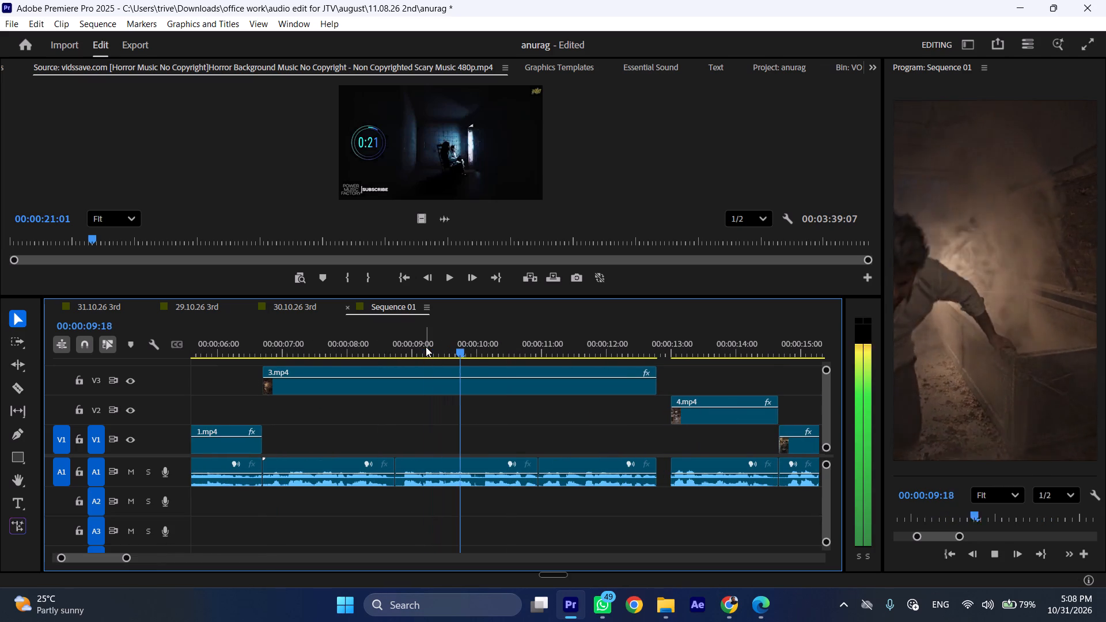
key(space)
drag(453, 347, 491, 351)
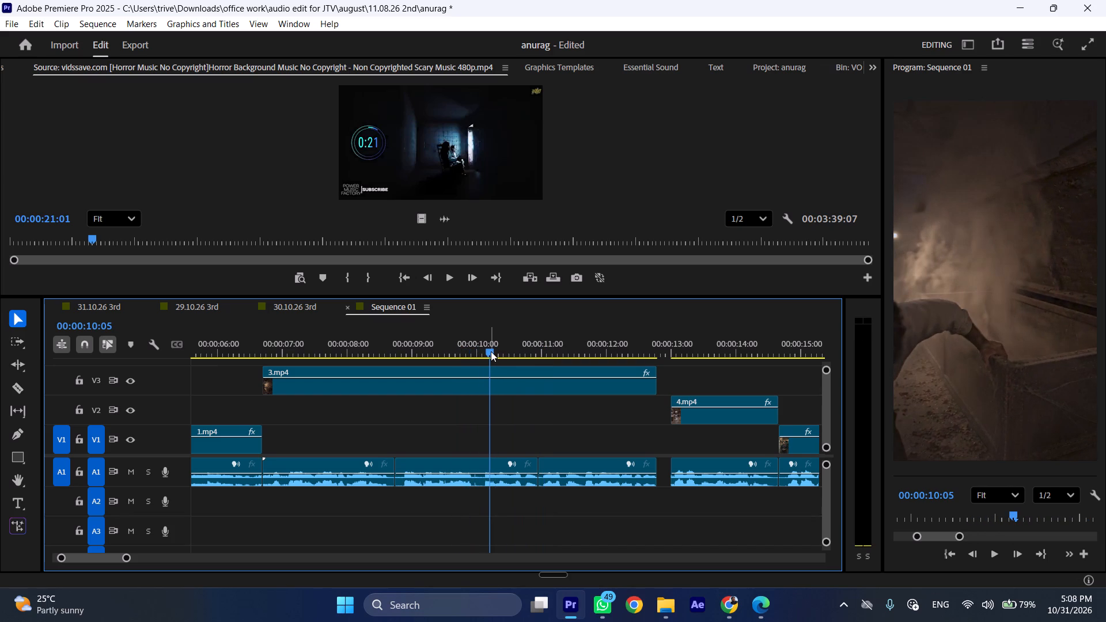
Place only the audio of the horror background music from the source on A2 at the start of Sequence 01.
key(ctrl+shift+x)
key(ctrl+shift+x)
key(ctrl+shift+x)
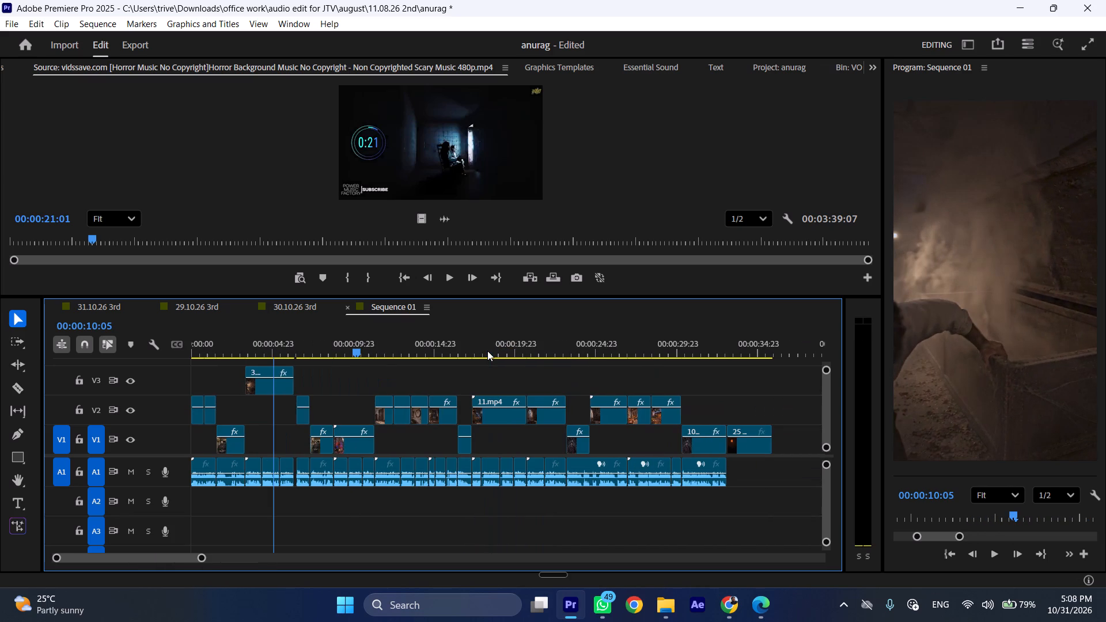
click(299, 346)
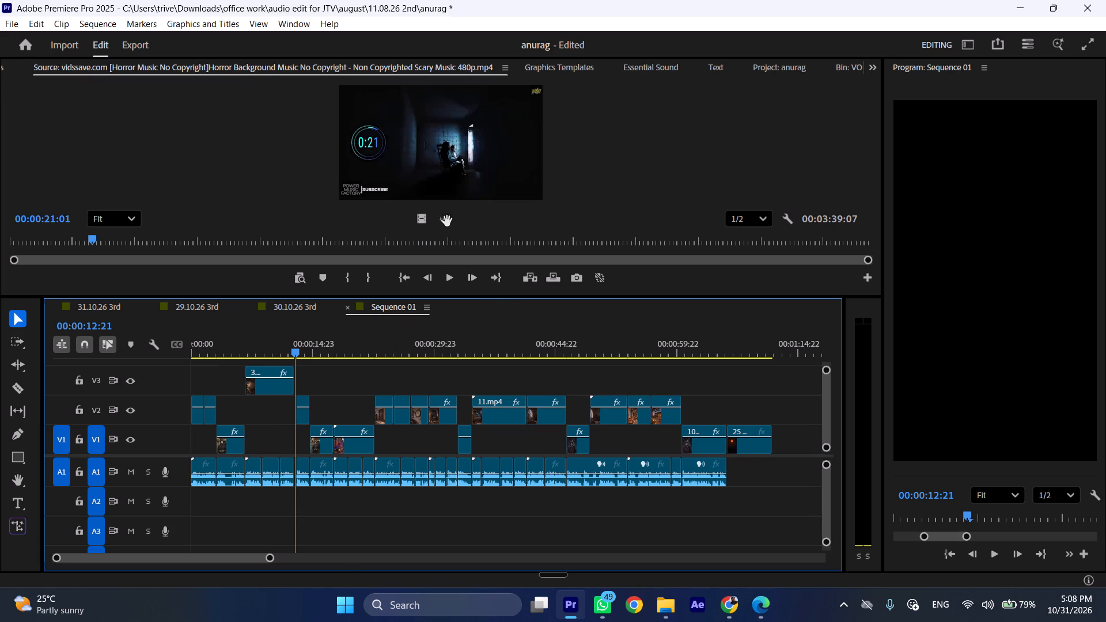
drag(447, 221, 183, 504)
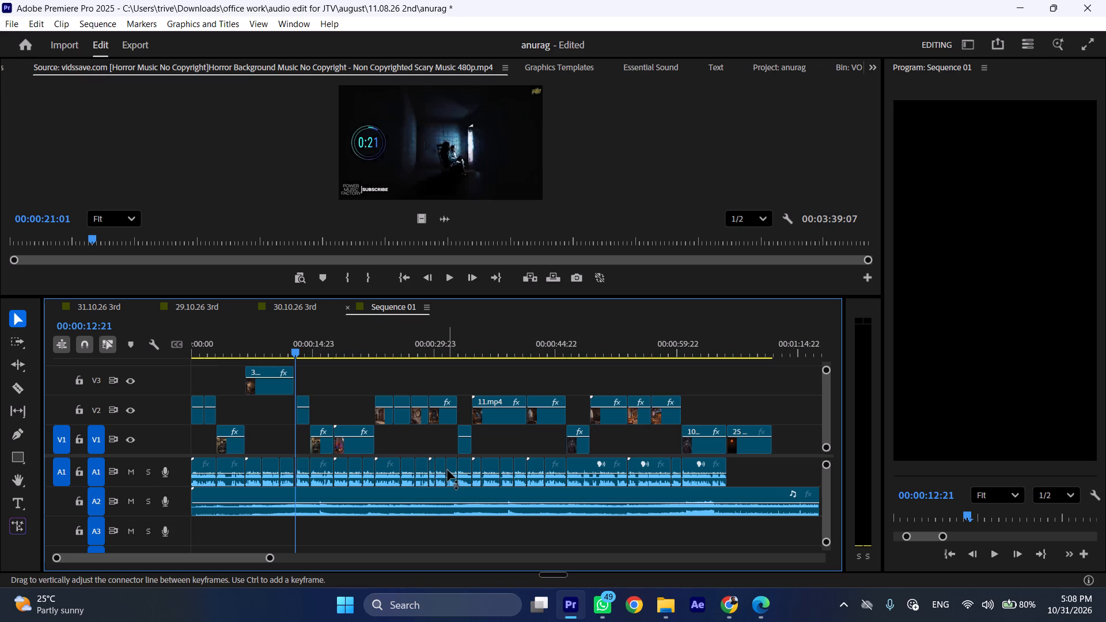
Cut the A2 music past the last video clip at about 00:01:13 and delete the remainder.
click(789, 345)
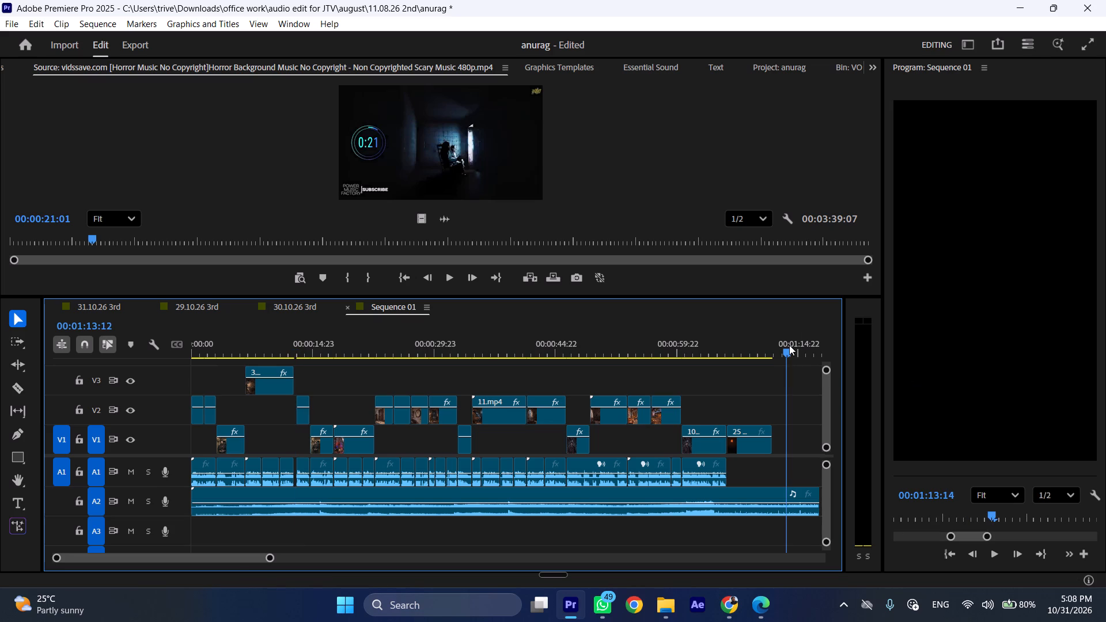
key(shift+c)
click(806, 513)
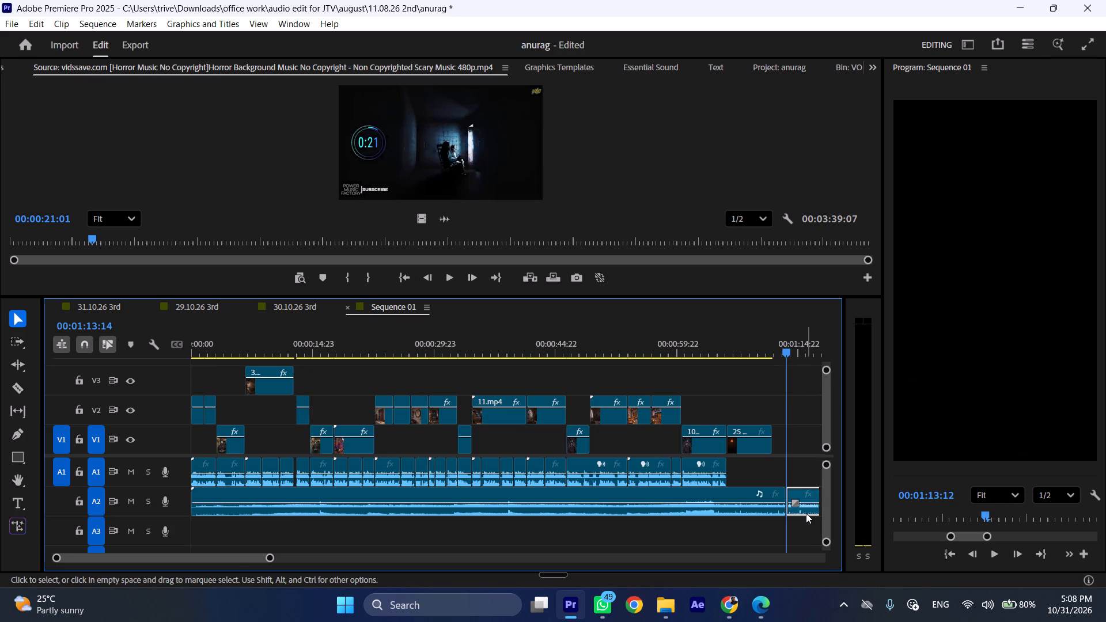
key(BackSpace)
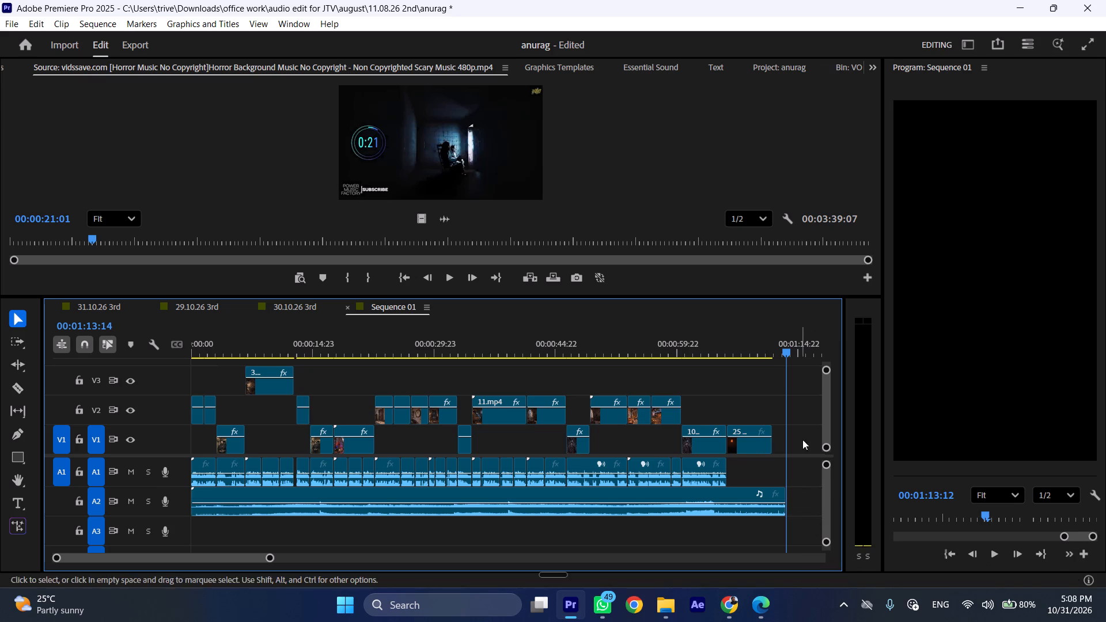
Trim the A2 music's end to match the end of the last V1 clip, and play the closing section.
drag(739, 339, 730, 340)
drag(786, 493, 774, 492)
key(space)
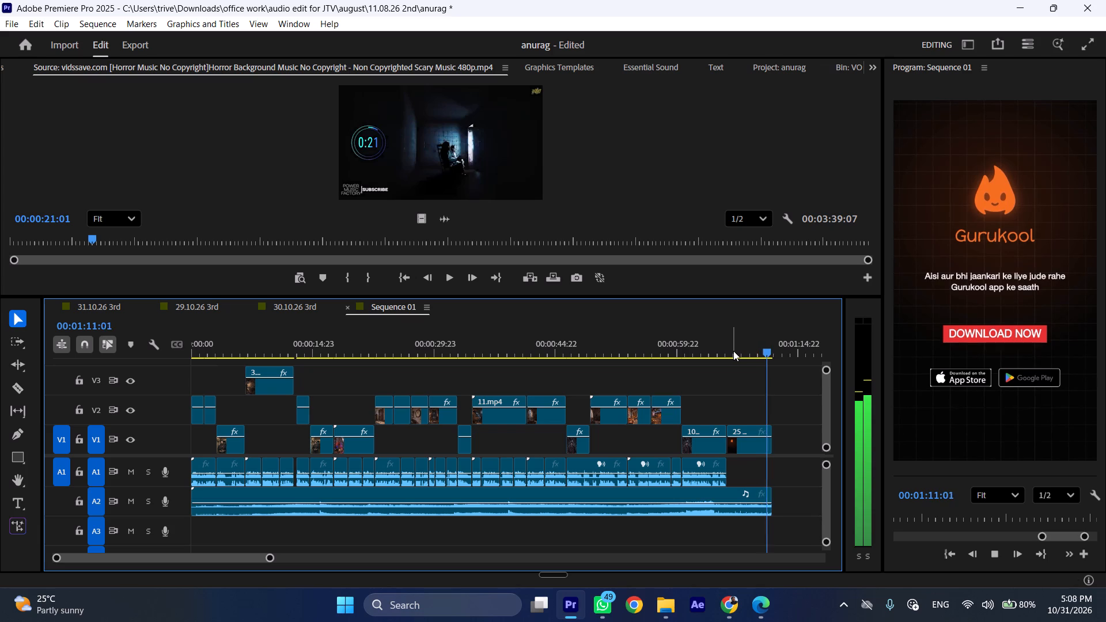
Listen to the music under the voice in the middle of the sequence and adjust the A2 music clip's gain by -8 dB.
drag(714, 342, 539, 376)
key(space)
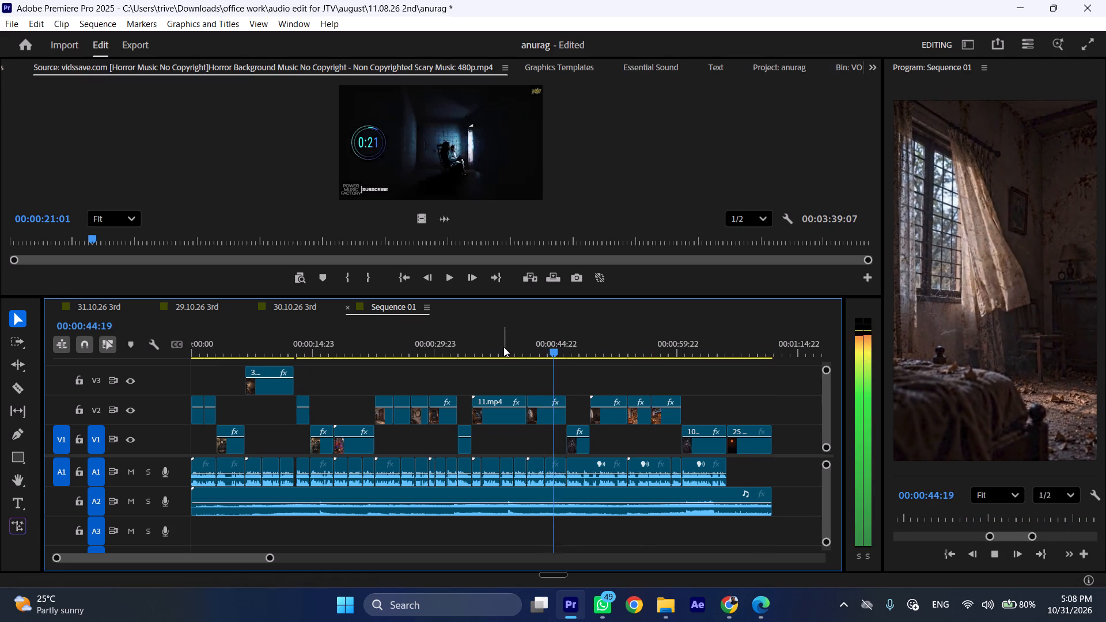
drag(503, 347, 500, 347)
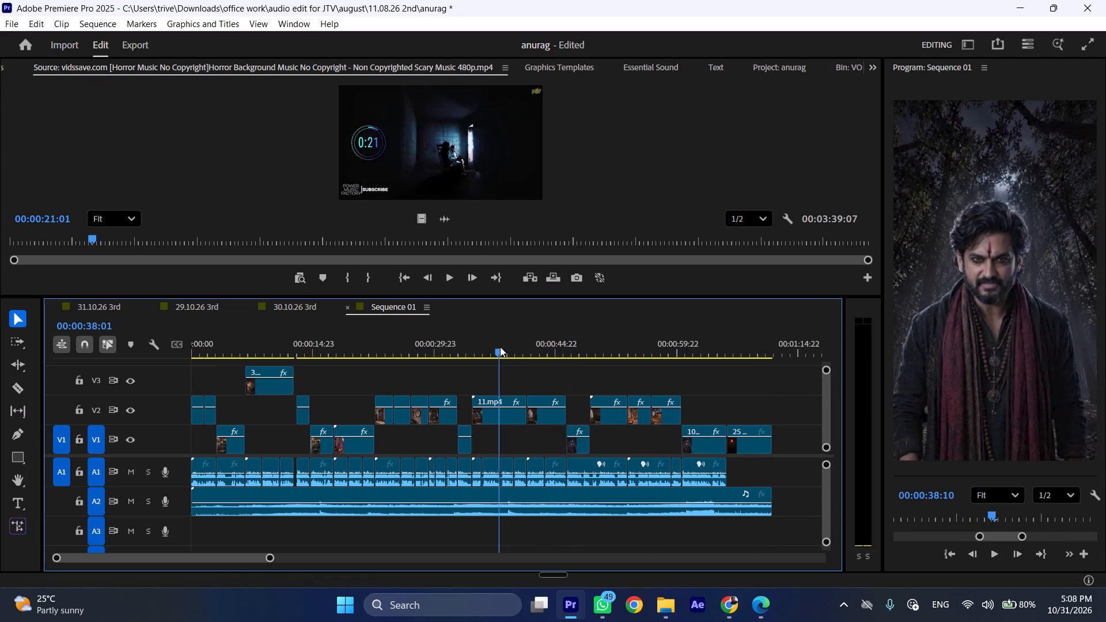
drag(500, 347, 497, 347)
click(511, 498)
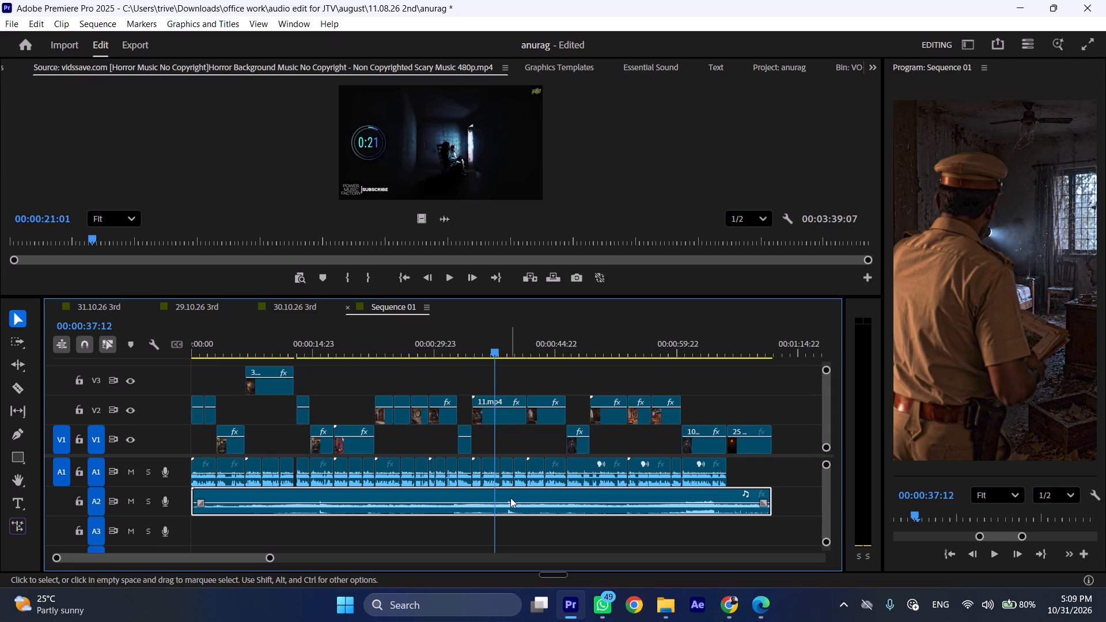
key(g)
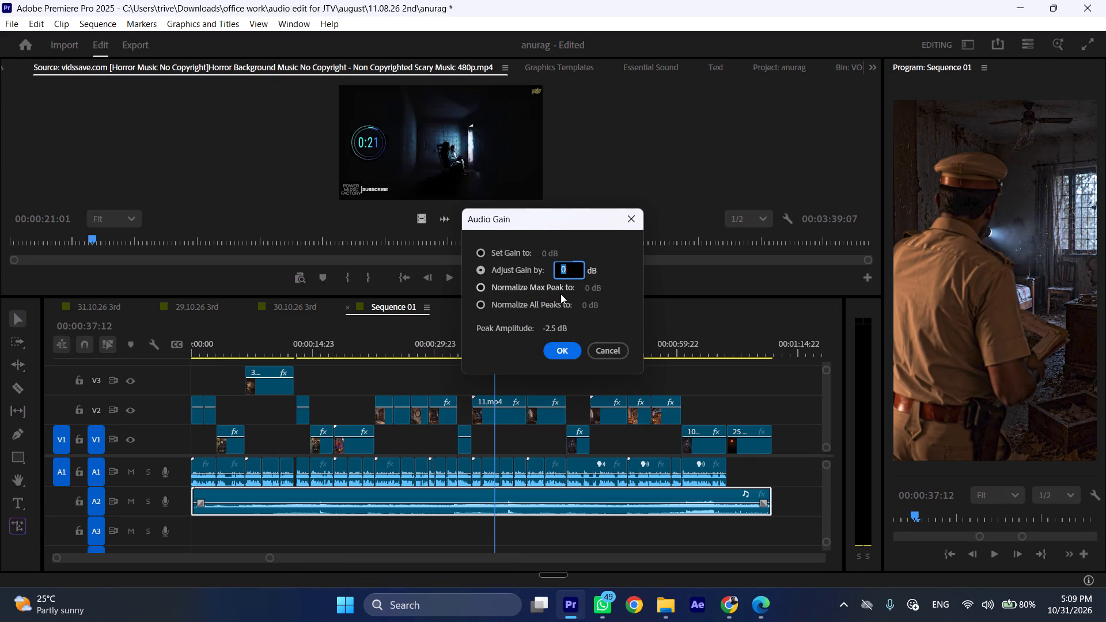
key(minus)
key(8)
click(570, 350)
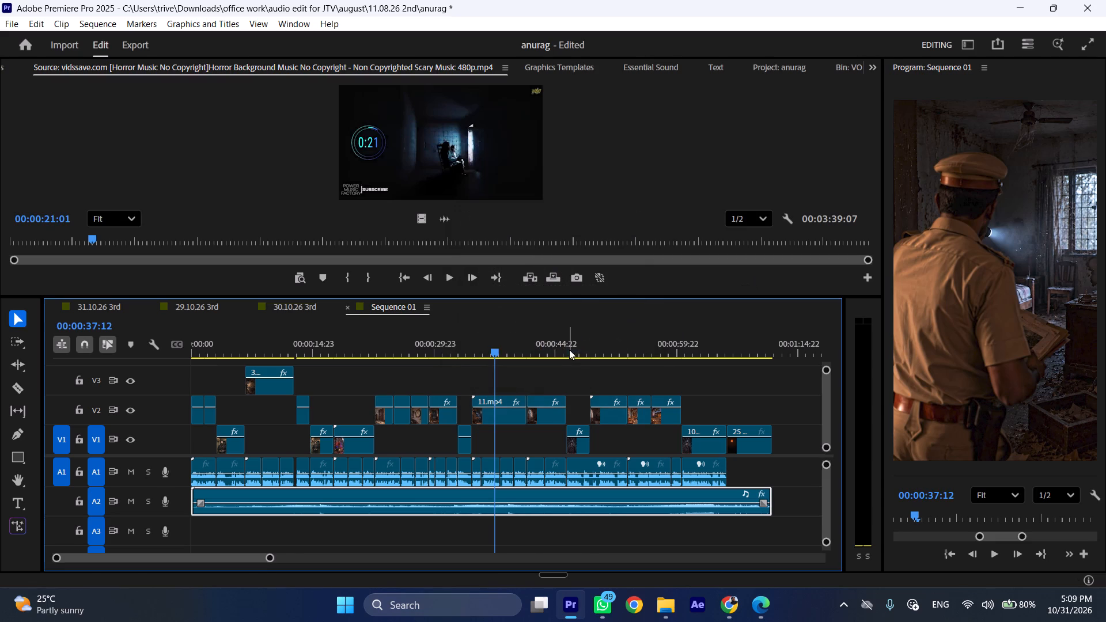
Play the middle of the sequence from about 00:00:28 to check the music level under the voice.
drag(444, 350, 425, 350)
key(space)
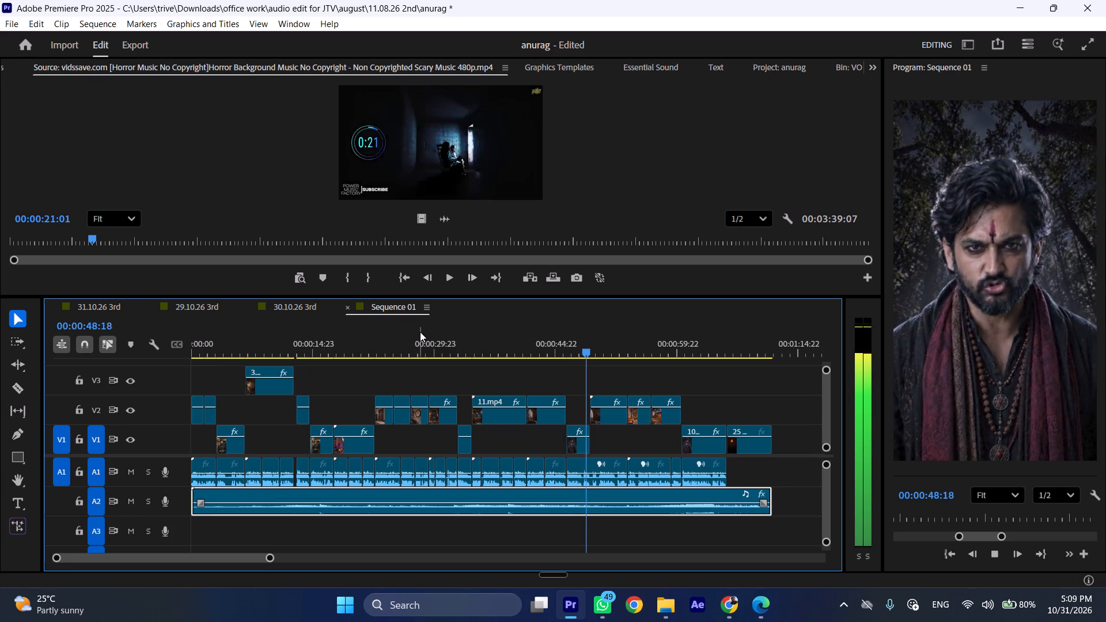
key(space)
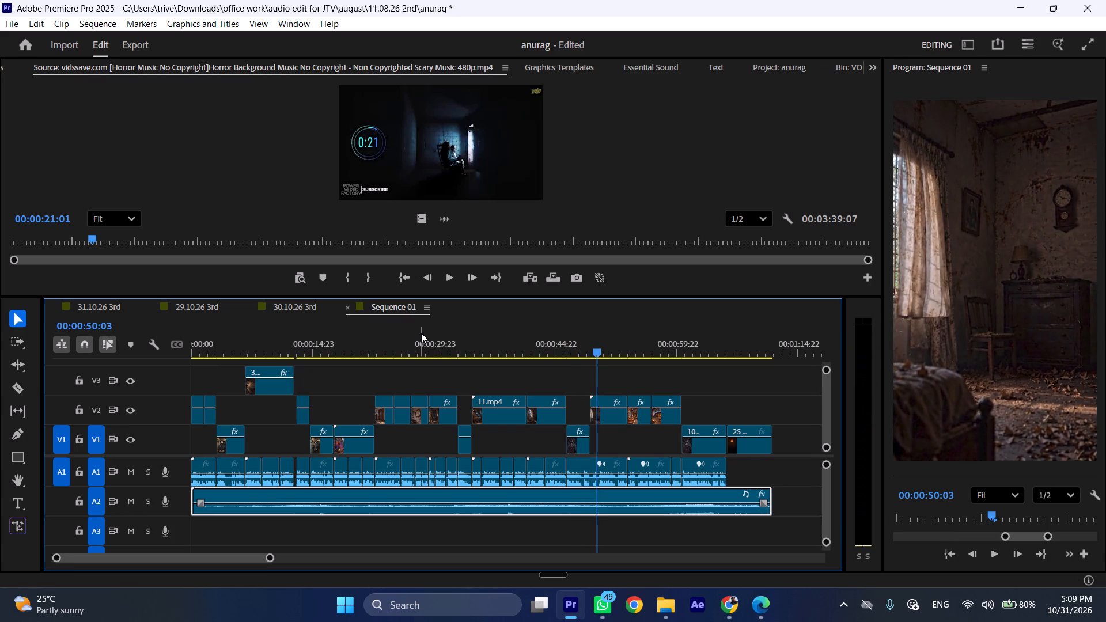
Examine the end of the 3.mp4 clip on V3 and its transition into 4.mp4 around 00:00:13, listening to voice and music.
drag(289, 339, 296, 342)
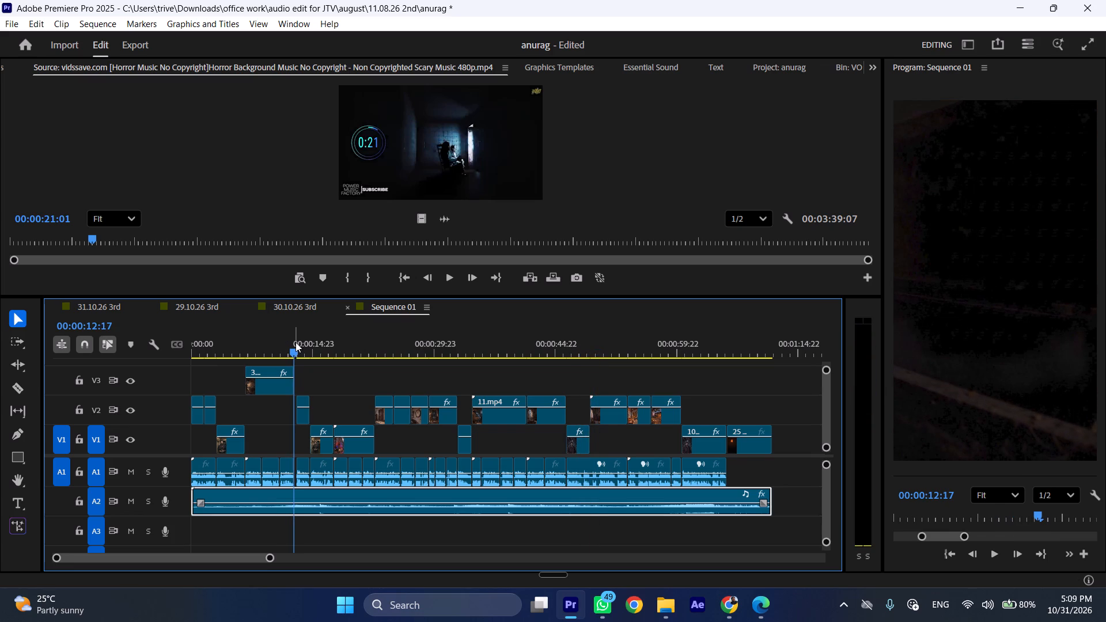
key(ctrl+shift+c)
key(ctrl+shift+c)
key(ctrl+shift+c)
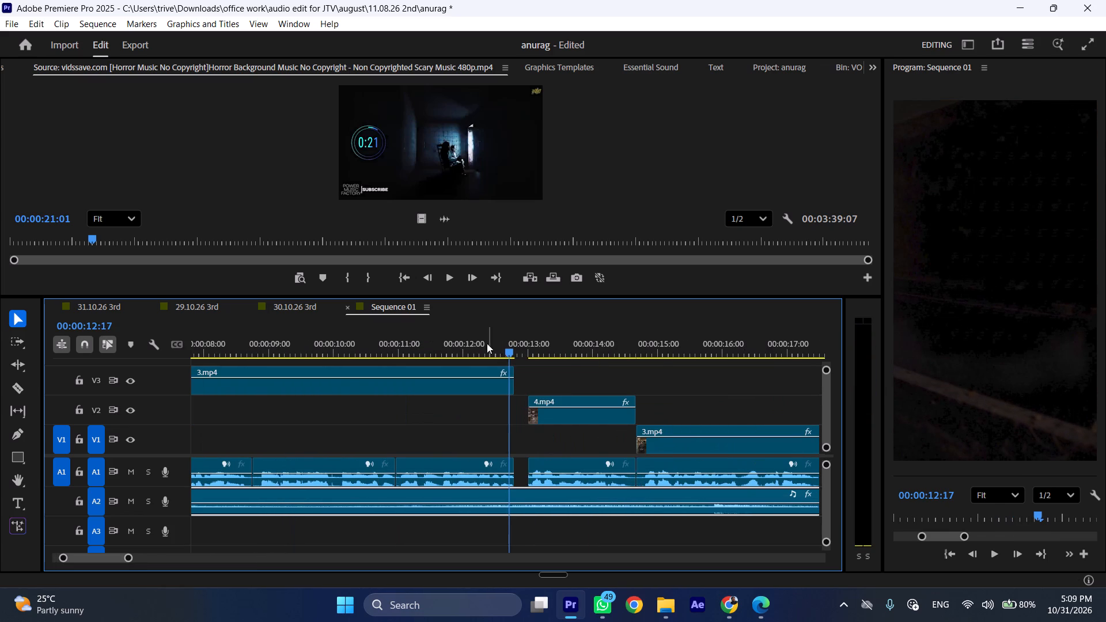
drag(411, 343, 368, 352)
key(space)
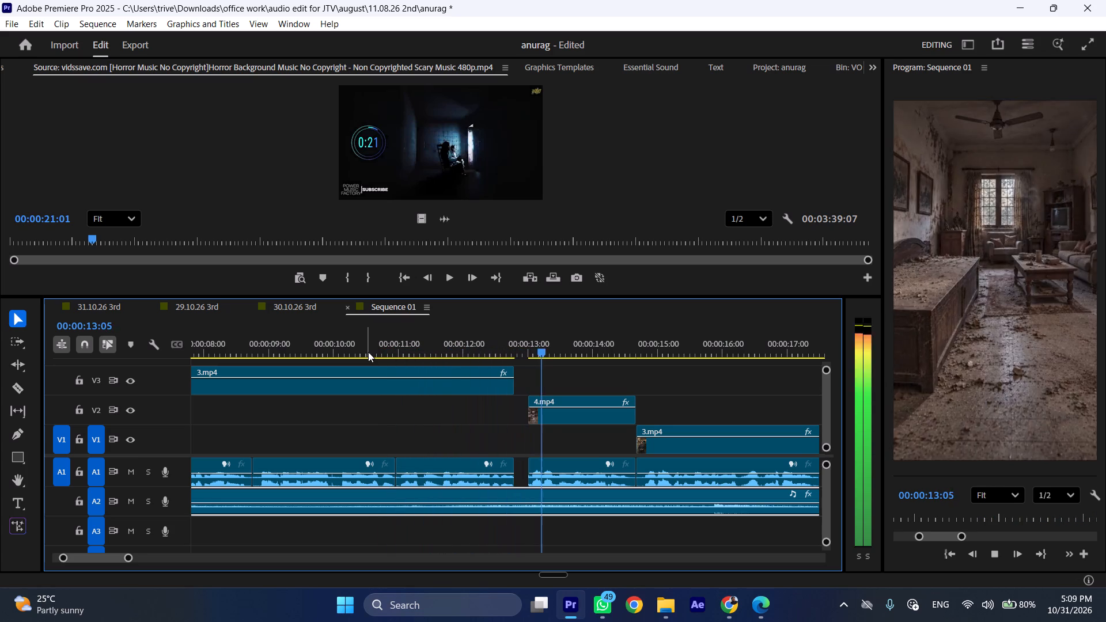
drag(368, 352, 300, 352)
key(space)
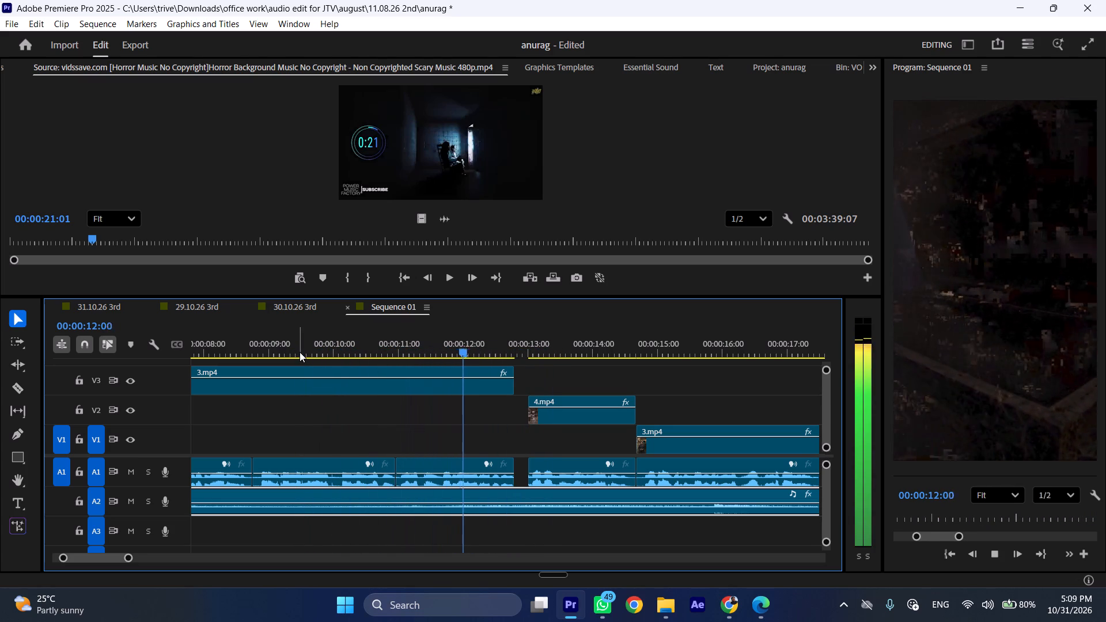
key(space)
click(300, 352)
key(space)
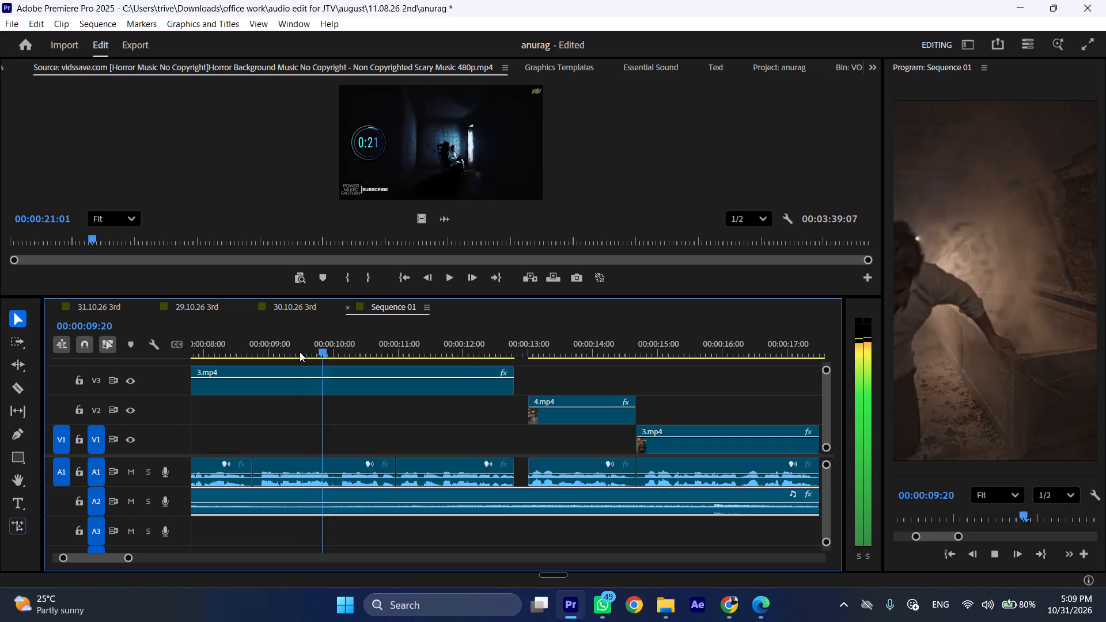
key(space)
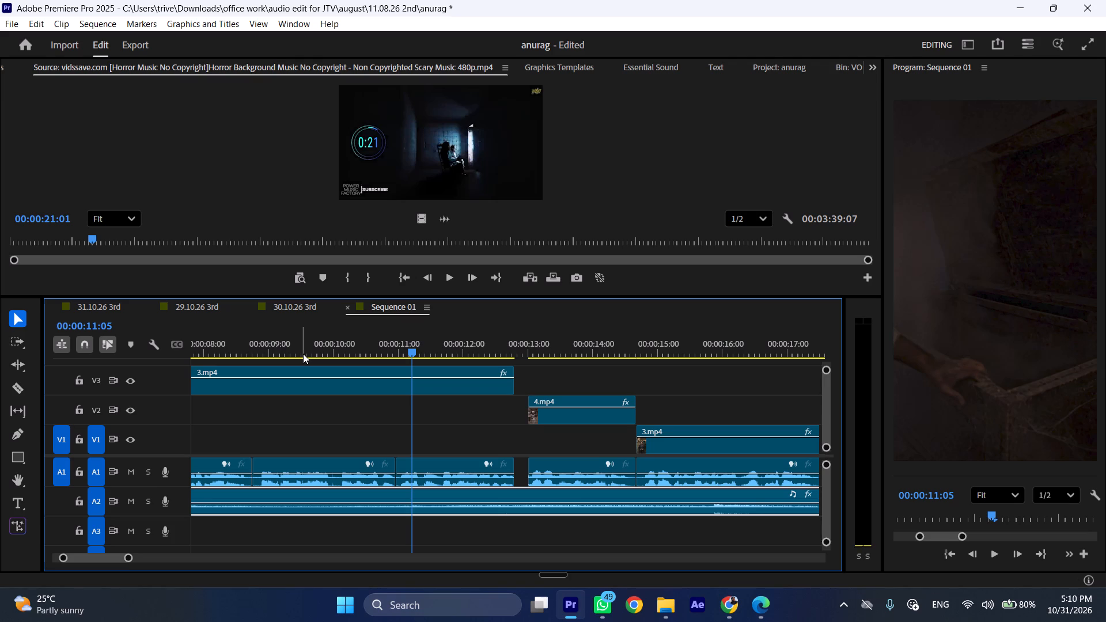
Replay the 3.mp4 chest scene on V3 from its lead-in through the cut to 4.mp4 on V2.
drag(299, 343, 295, 343)
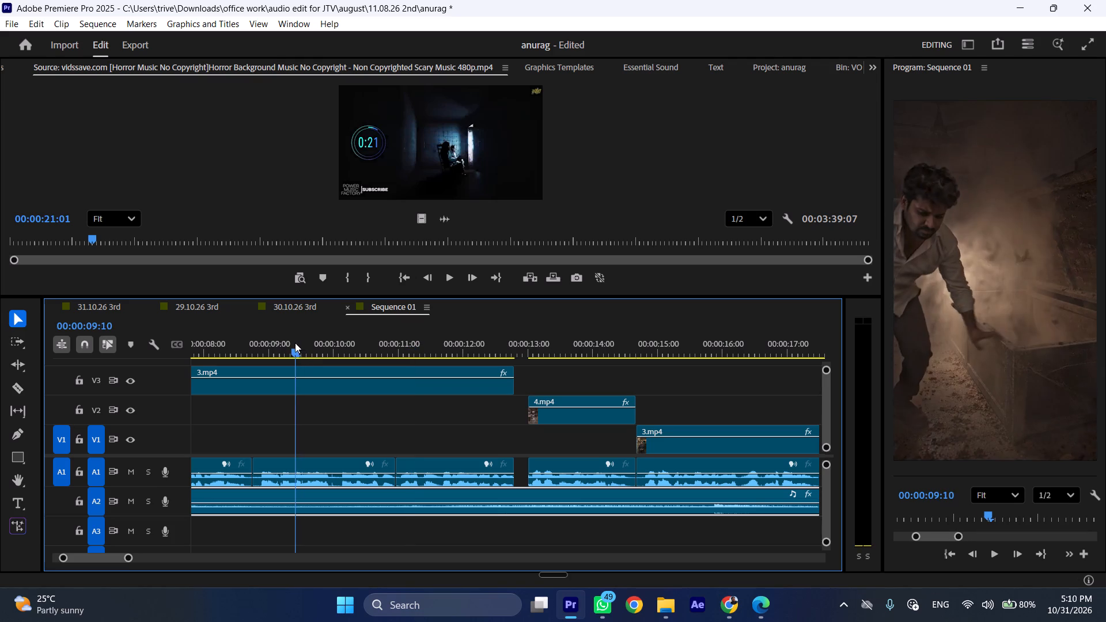
drag(295, 343, 286, 343)
key(ctrl+shift+x)
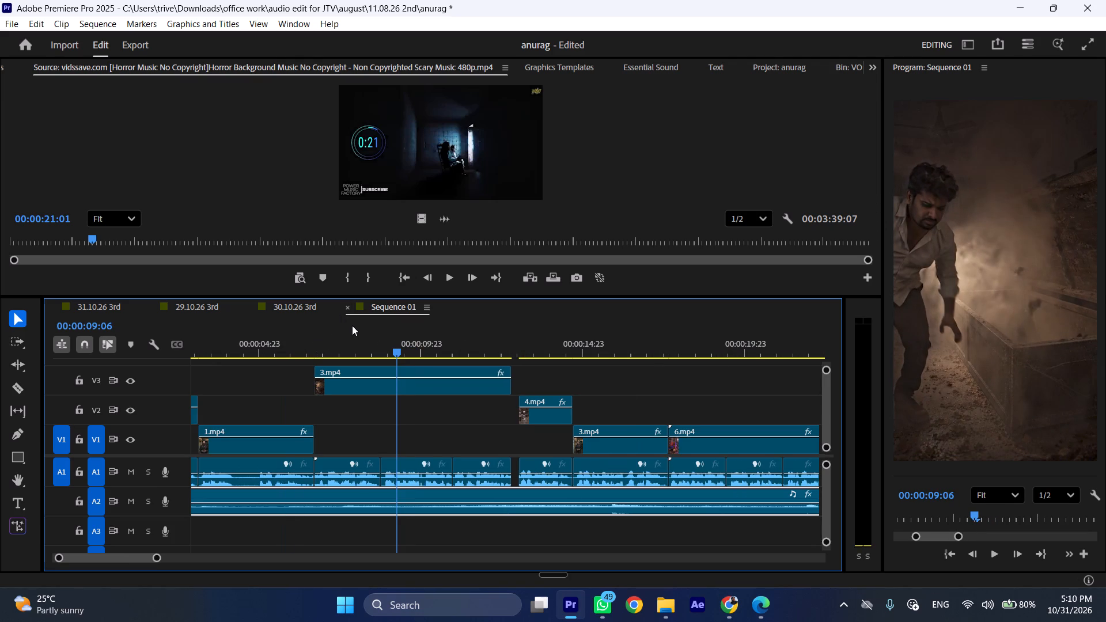
drag(352, 325, 303, 329)
click(316, 342)
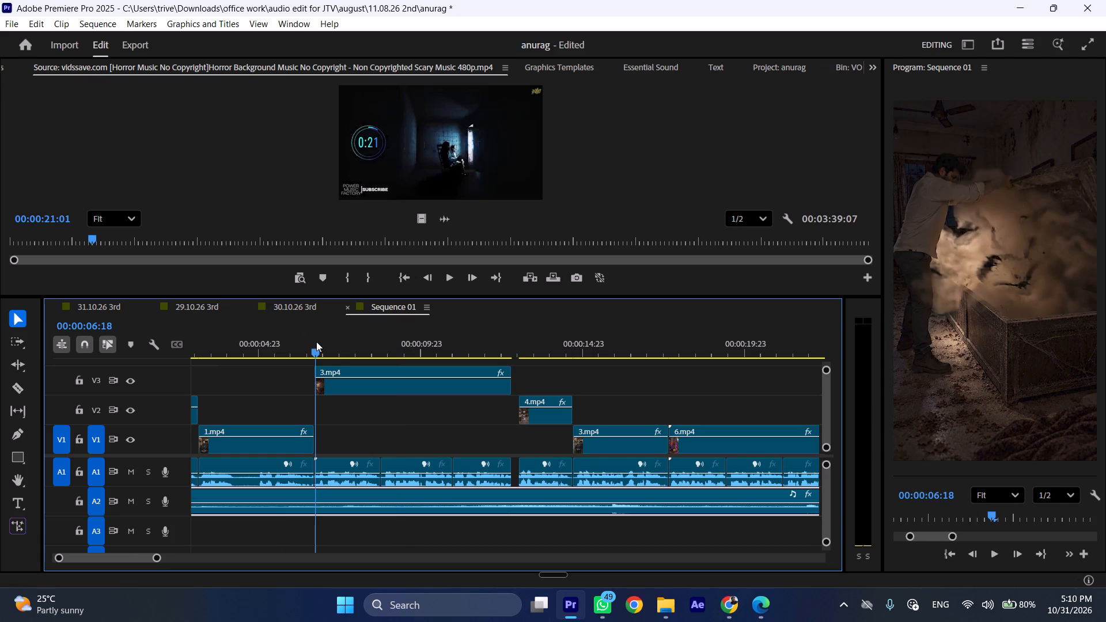
drag(312, 342, 272, 350)
key(space)
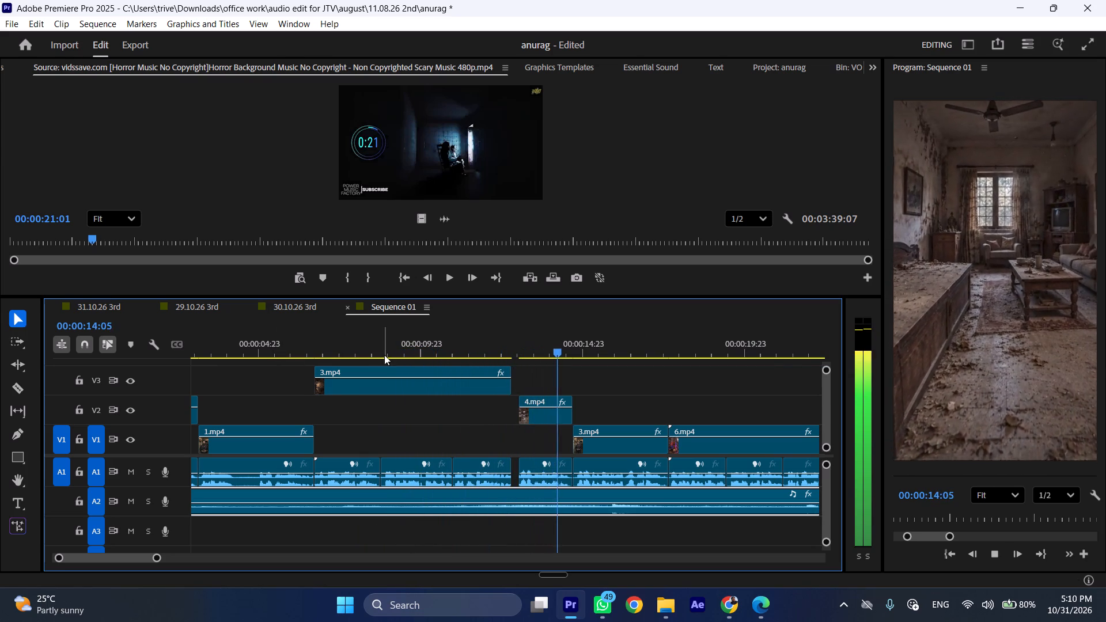
drag(524, 350, 517, 348)
drag(515, 347, 500, 349)
key(space)
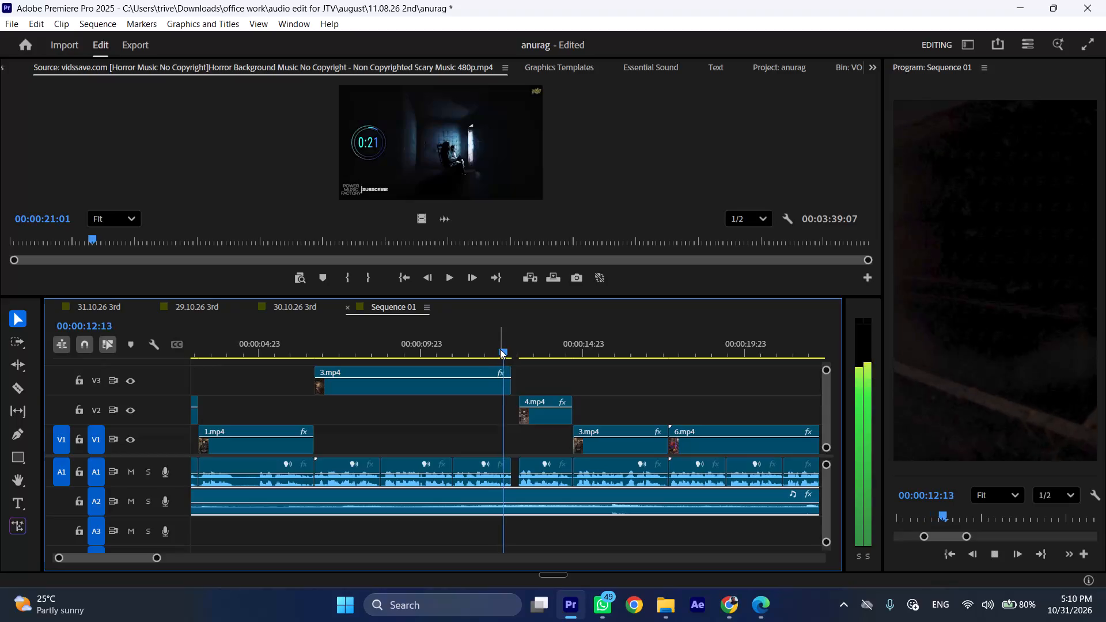
key(space)
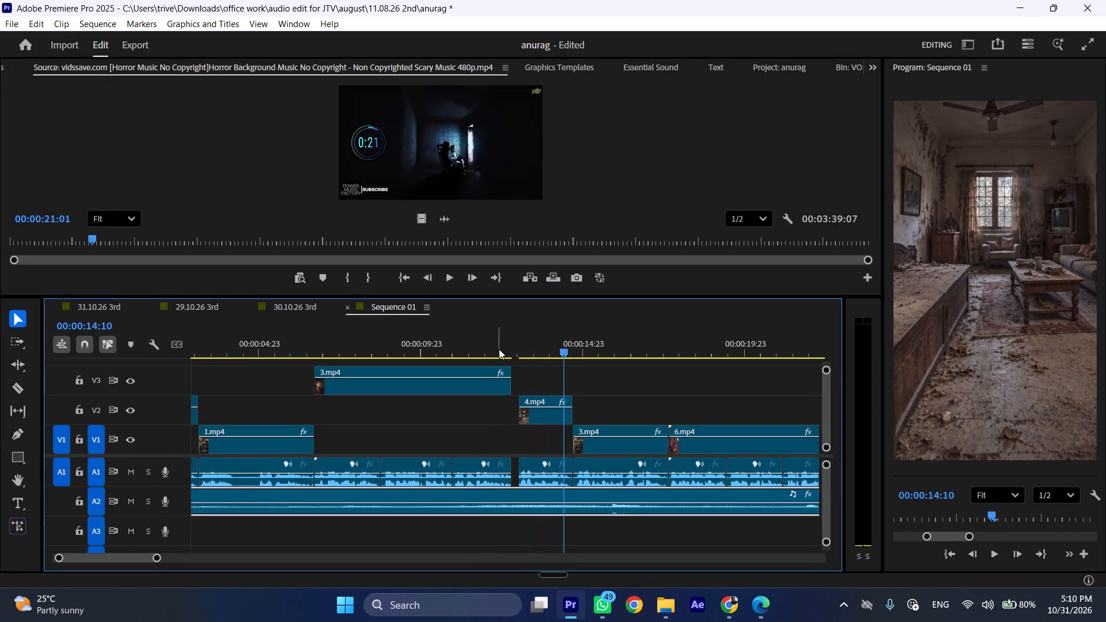
drag(471, 344, 452, 352)
key(space)
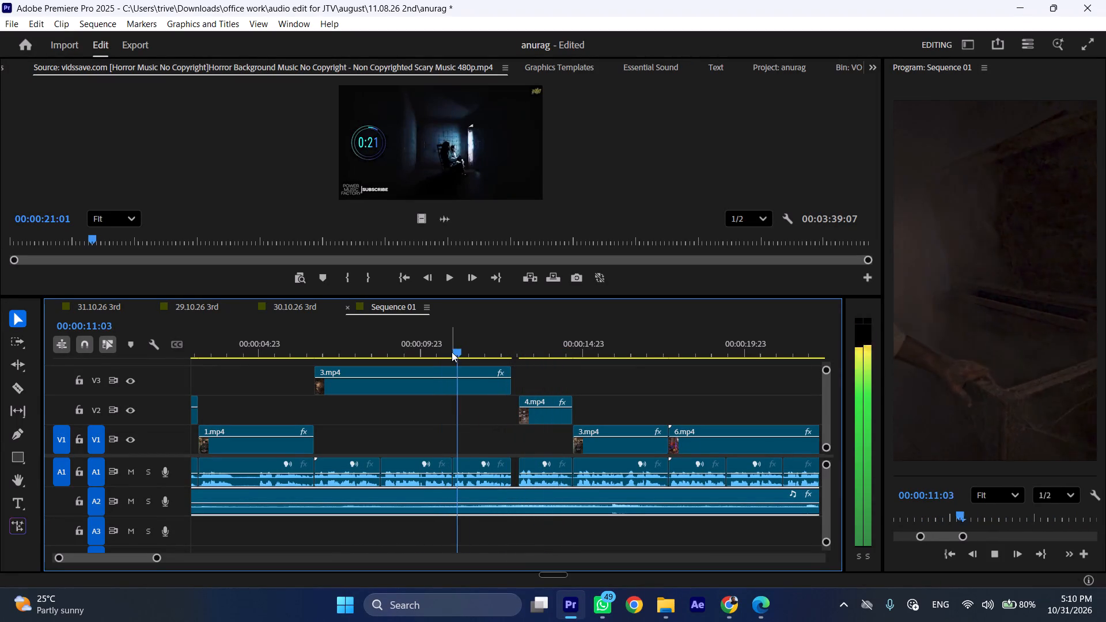
drag(452, 352, 401, 362)
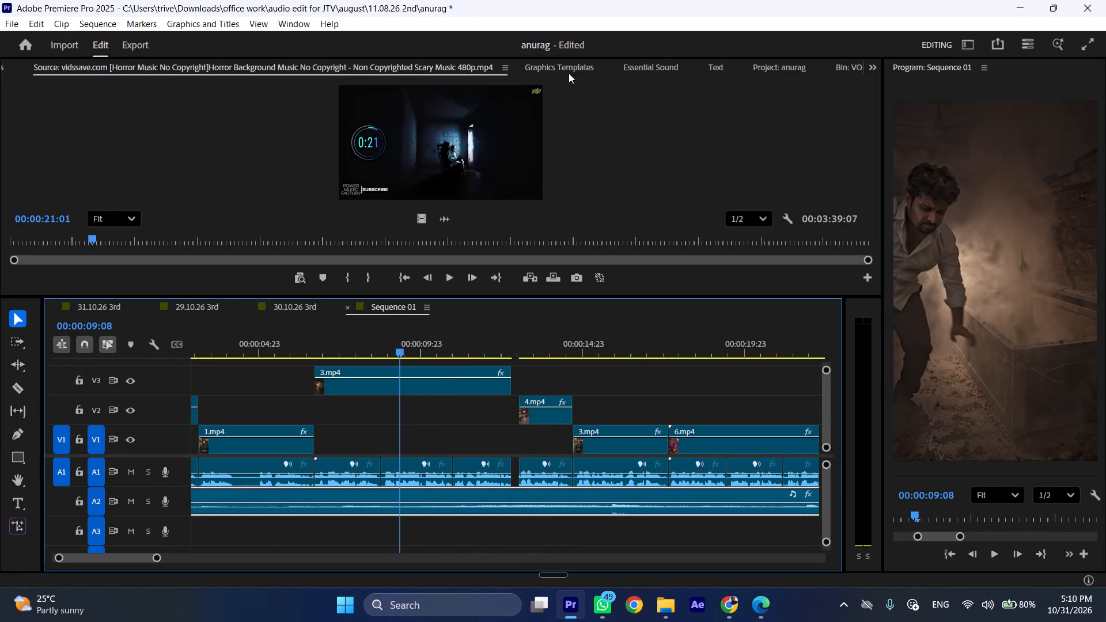
Browse Premiere Composer's Starter Pack for a sound effect and open the Swooshy sound's preview.
click(870, 69)
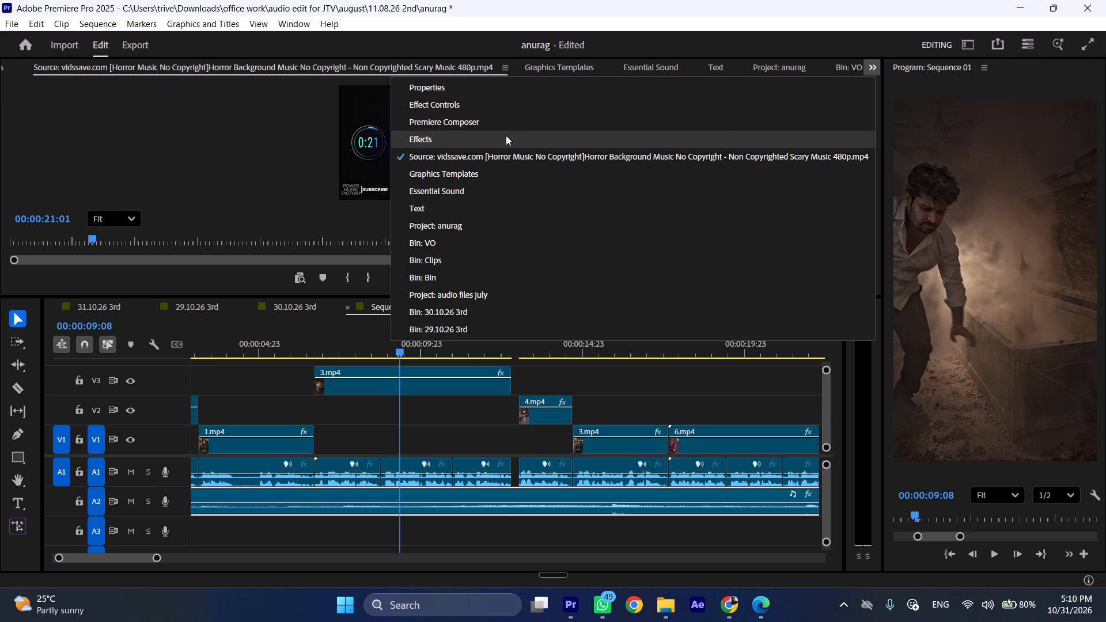
click(505, 127)
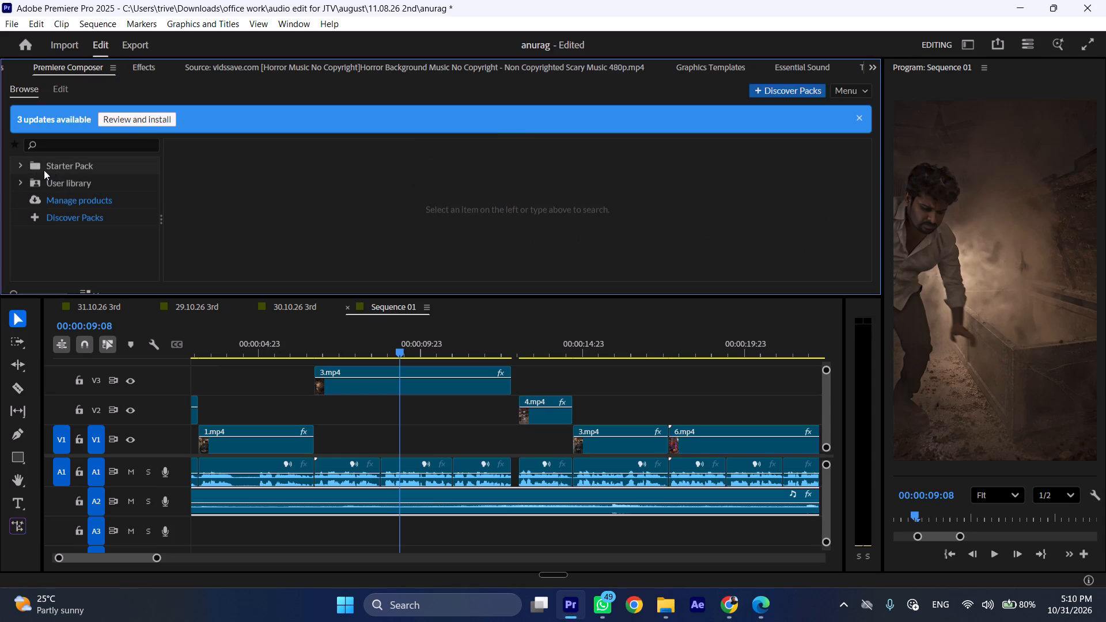
click(31, 165)
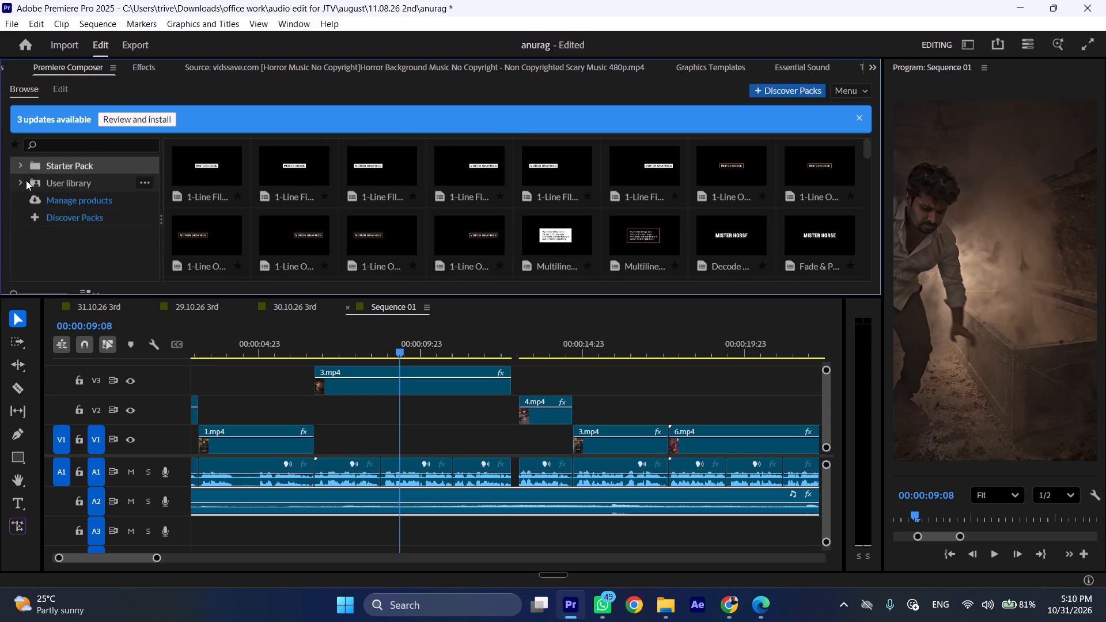
click(31, 180)
click(40, 162)
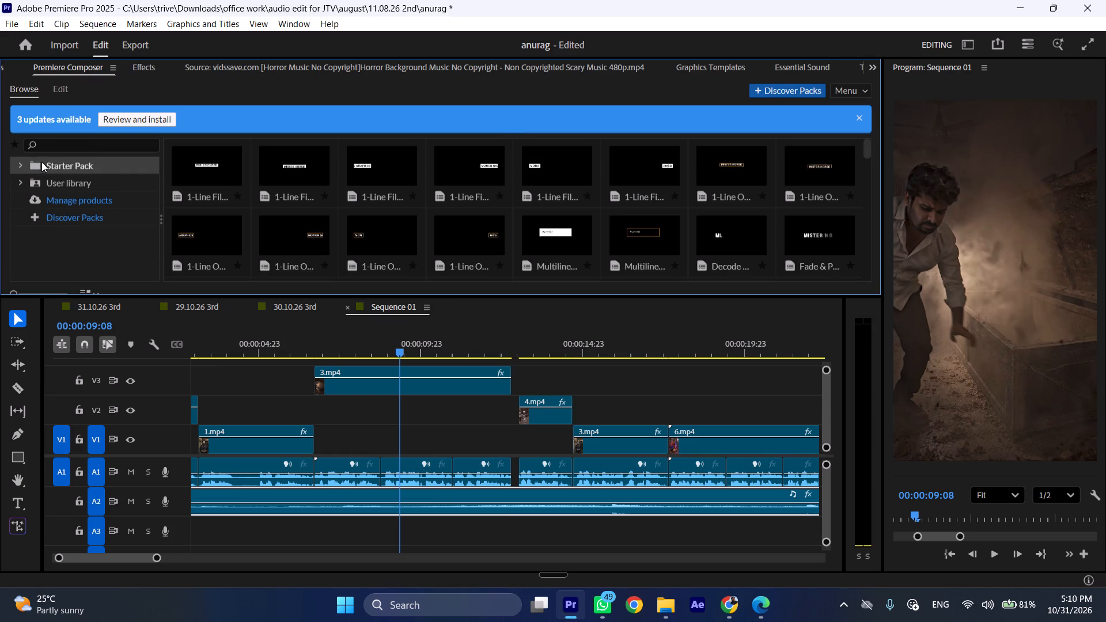
scroll(454, 219, down, 8)
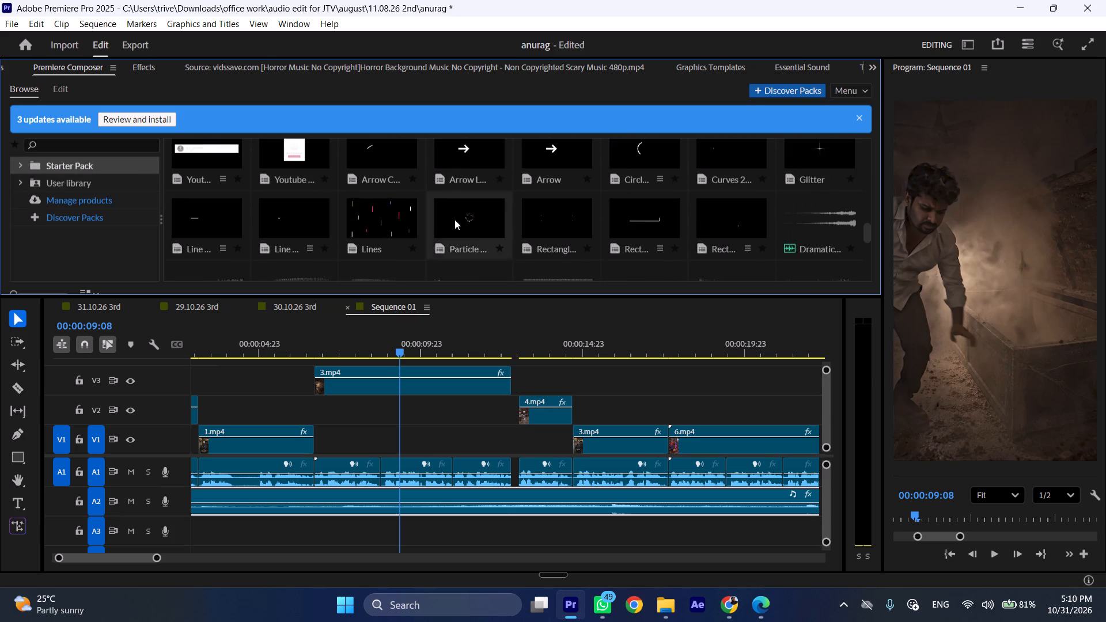
scroll(454, 219, down, 3)
scroll(454, 219, up, 2)
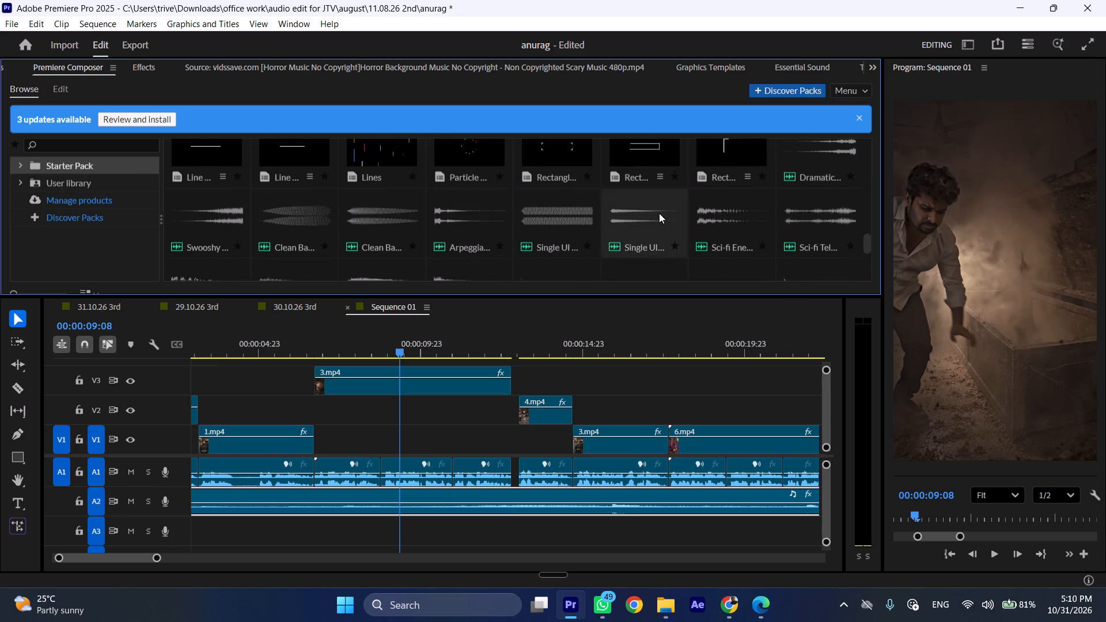
scroll(604, 225, up, 1)
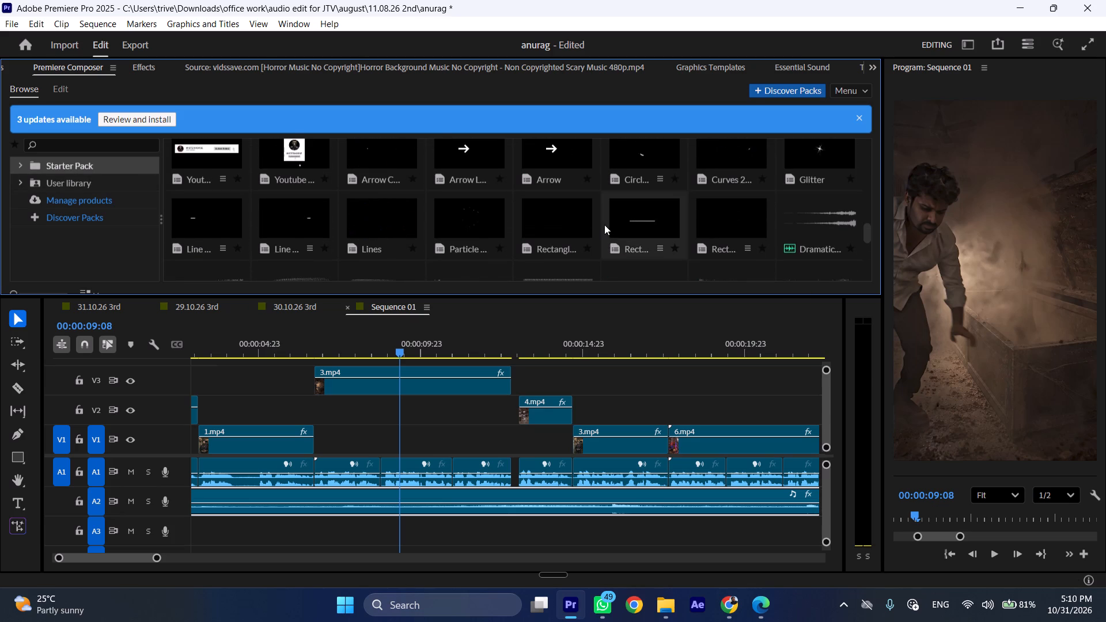
scroll(604, 225, down, 1)
click(206, 217)
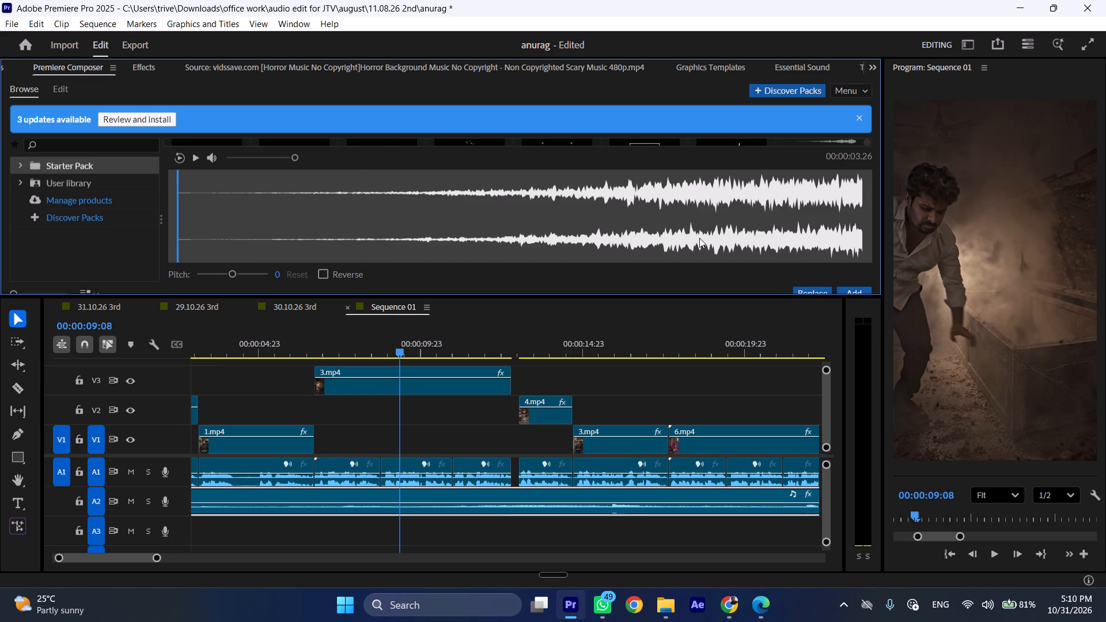
Add the Swooshy sound effect to the sequence at 00:00:08:18, beneath the 3.mp4 clip on V3.
drag(402, 340, 381, 346)
key(space)
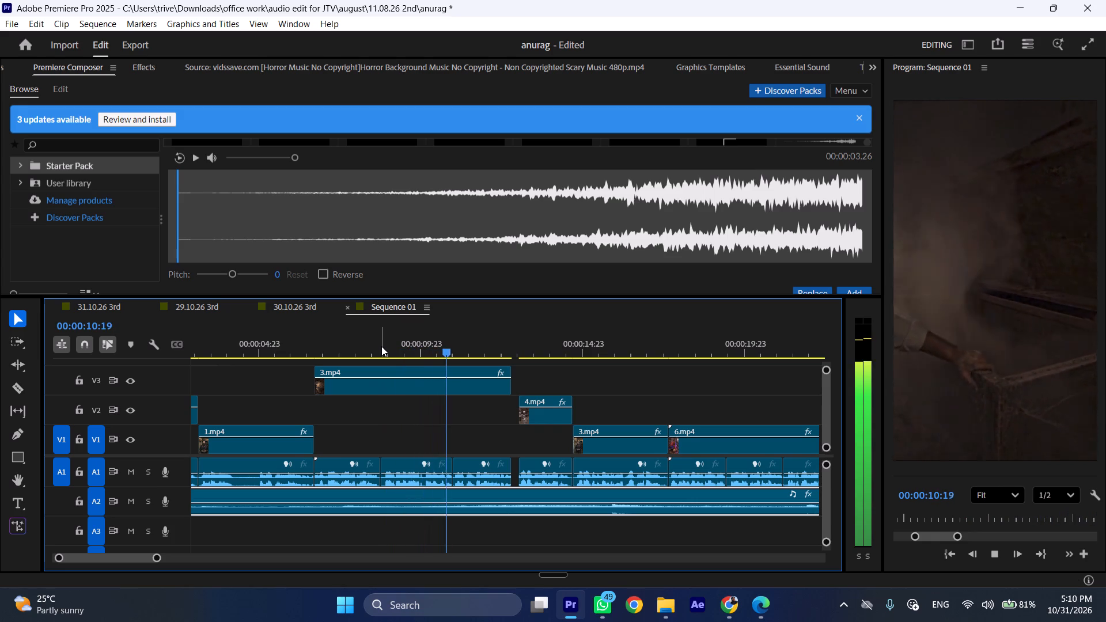
click(381, 346)
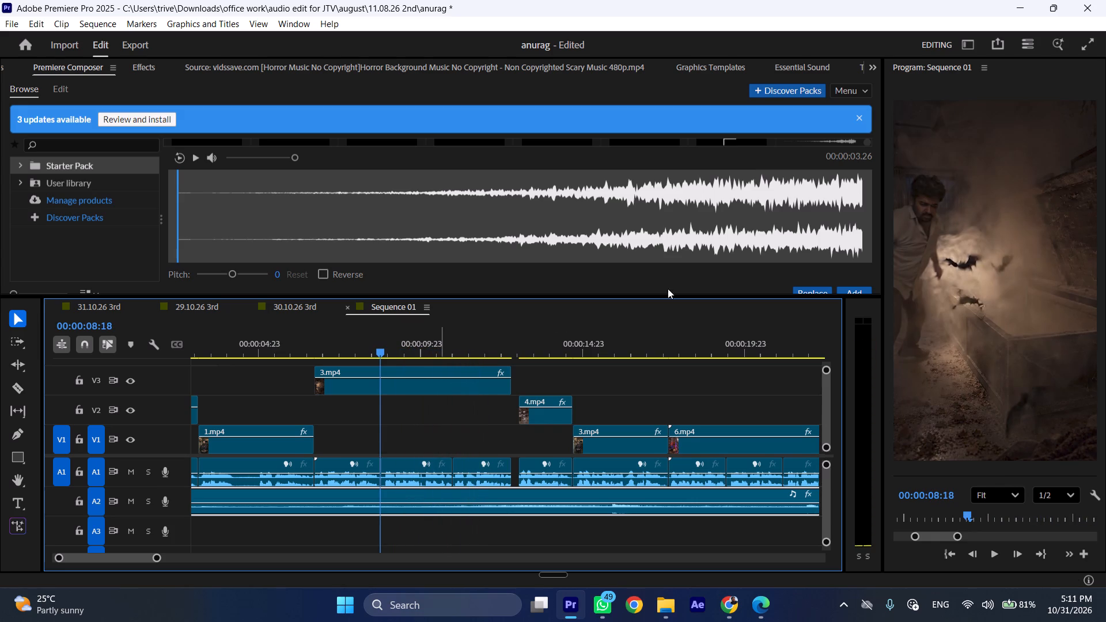
scroll(829, 275, down, 2)
scroll(873, 261, down, 1)
click(849, 289)
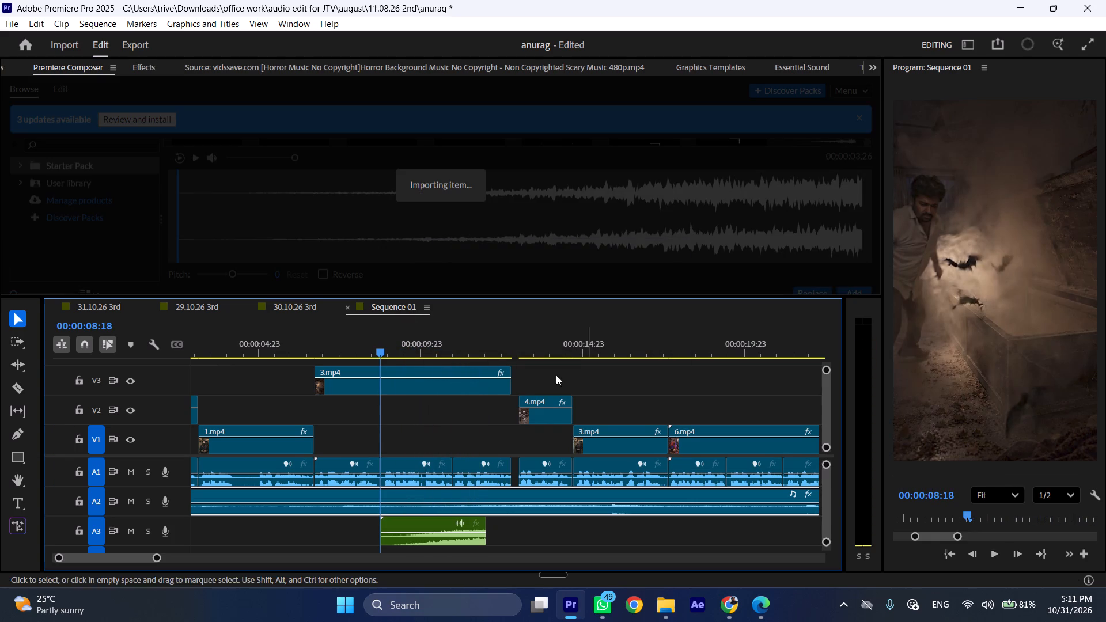
Move the swoosh on A3 so it ends with the V3 3.mp4 clip, and play the transition.
drag(376, 347, 354, 351)
key(space)
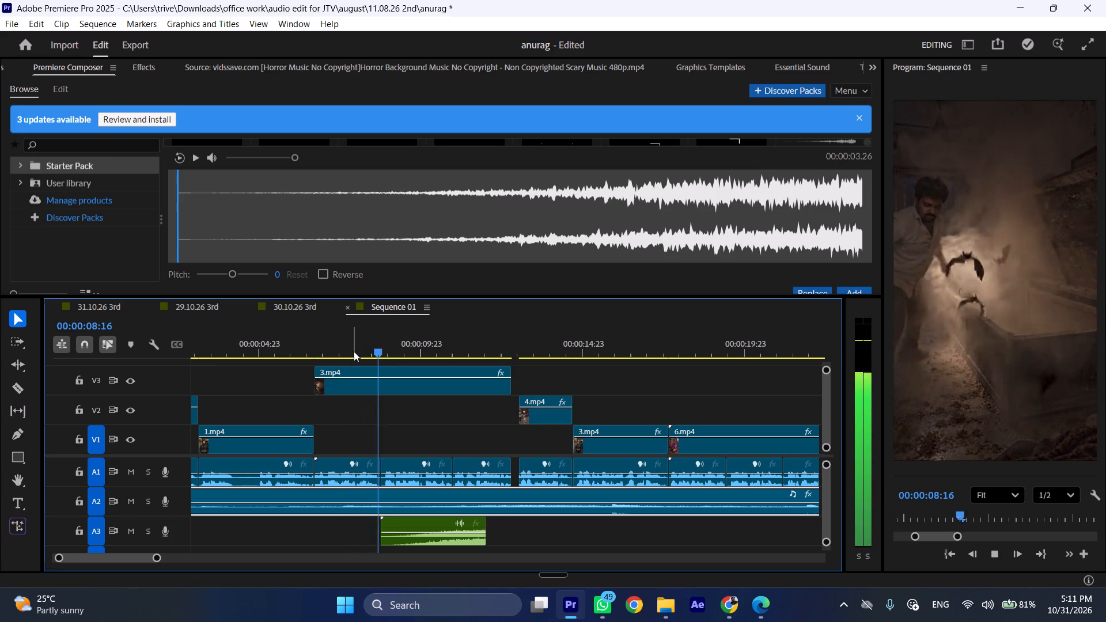
key(space)
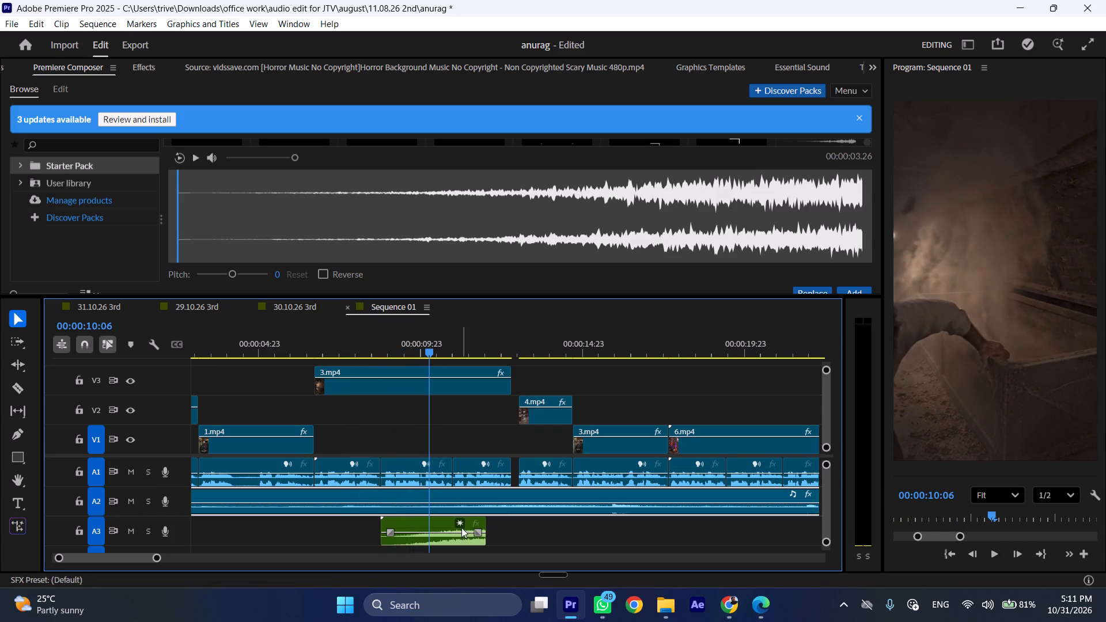
drag(464, 541, 487, 538)
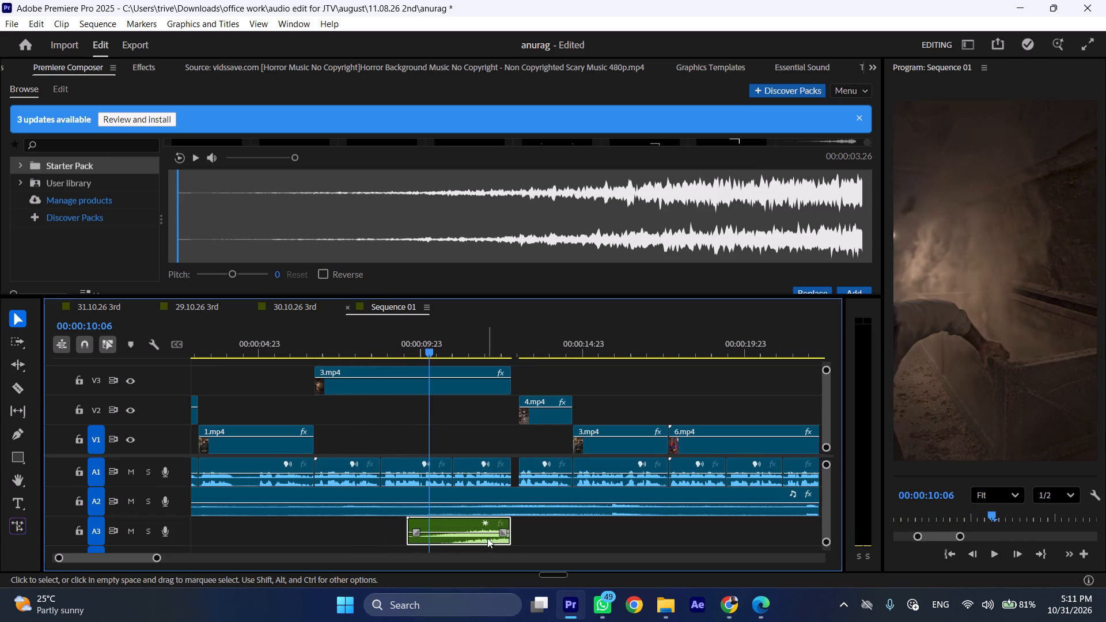
click(404, 345)
key(space)
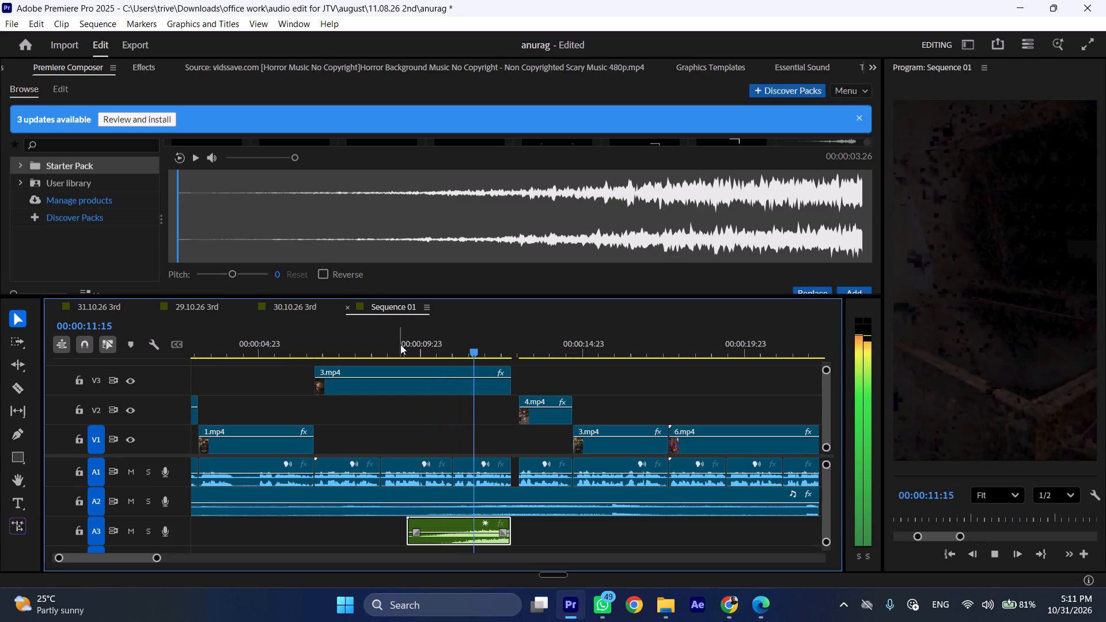
key(space)
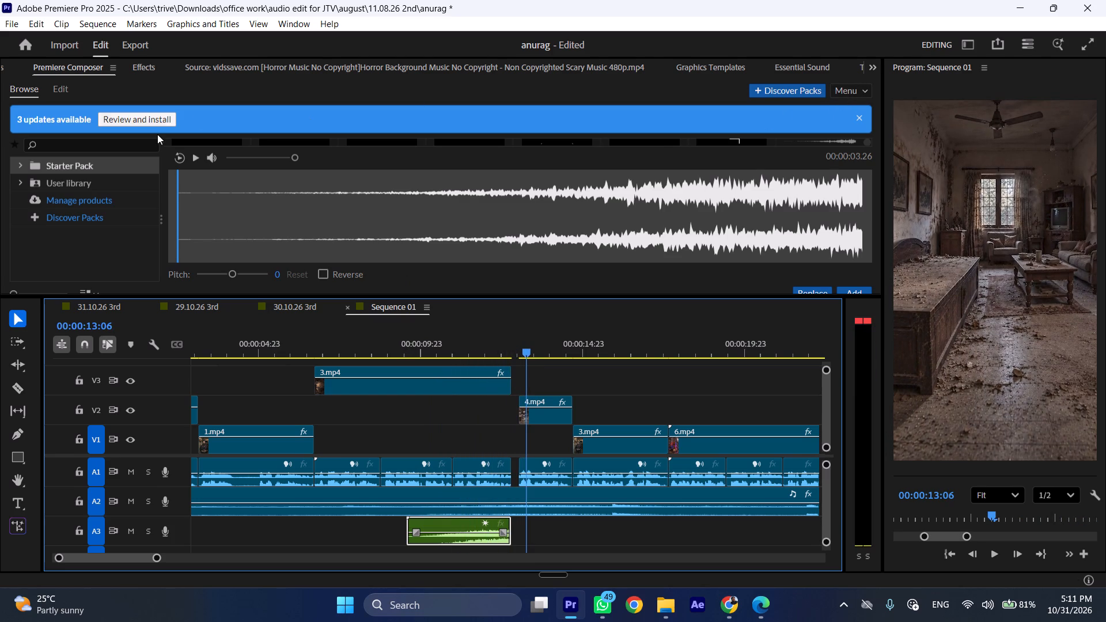
Lower the volume of the swoosh clip on A3 by about 3 dB.
click(235, 70)
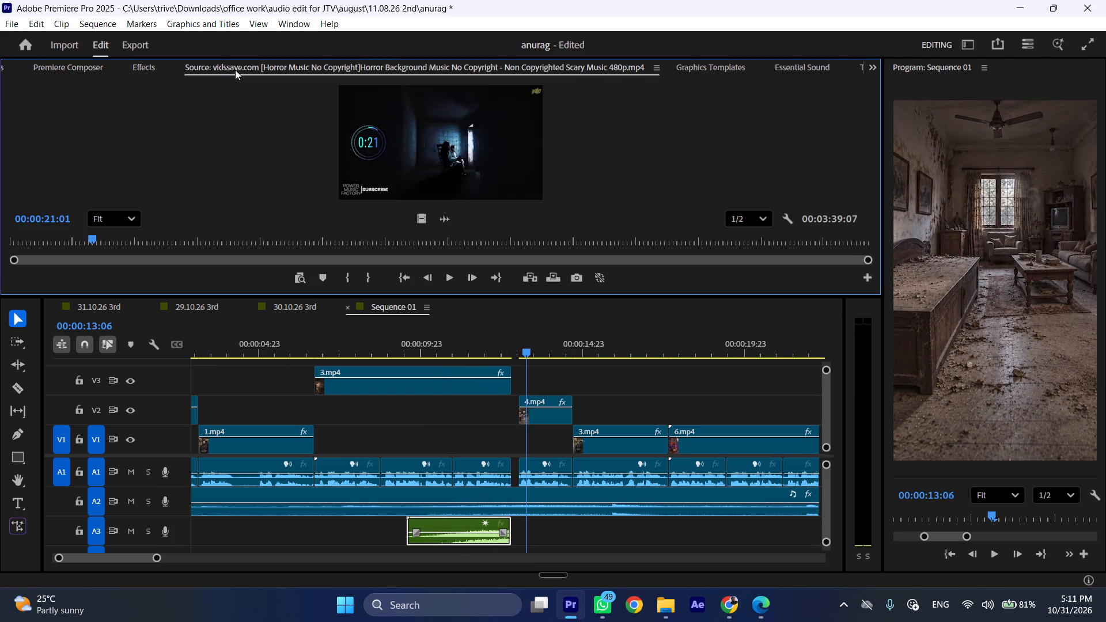
click(478, 537)
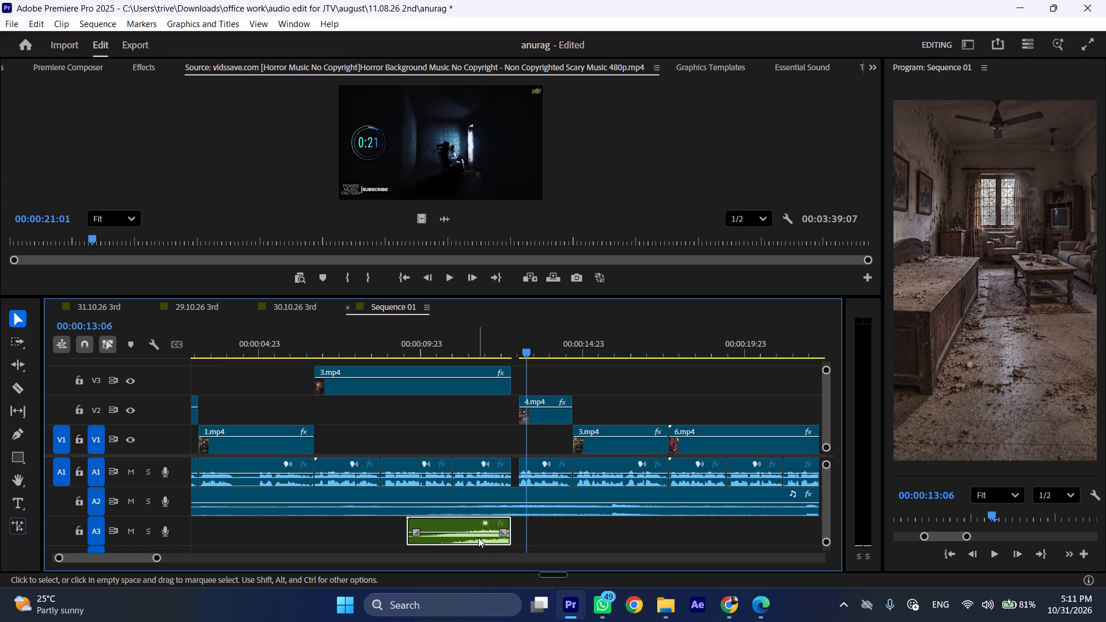
click(574, 530)
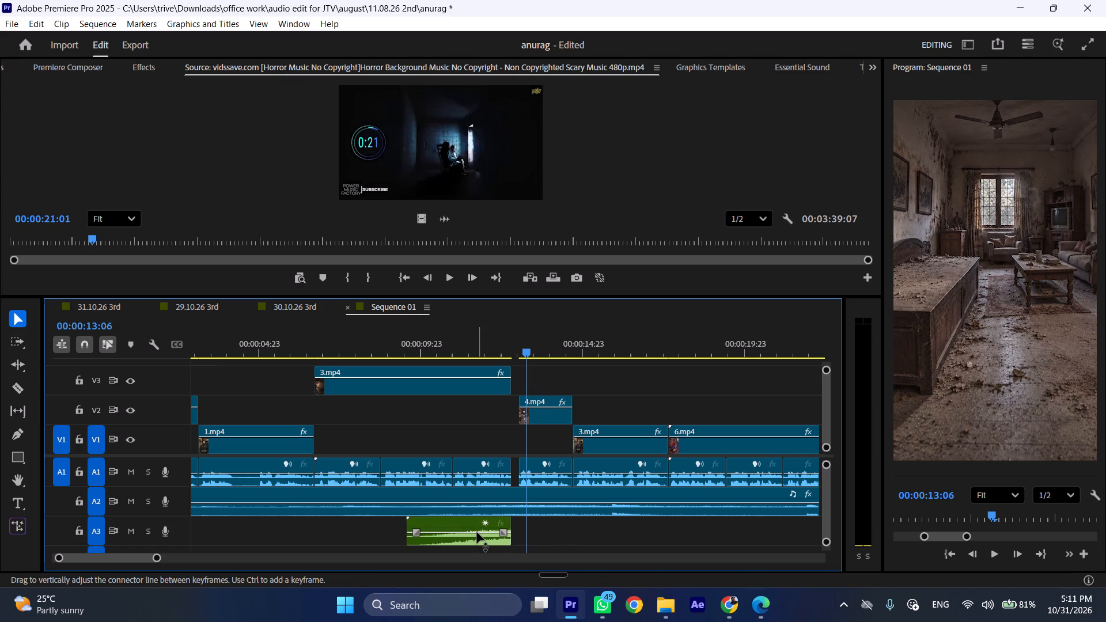
drag(477, 532, 474, 533)
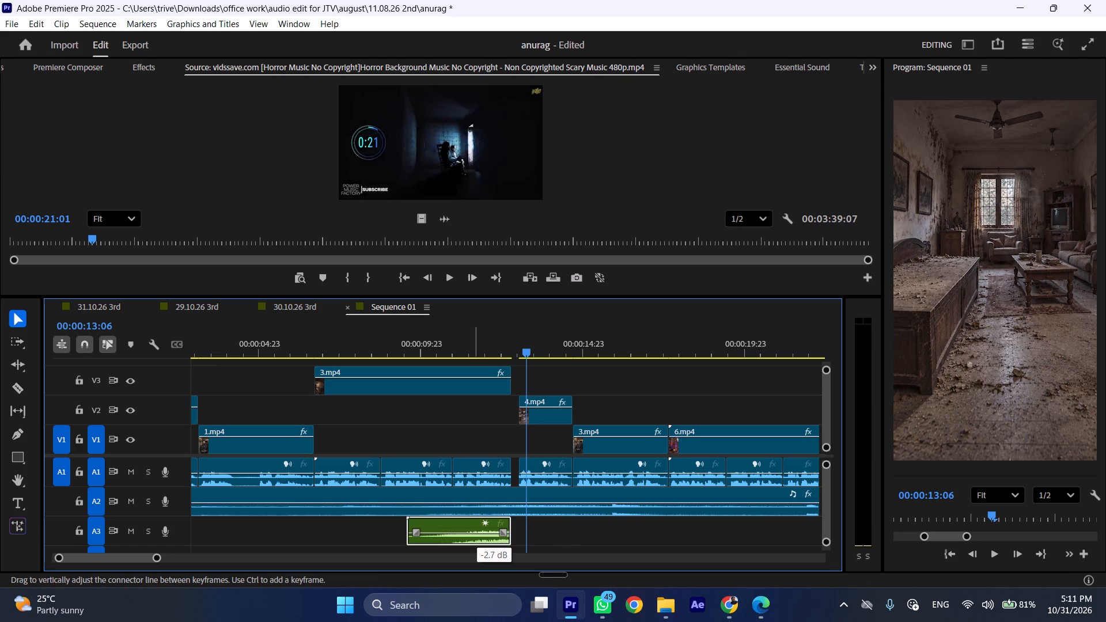
drag(474, 533, 463, 534)
Replay the end of 3.mp4 on V3 into 4.mp4 on V2, listening to the swoosh level against the voice and music.
click(403, 339)
key(space)
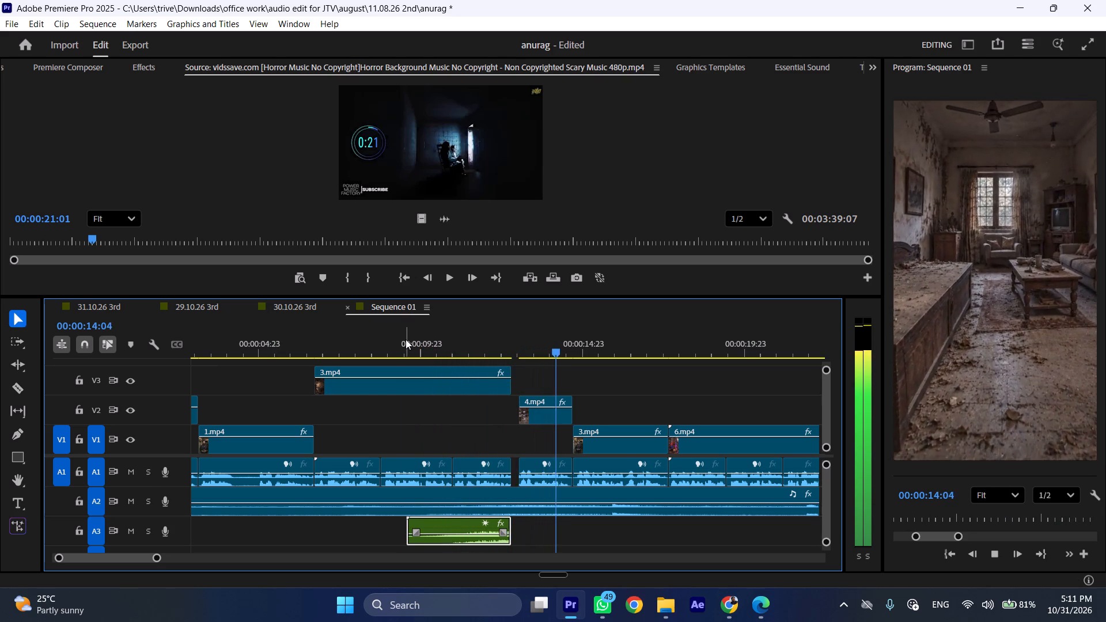
drag(406, 339, 390, 342)
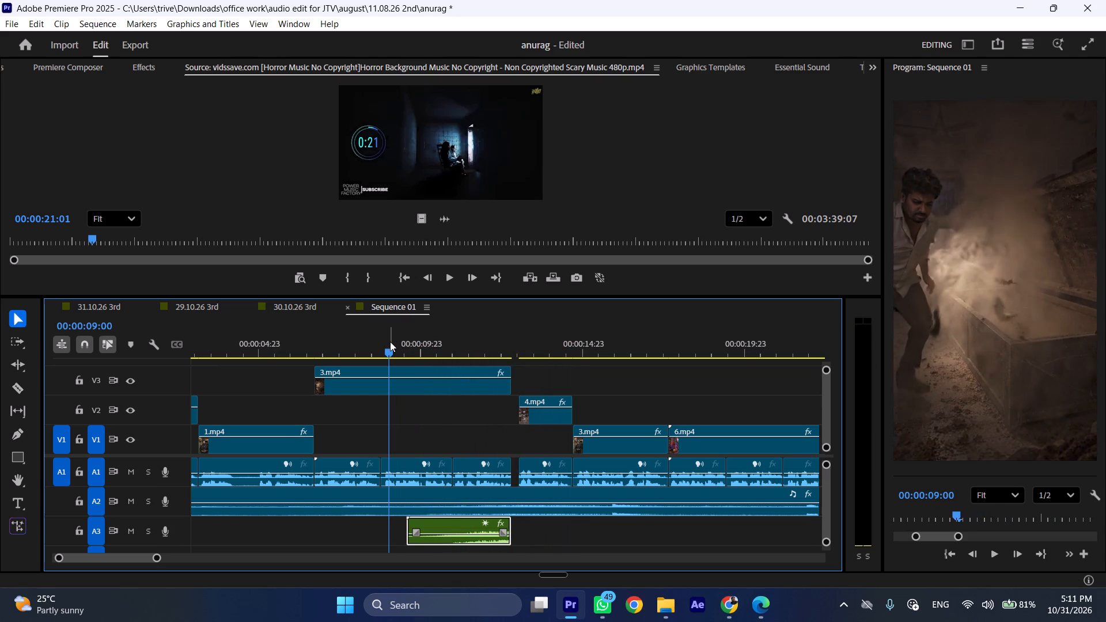
drag(390, 342, 373, 342)
key(space)
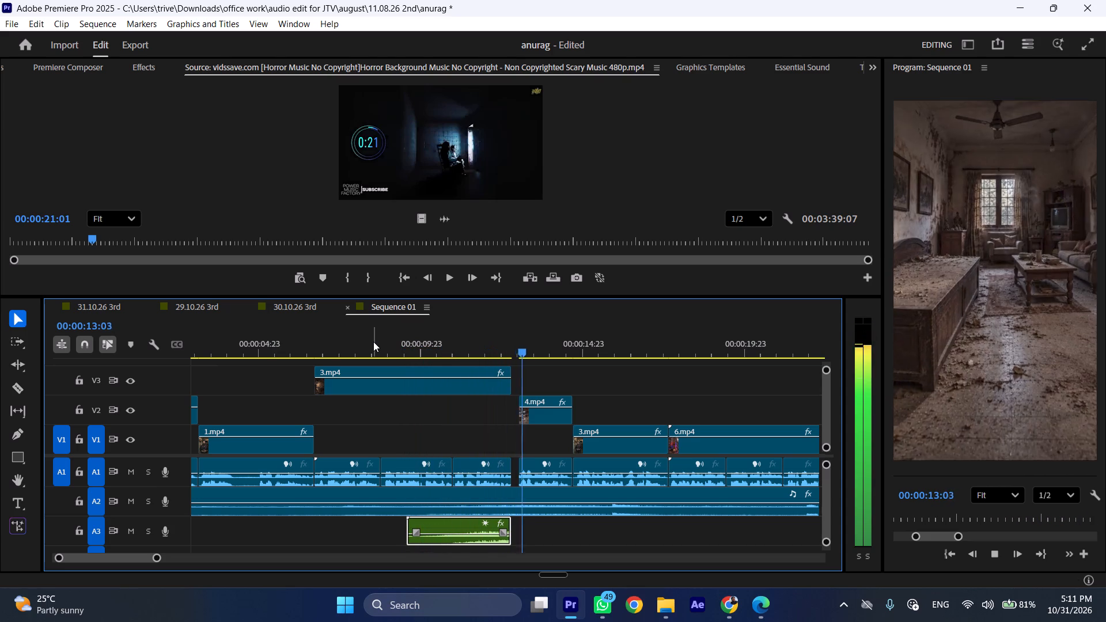
click(373, 342)
key(space)
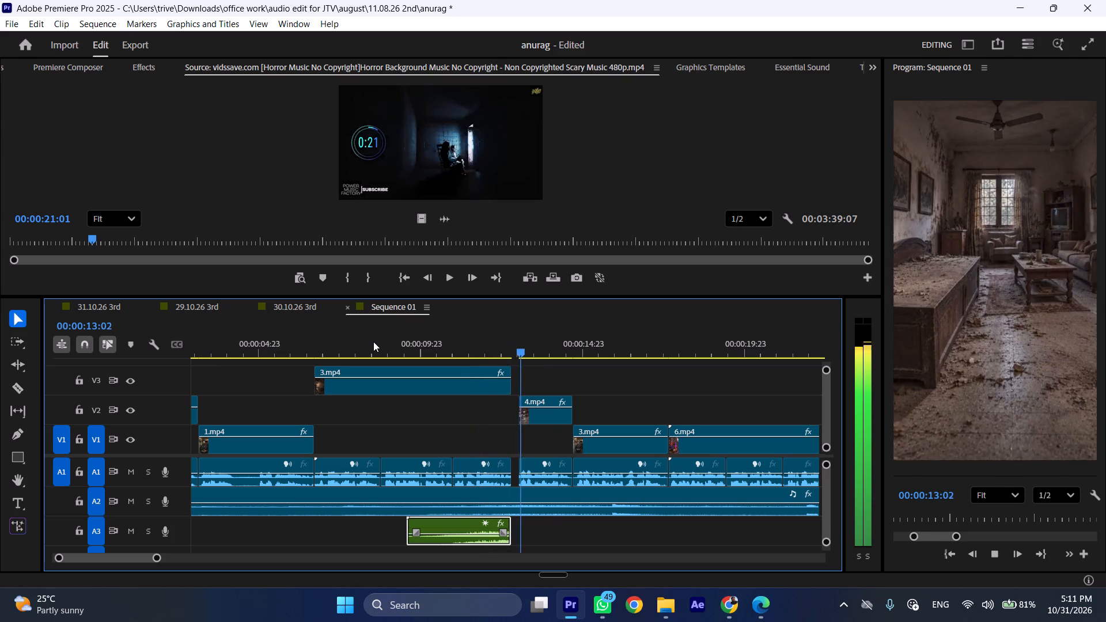
click(373, 342)
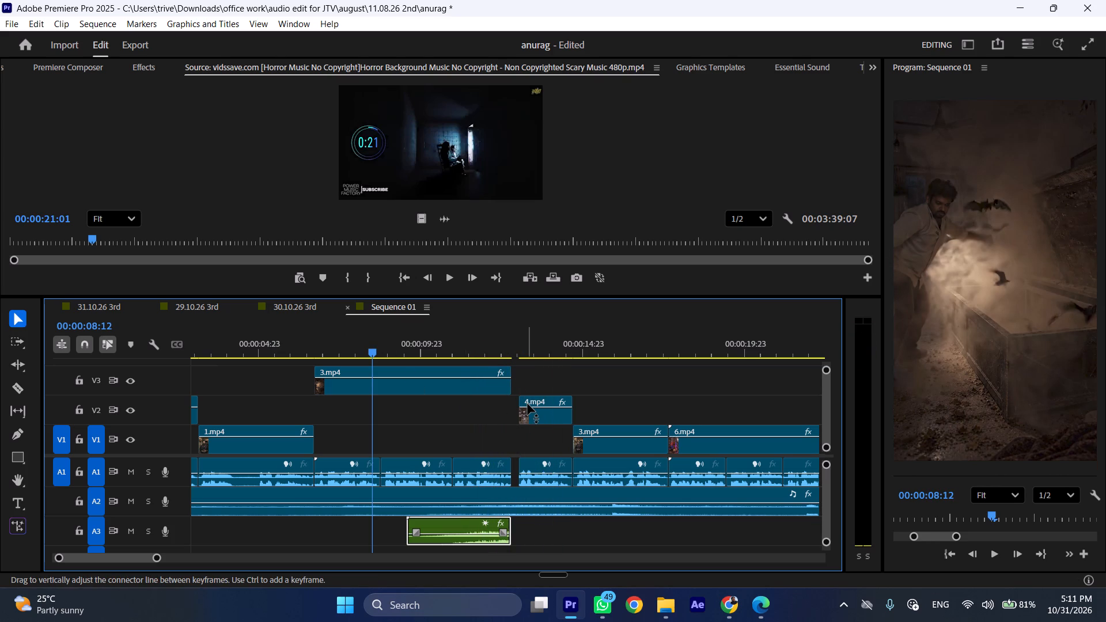
Shift 4.mp4 on V2 and all clips after it later so that 4.mp4 starts at 00:00:13:12.
key(a)
drag(544, 404, 551, 404)
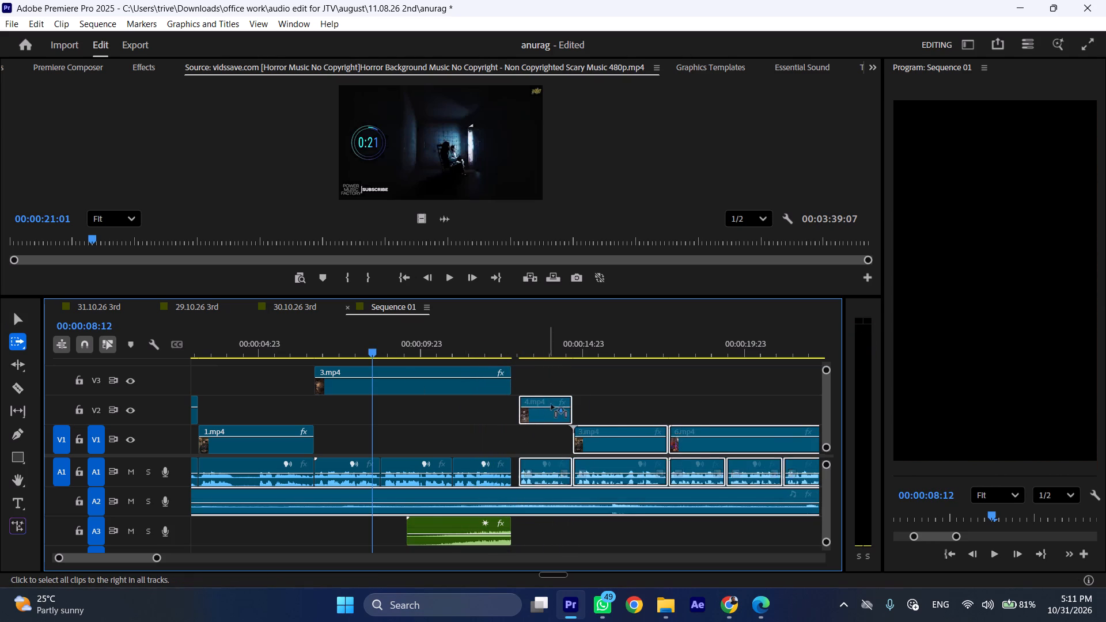
drag(551, 404, 560, 406)
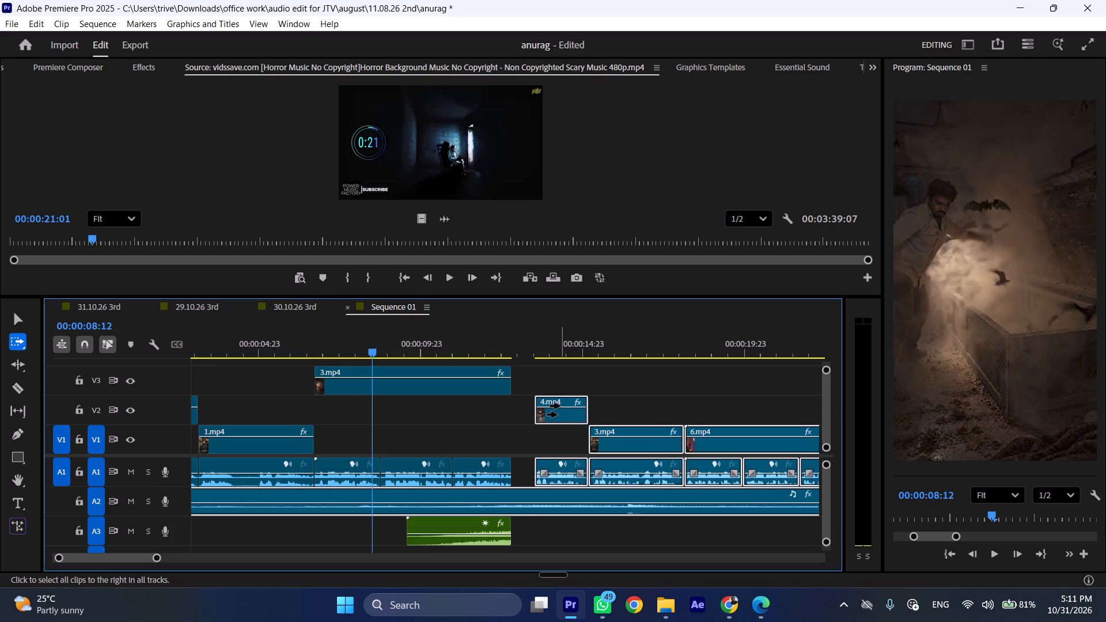
Move the A2 background music 12 frames earlier so it starts at the beginning of the sequence.
key(ctrl+shift+x)
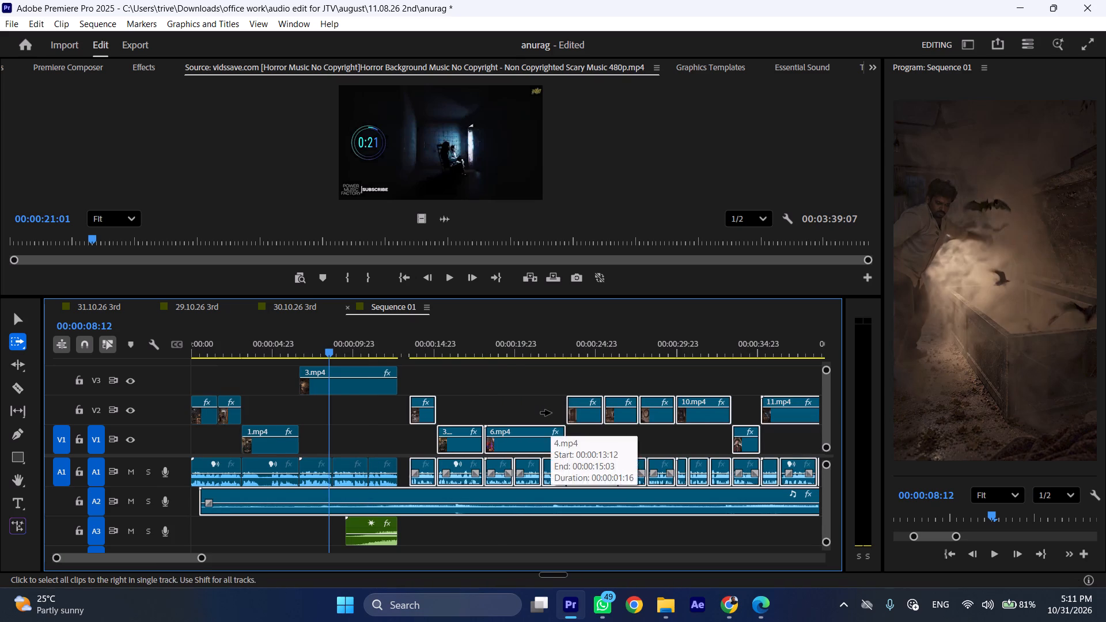
key(v)
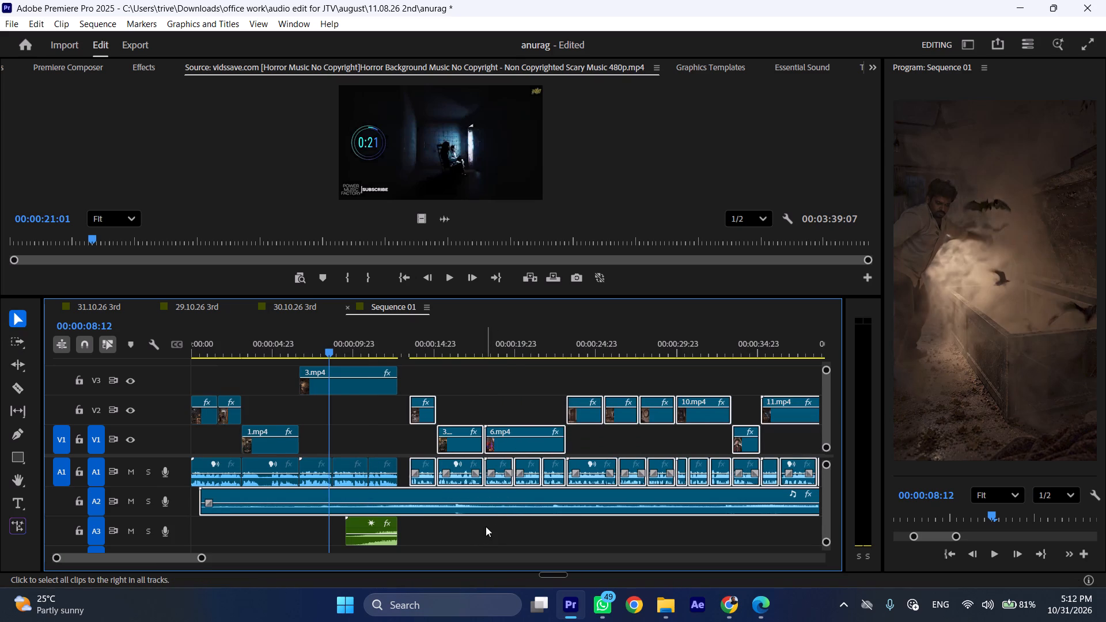
click(486, 526)
drag(221, 494, 203, 496)
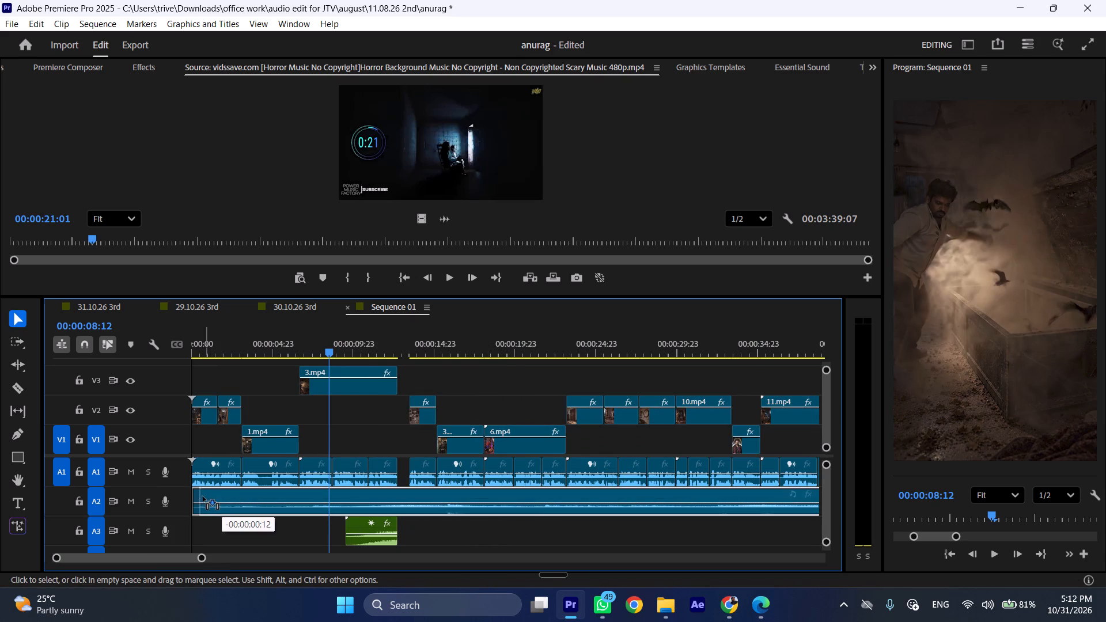
drag(203, 496, 202, 496)
Play from the 3.mp4 scene on V3 through the gap into 4.mp4 to check the timing.
click(323, 340)
key(space)
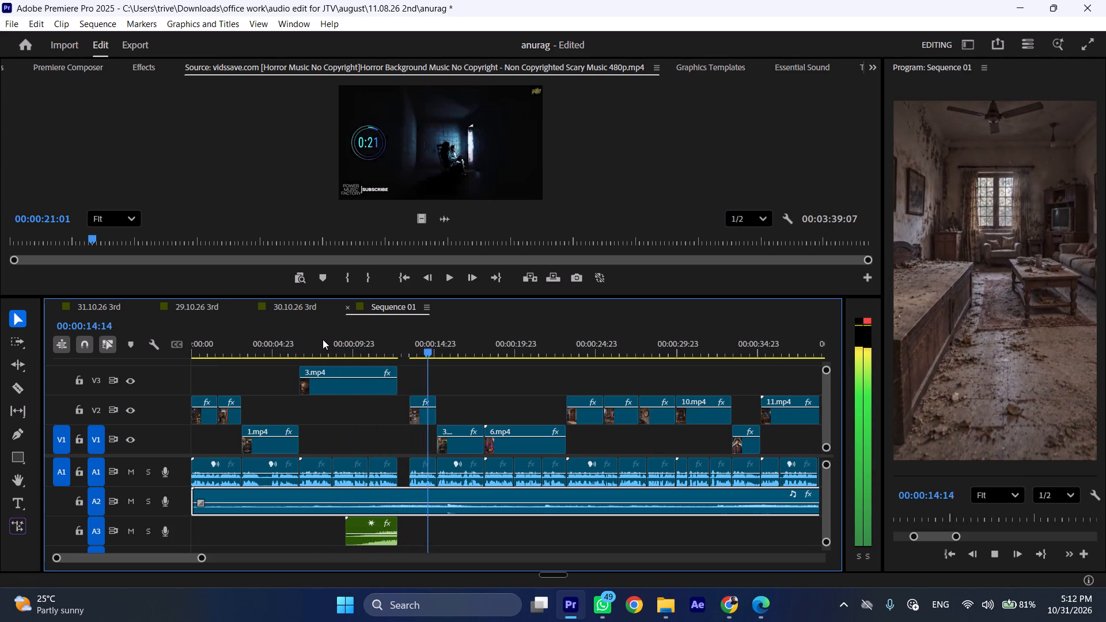
click(323, 339)
key(space)
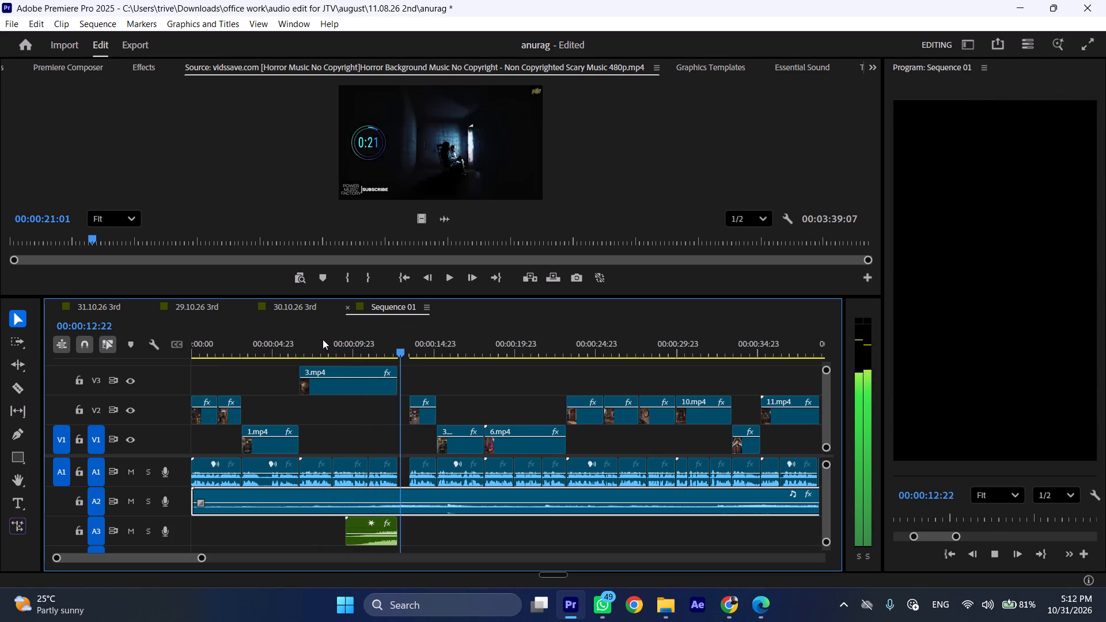
key(space)
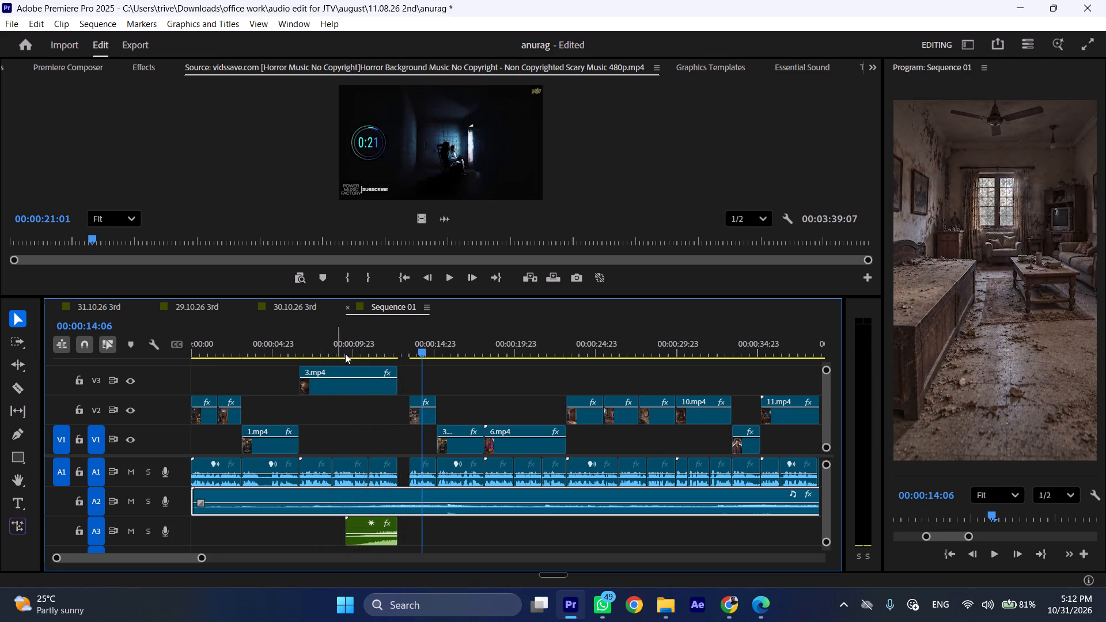
Add a short fade-in transition to the start of the A1 voice clip under 4.mp4 at 00:00:13:12.
click(407, 338)
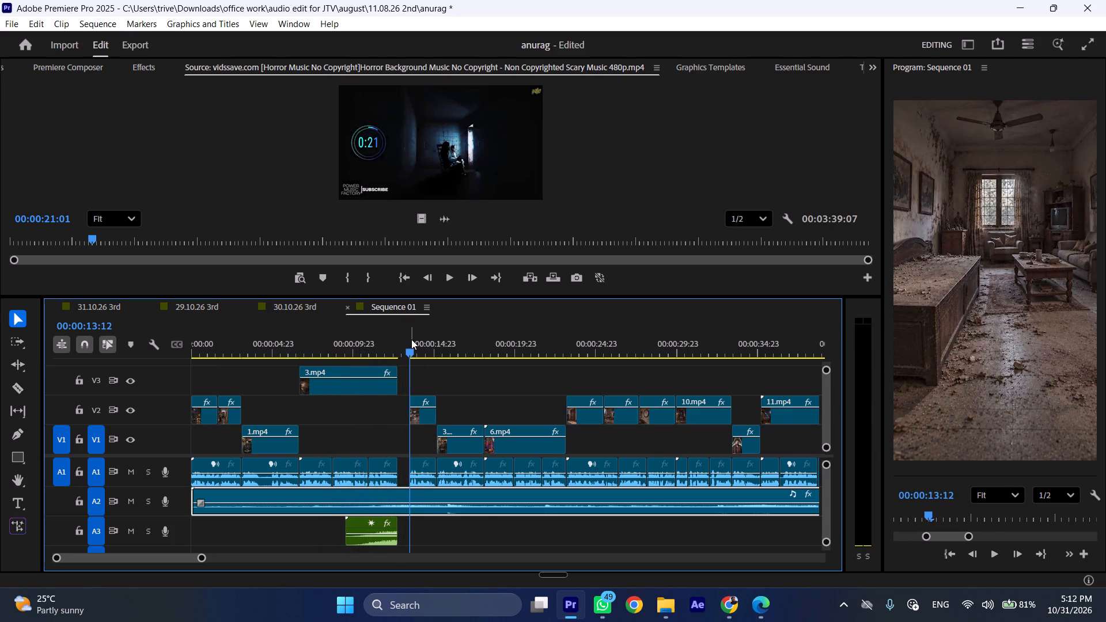
key(ctrl+shift+c)
key(ctrl+shift+c)
key(ctrl+shift+c)
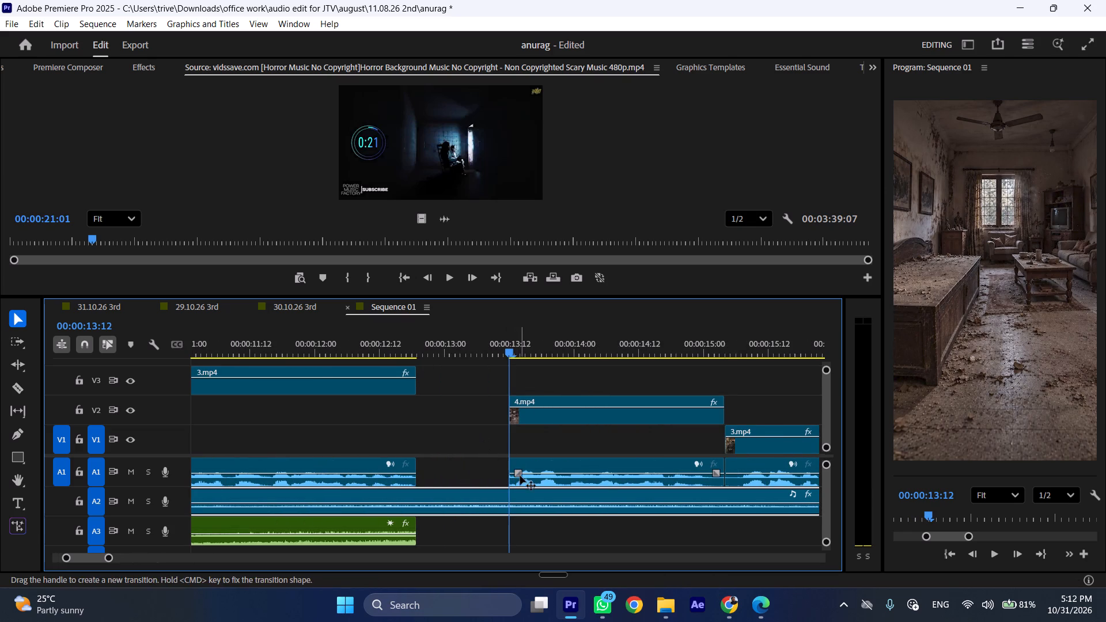
click(519, 474)
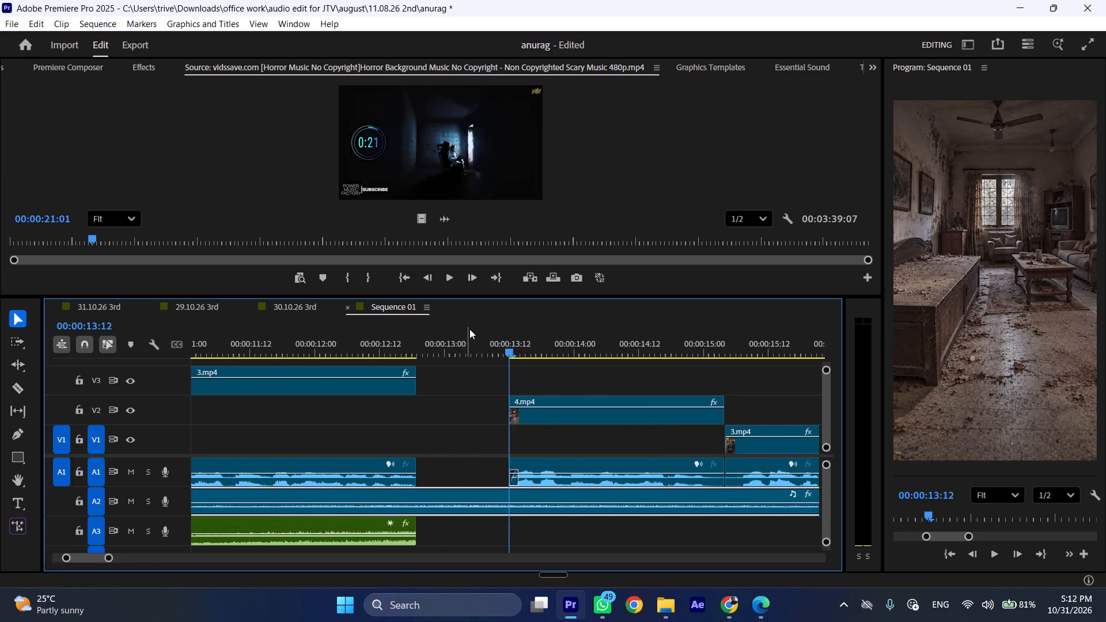
Play the gap between 3.mp4 on V3 and 4.mp4 on V2, listening to how the voice and swoosh end and restart.
click(469, 329)
key(space)
drag(465, 331, 316, 347)
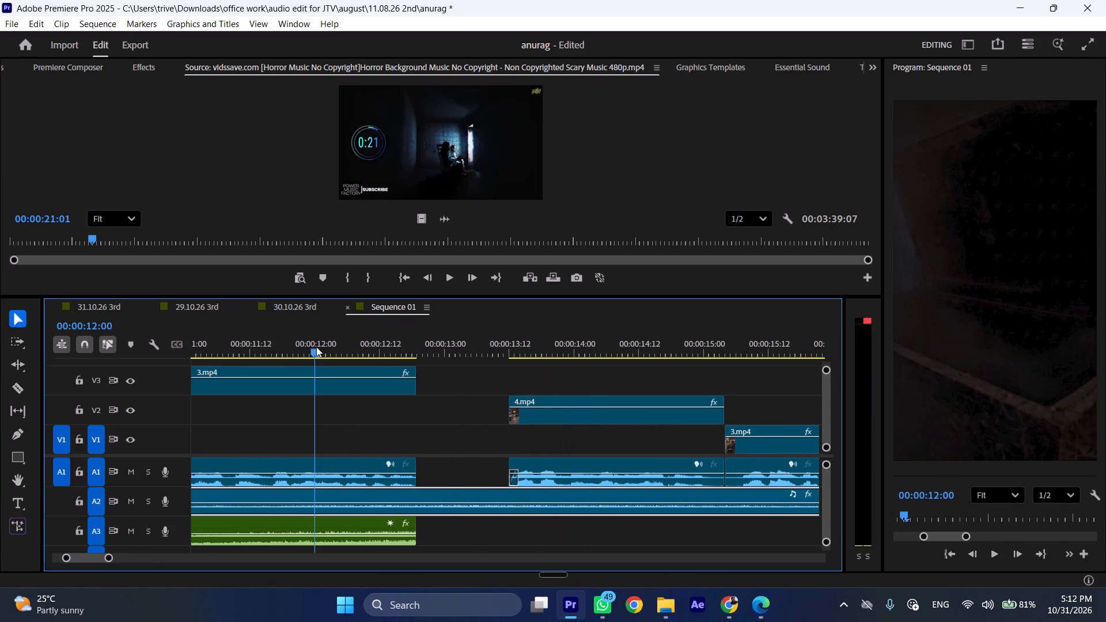
key(space)
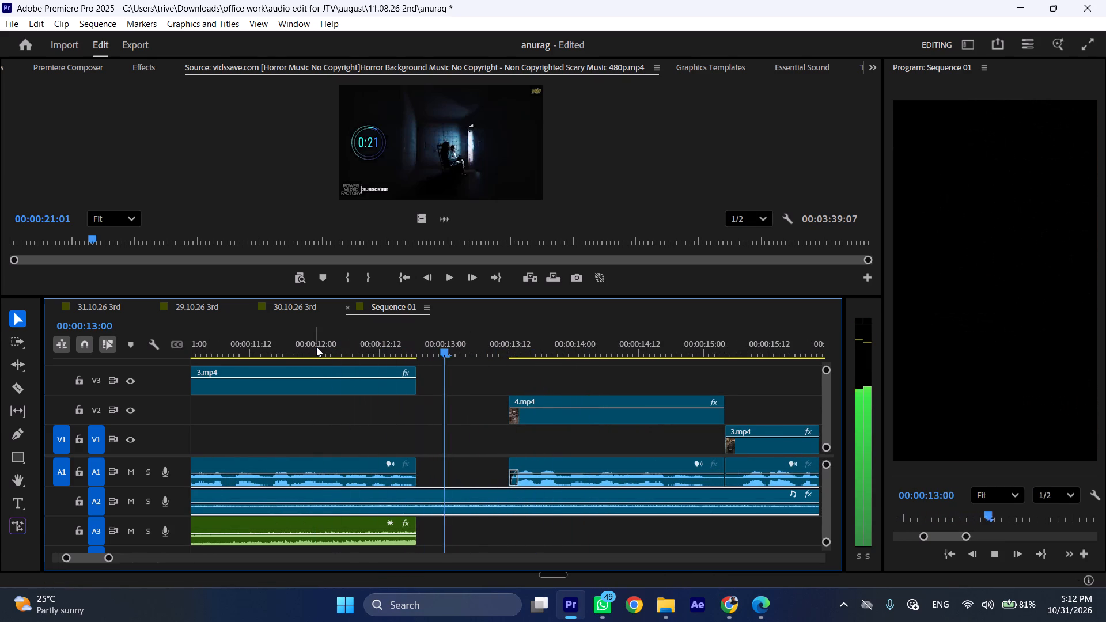
key(space)
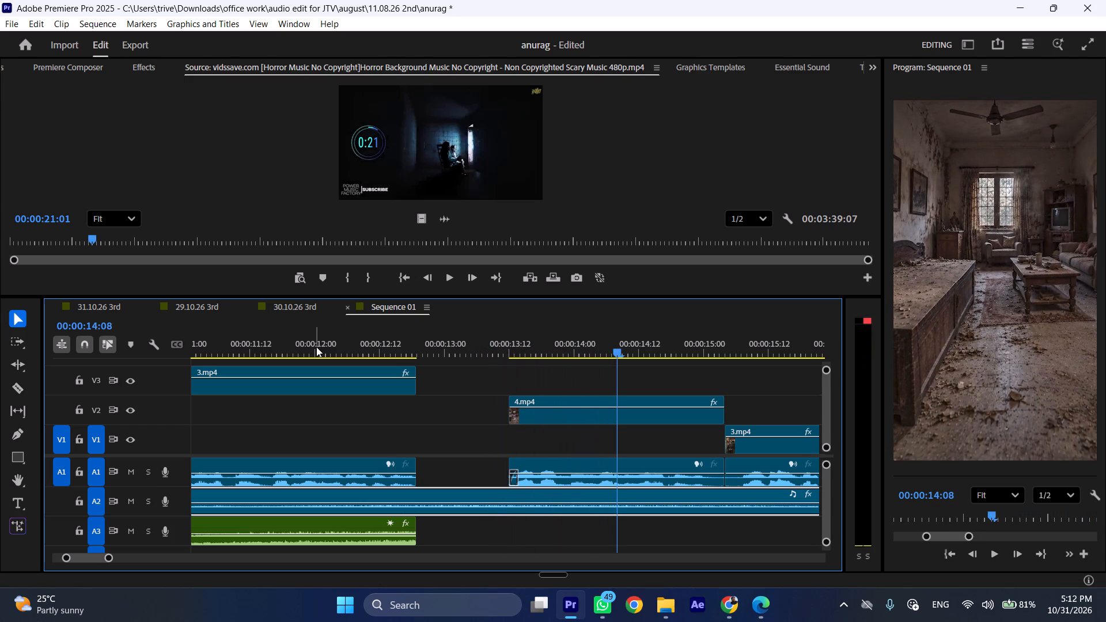
drag(385, 351, 392, 351)
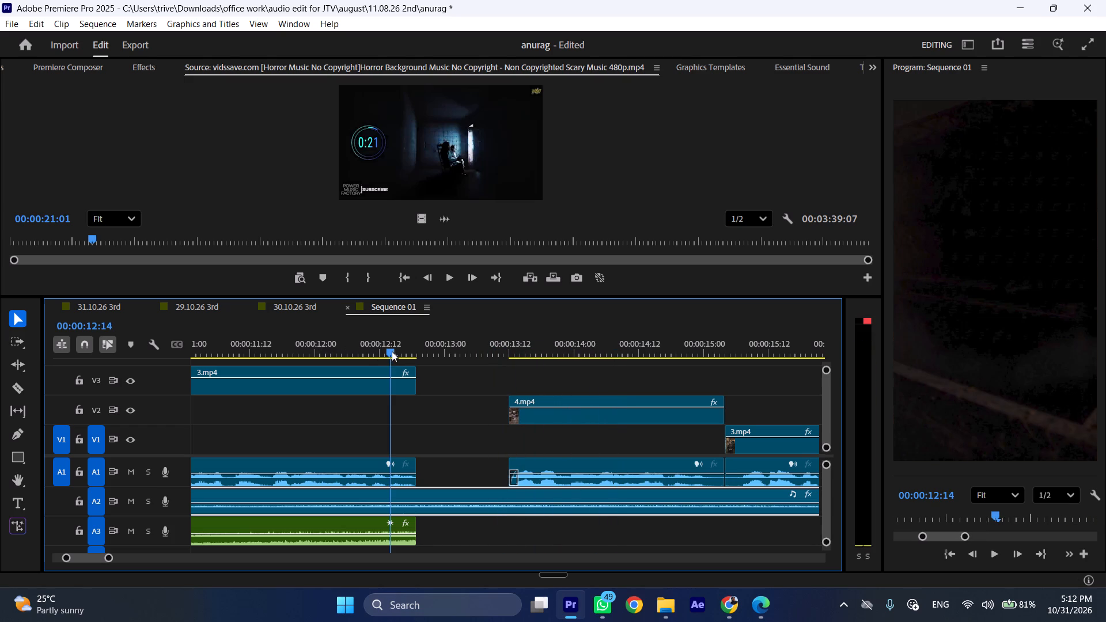
drag(392, 351, 392, 351)
key(space)
key(space)
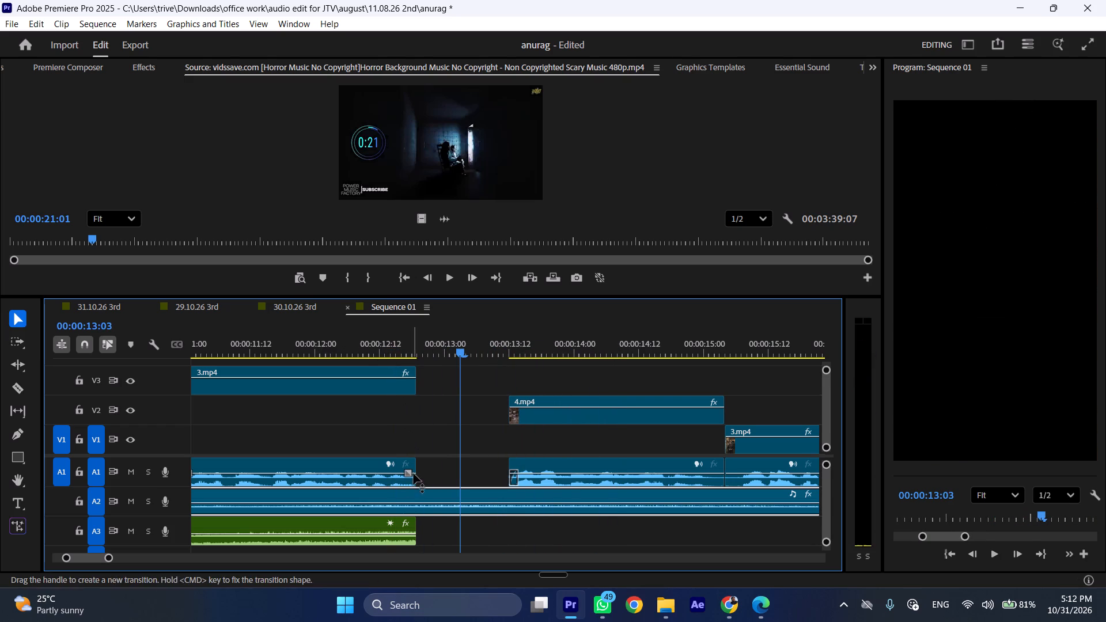
Add short fade-outs to the ends of the A1 voice clip under 3.mp4 and the swoosh on A3.
click(410, 475)
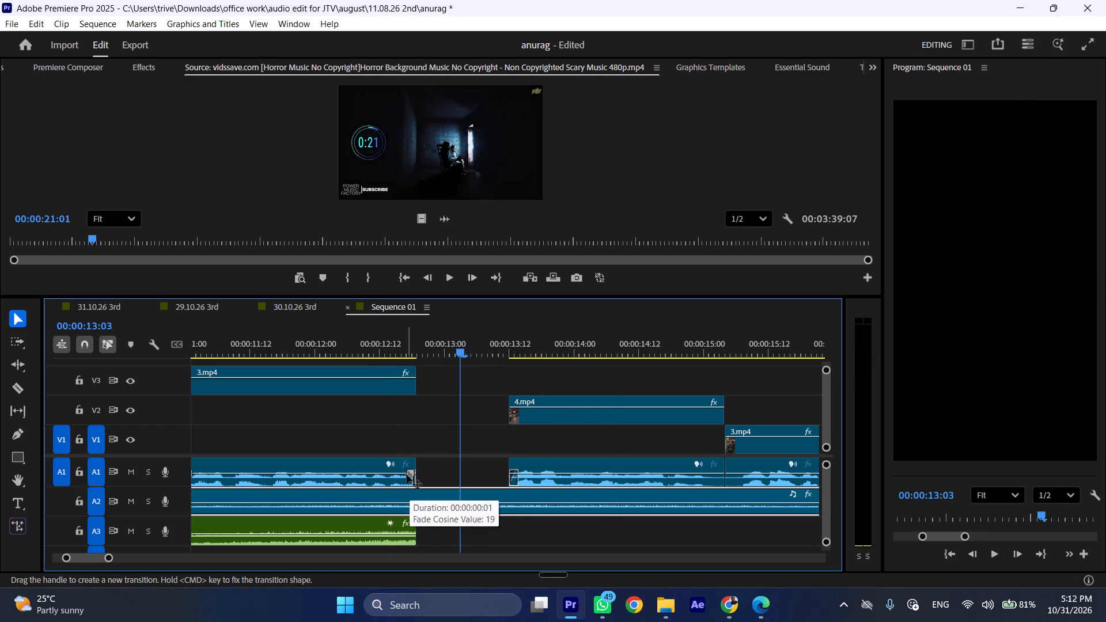
click(407, 531)
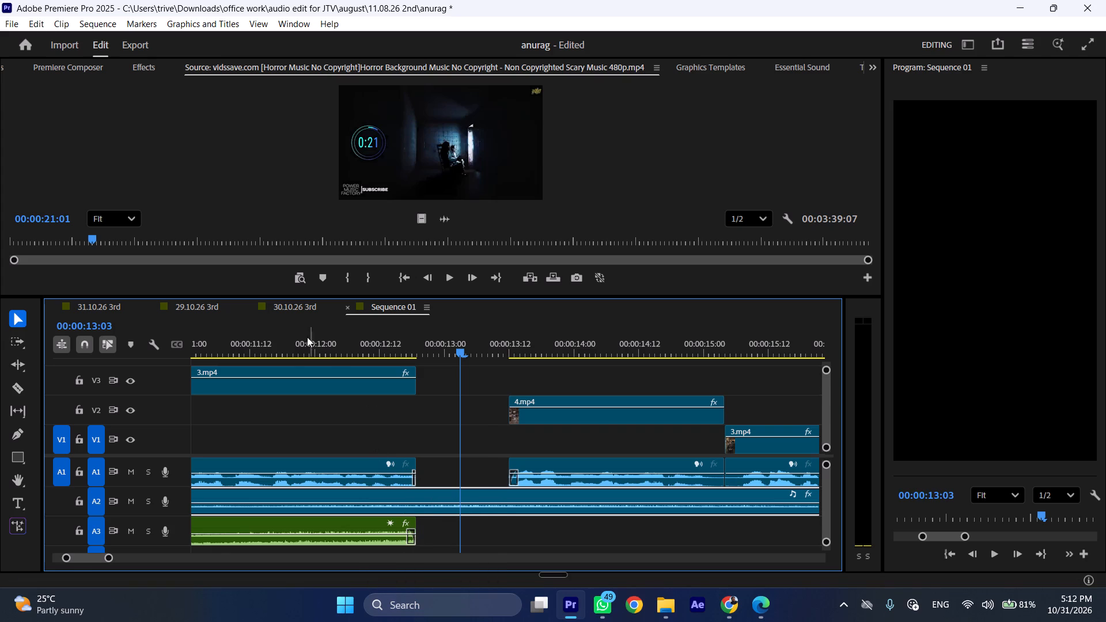
Replay the end of 3.mp4 on V3 into 4.mp4 to hear the fade-outs.
click(295, 333)
key(space)
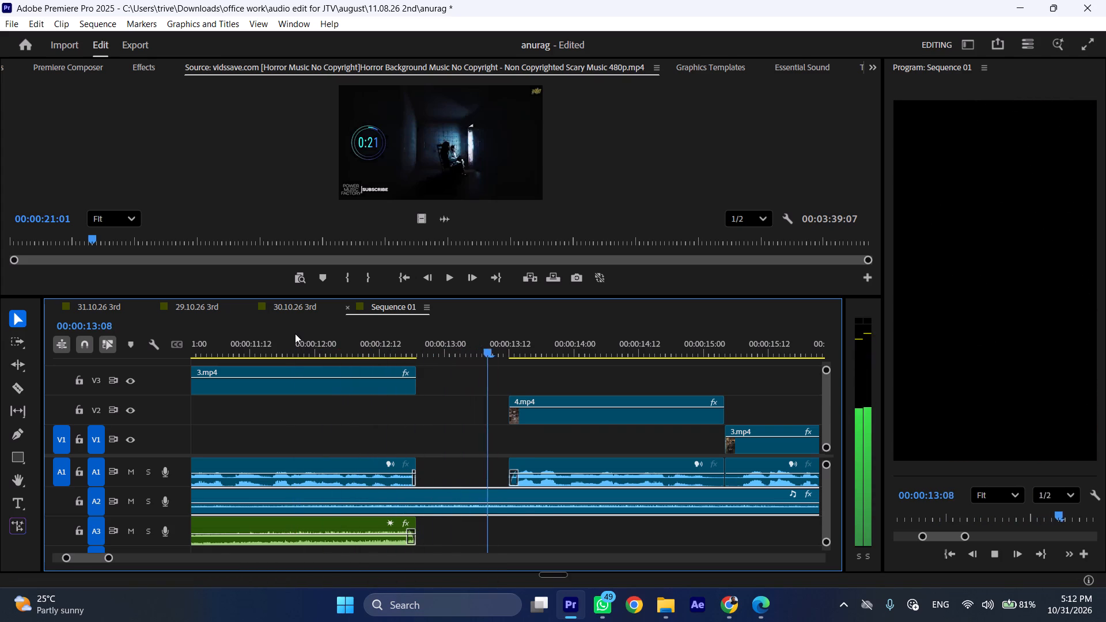
drag(290, 336, 259, 348)
key(space)
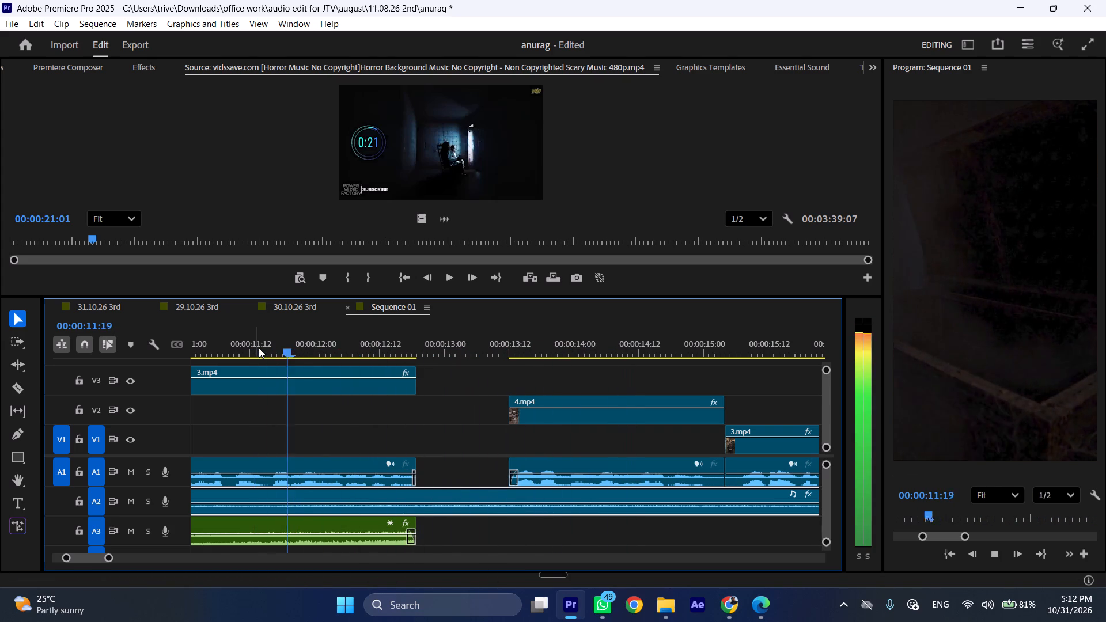
key(space)
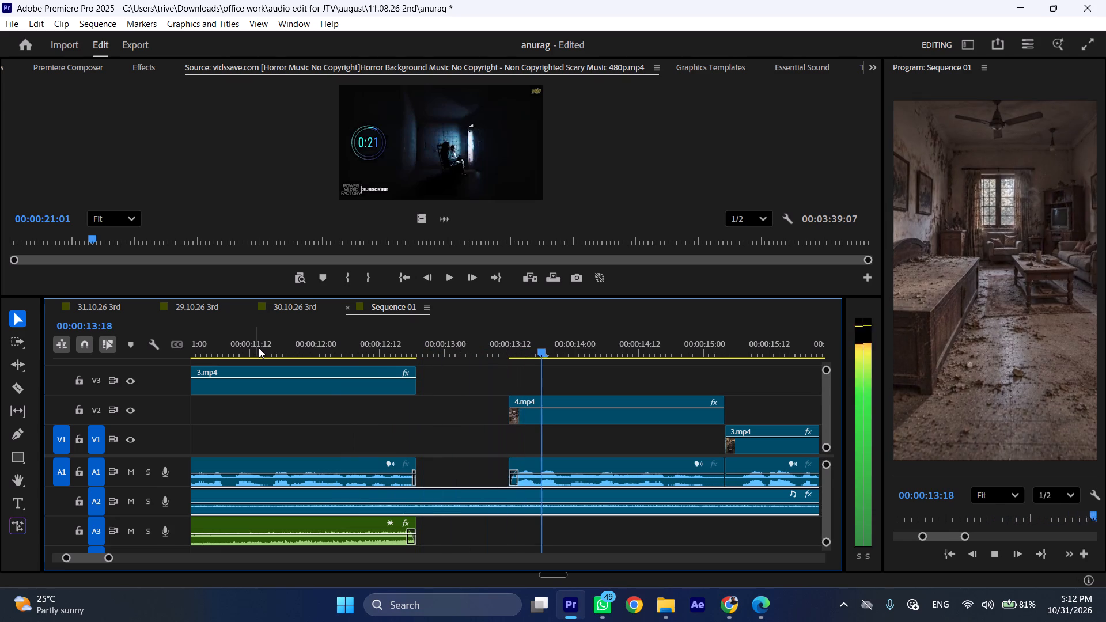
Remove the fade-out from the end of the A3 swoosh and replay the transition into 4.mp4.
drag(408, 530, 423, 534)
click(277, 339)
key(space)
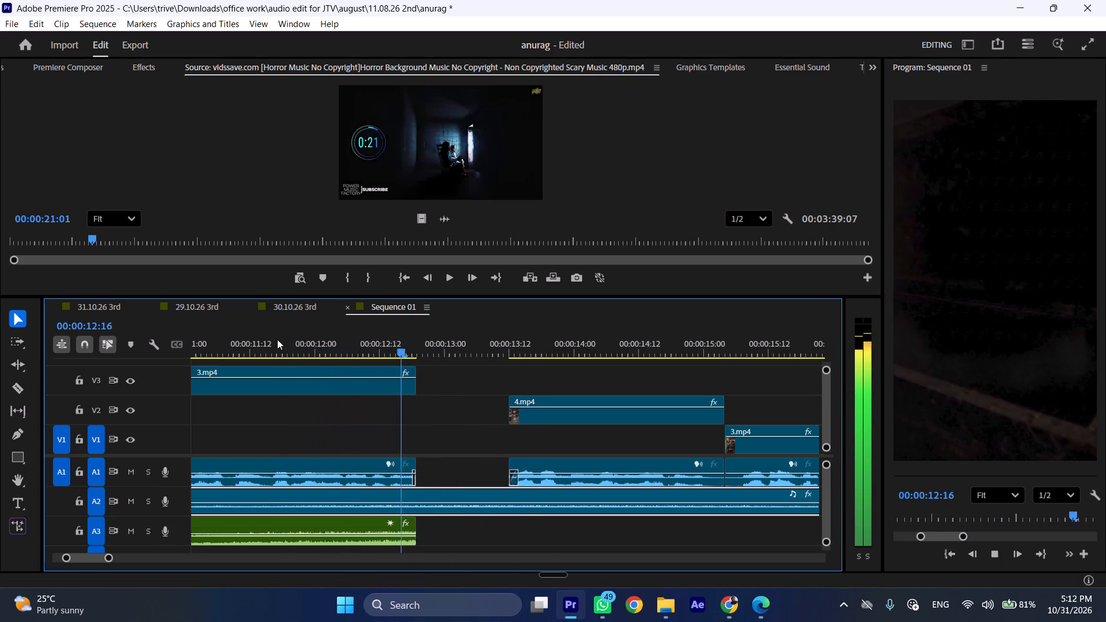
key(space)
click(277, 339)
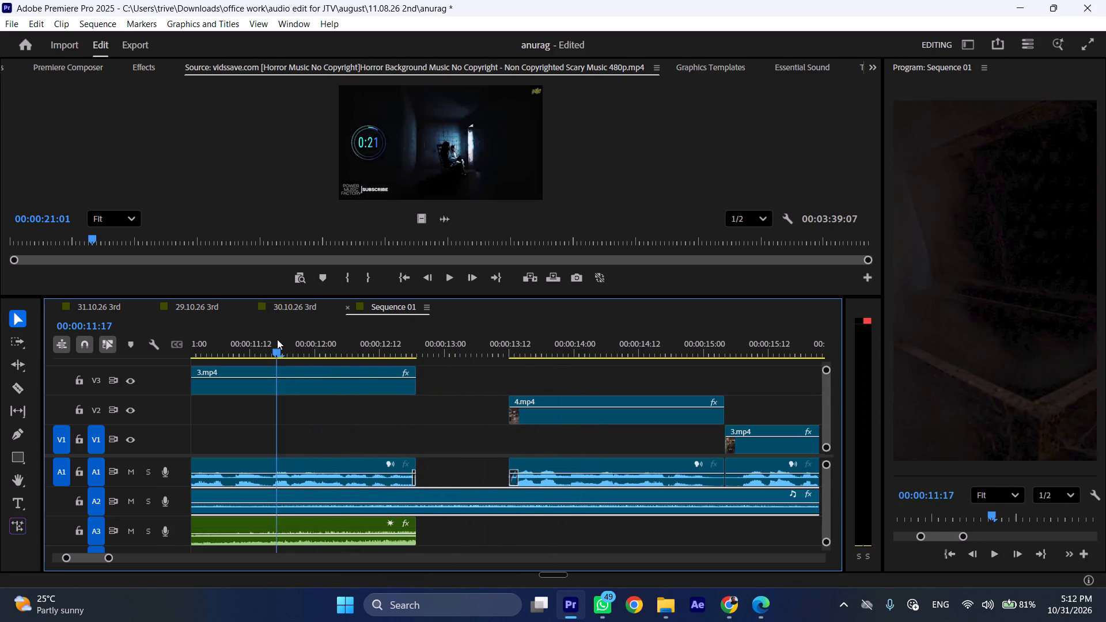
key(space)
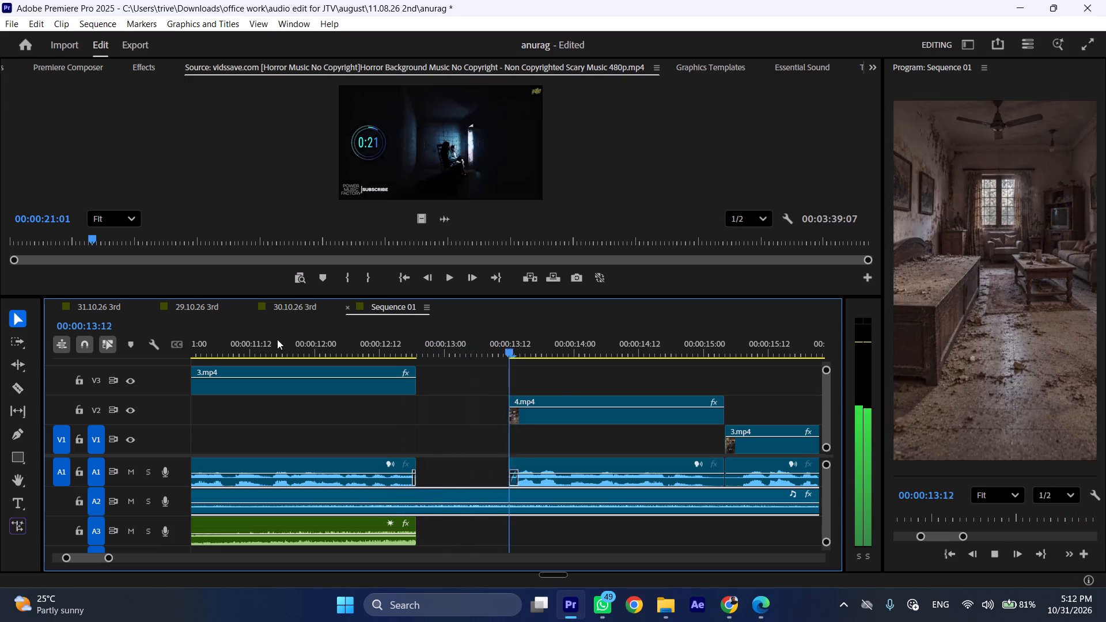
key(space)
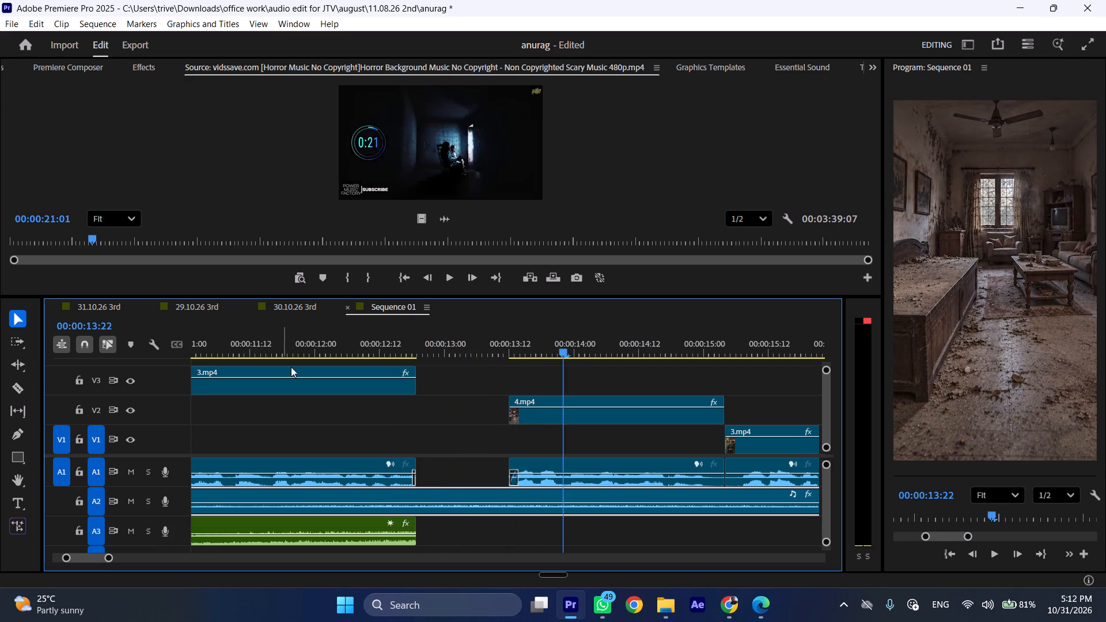
Add a short fade-out to the end of the swoosh on A3.
click(407, 532)
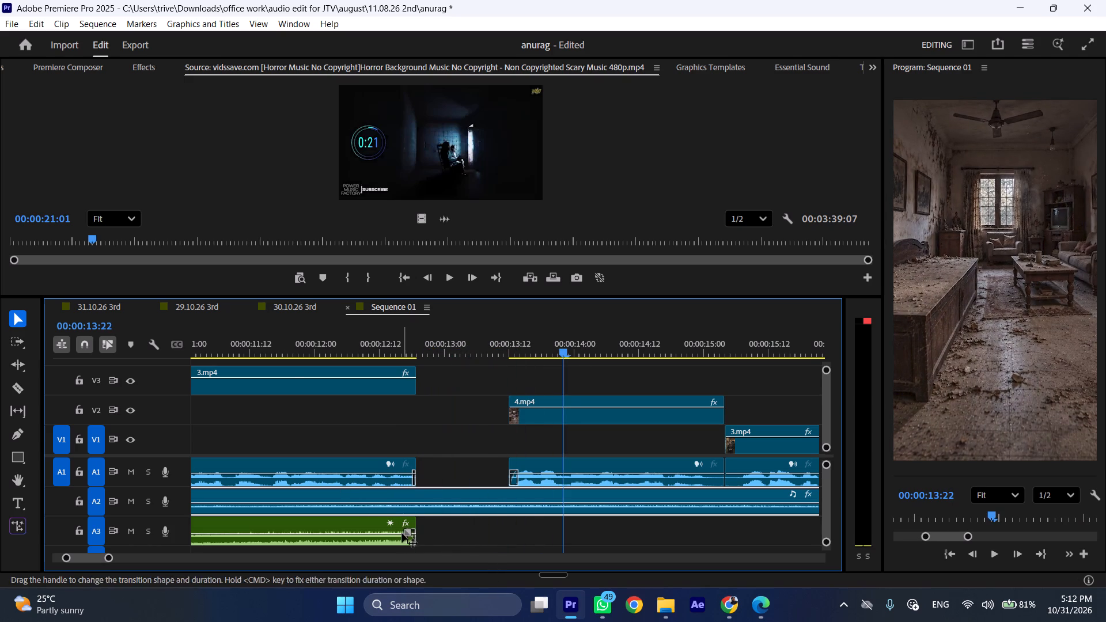
Replay the transition from the end of 3.mp4 on V3 into 4.mp4 to check the A3 swoosh's fade-out.
click(383, 535)
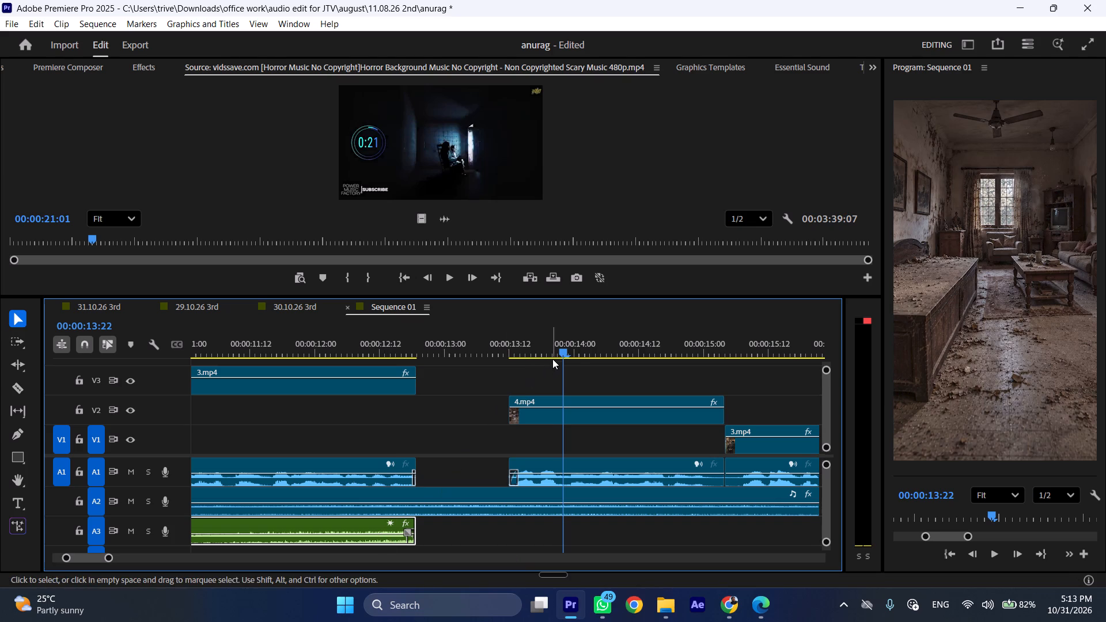
drag(555, 355, 575, 360)
drag(475, 354, 336, 368)
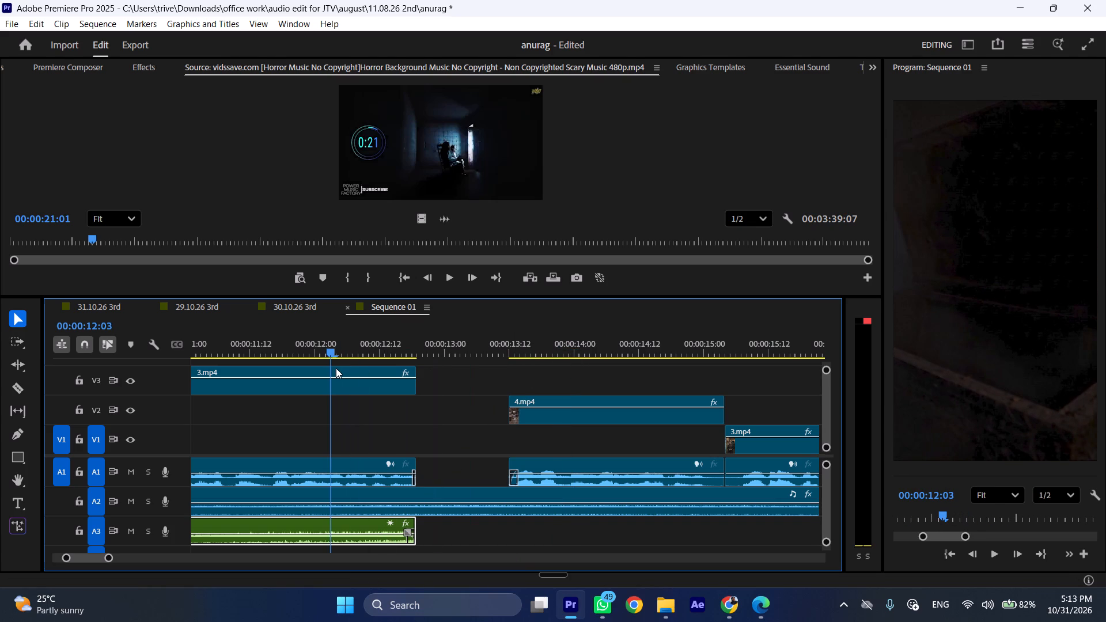
key(space)
key(space)
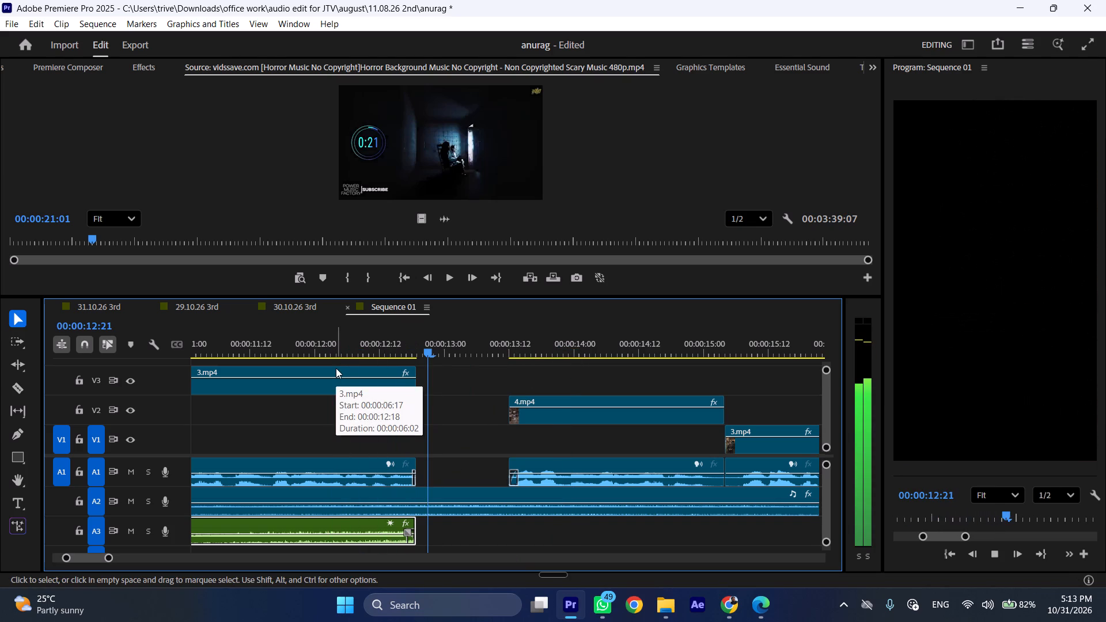
key(space)
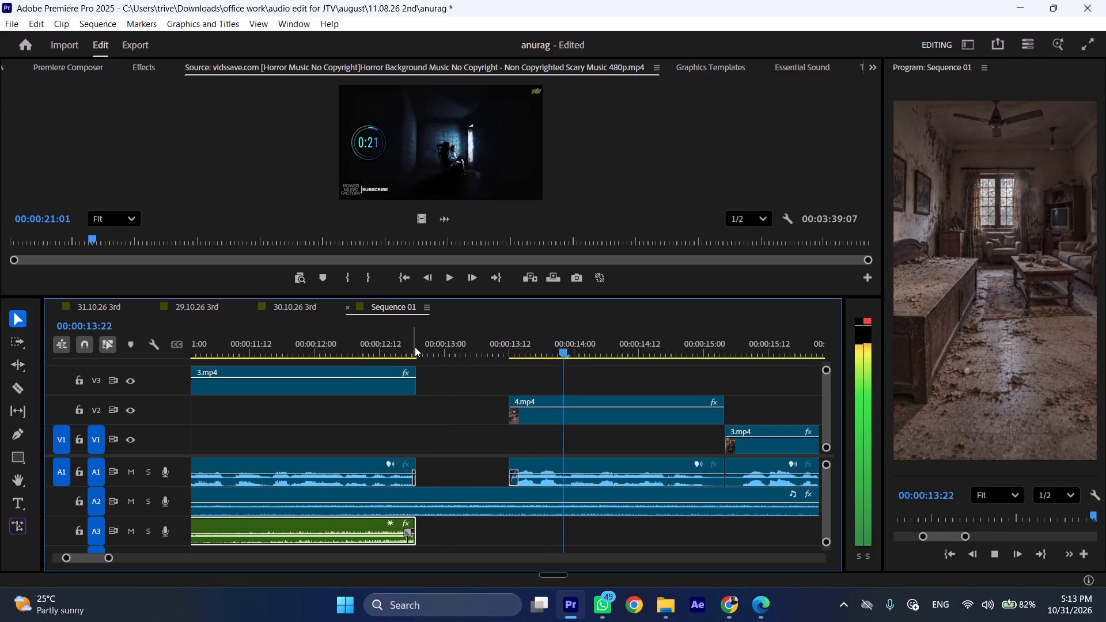
key(space)
drag(526, 346, 516, 347)
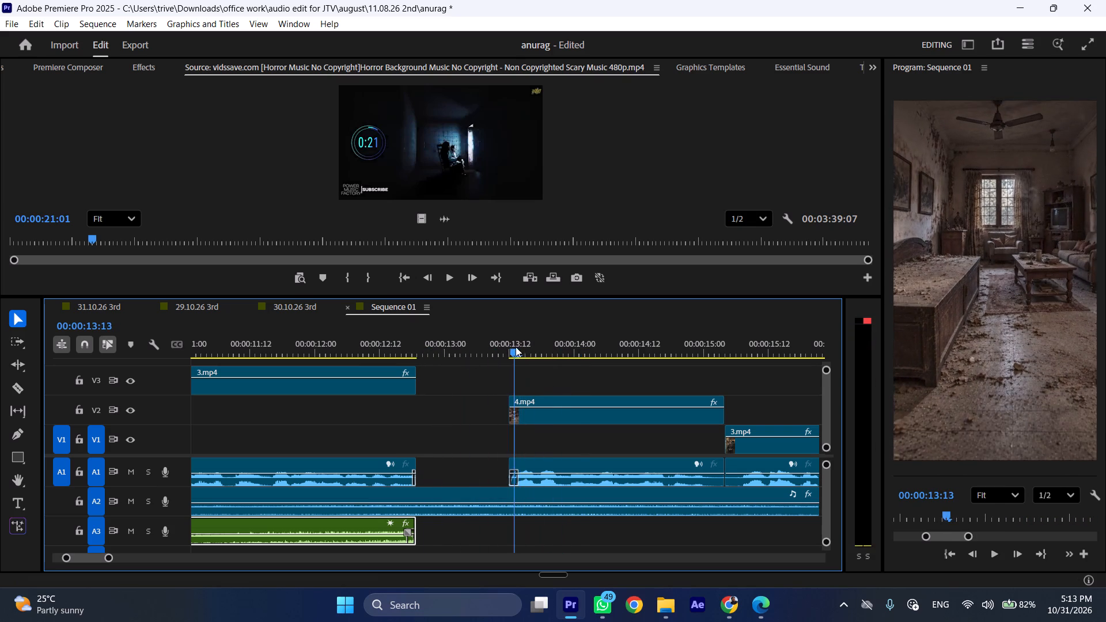
drag(516, 347, 540, 357)
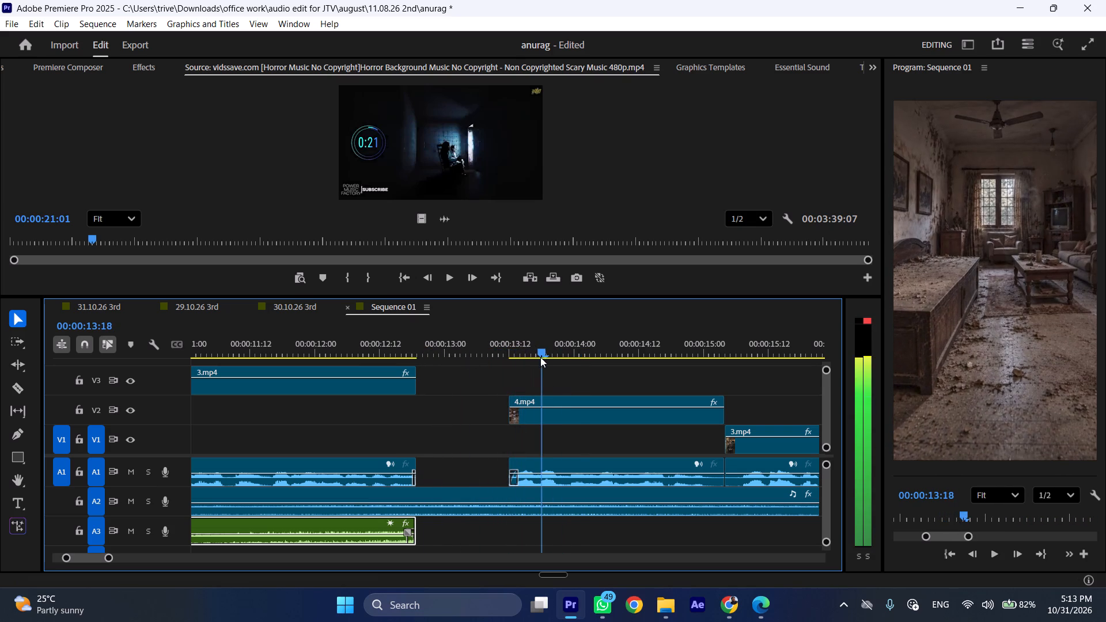
drag(540, 357, 479, 359)
key(space)
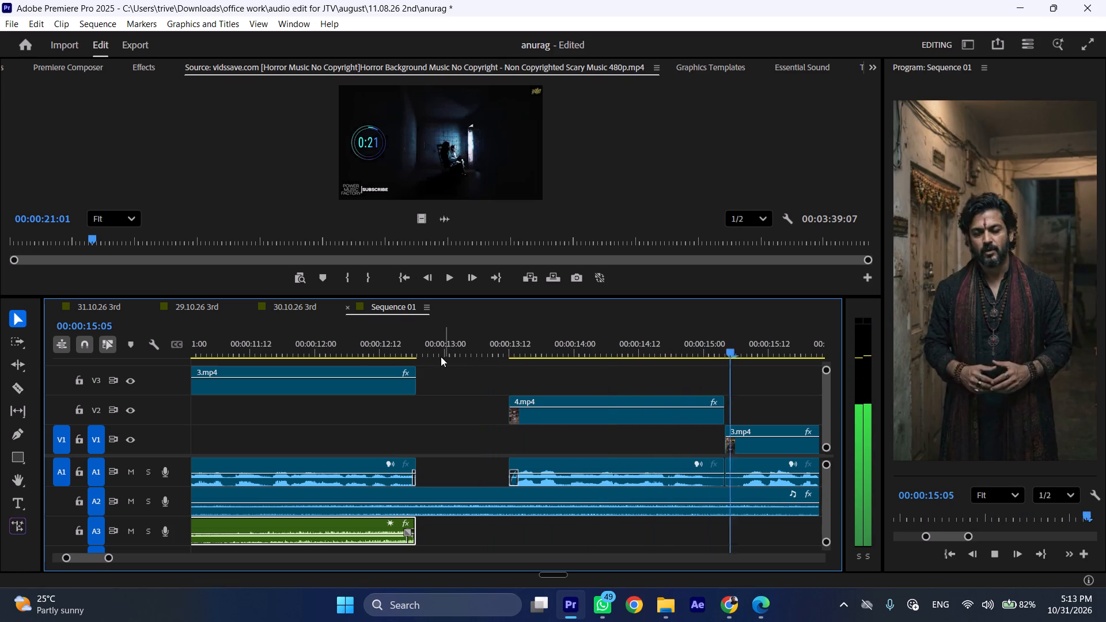
Play back the section from the middle of the A3 swoosh across the gap into 4.mp4 to check the audio transition.
click(320, 335)
key(ctrl+shift+x)
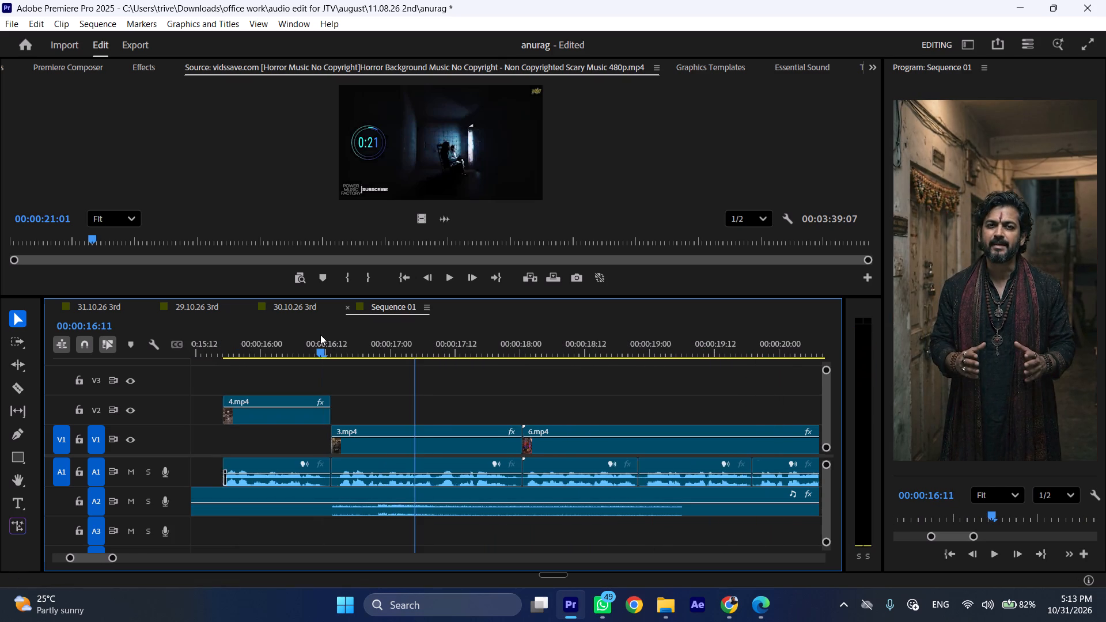
key(ctrl+shift+x)
drag(306, 331, 284, 338)
key(space)
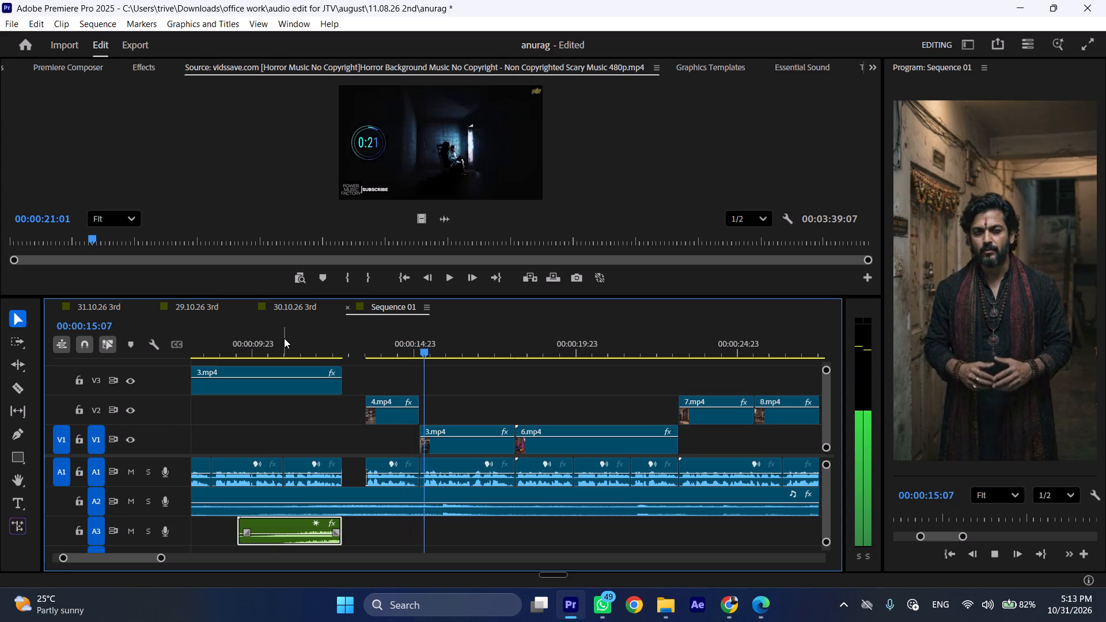
key(space)
click(284, 338)
key(space)
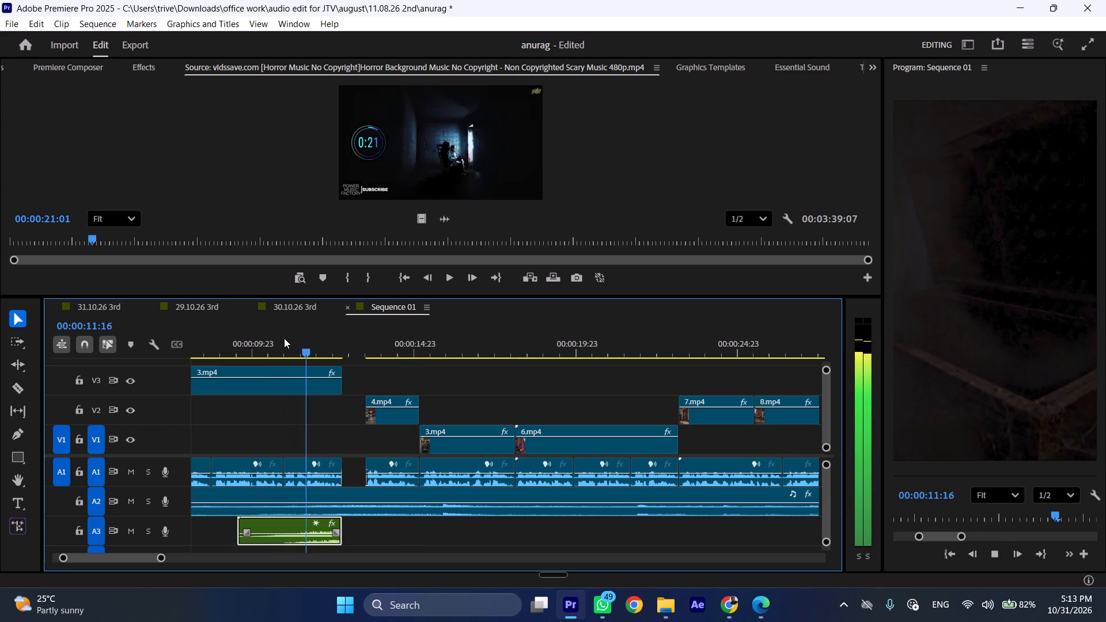
key(space)
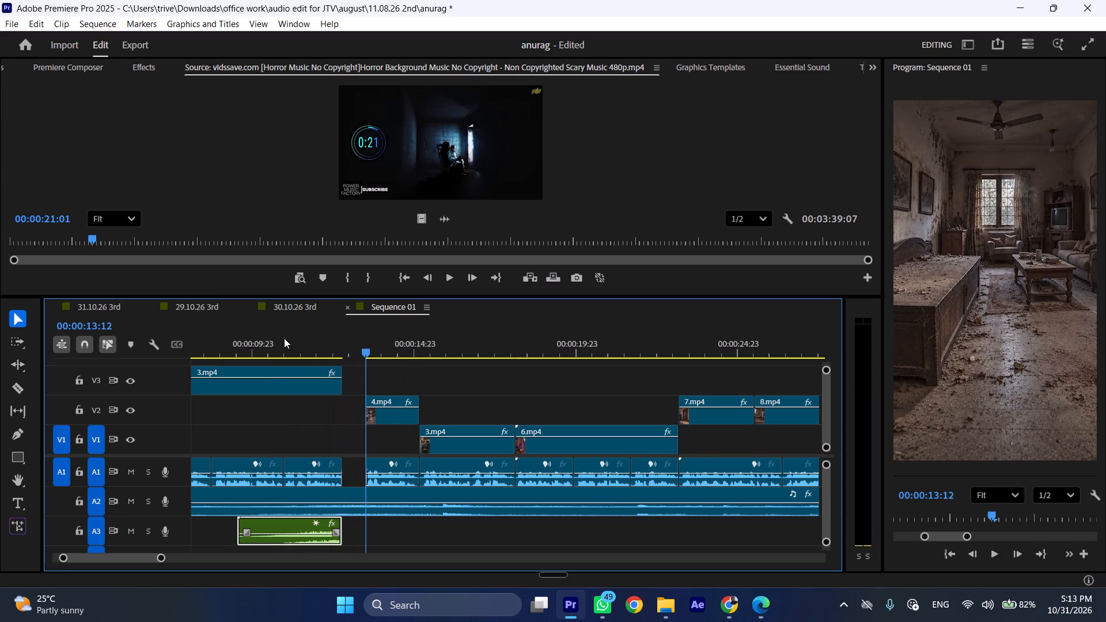
Play Sequence 01 from the beginning to review the voice, music and sound effects together.
key(ctrl+shift+x)
key(ctrl+shift+x)
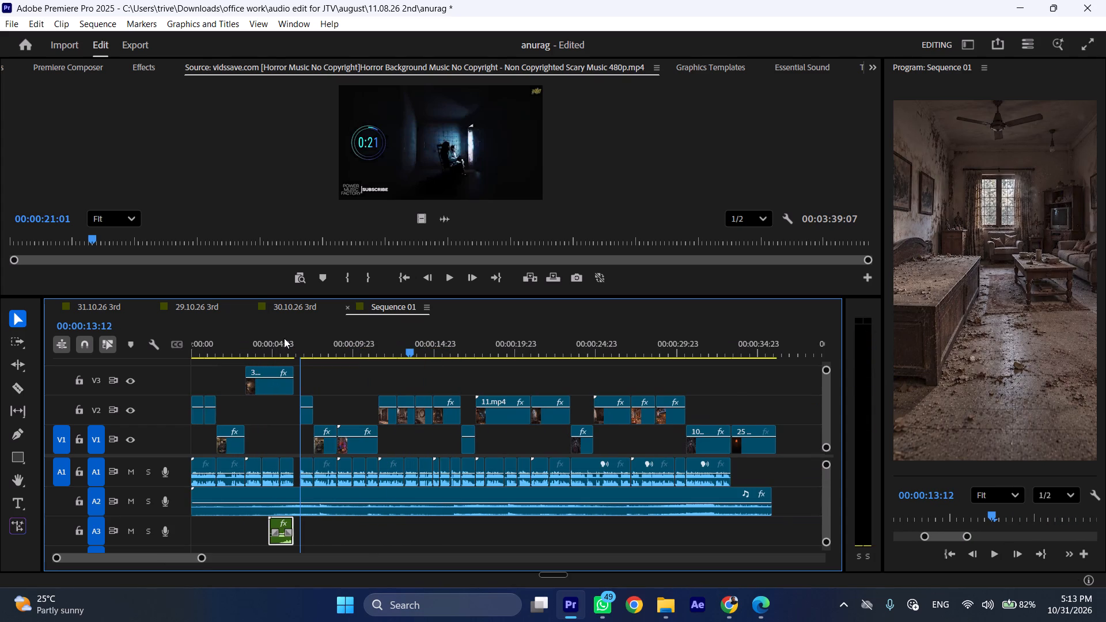
drag(260, 331, 146, 352)
key(space)
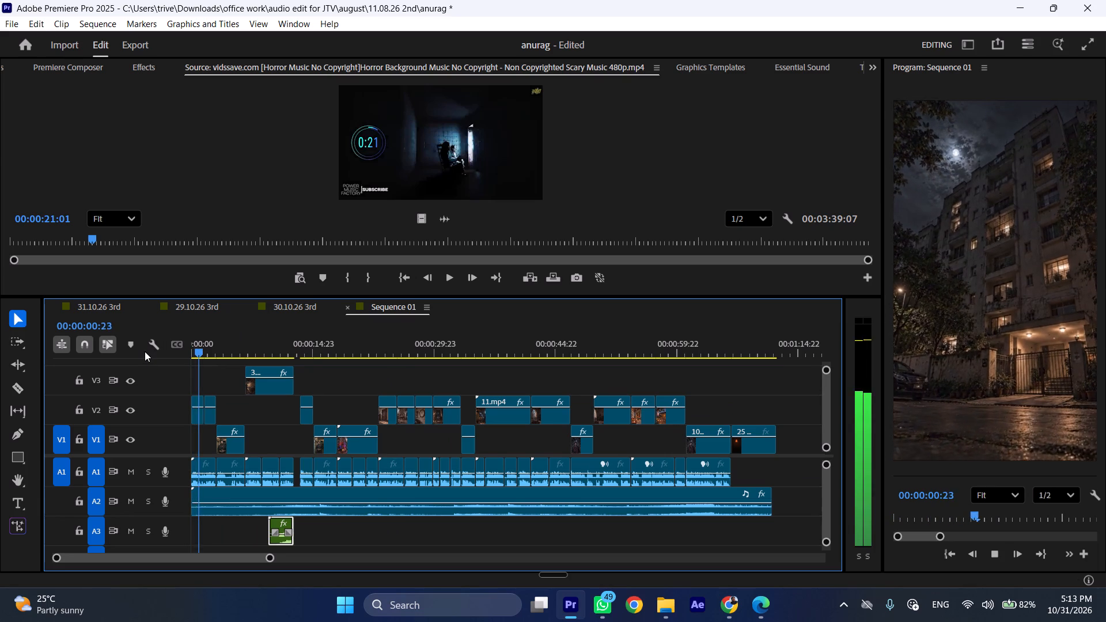
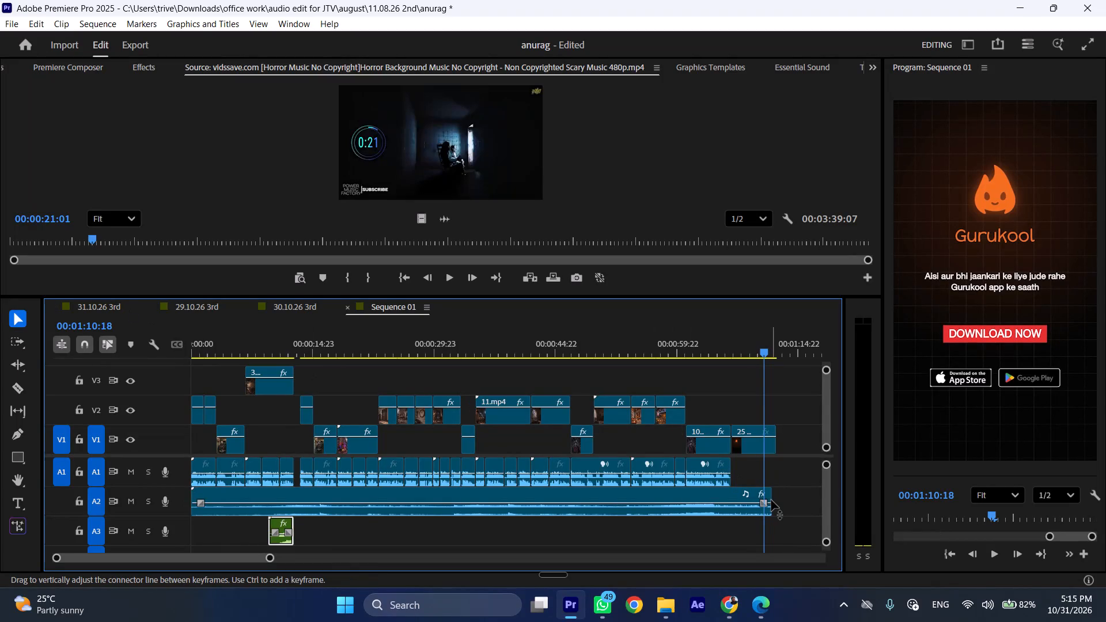
Extend the end of the A2 music clip to line up with the end of the final clip on V1.
drag(774, 499, 781, 499)
key(space)
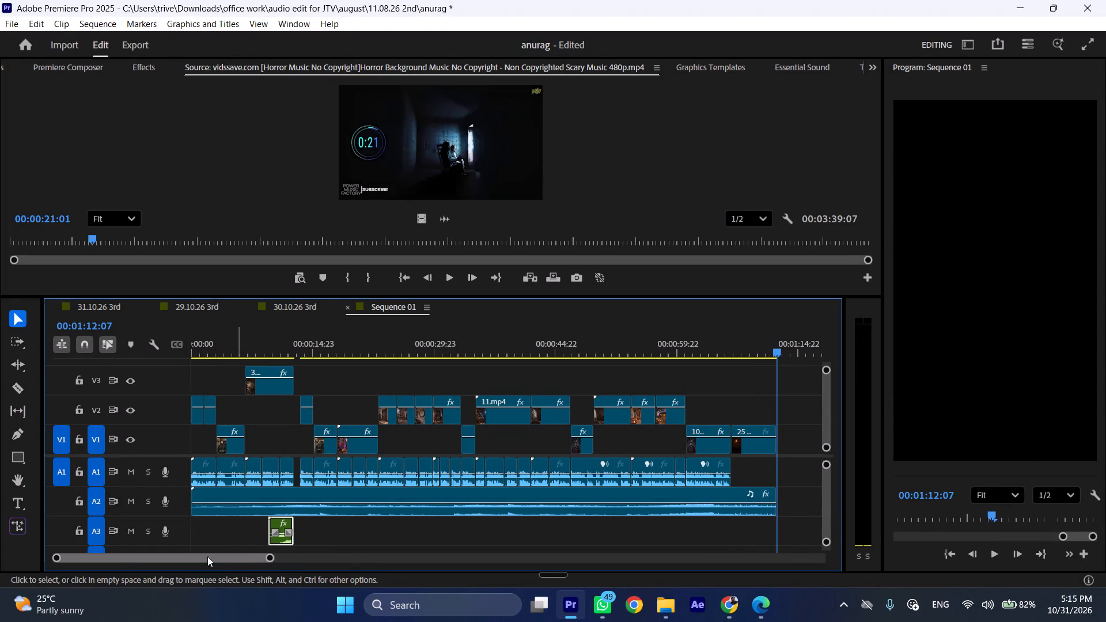
Play Sequence 01 from the beginning to review the full mix with the extended A2 music.
drag(271, 560, 284, 563)
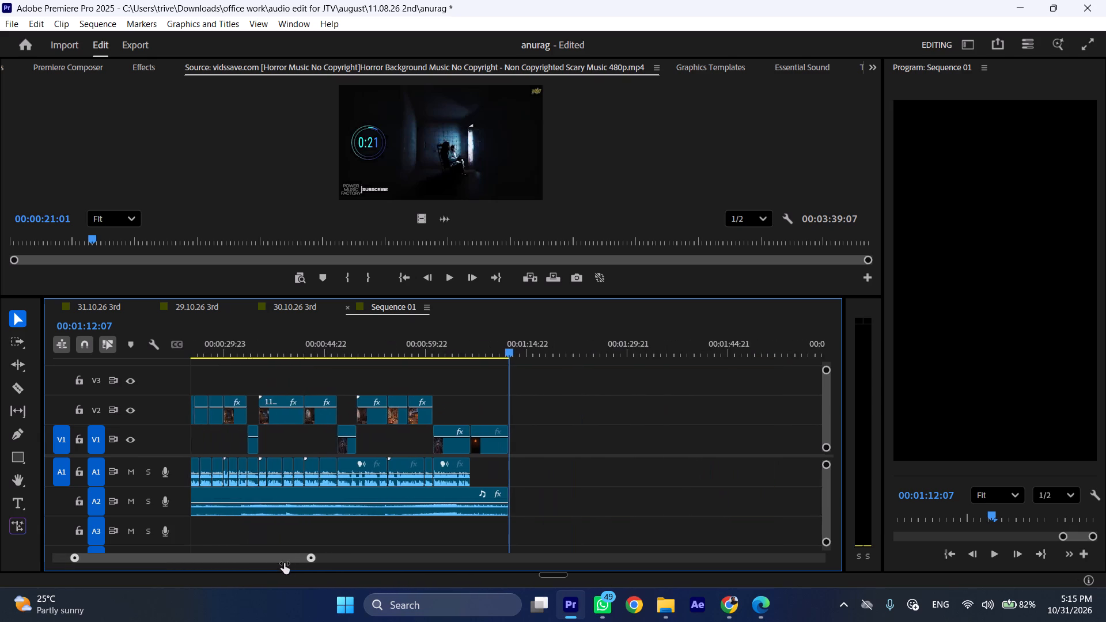
drag(284, 563, 291, 565)
drag(261, 555, 175, 554)
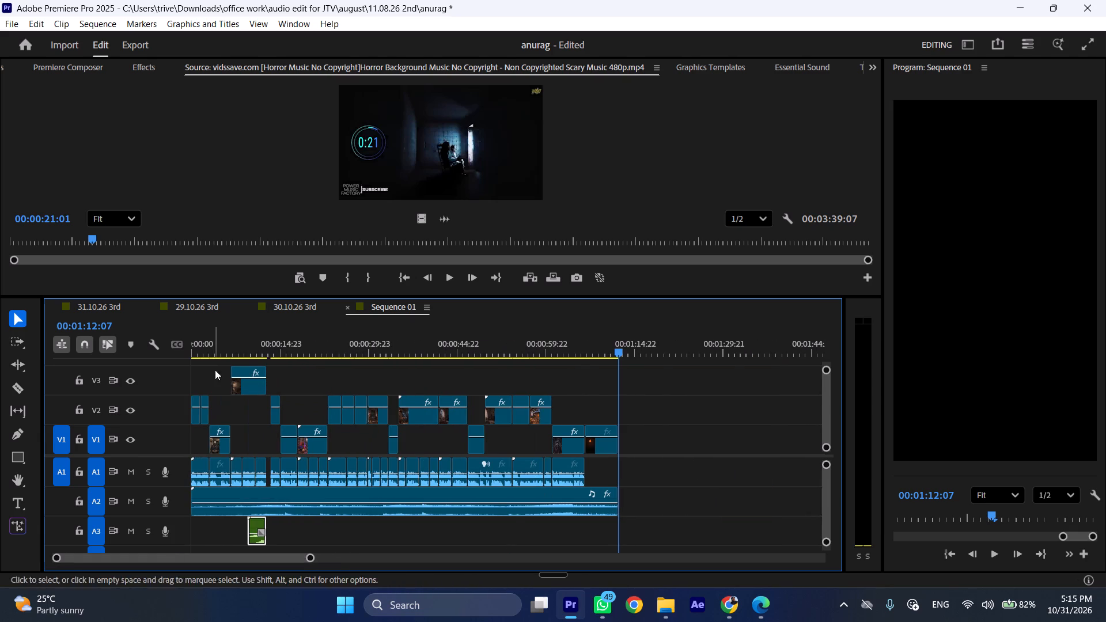
drag(209, 344, 162, 352)
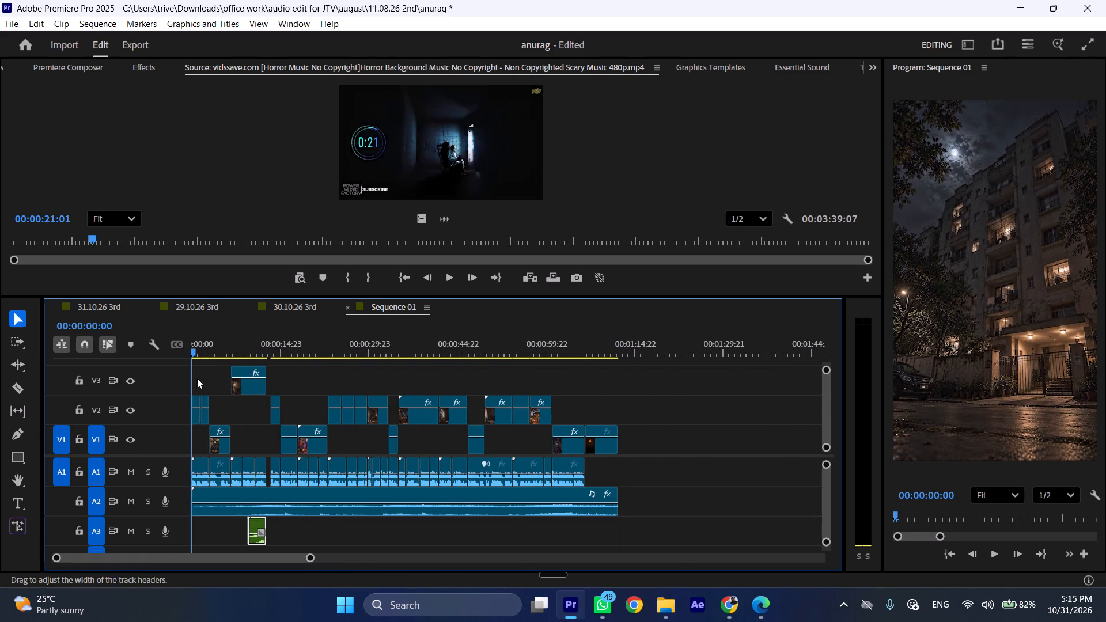
key(space)
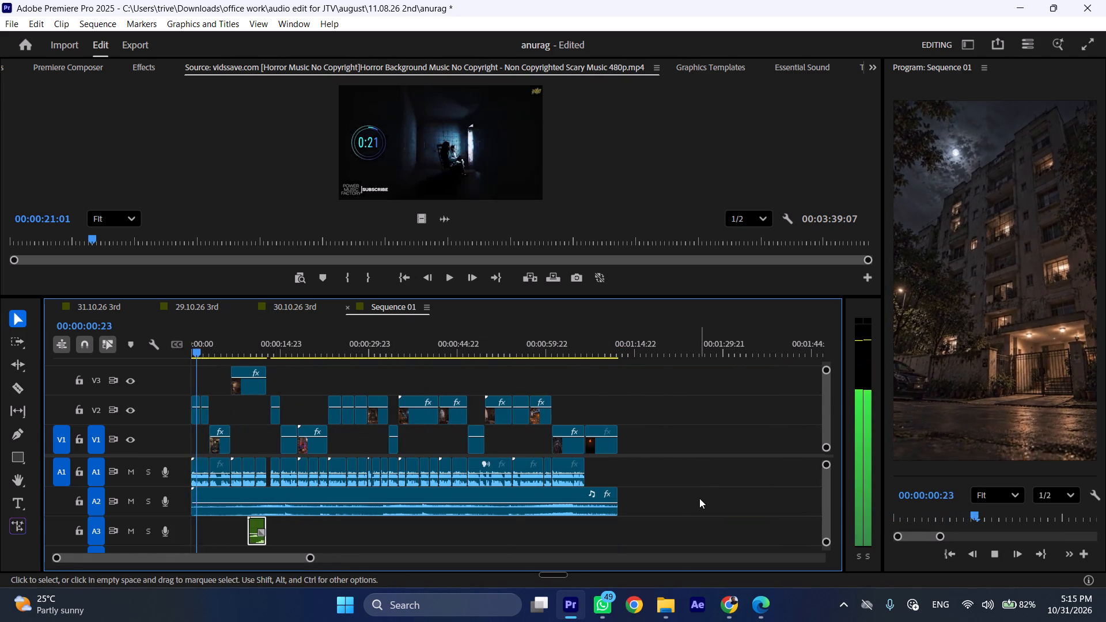
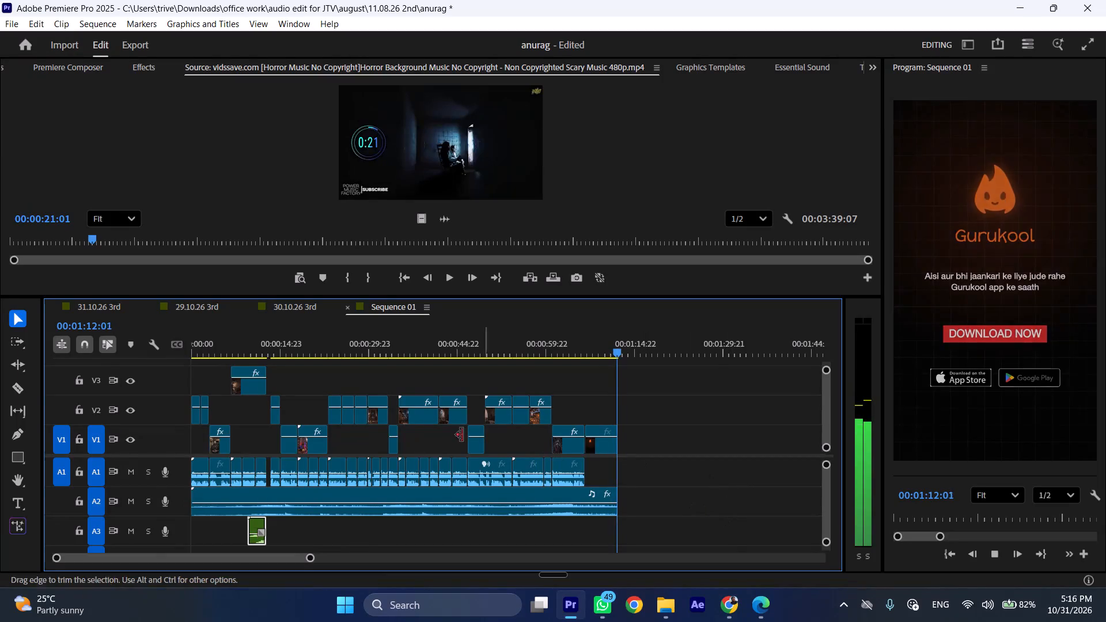
Play the opening seconds of Sequence 01 from the beginning to check the sound and picture.
drag(202, 350, 182, 350)
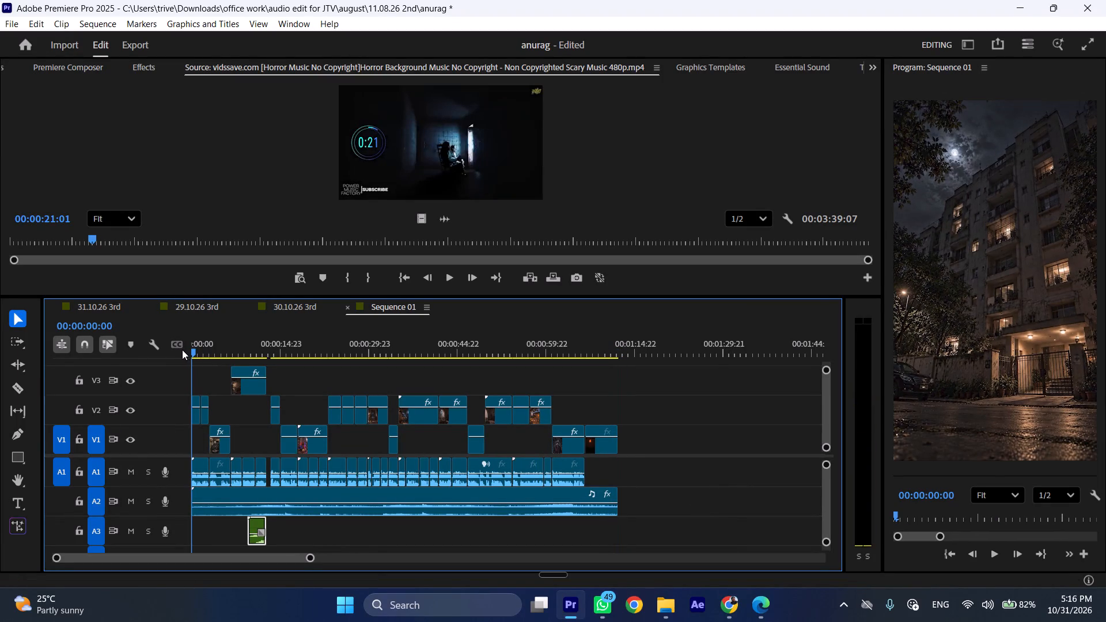
key(space)
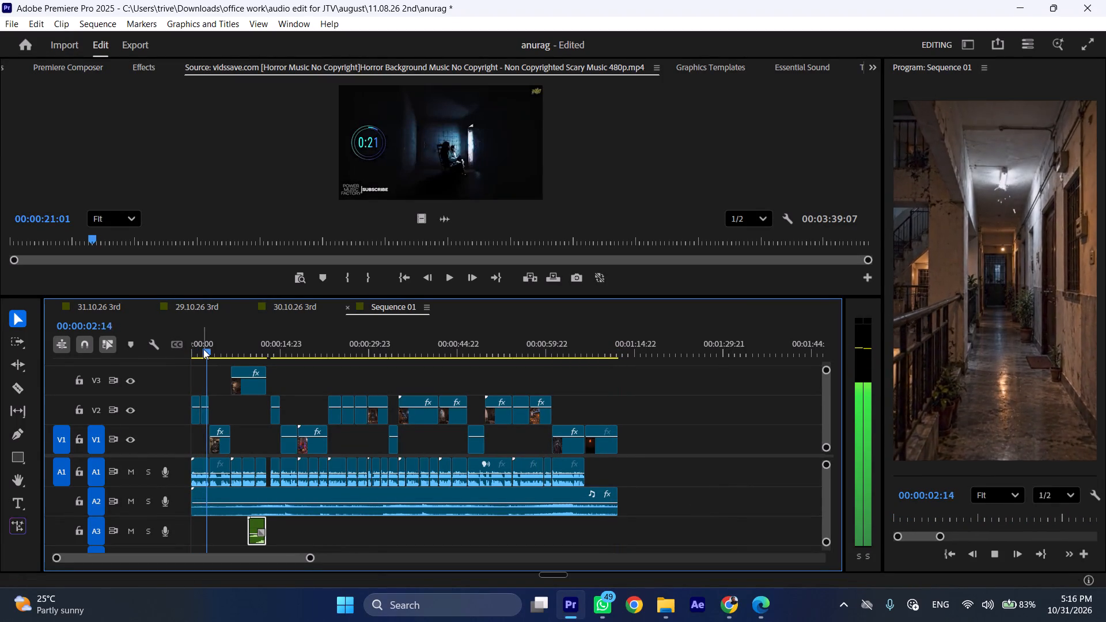
key(space)
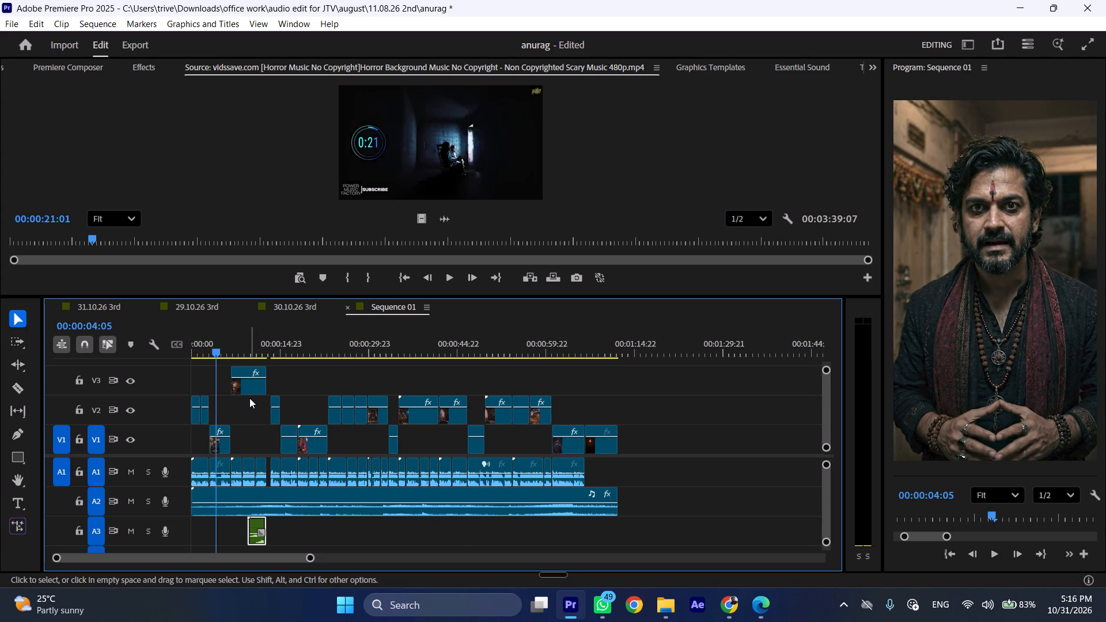
Move the 3.mp4 clip from V3 straight down onto V2, starting at 00:00:06:17.
click(239, 351)
key(ctrl+shift+c)
key(ctrl+shift+c)
key(ctrl+shift+c)
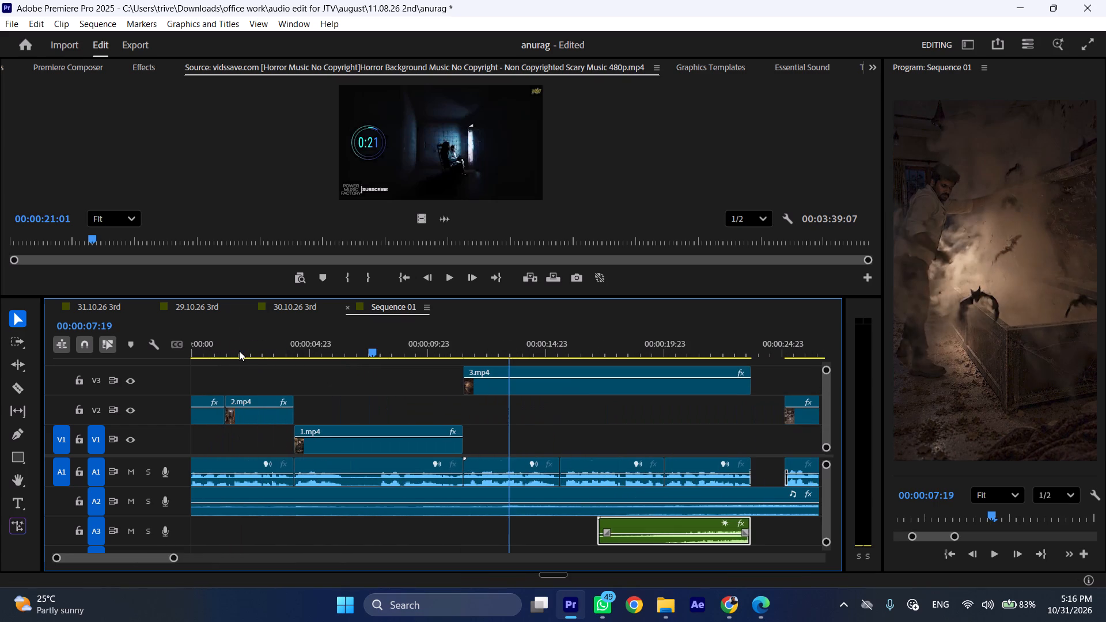
drag(493, 387, 492, 393)
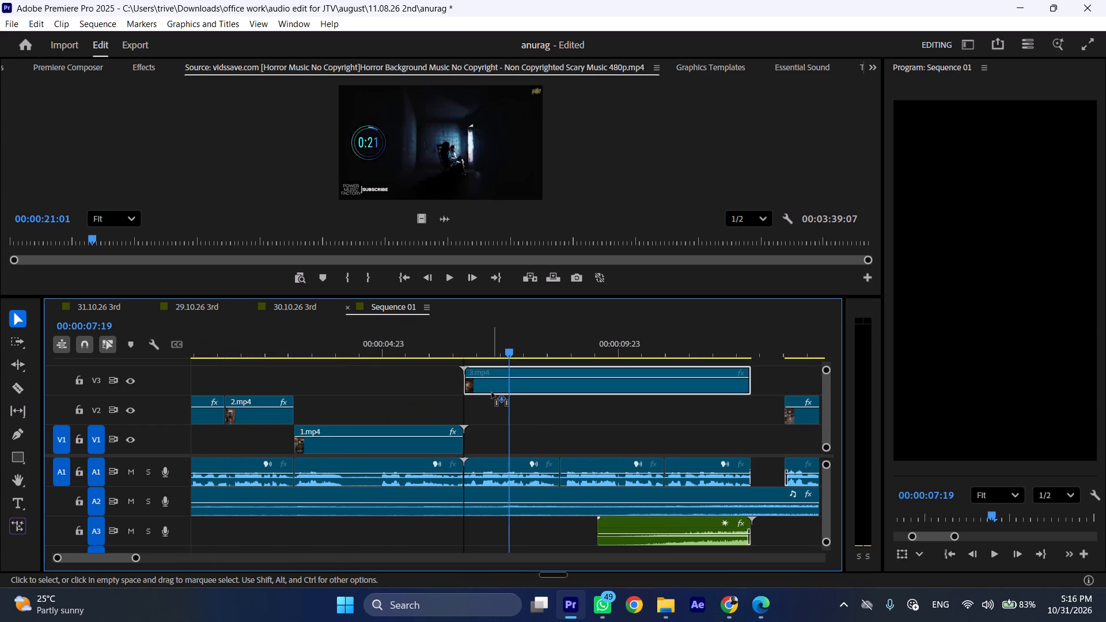
drag(492, 393, 491, 397)
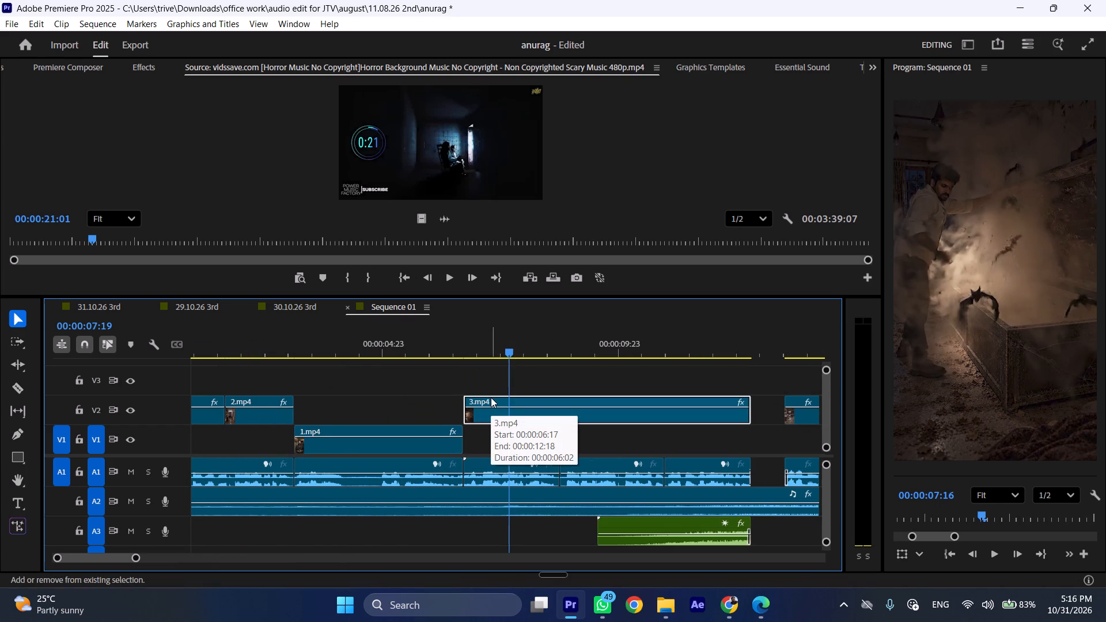
key(ctrl+shift+x)
key(ctrl+shift+x)
key(ctrl+shift+x)
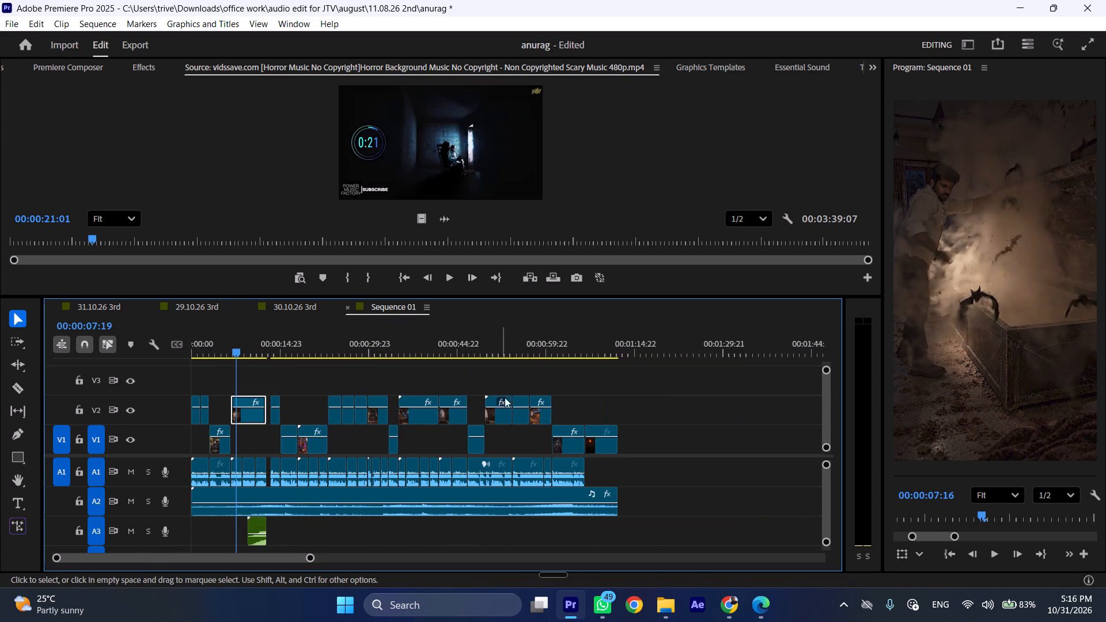
click(672, 405)
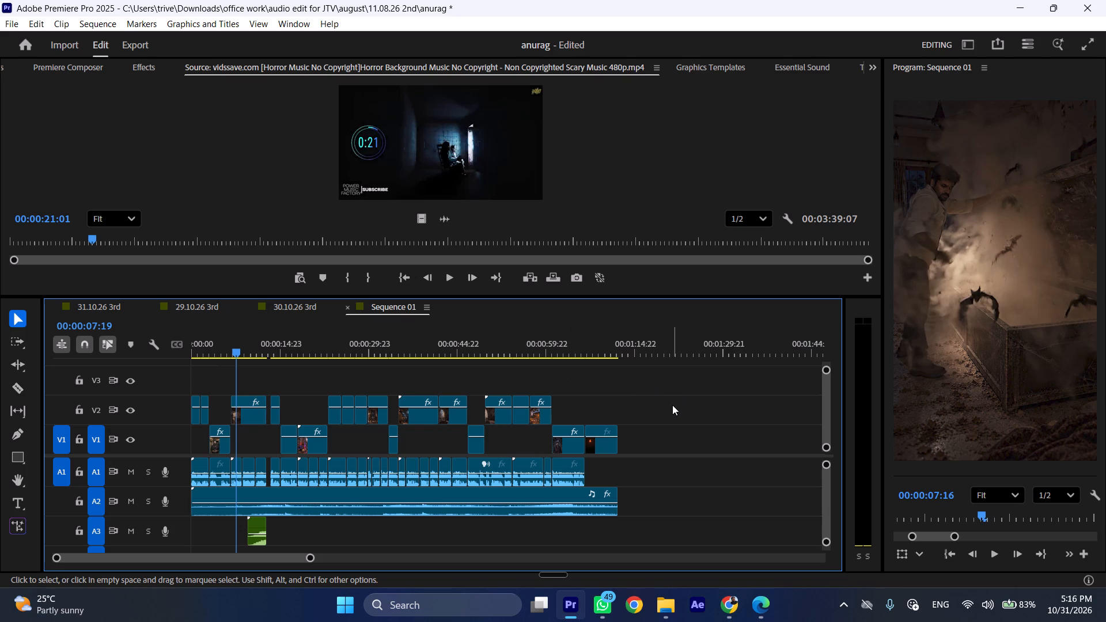
Play through the moved 3.mp4 clip, and replay Sequence 01 from the beginning to review the edit.
key(space)
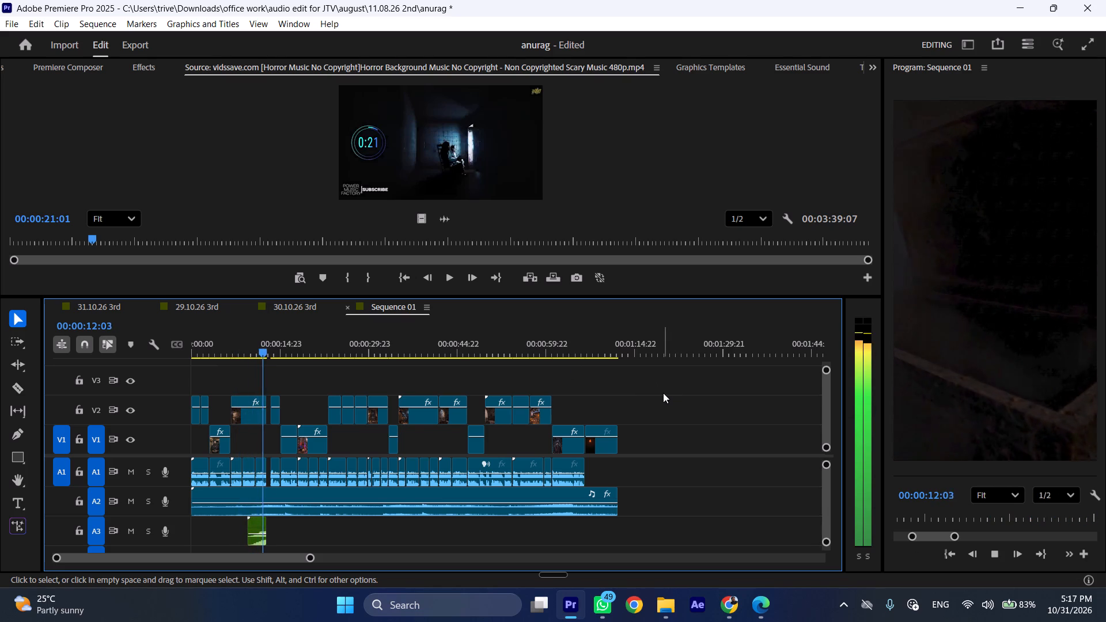
drag(190, 342, 173, 345)
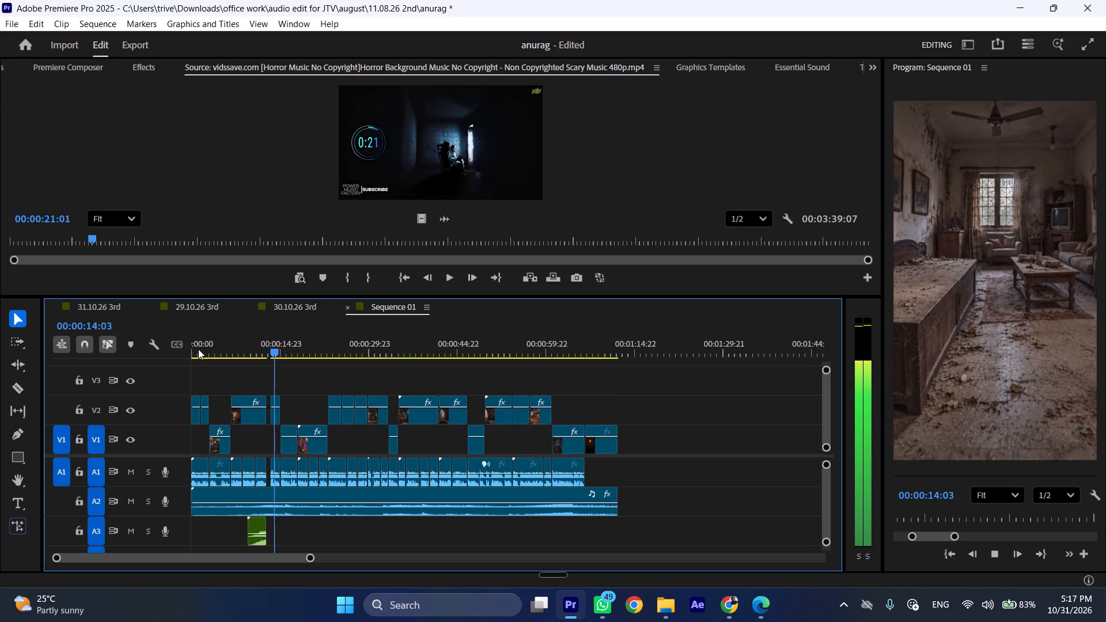
drag(206, 346, 176, 354)
key(space)
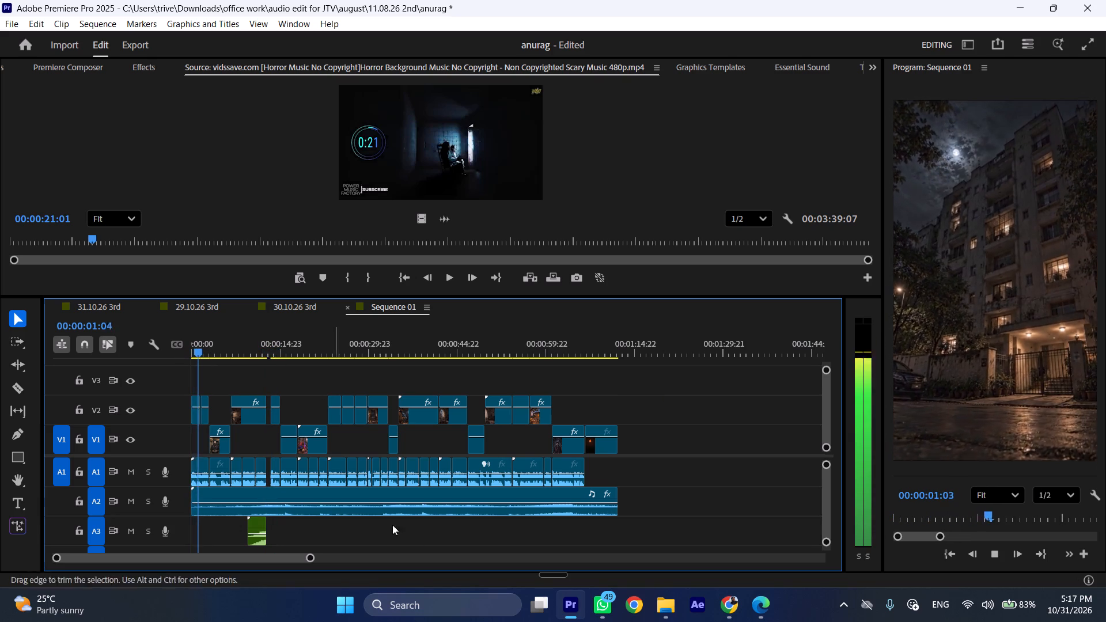
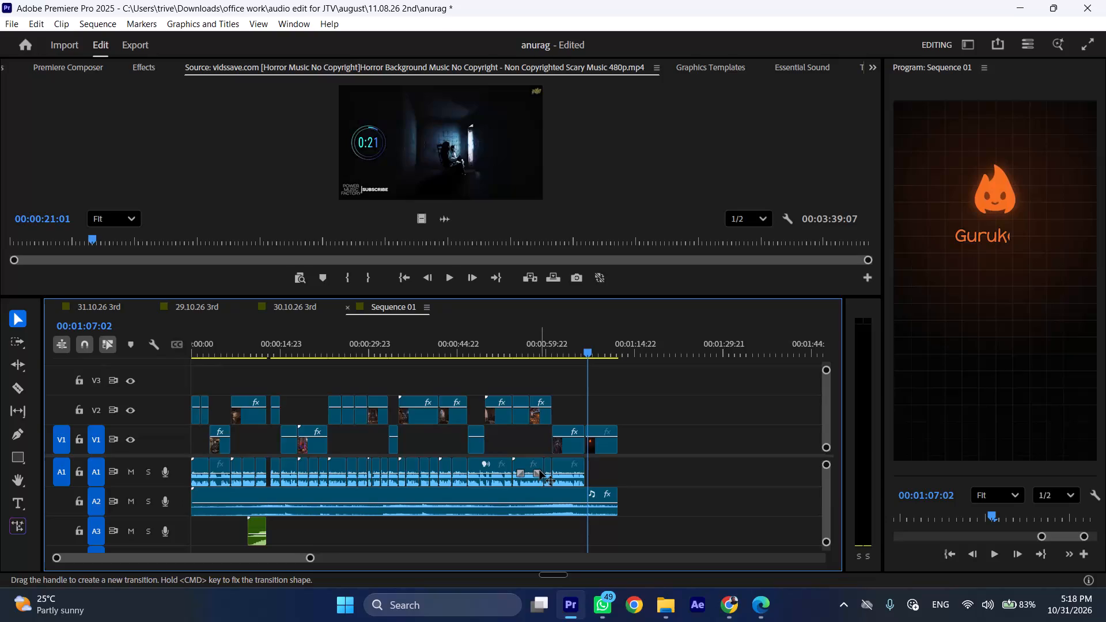
Select all clips in Sequence 01 and mark the In and Out range around the whole selection.
key(ctrl+shift+x)
key(ctrl+shift+x)
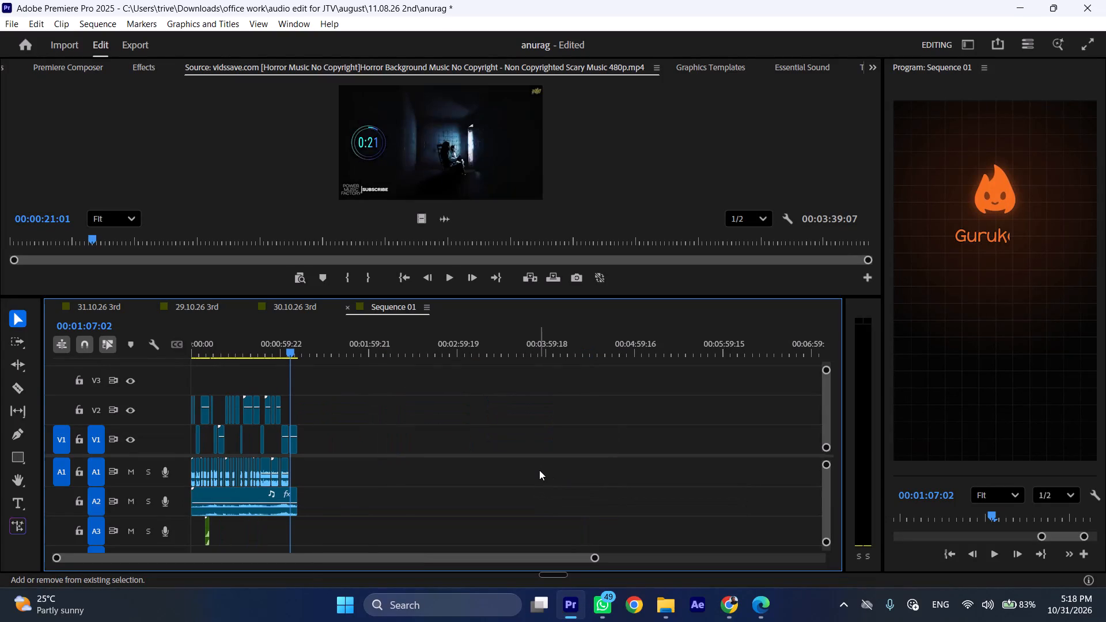
key(ctrl+shift+c)
key(ctrl+shift+c)
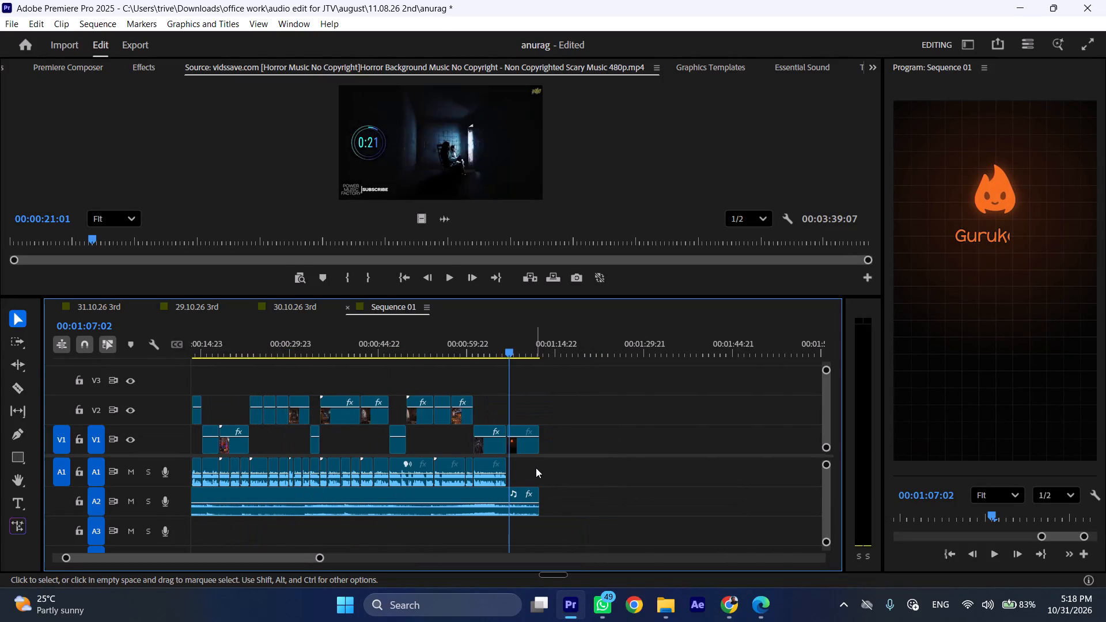
scroll(536, 468, up, 10)
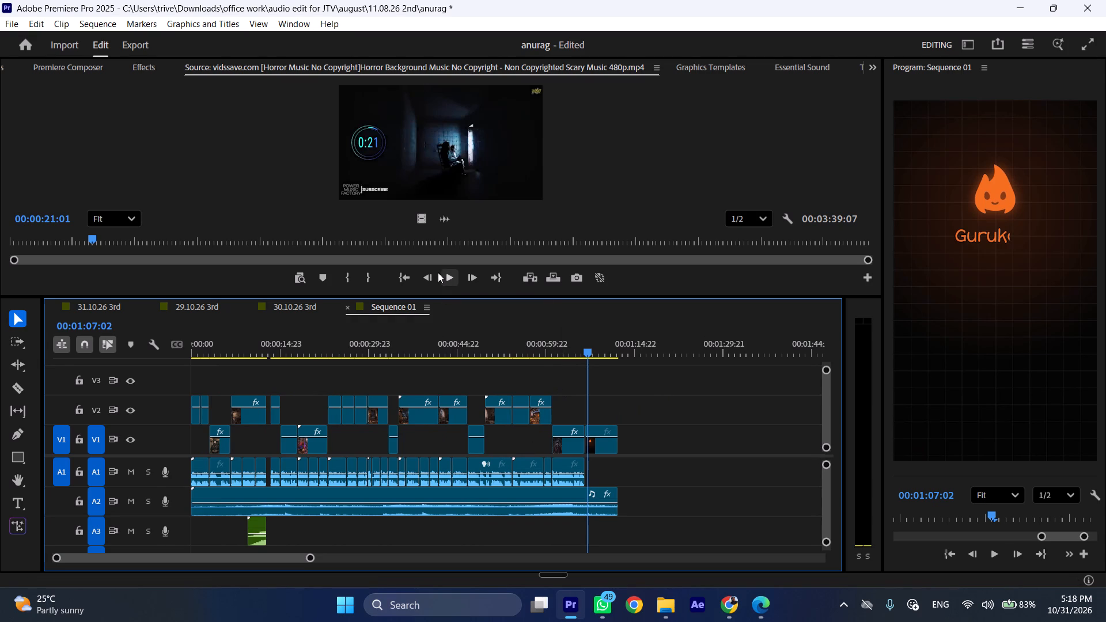
click(408, 339)
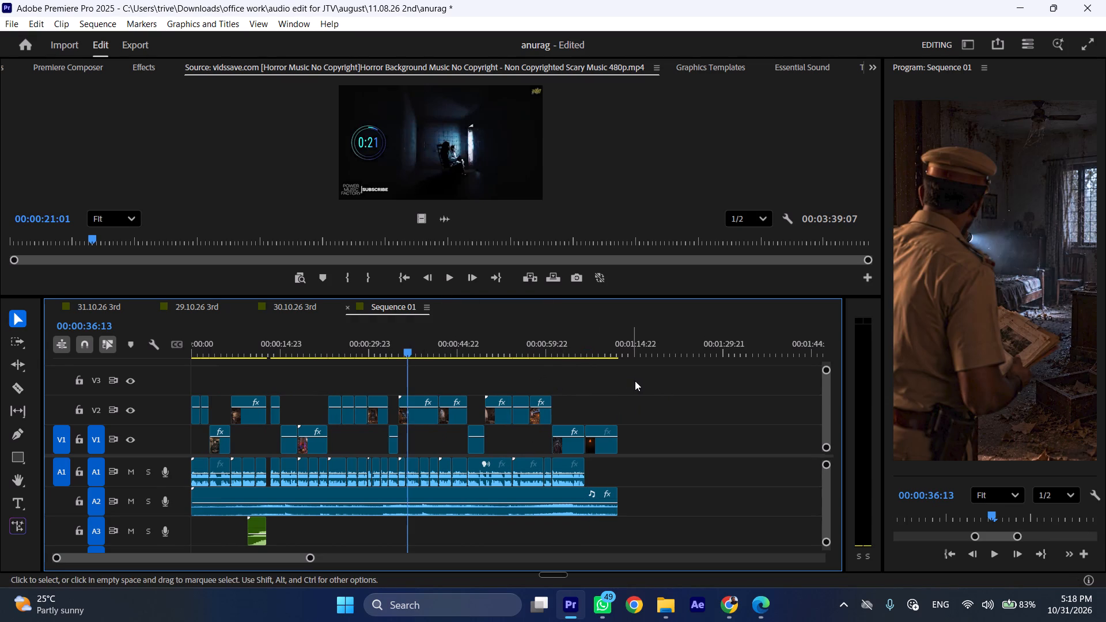
key(ctrl+a)
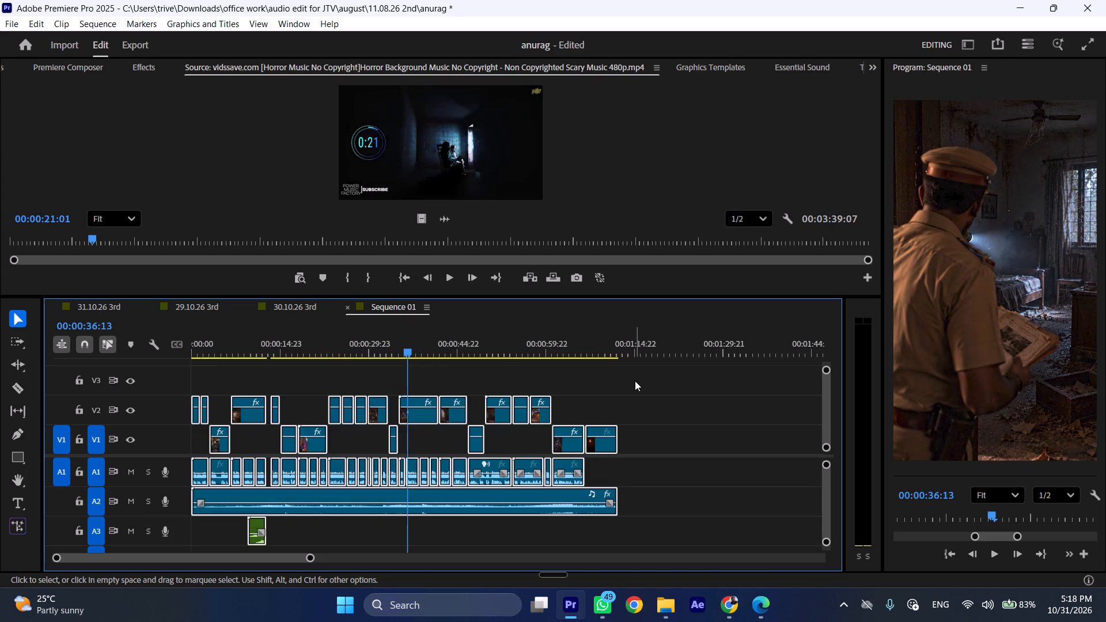
key(slash)
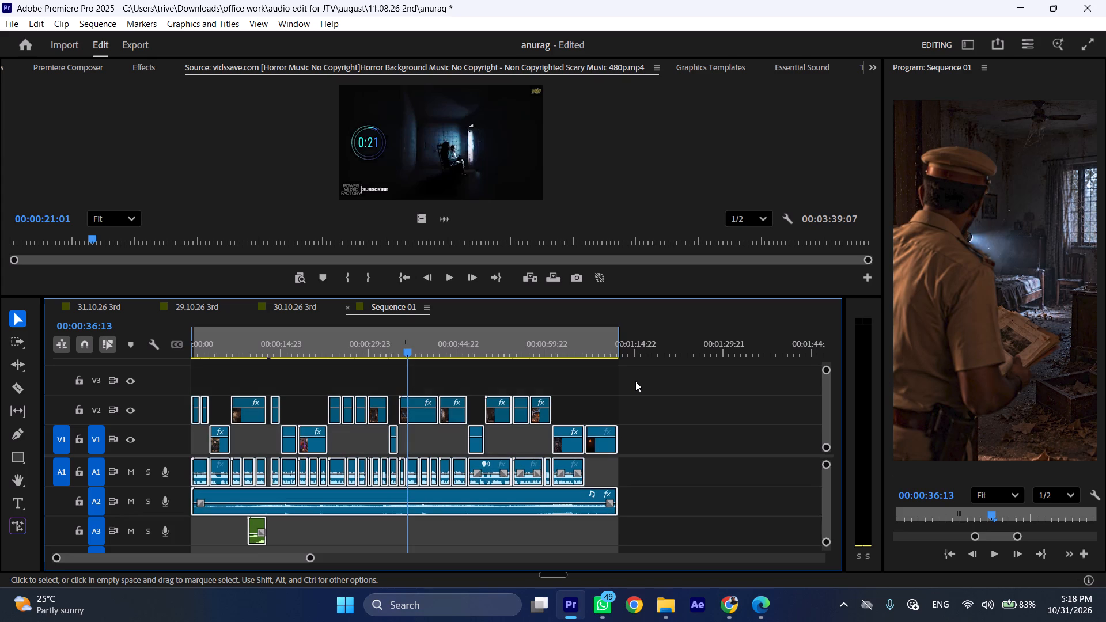
click(666, 384)
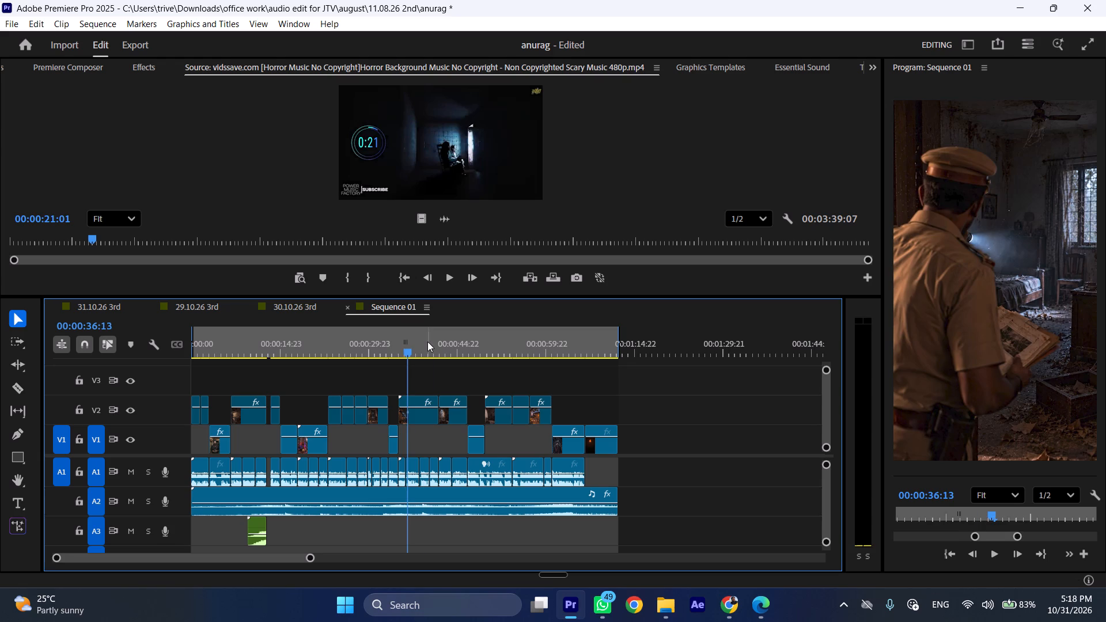
Select all the video clips on V1 and V2 and apply Fit to frame to them.
drag(427, 342, 237, 372)
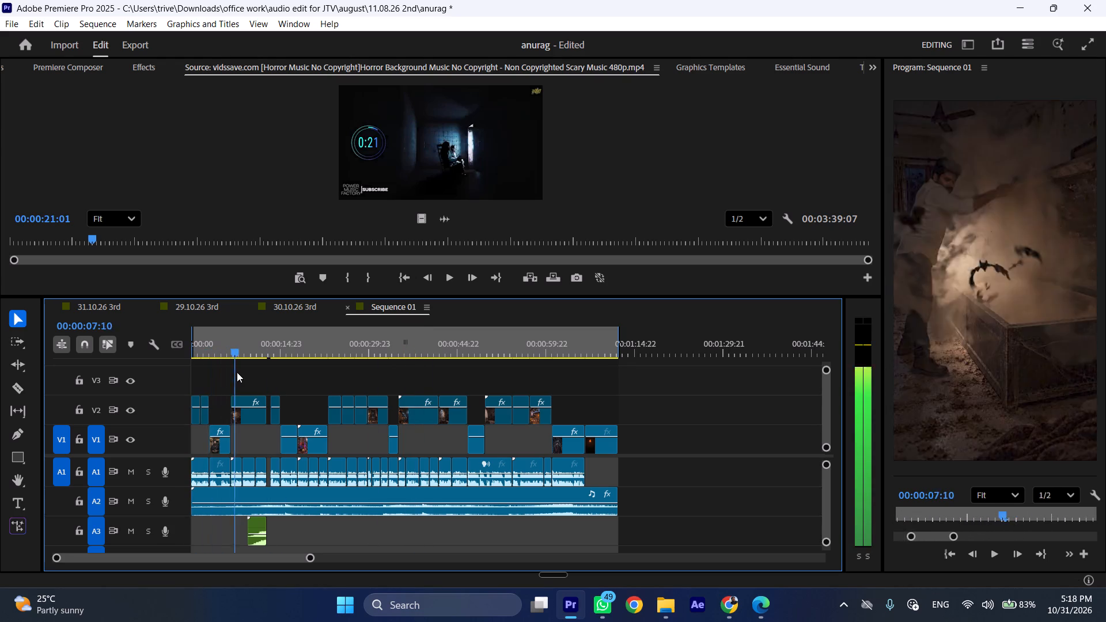
drag(237, 372, 306, 383)
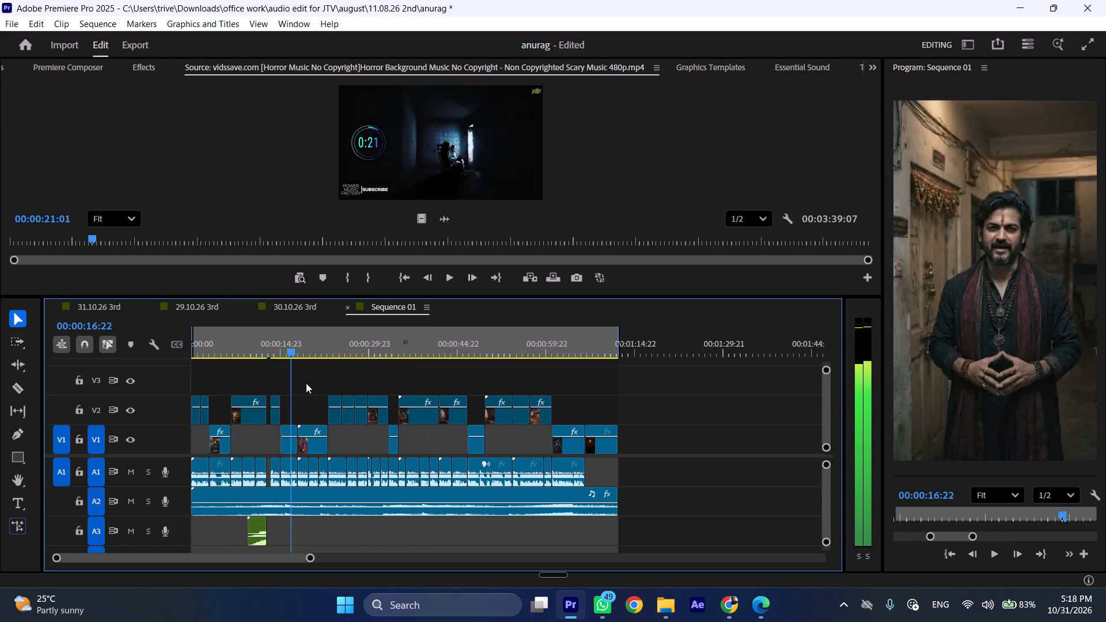
drag(306, 383, 505, 383)
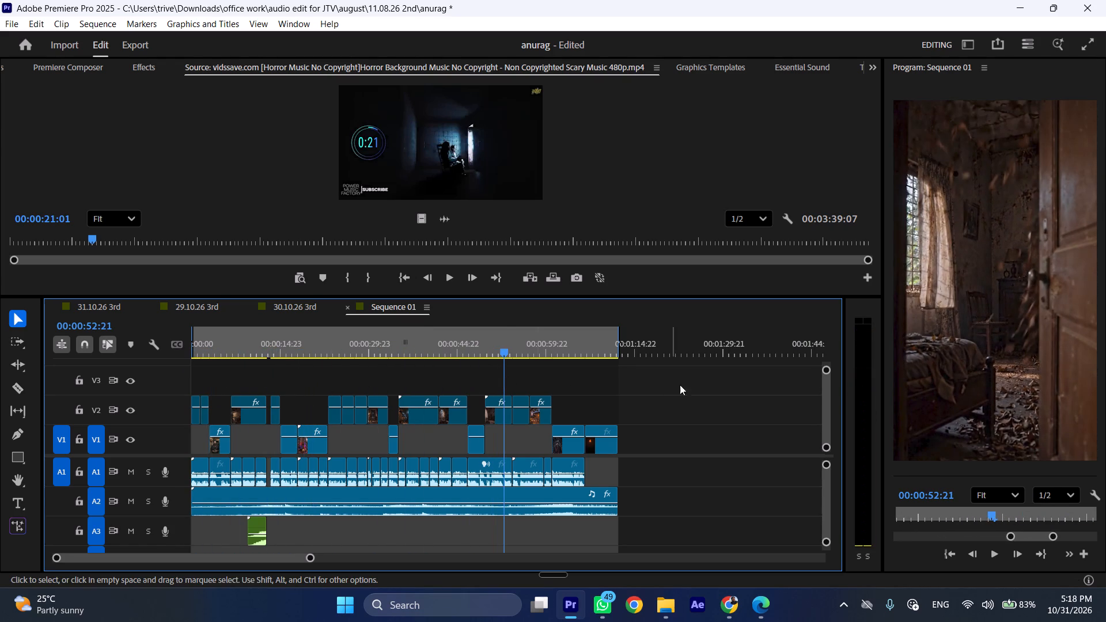
drag(711, 377, 190, 442)
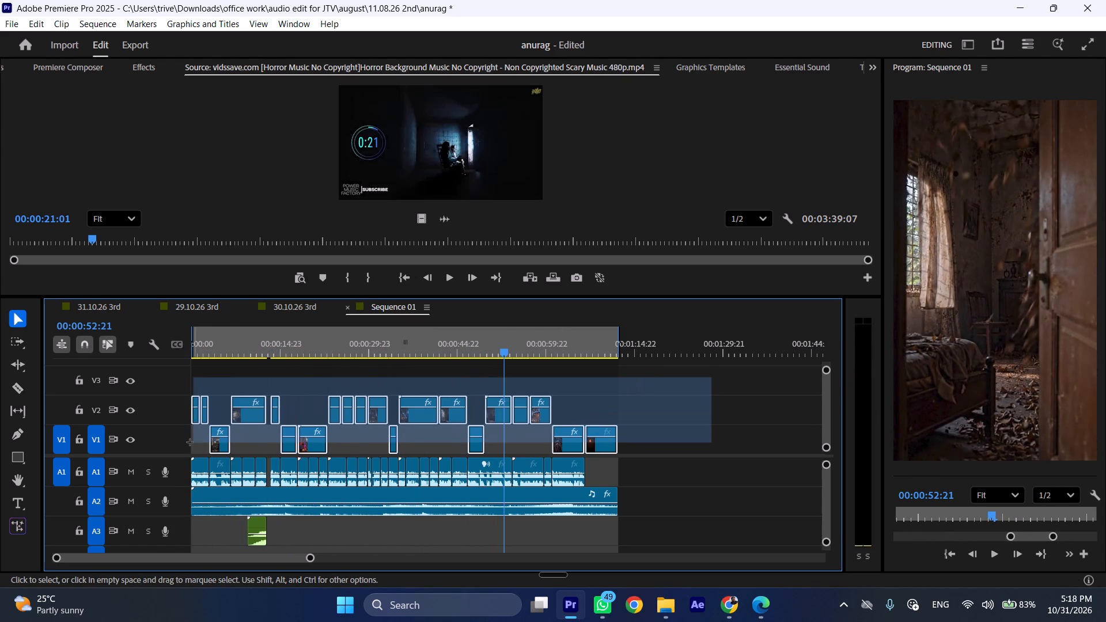
drag(190, 442, 190, 442)
right_click(604, 450)
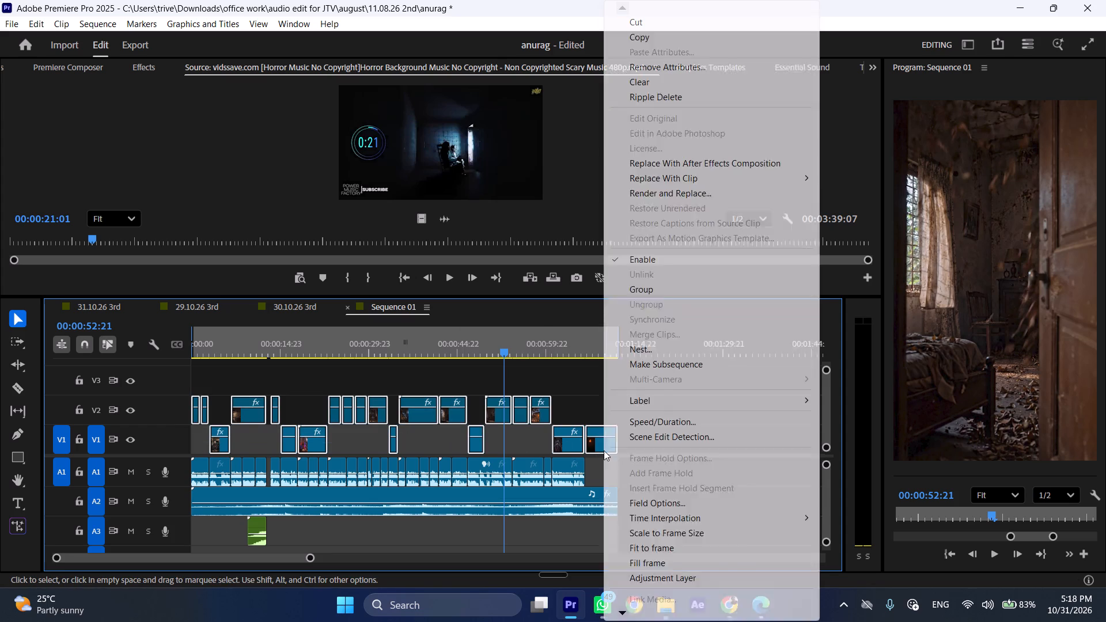
click(644, 552)
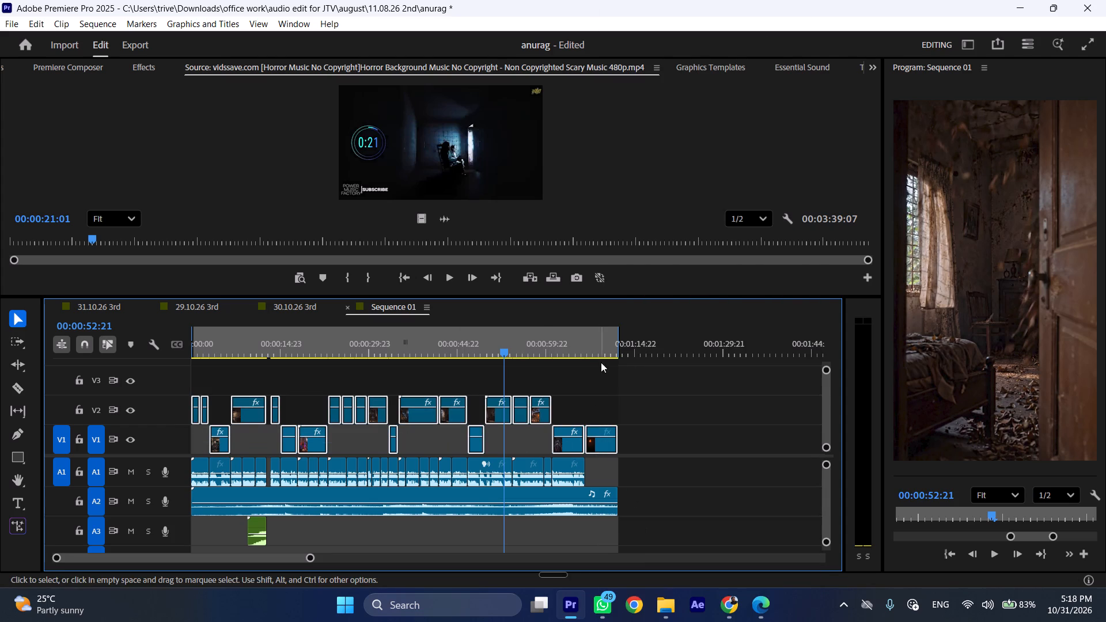
Scrub backward through Sequence 01 from the closing logo to the beginning to check the framing of the clips.
drag(677, 340, 512, 358)
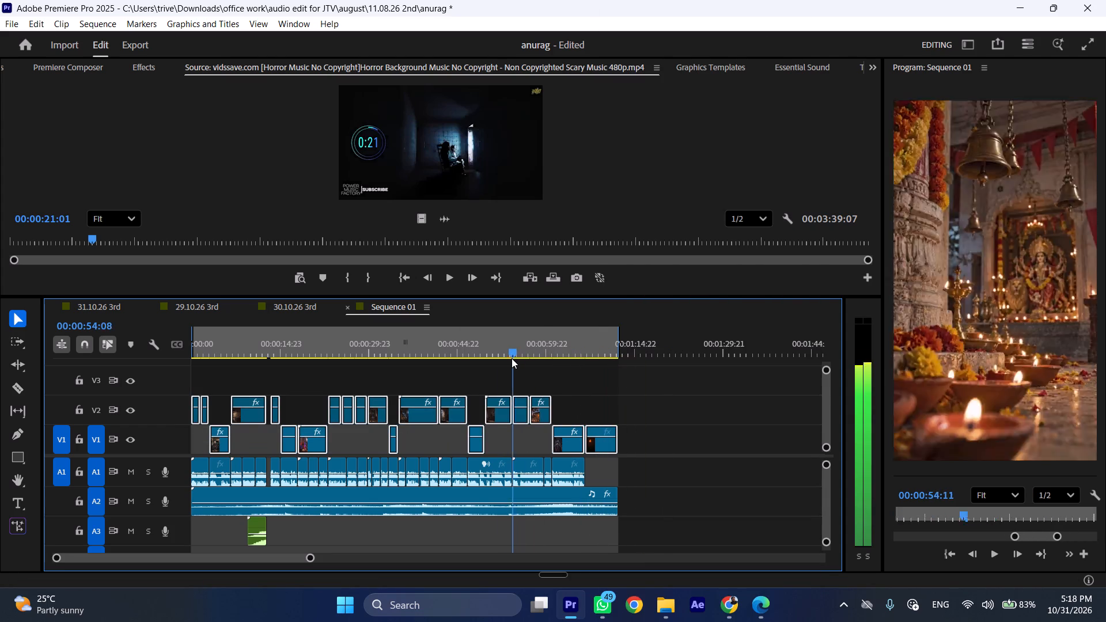
drag(512, 358, 174, 397)
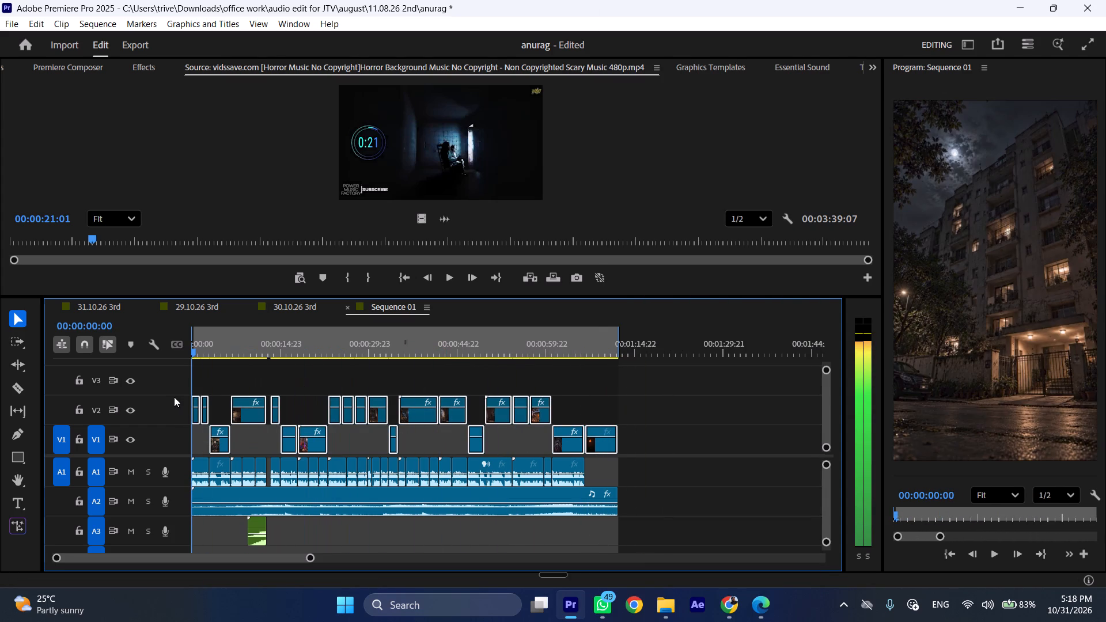
drag(174, 397, 173, 397)
click(676, 432)
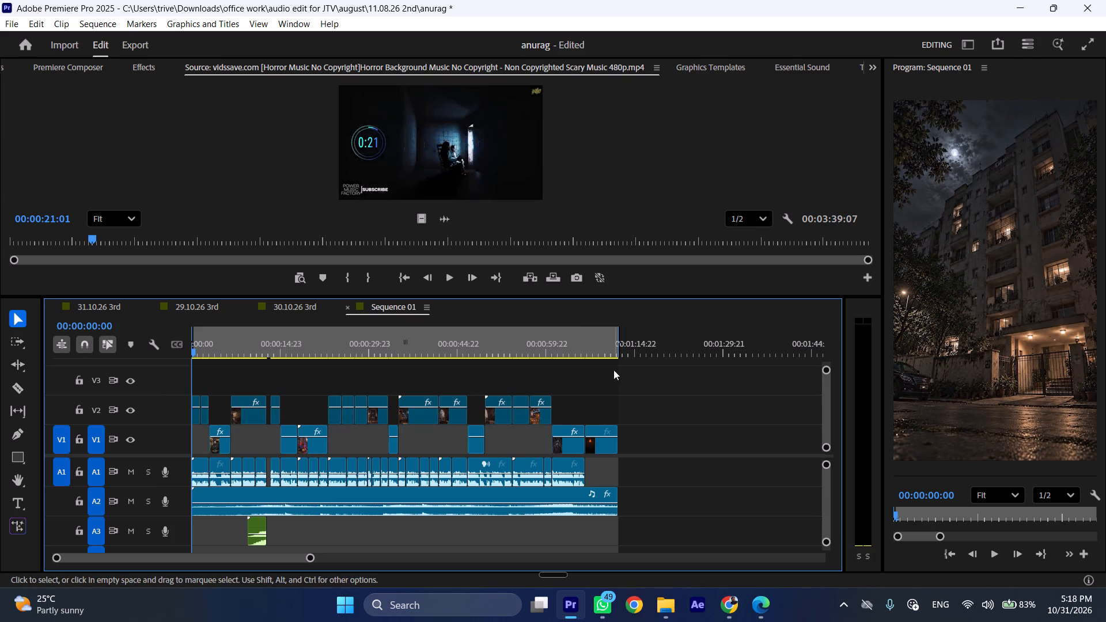
drag(634, 349, 592, 364)
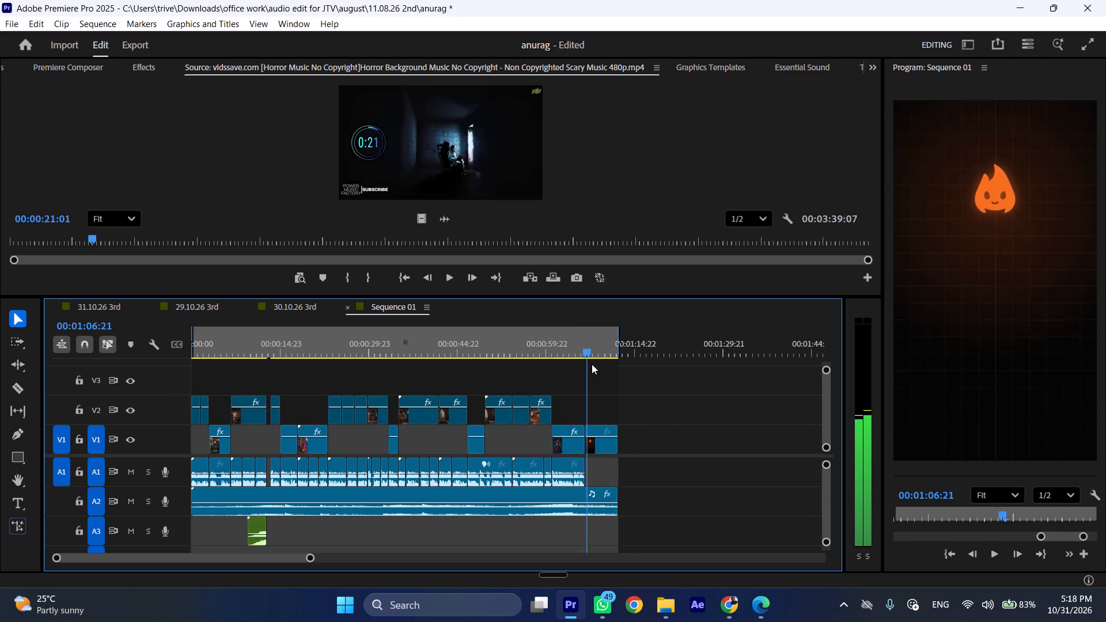
drag(592, 364, 496, 367)
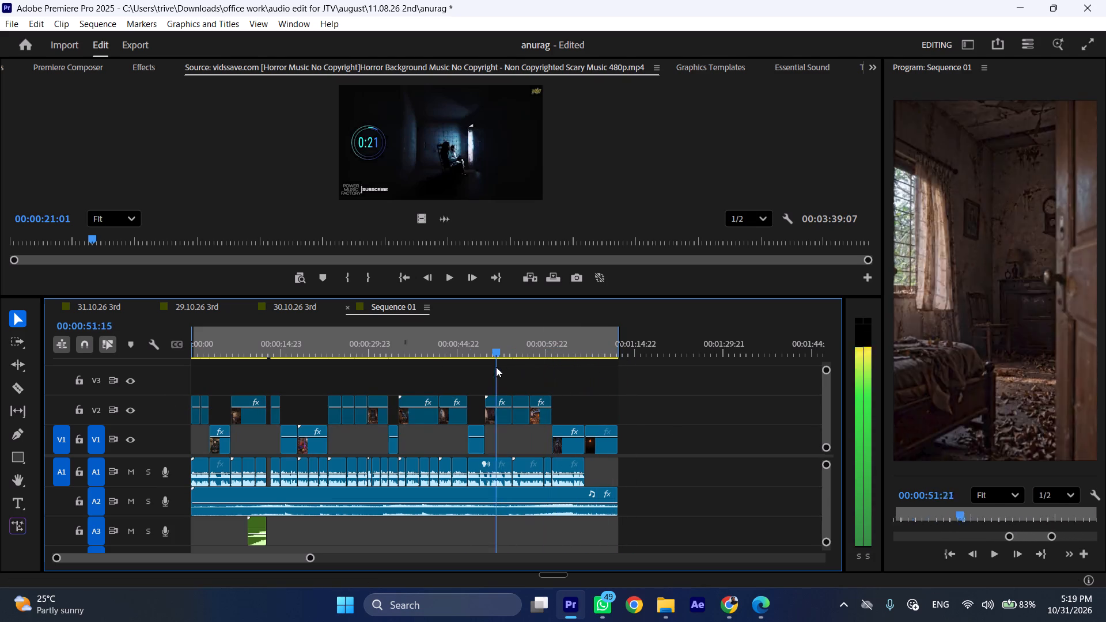
drag(496, 367, 176, 367)
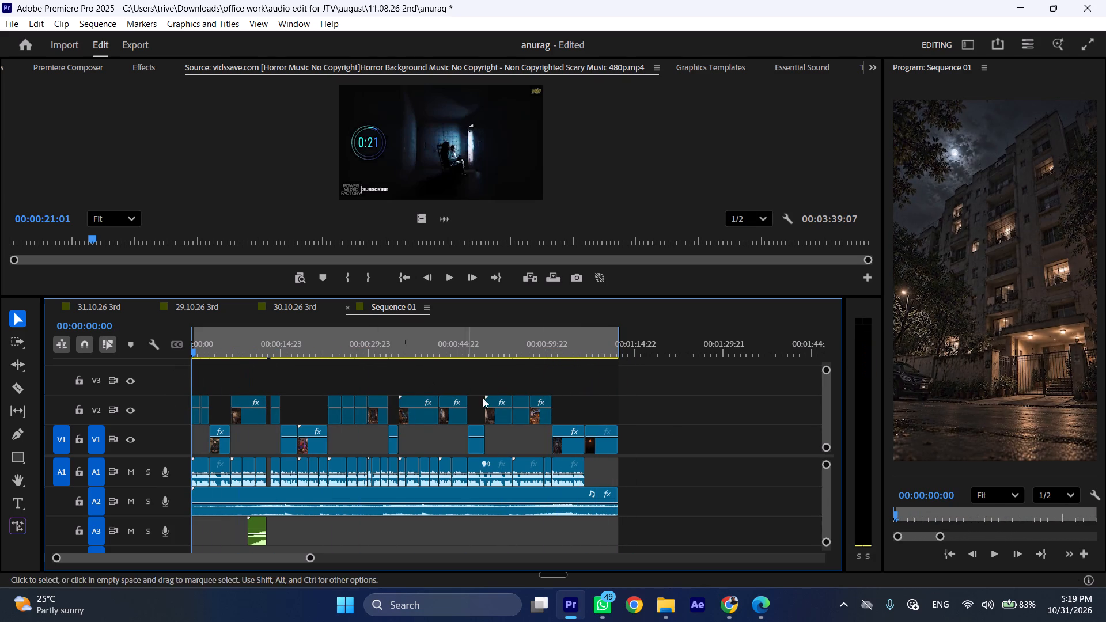
click(651, 403)
Open the media export settings for Sequence 01 and browse to the Downloads folder for the output file's location.
key(ctrl+m)
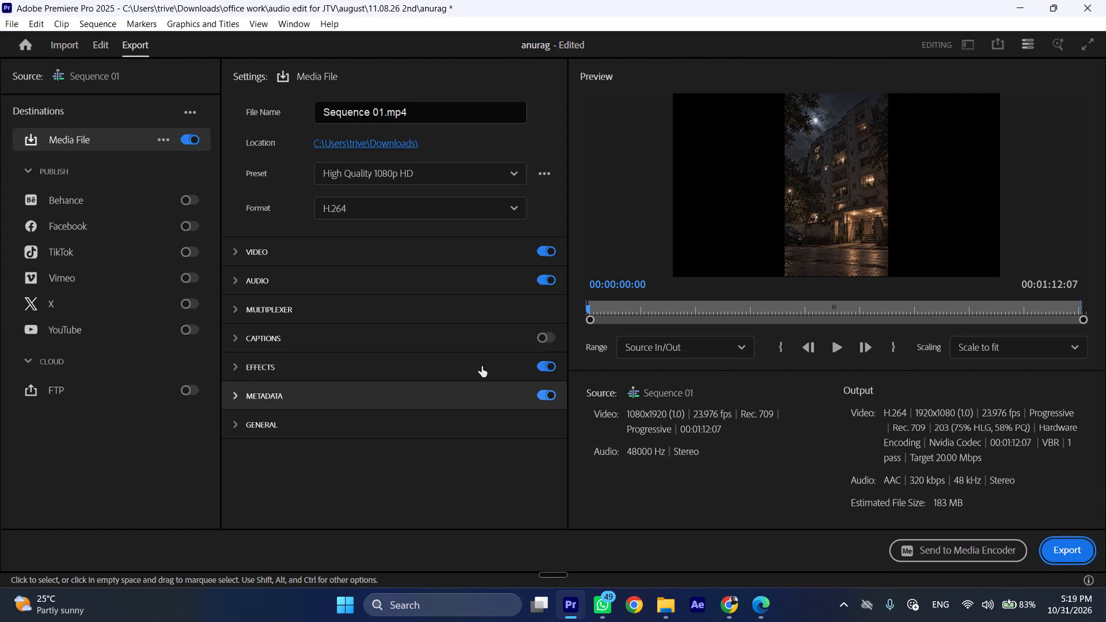
click(366, 129)
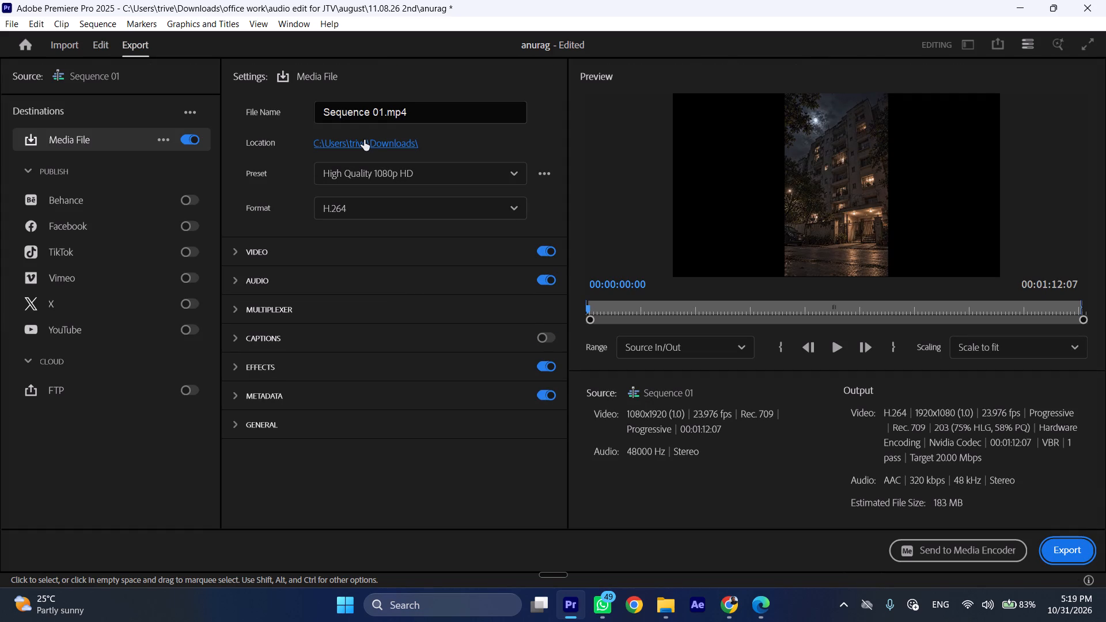
click(364, 140)
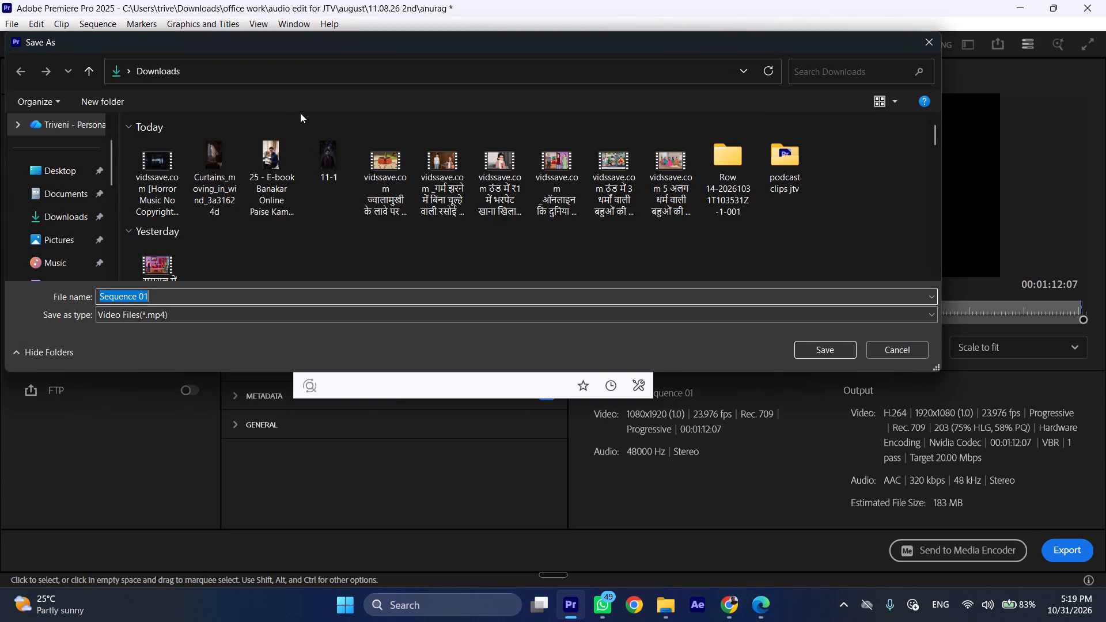
click(81, 211)
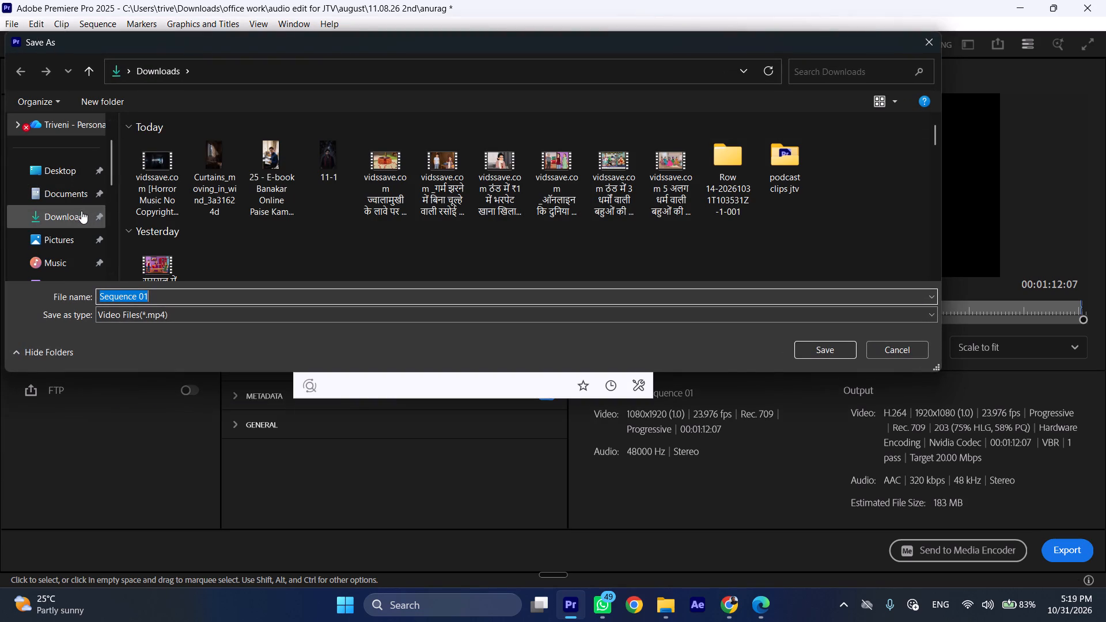
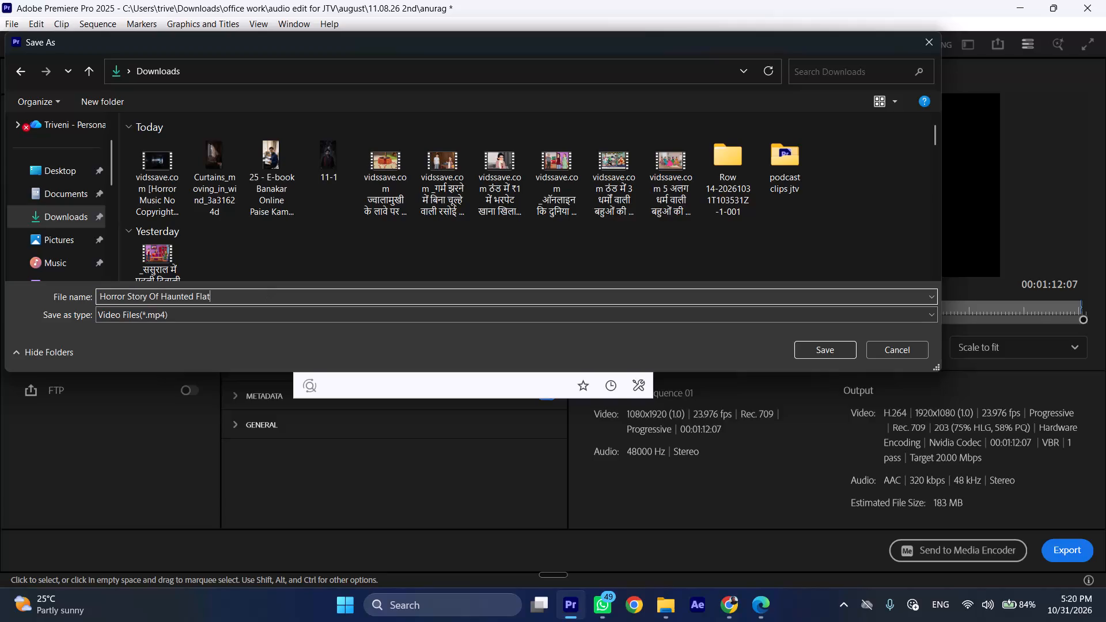
Name the output file "v21 Horror Story Of Haunted Flat", save it in Downloads and export Sequence 01.
click(256, 293)
key(space)
text(v)
text(21)
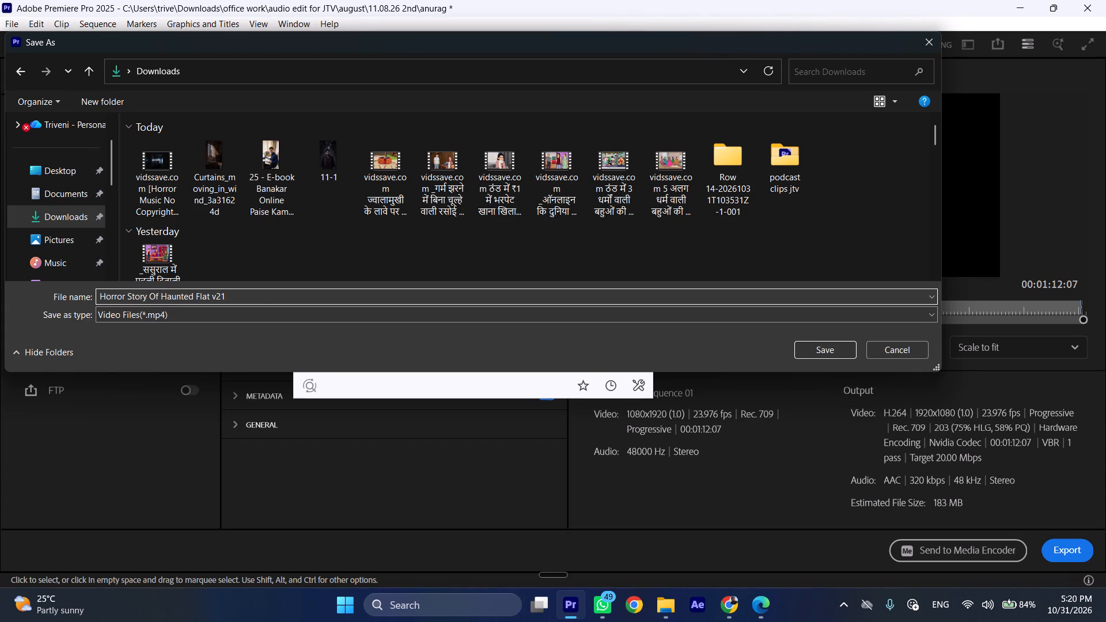
drag(248, 293, 213, 299)
key(ctrl+x)
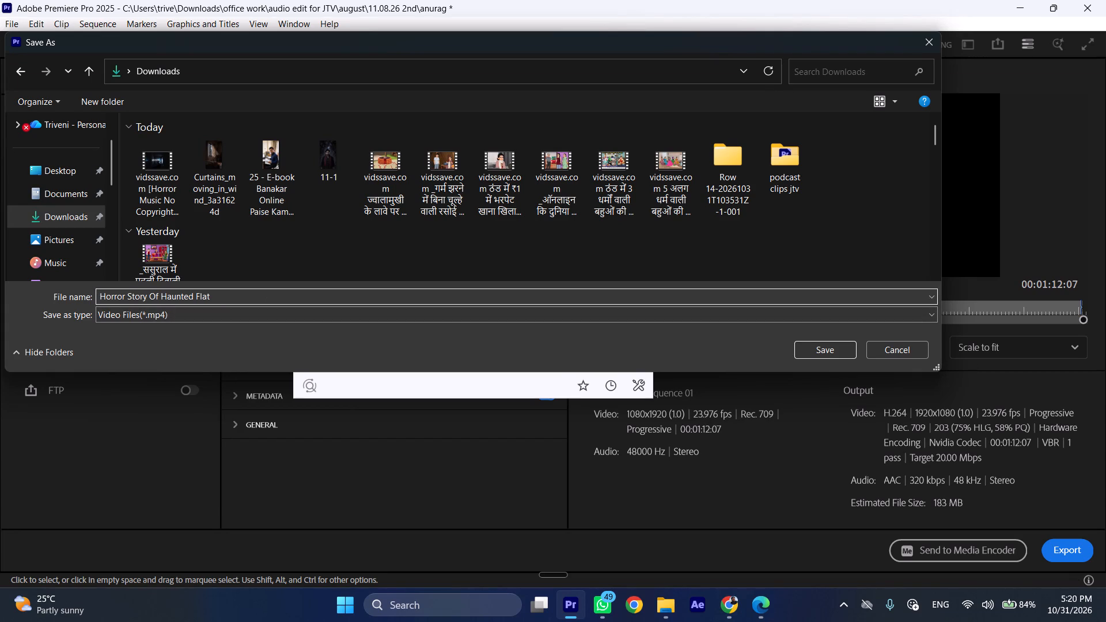
click(99, 293)
key(ctrl+v)
key(space)
click(292, 295)
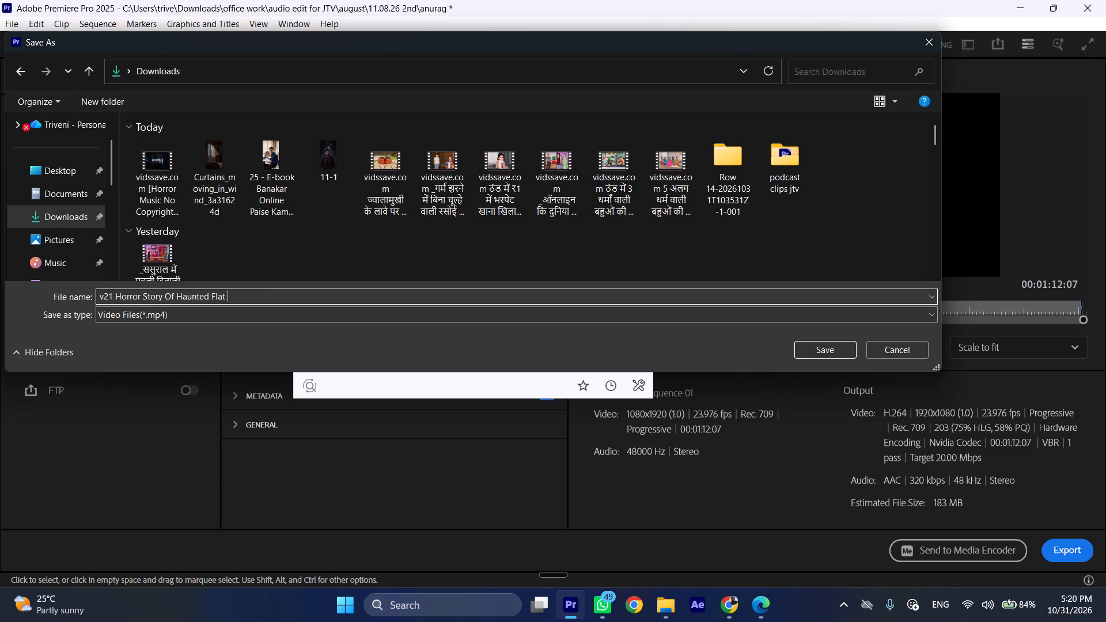
click(835, 347)
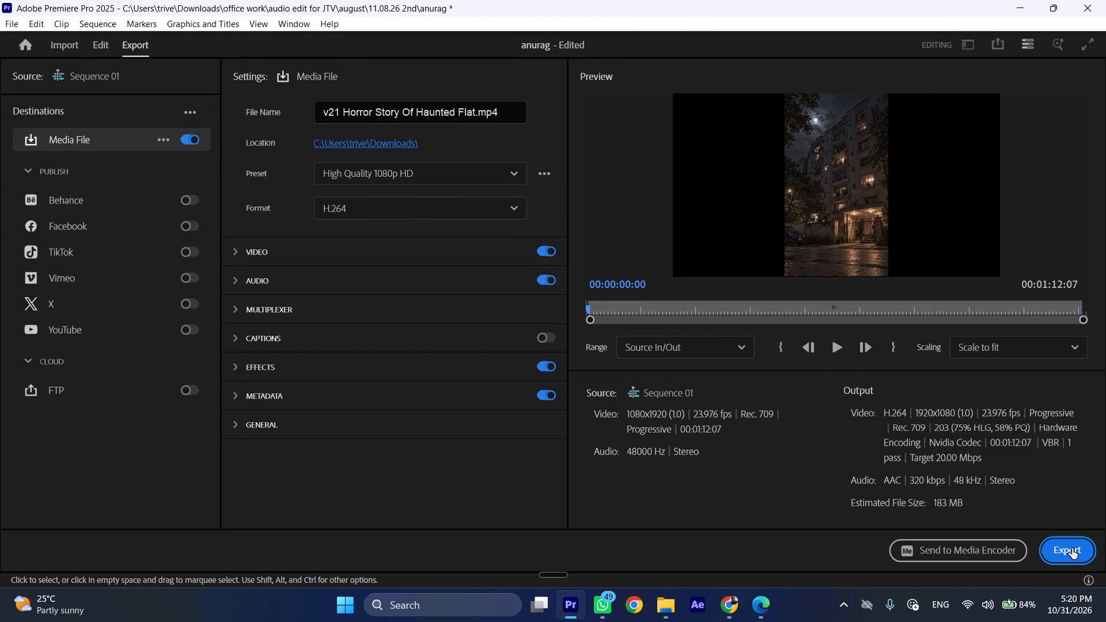
click(1069, 555)
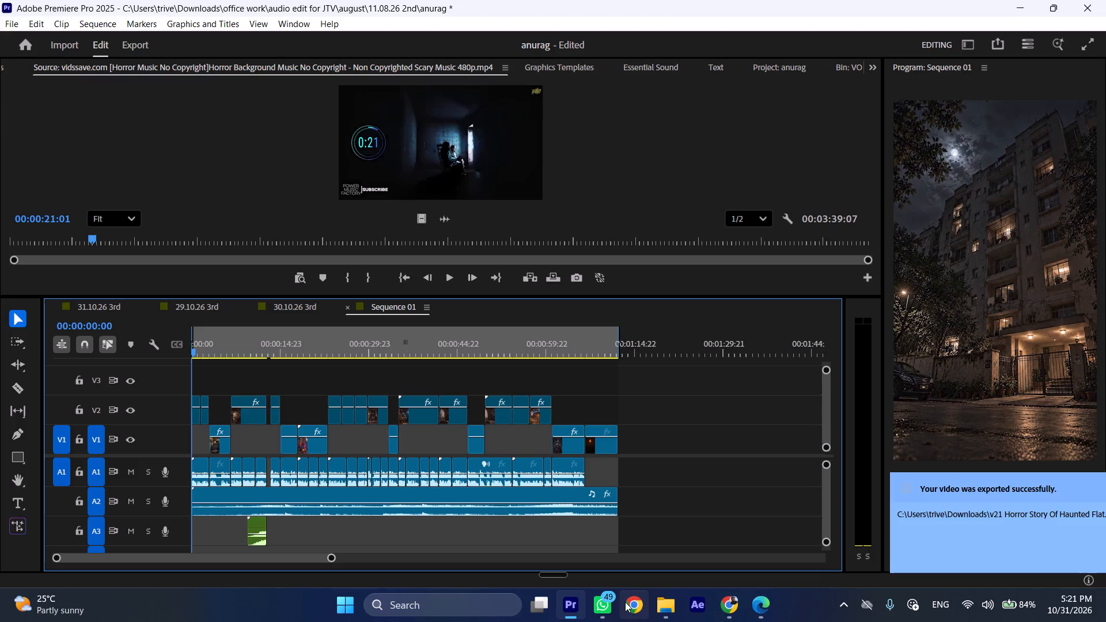
Switch to Chrome, change to the Golu profile and open the shared Raw folder in Google Drive.
click(731, 601)
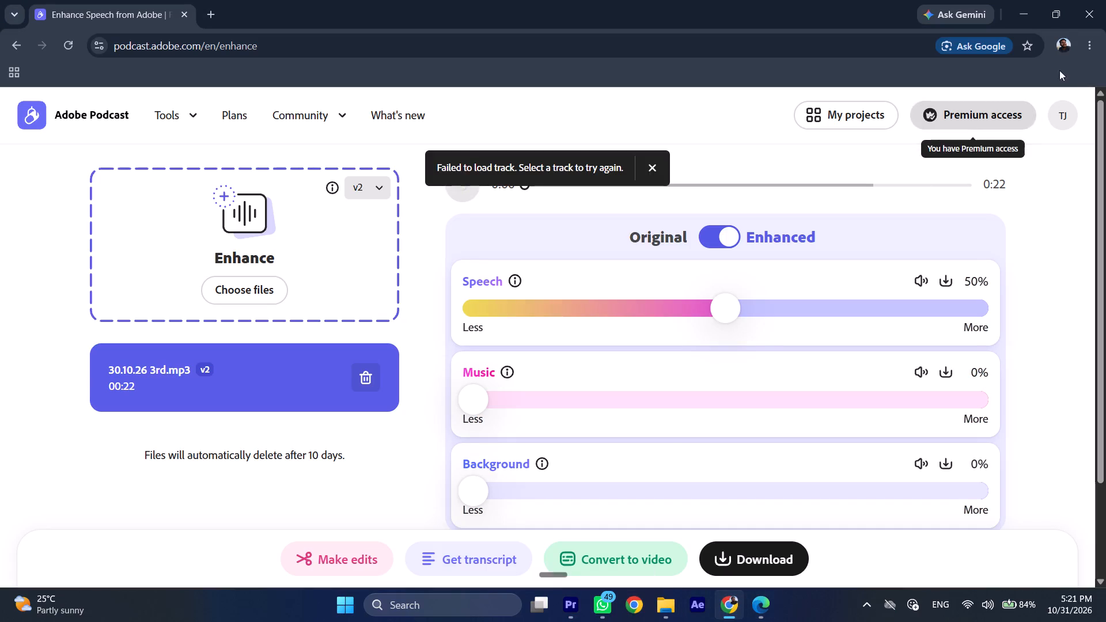
click(1070, 45)
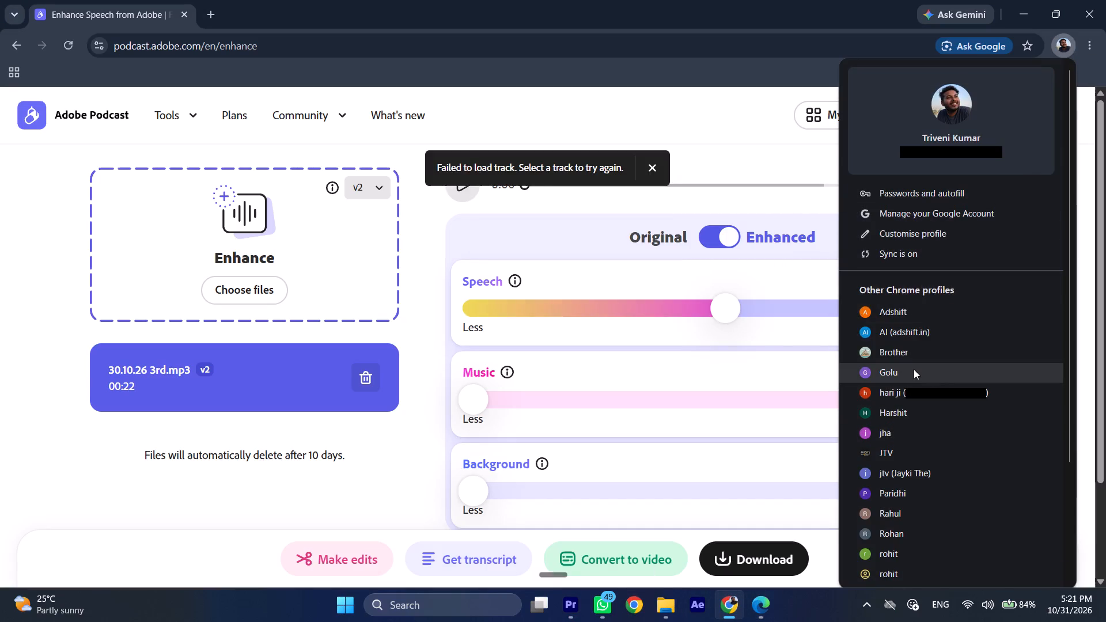
click(914, 369)
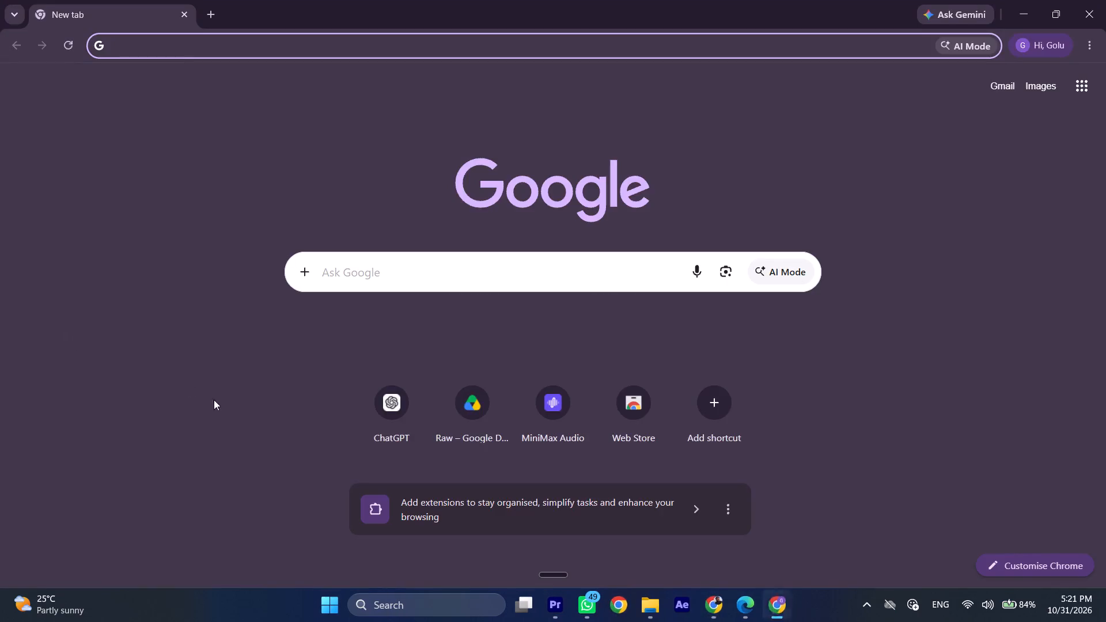
click(461, 412)
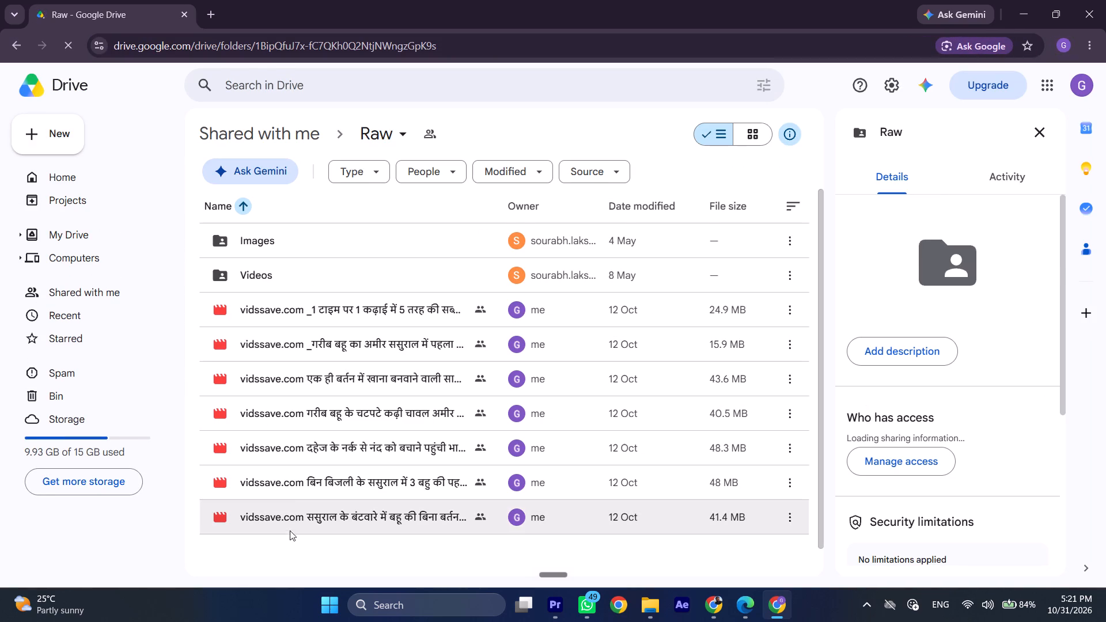
Move all seven vidssave.com videos in the Raw folder to the bin and delete them forever.
drag(287, 548, 333, 316)
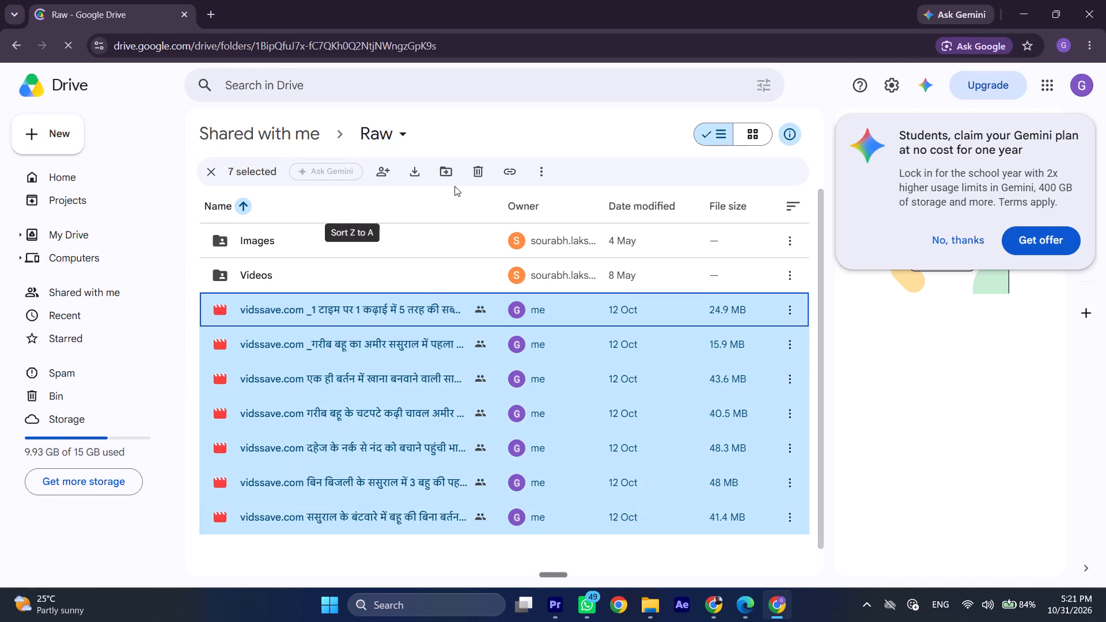
click(479, 168)
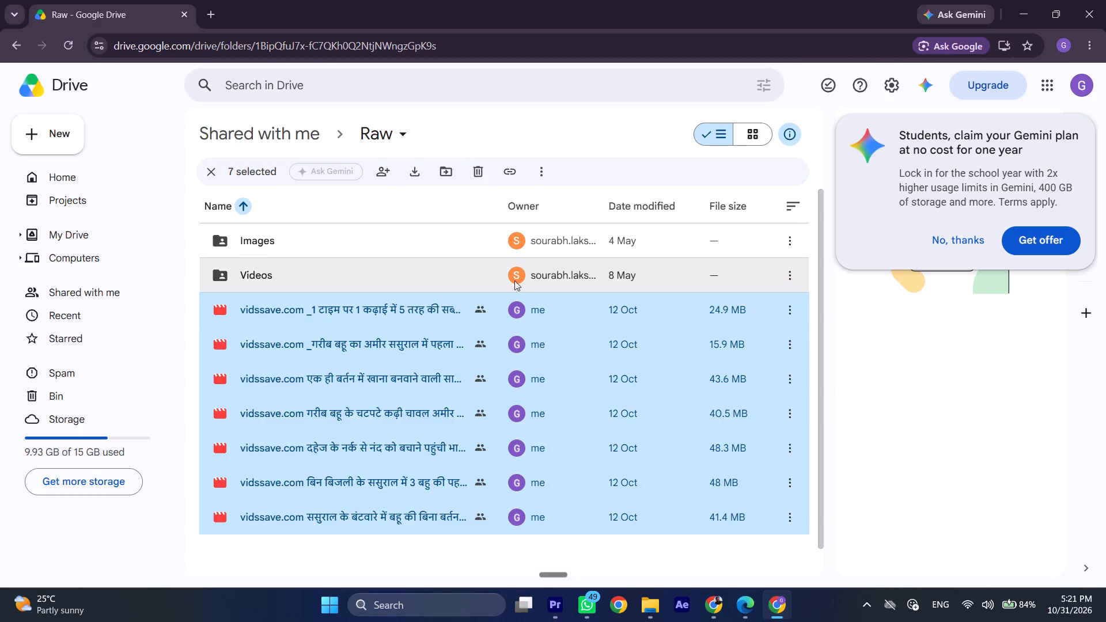
click(90, 397)
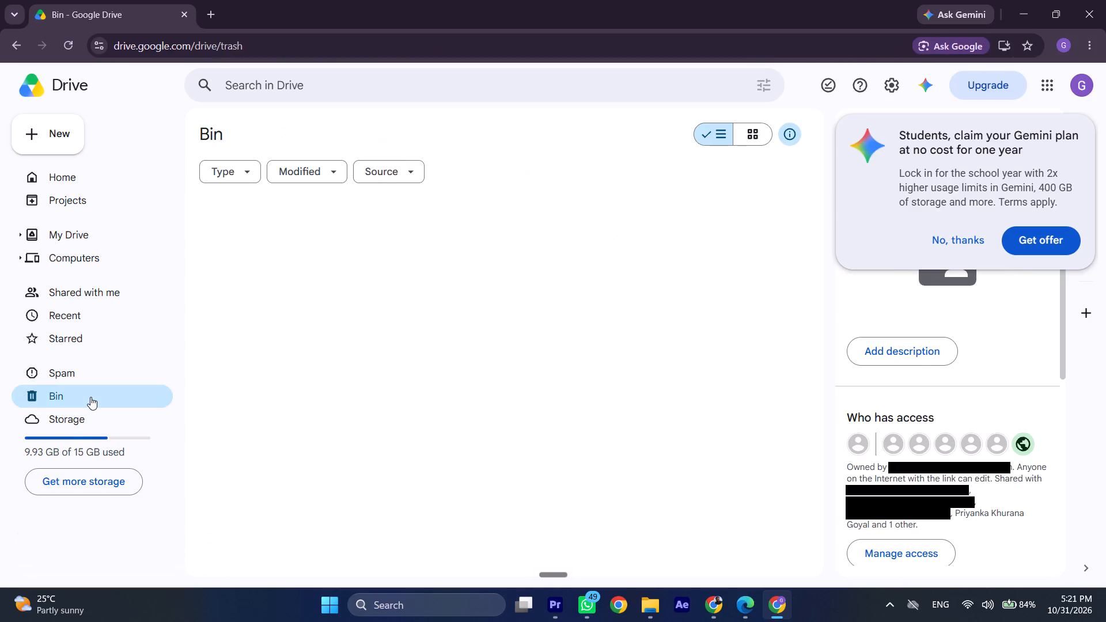
key(ctrl+a)
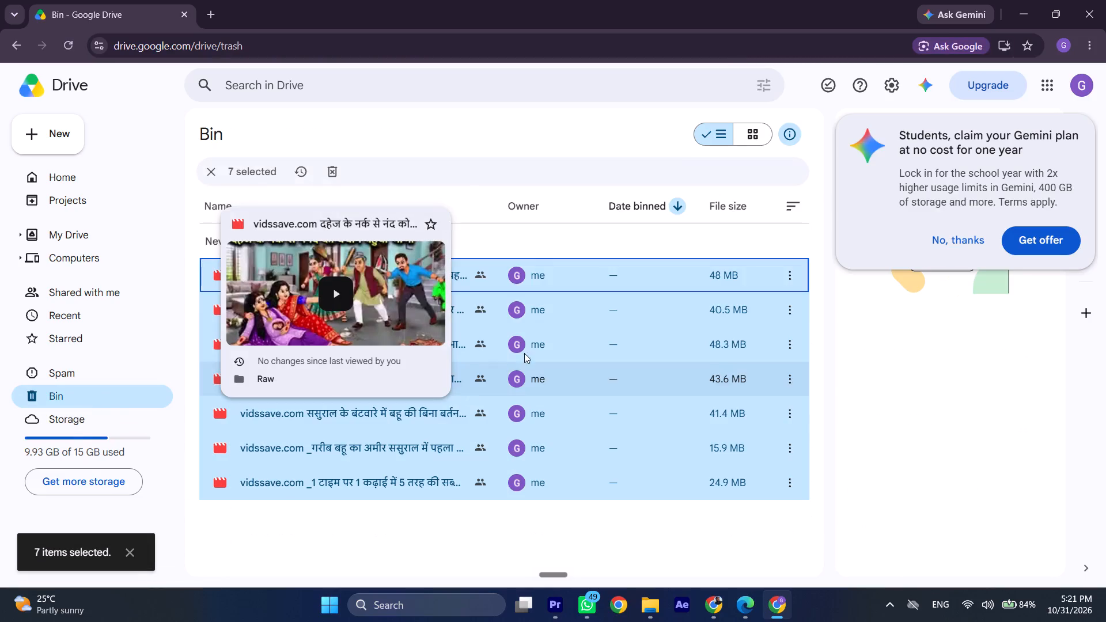
click(336, 169)
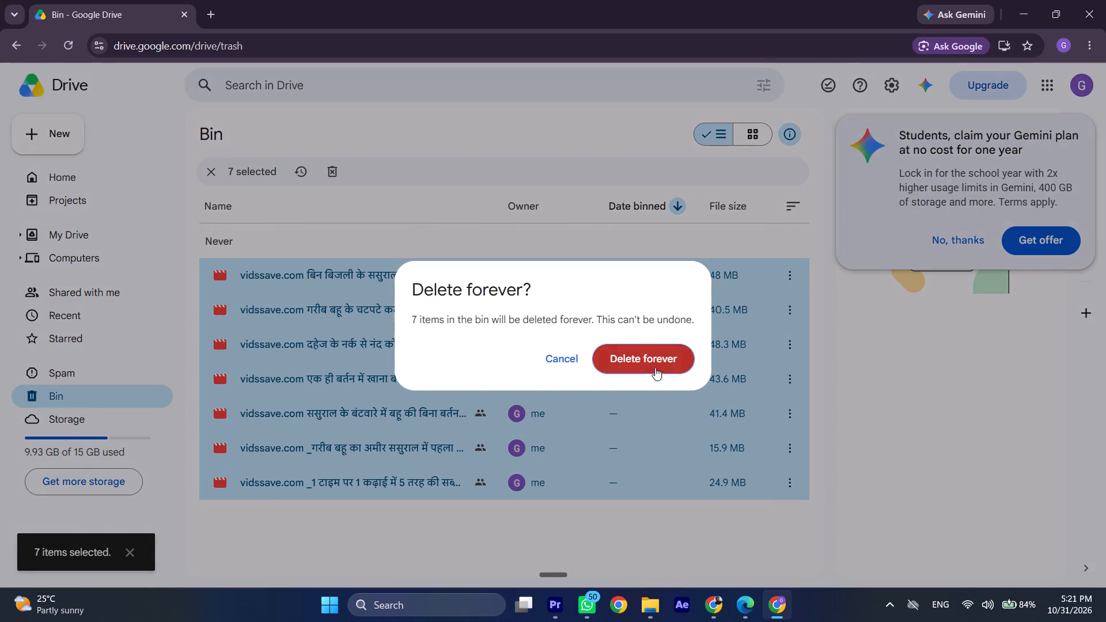
click(652, 360)
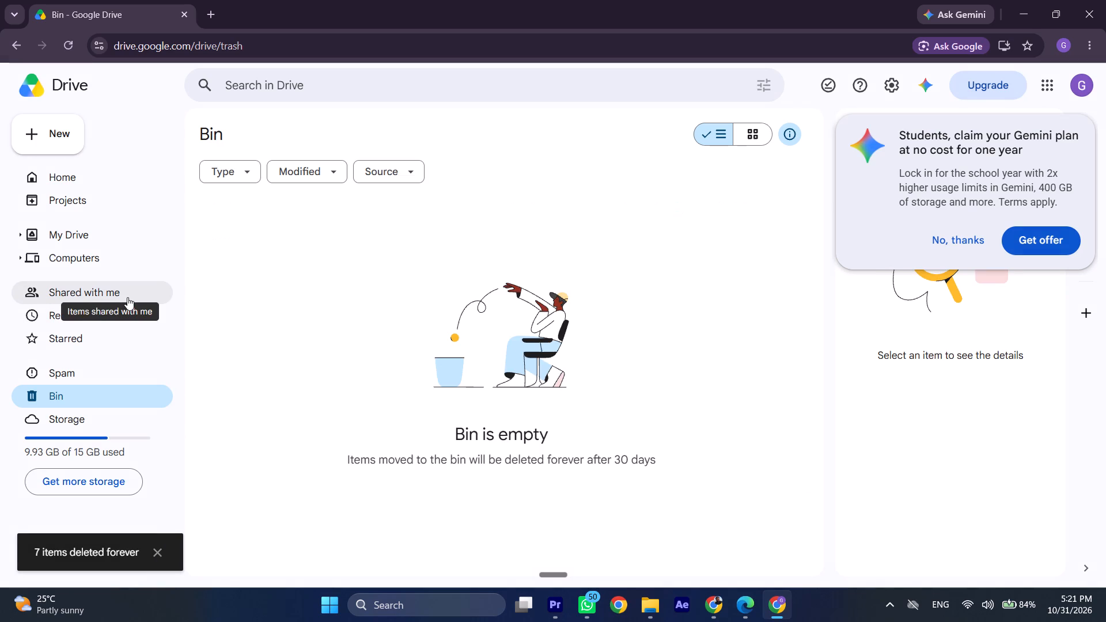
Bin Q-2- L-2,,.mp4 and Manisha Testimonial Long,,.mp4 from My Drive, delete both forever and dismiss the Gemini plan offer.
click(93, 233)
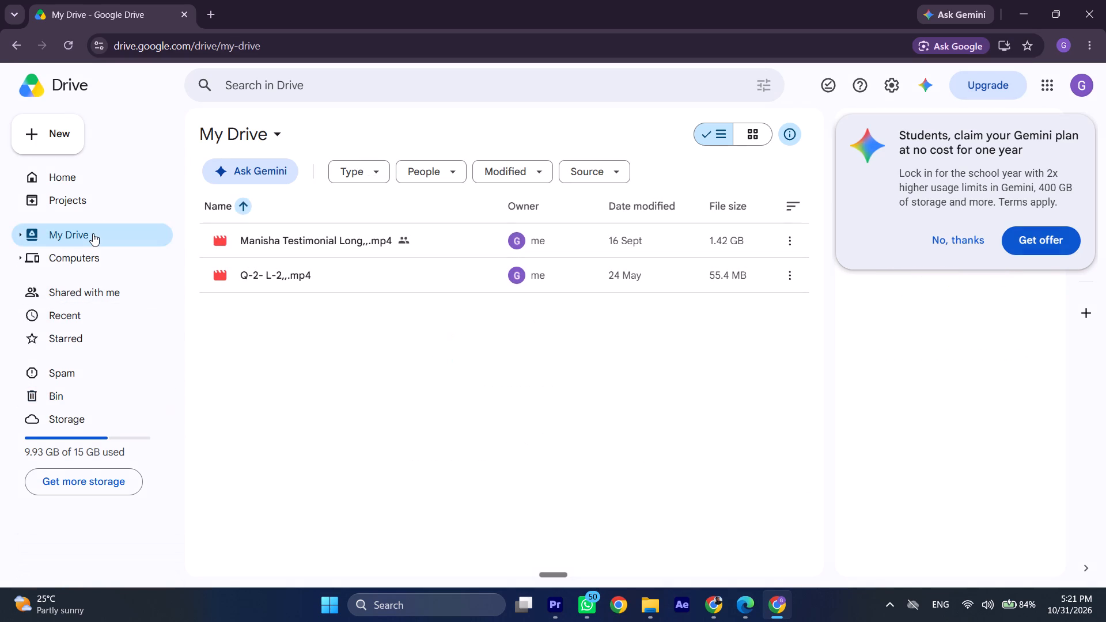
click(256, 277)
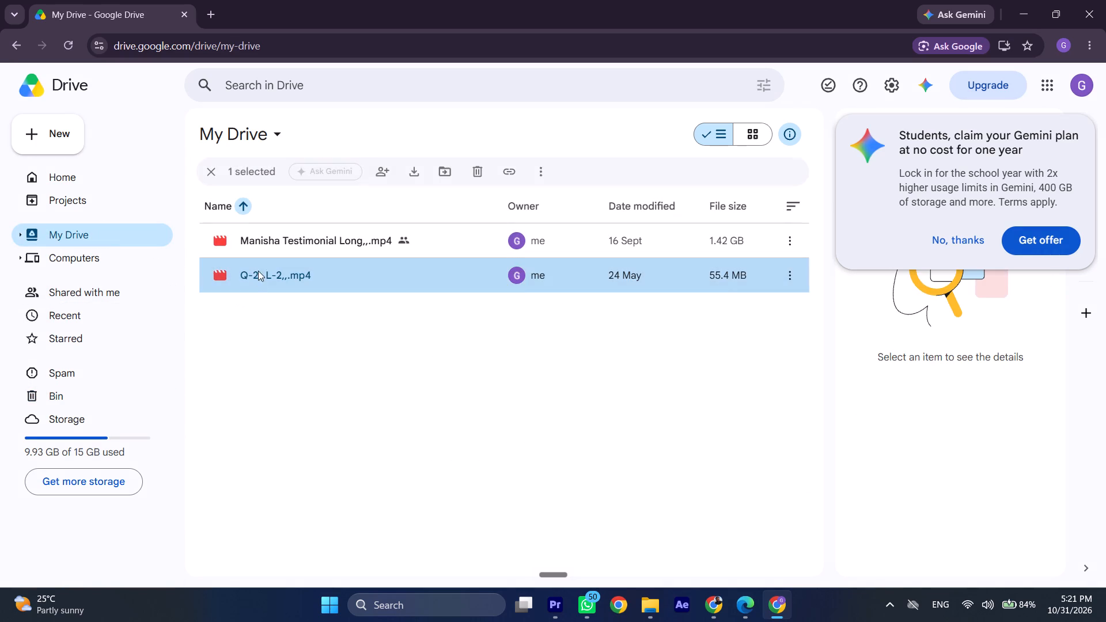
click(481, 167)
click(373, 239)
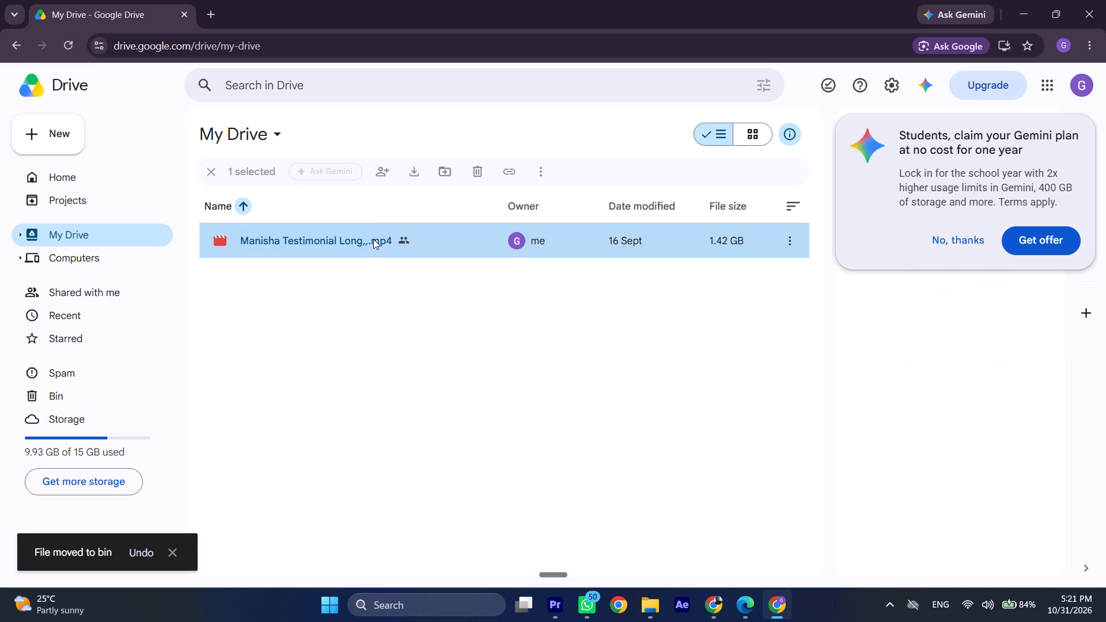
click(478, 169)
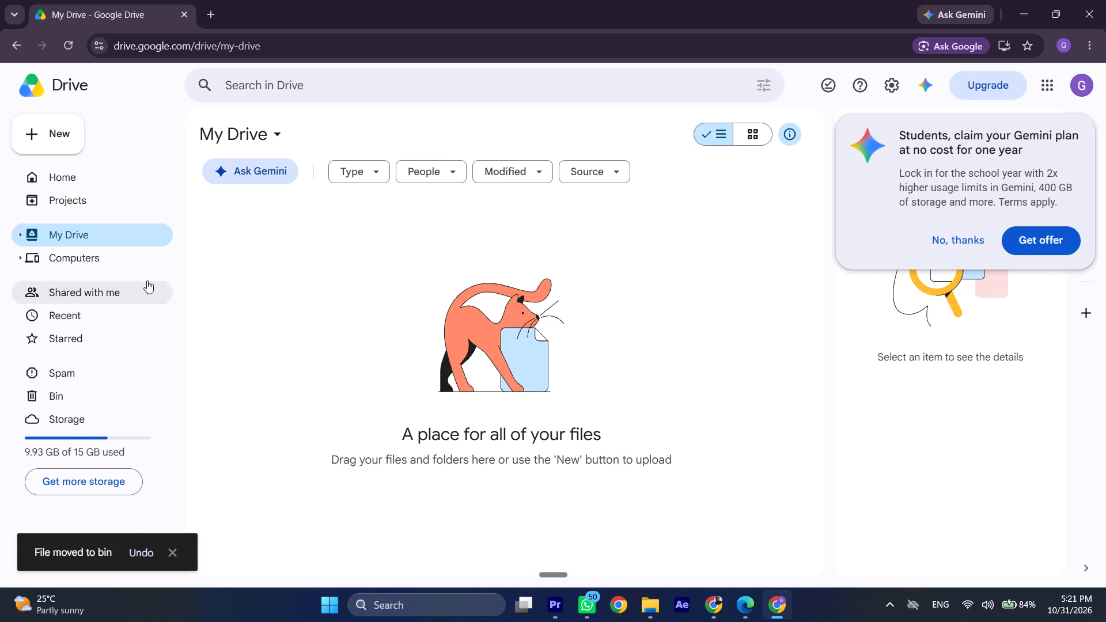
click(65, 387)
drag(244, 445, 288, 328)
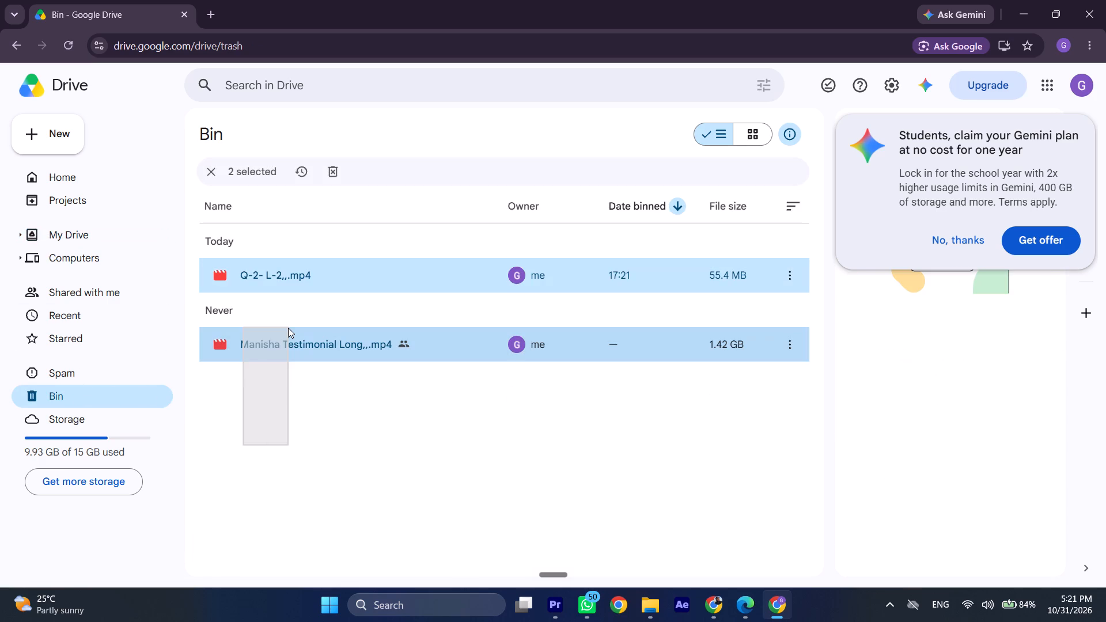
drag(288, 328, 289, 323)
click(332, 176)
click(611, 350)
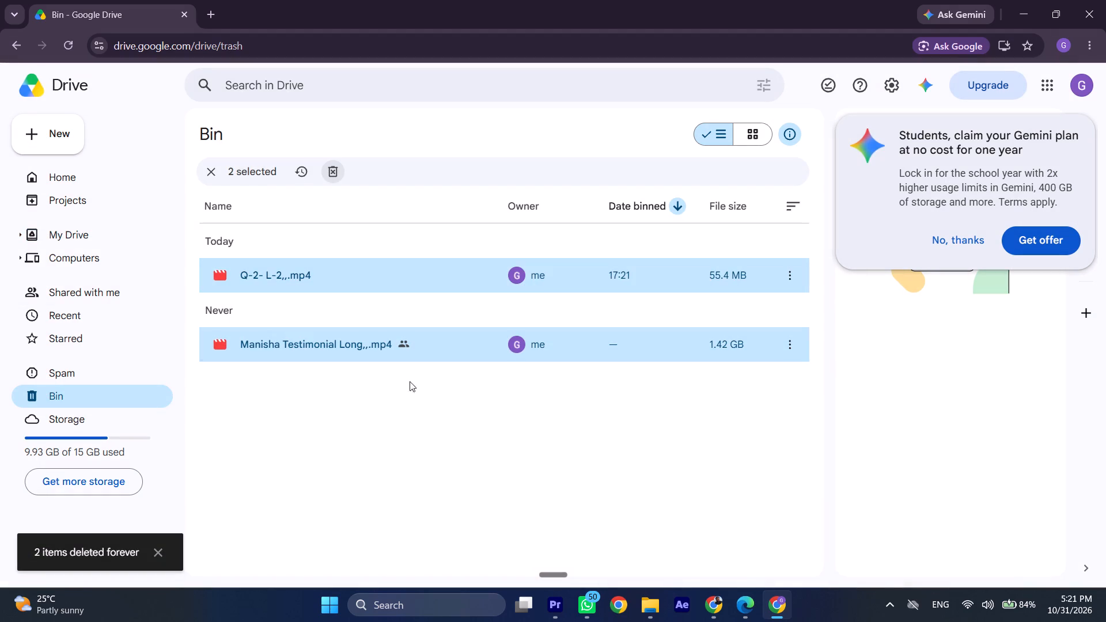
click(955, 244)
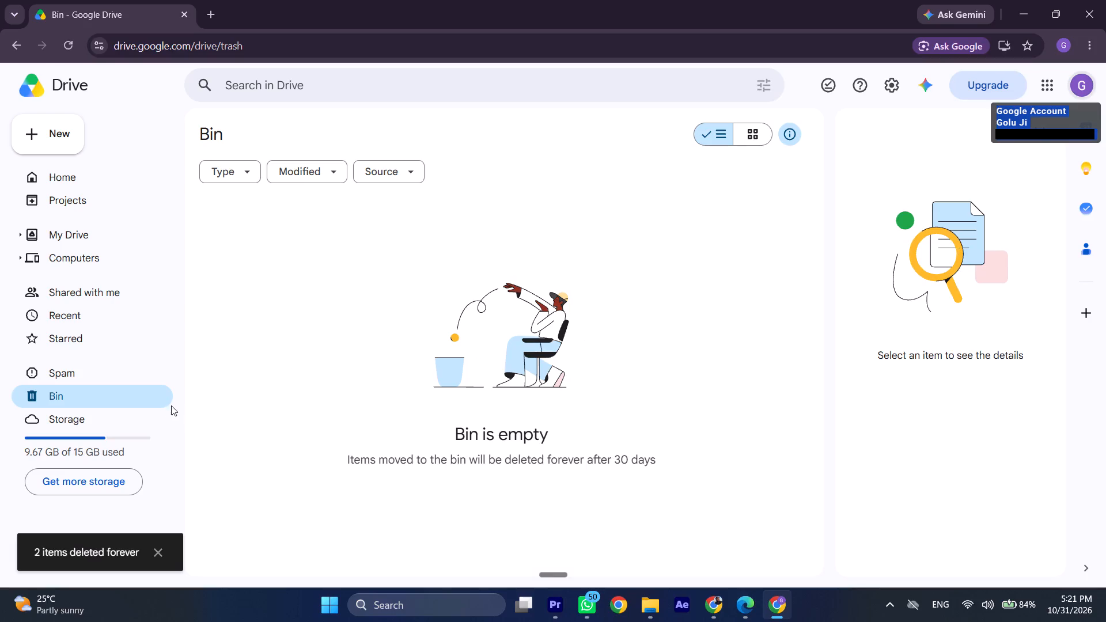
Look through the Bin, My Drive, Projects and Home pages for remaining files that take up storage.
scroll(344, 370, down, 4)
scroll(345, 370, up, 2)
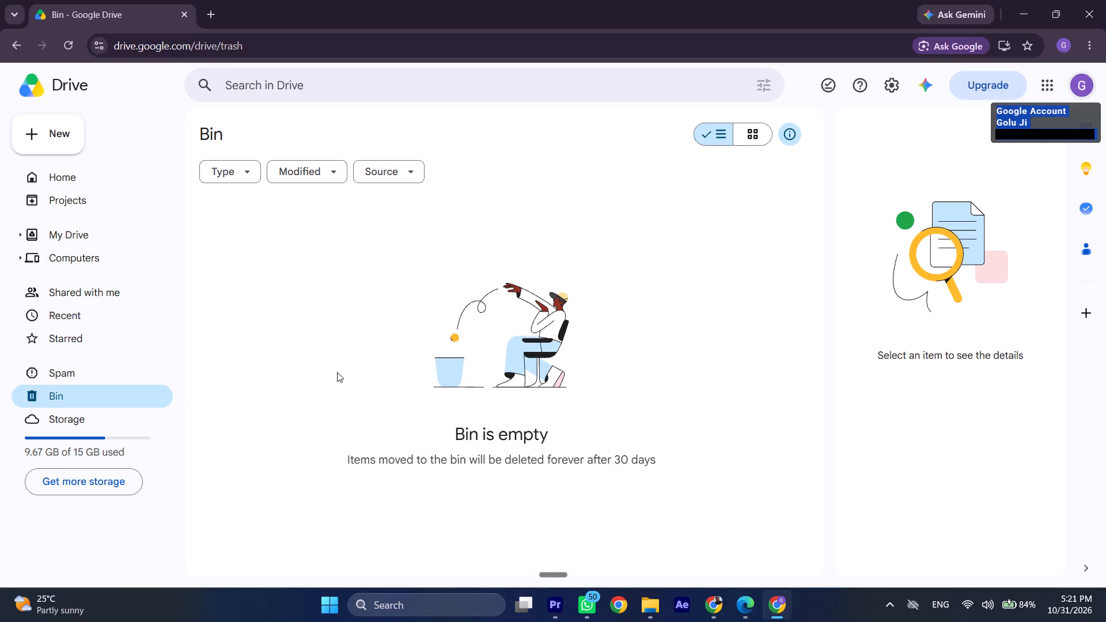
click(94, 233)
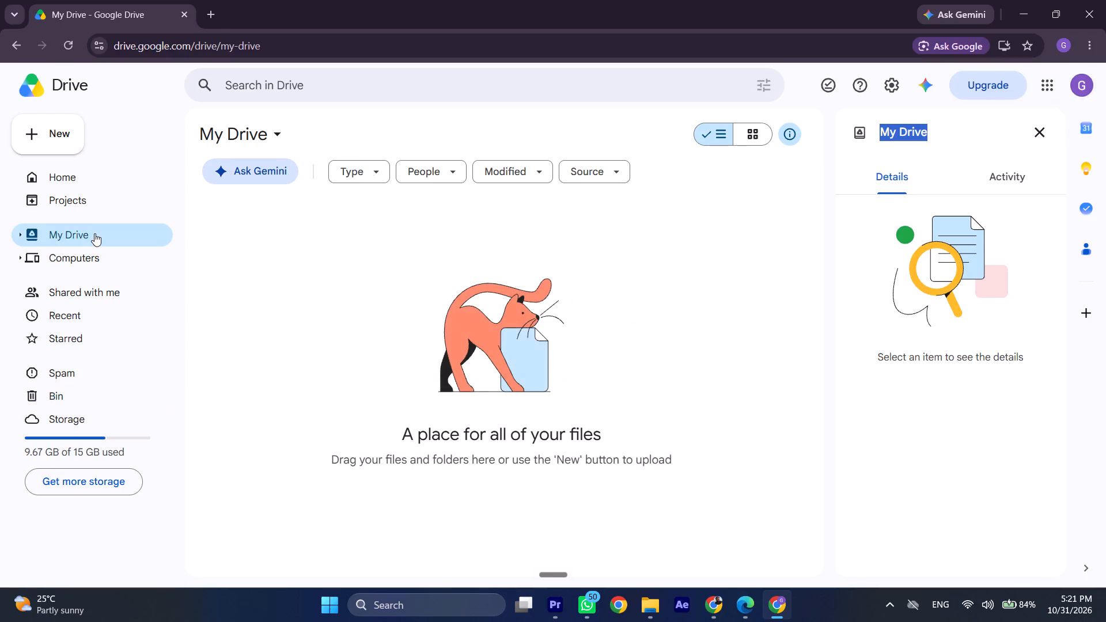
click(83, 196)
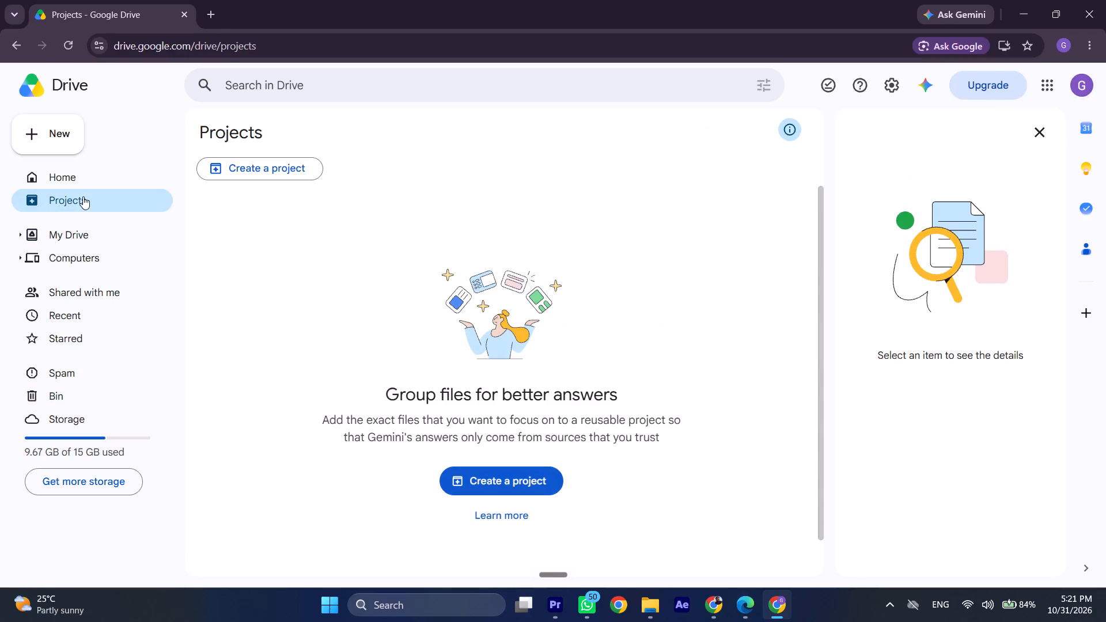
click(84, 180)
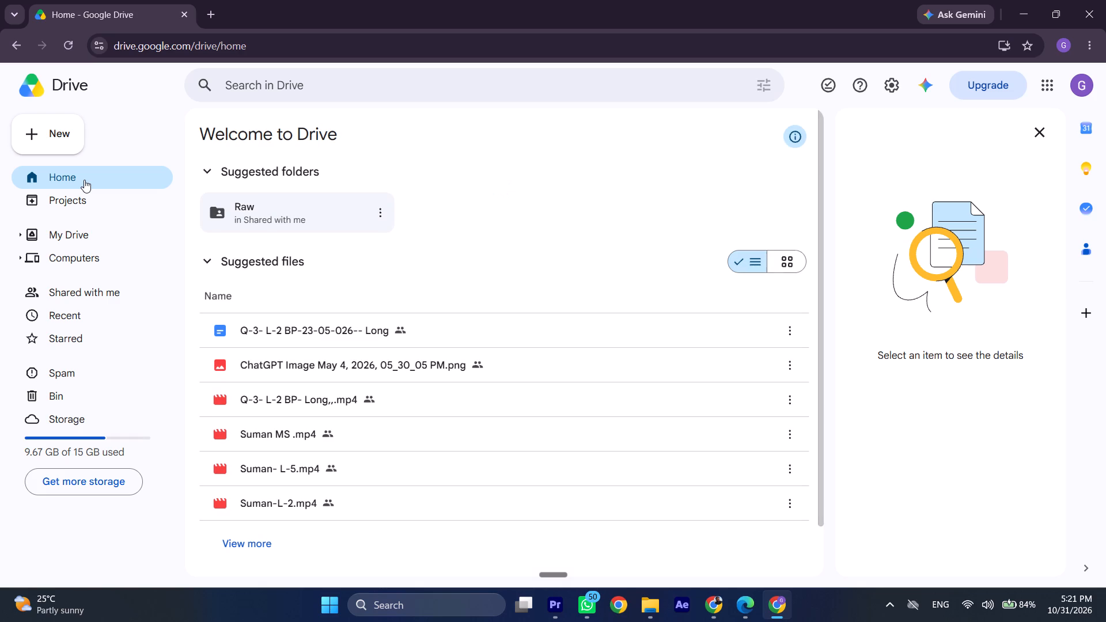
scroll(433, 407, down, 1)
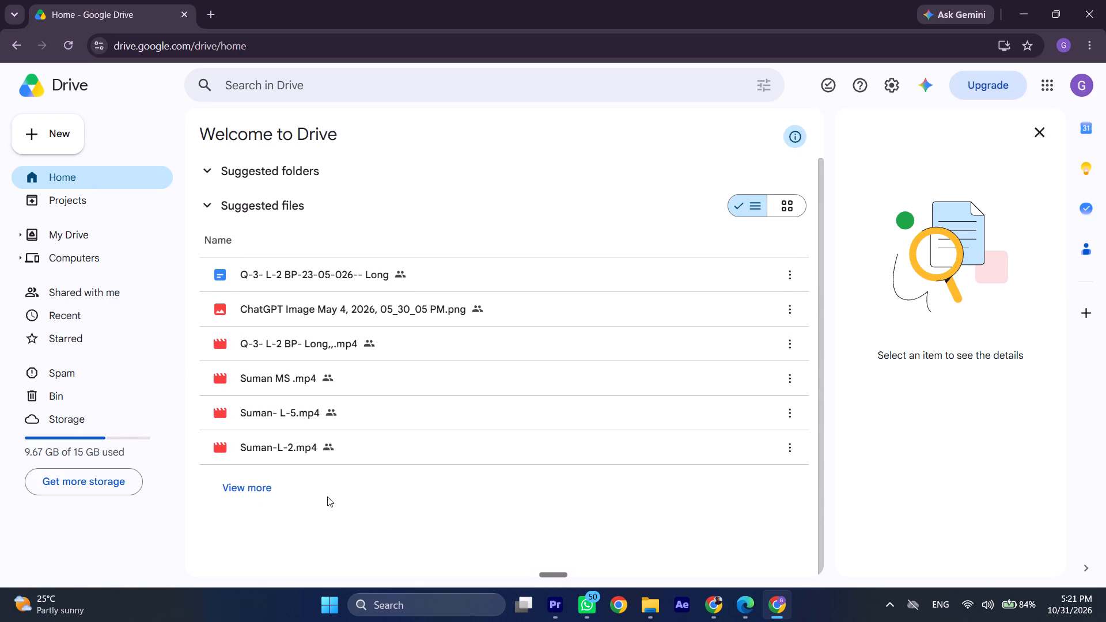
click(255, 495)
click(255, 495)
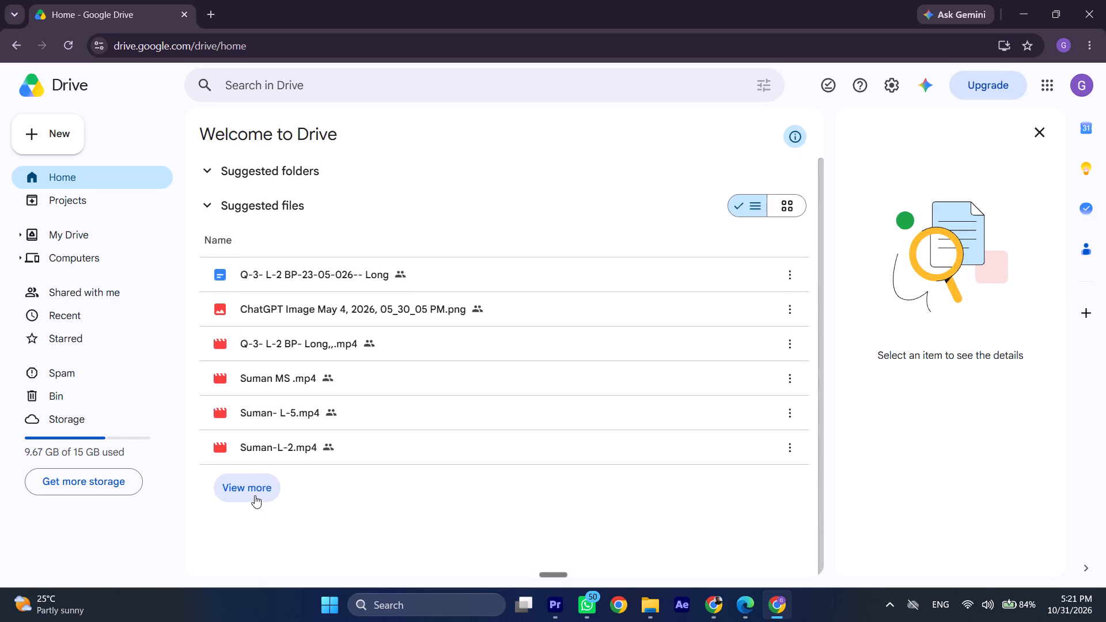
Move Suman-L-2.mp4 and Suman- L-5.mp4 from the suggested files on Drive's Home page to the bin.
drag(348, 487, 365, 280)
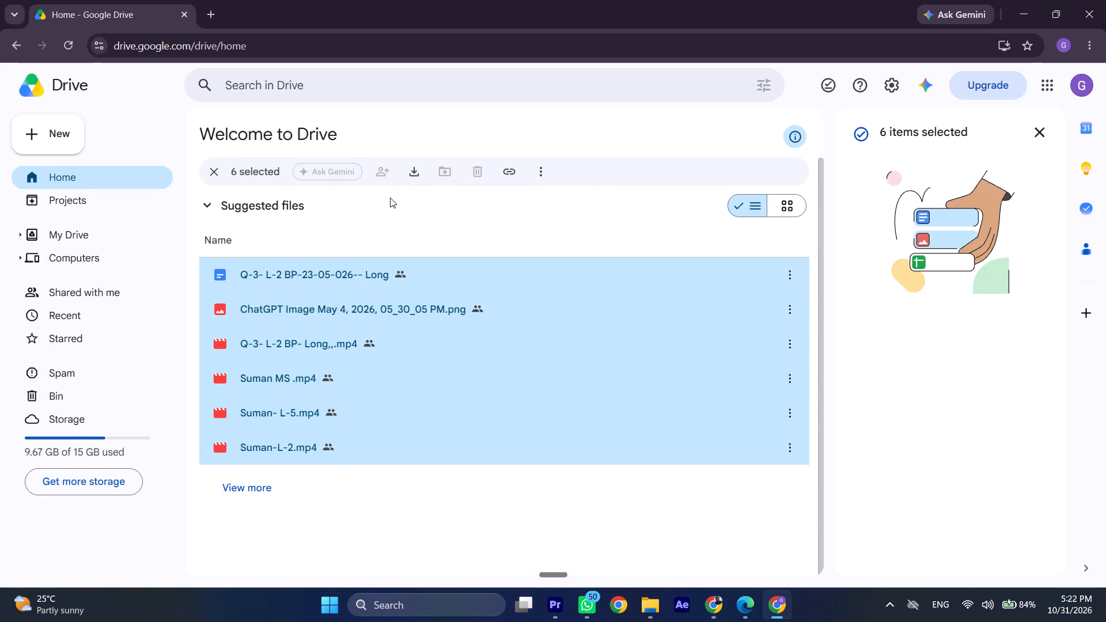
click(339, 432)
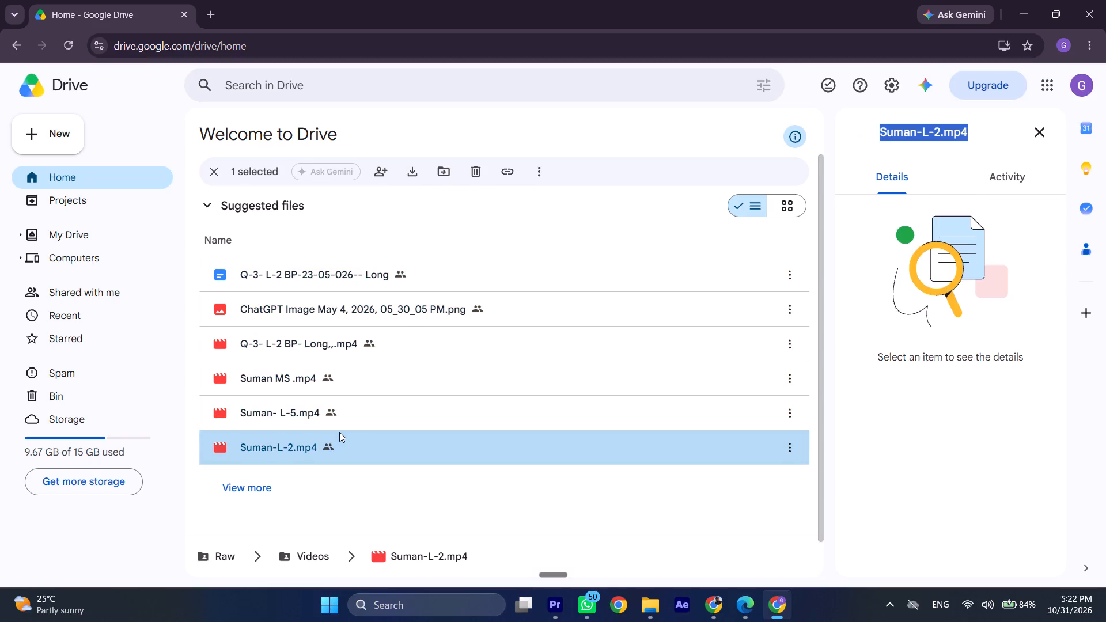
click(477, 173)
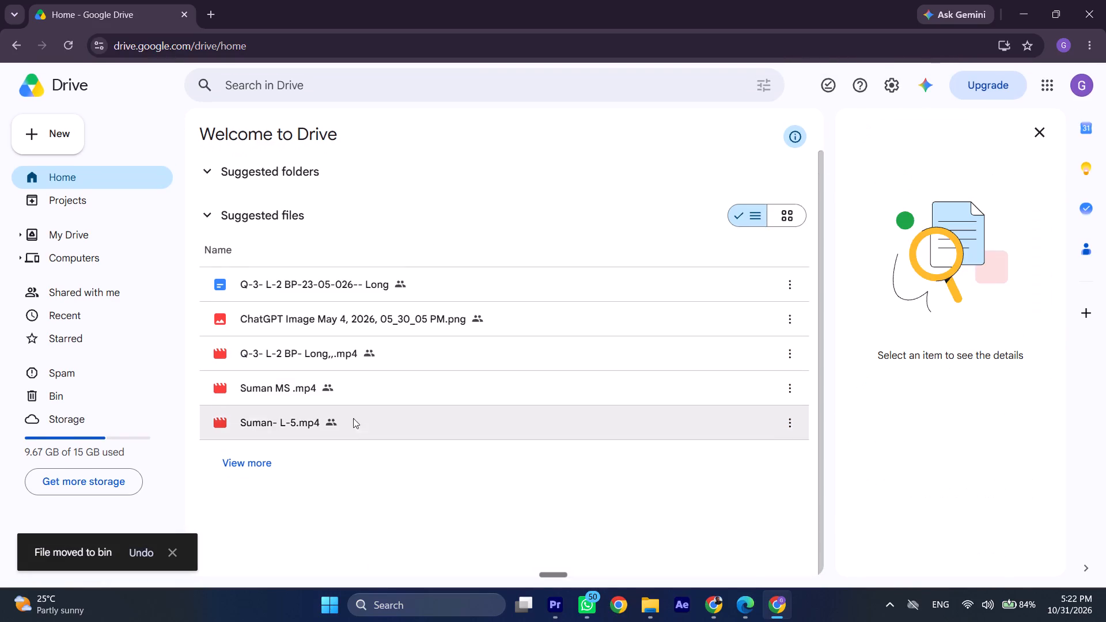
click(347, 429)
click(473, 169)
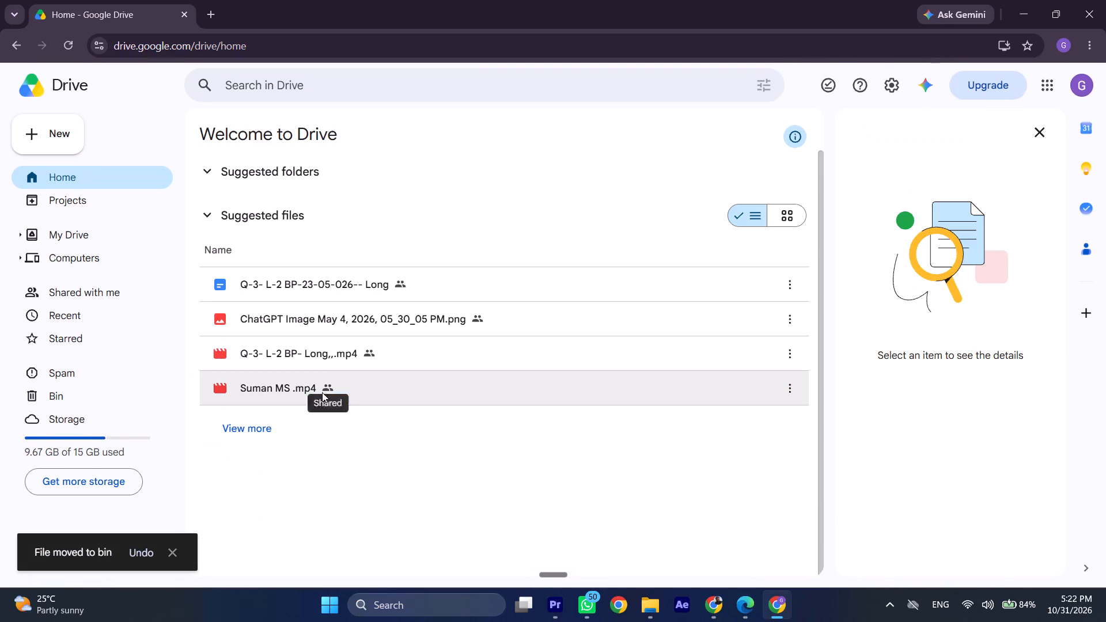
Move Q-3- L-2 BP- Long,,.mp4 from the suggested files on Drive's Home page to the bin.
click(322, 392)
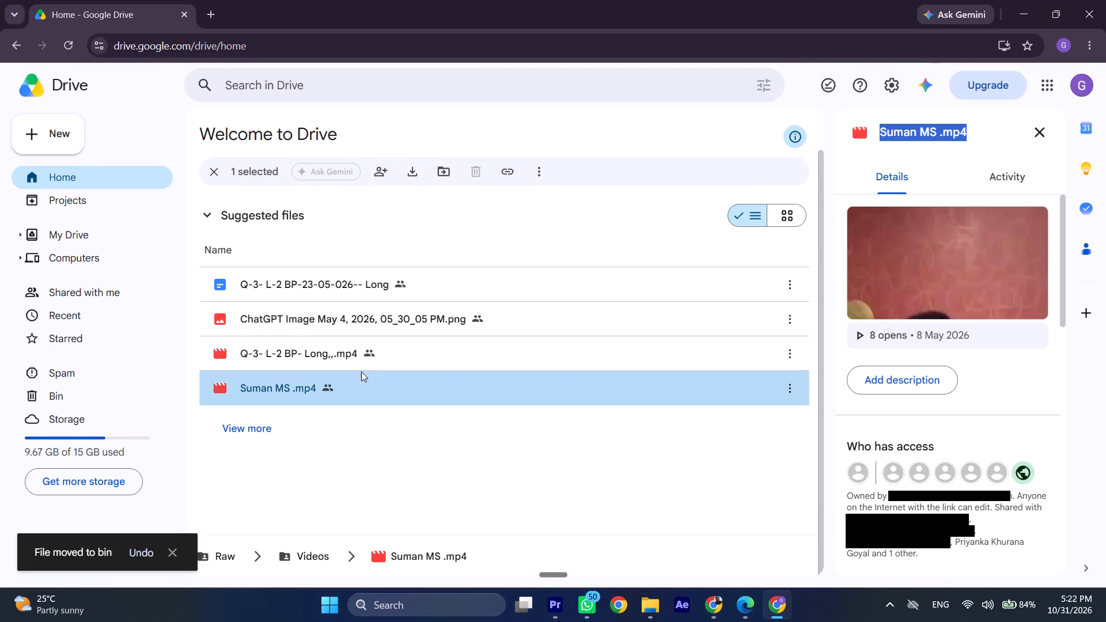
click(355, 361)
click(480, 167)
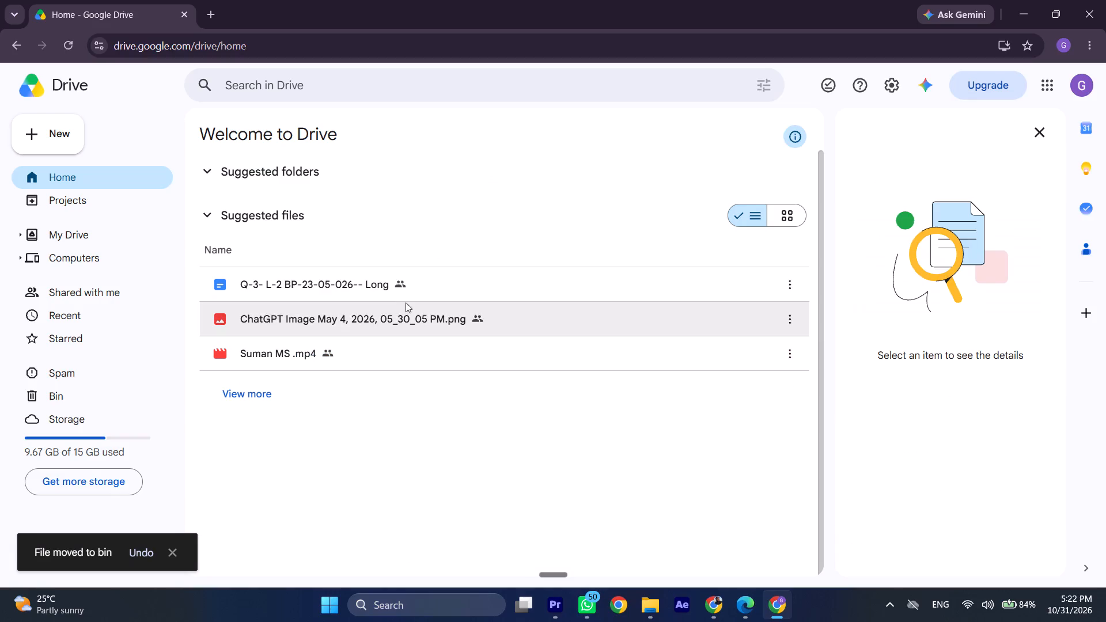
Look through the remaining files on Home and the Recent, Starred and My Drive pages for anything else to delete.
click(394, 317)
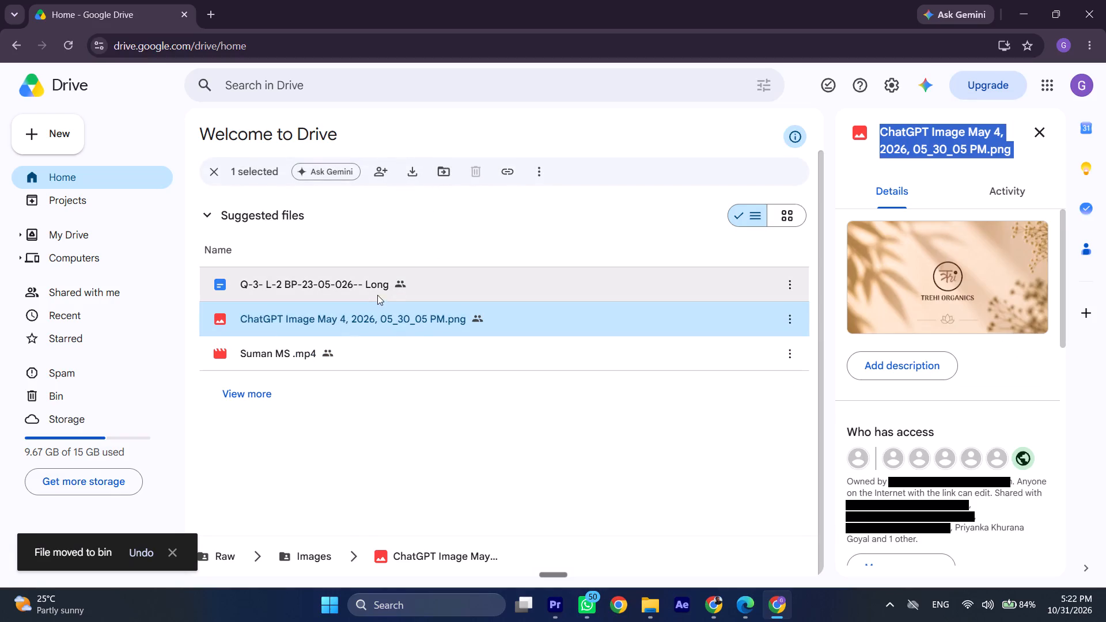
click(381, 284)
click(318, 356)
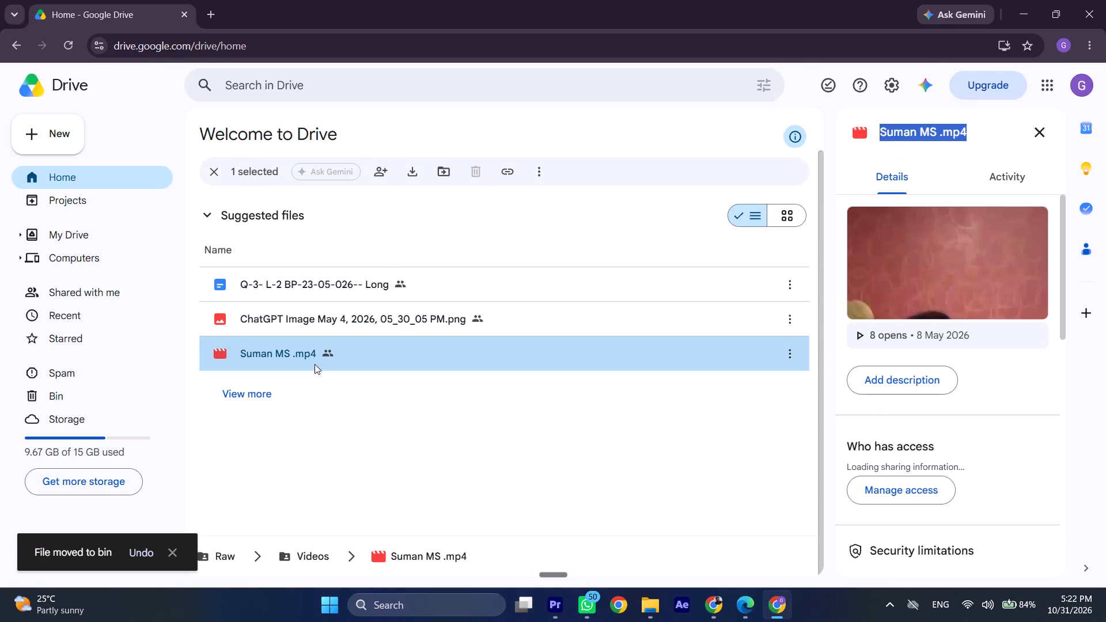
click(275, 385)
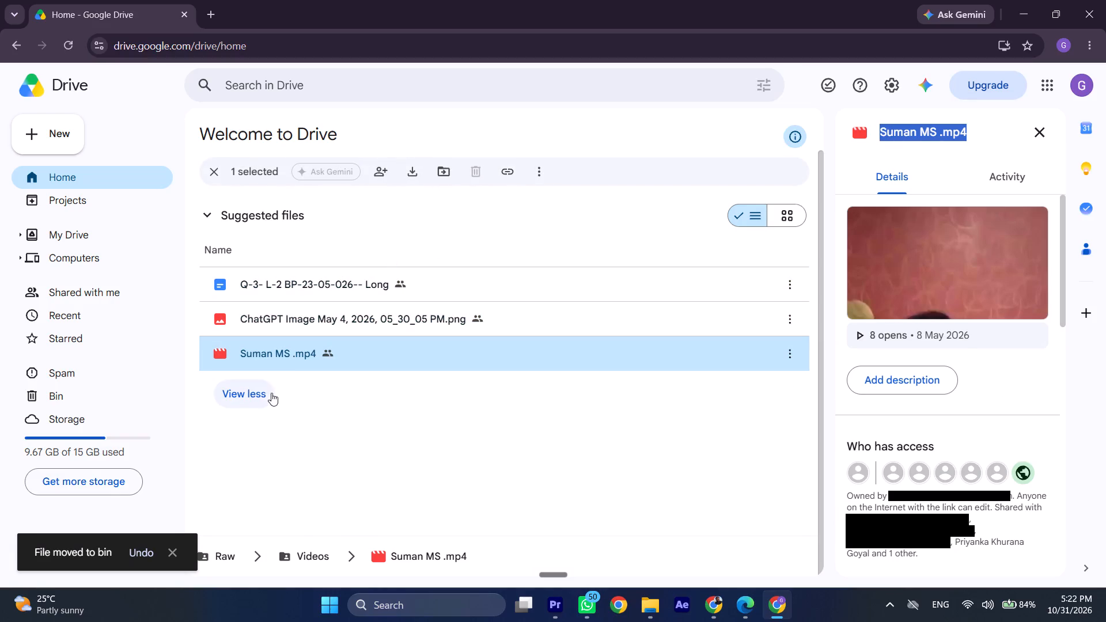
click(271, 393)
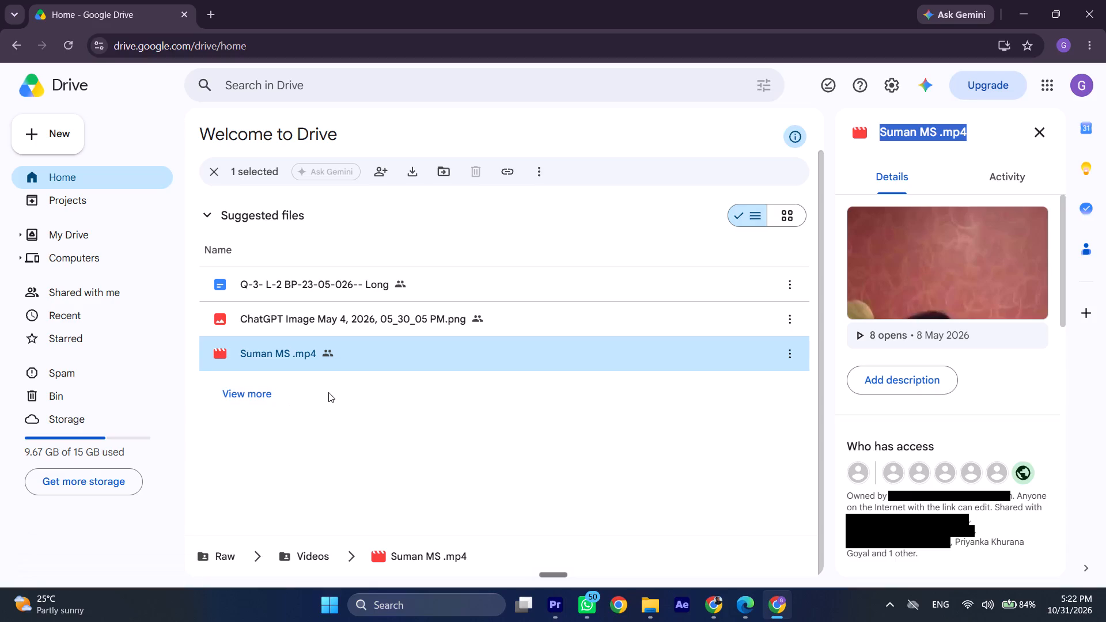
click(79, 312)
drag(241, 418, 296, 314)
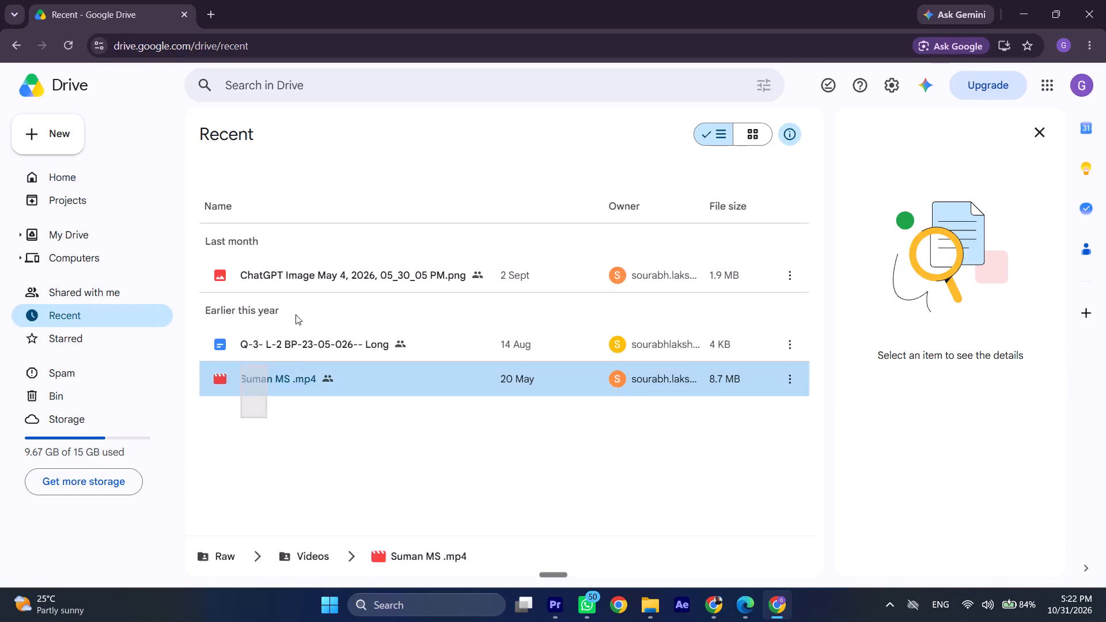
drag(296, 314, 309, 268)
click(294, 423)
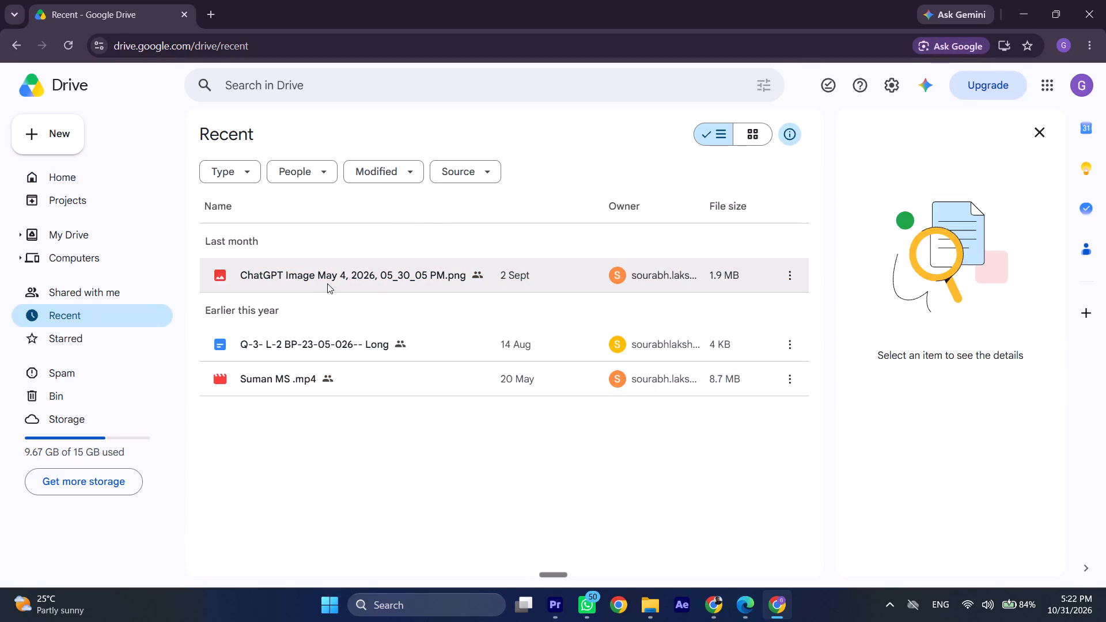
click(327, 283)
click(308, 340)
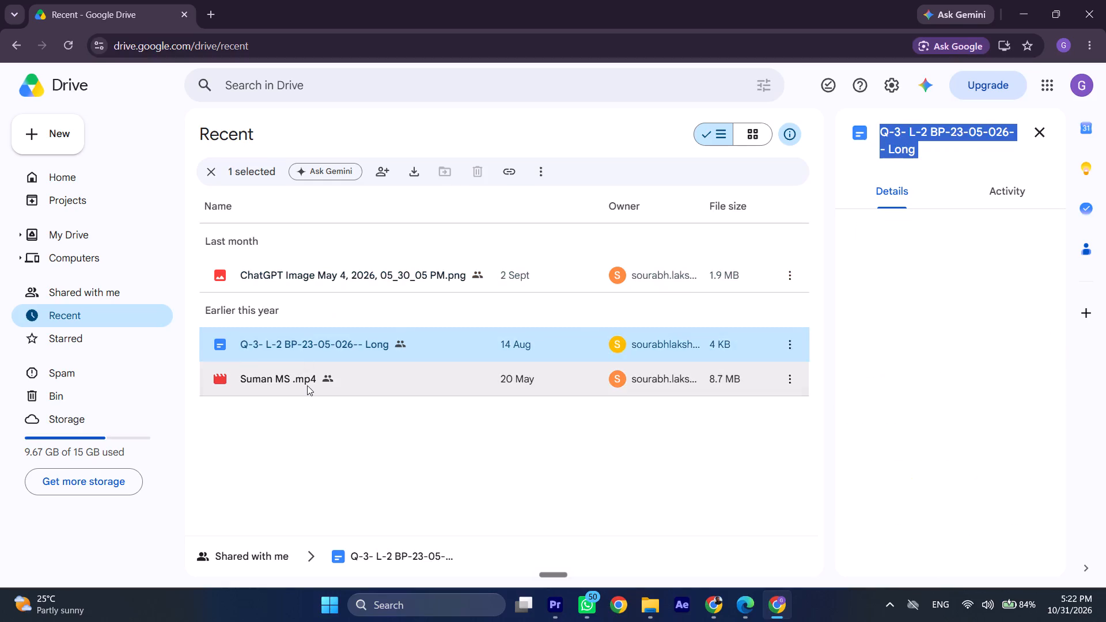
click(307, 385)
click(298, 420)
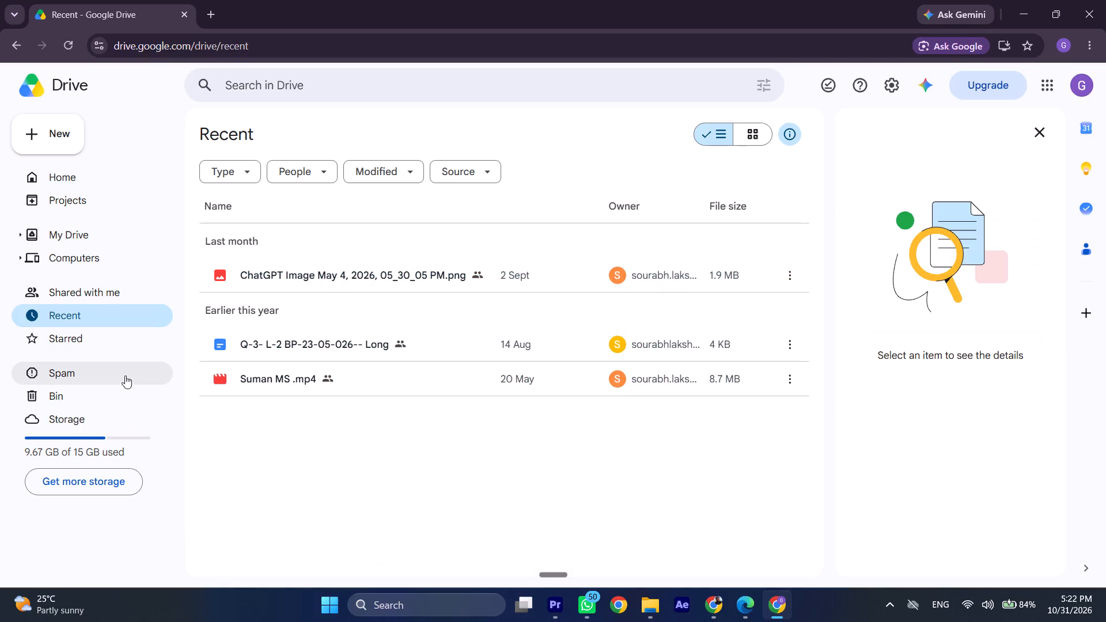
click(87, 340)
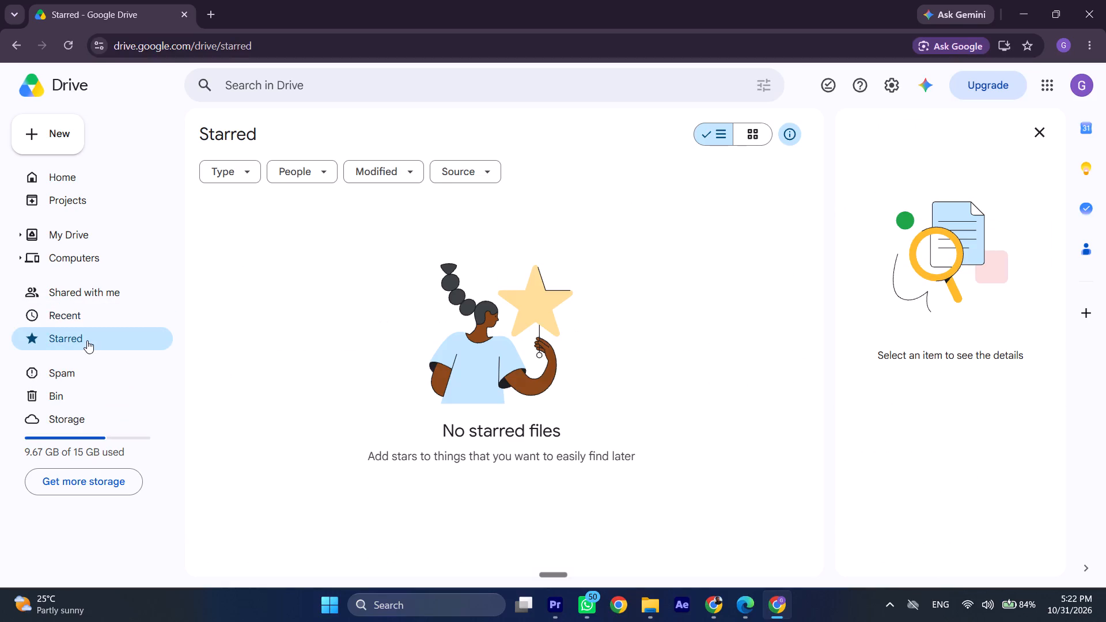
click(95, 235)
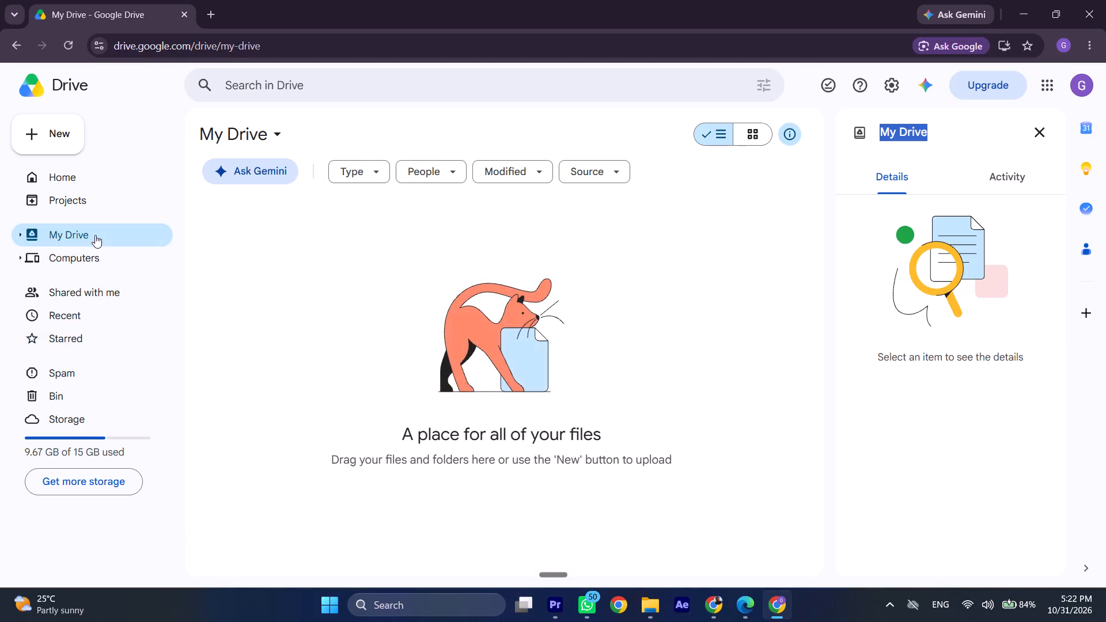
Select all the files in the Bin and delete them forever.
click(88, 394)
drag(245, 483, 344, 294)
click(337, 169)
click(643, 368)
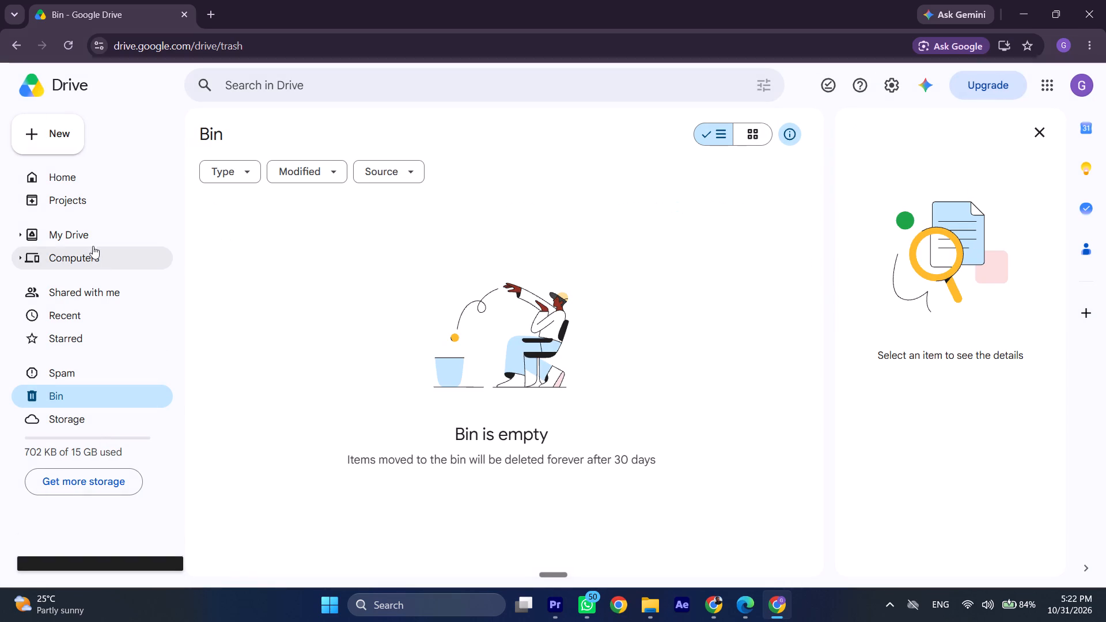
Create a new folder named "horror edits" in My Drive and open it.
click(91, 238)
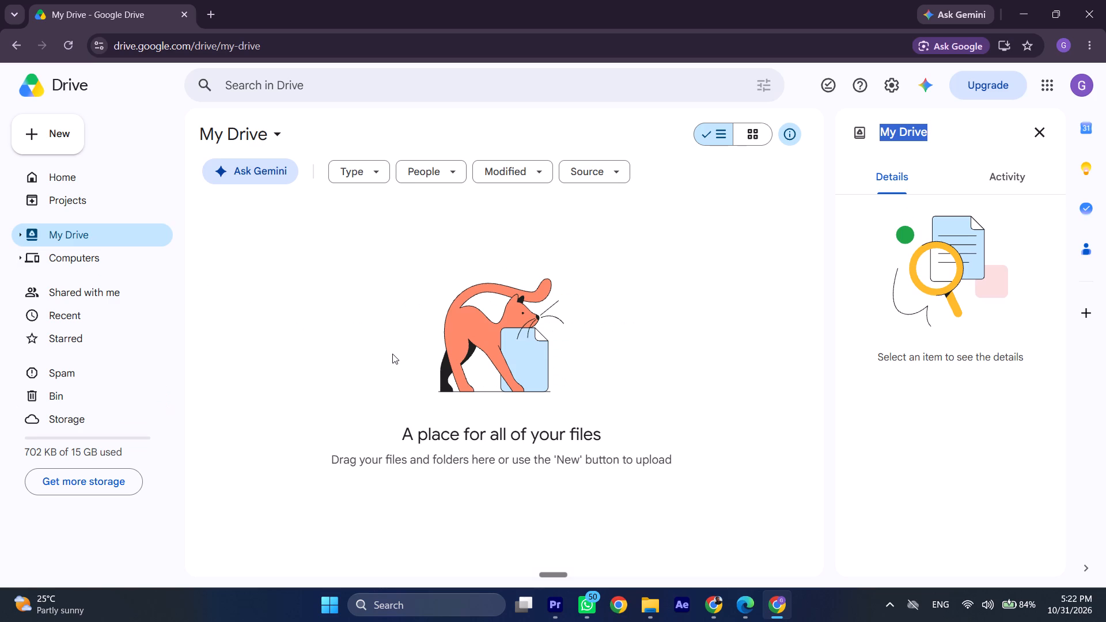
click(73, 142)
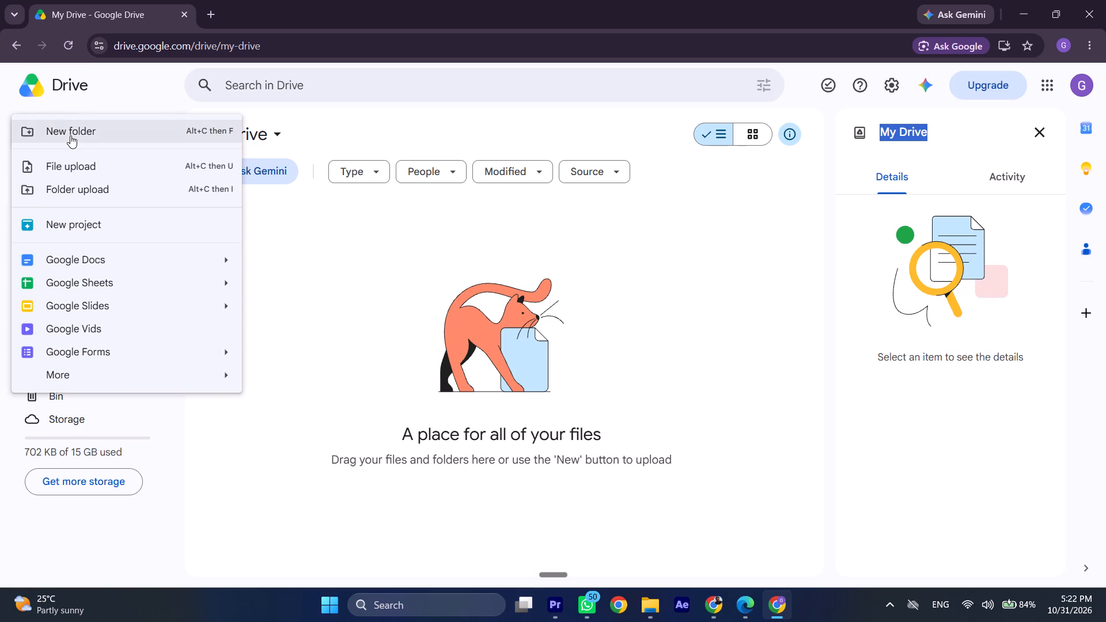
click(70, 135)
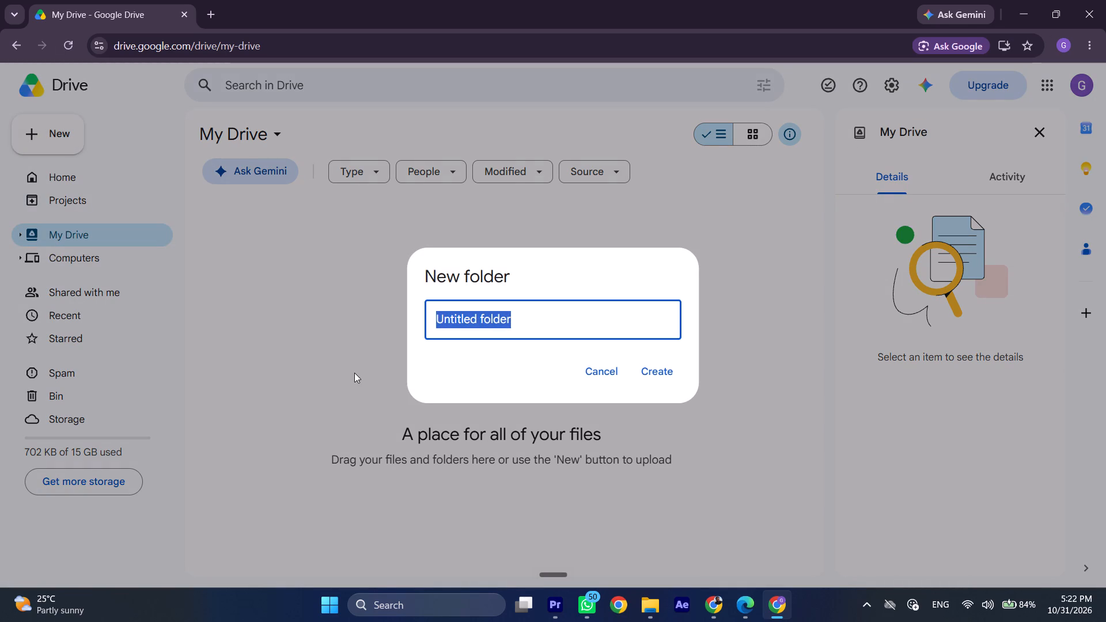
text(edi)
key(BackSpace)
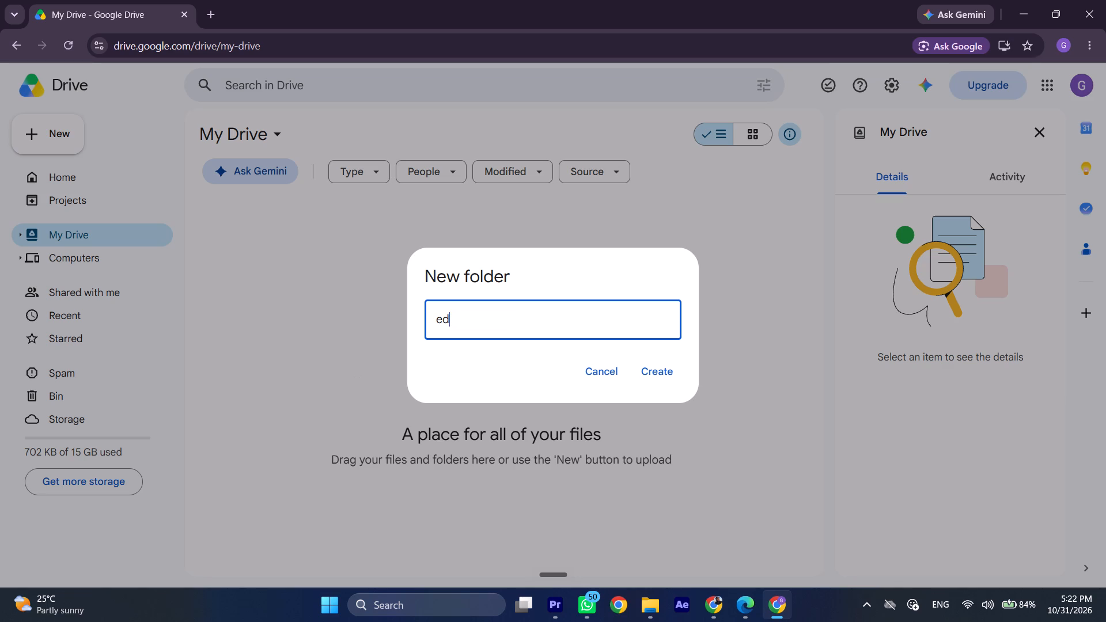
key(BackSpace)
key(BackSpace)
text(ho)
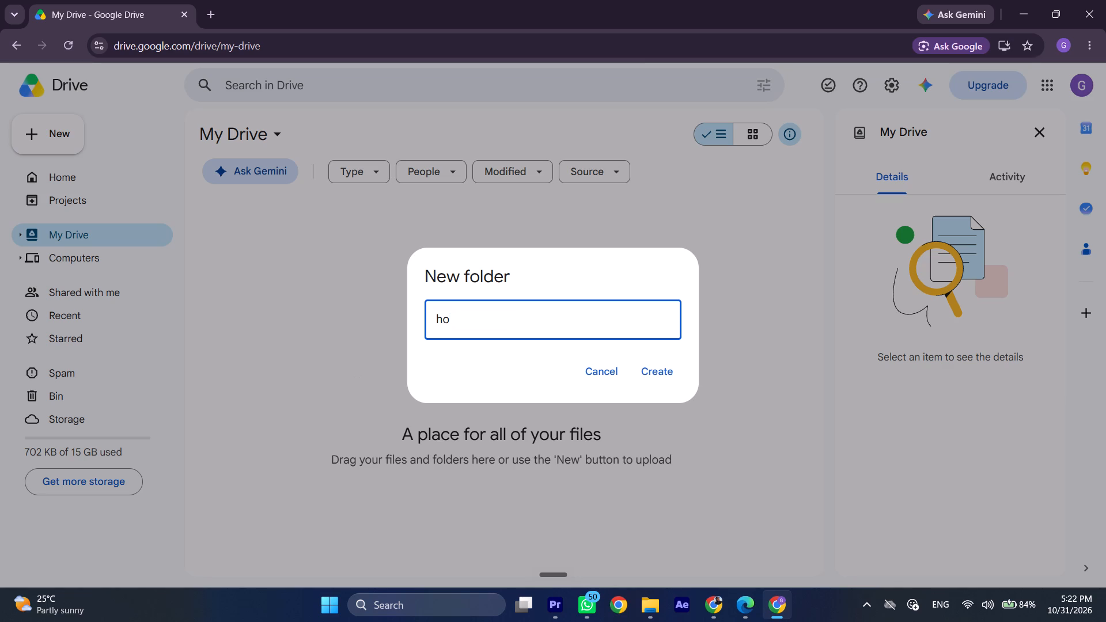
text(rr)
key(o)
key(r)
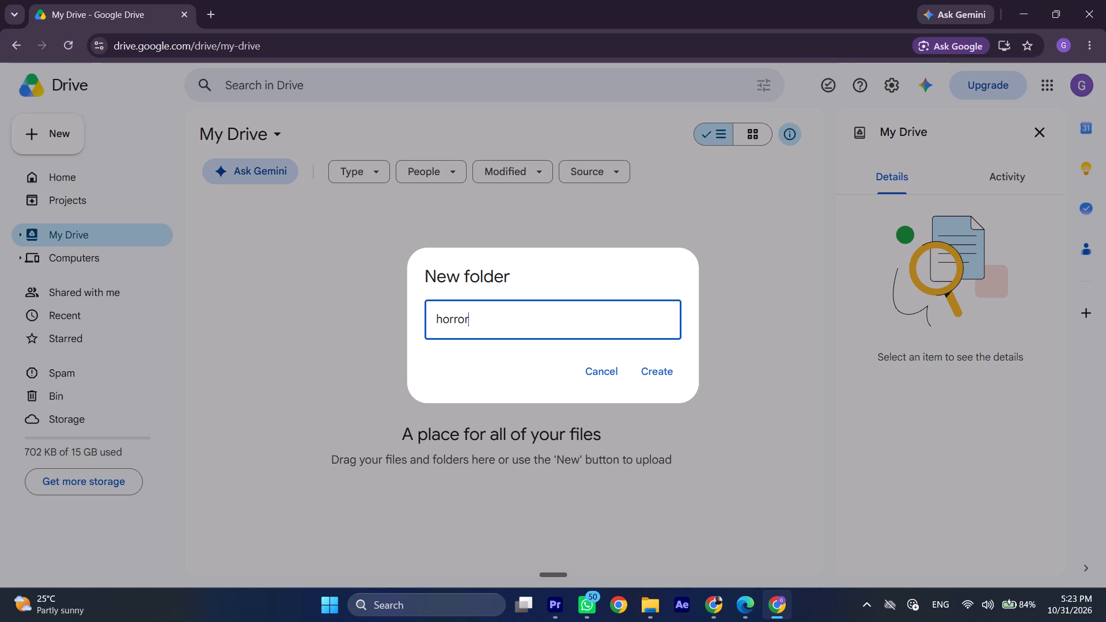
key(space)
text(edits)
click(650, 363)
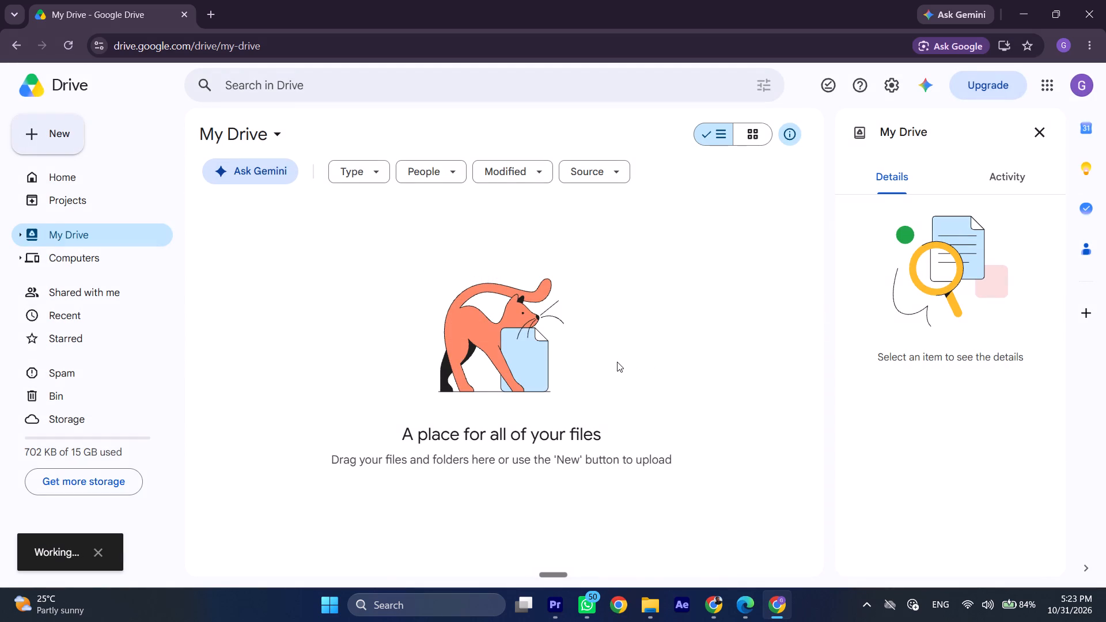
double_click(358, 244)
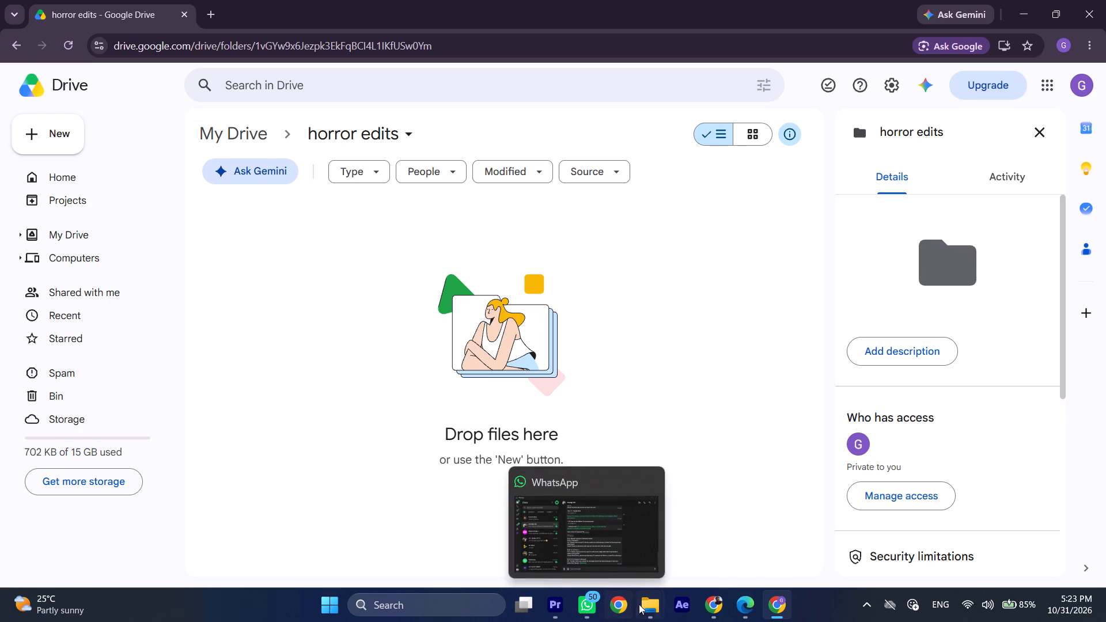
Switch to the Downloads folder in File Explorer and play v21 Horror Story Of Haunted Flat.mp4 to check the exported video.
click(609, 537)
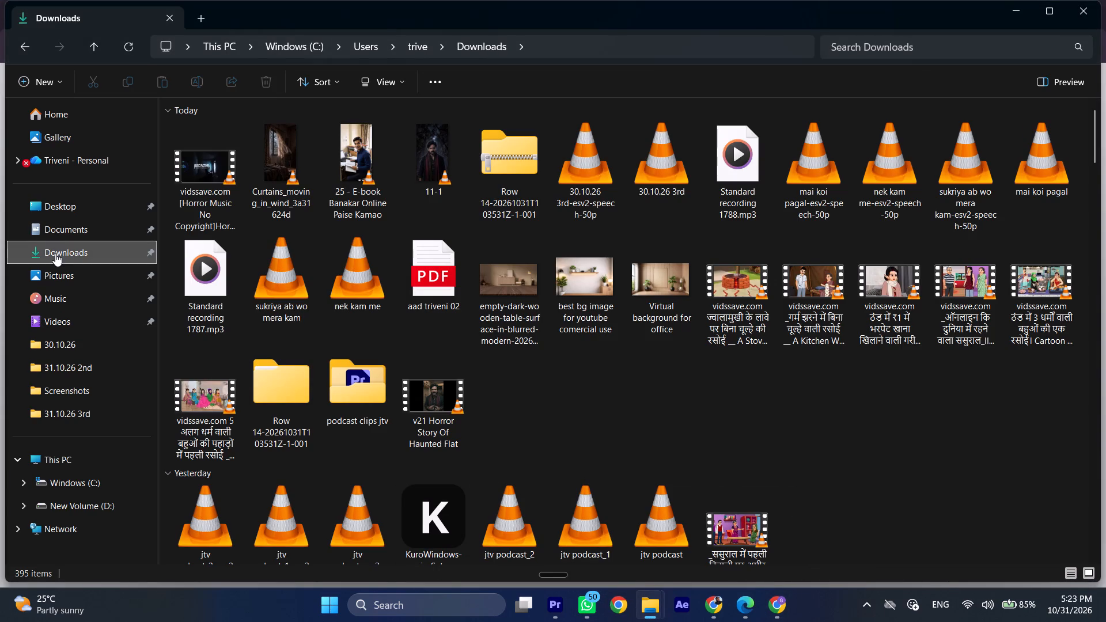
click(55, 253)
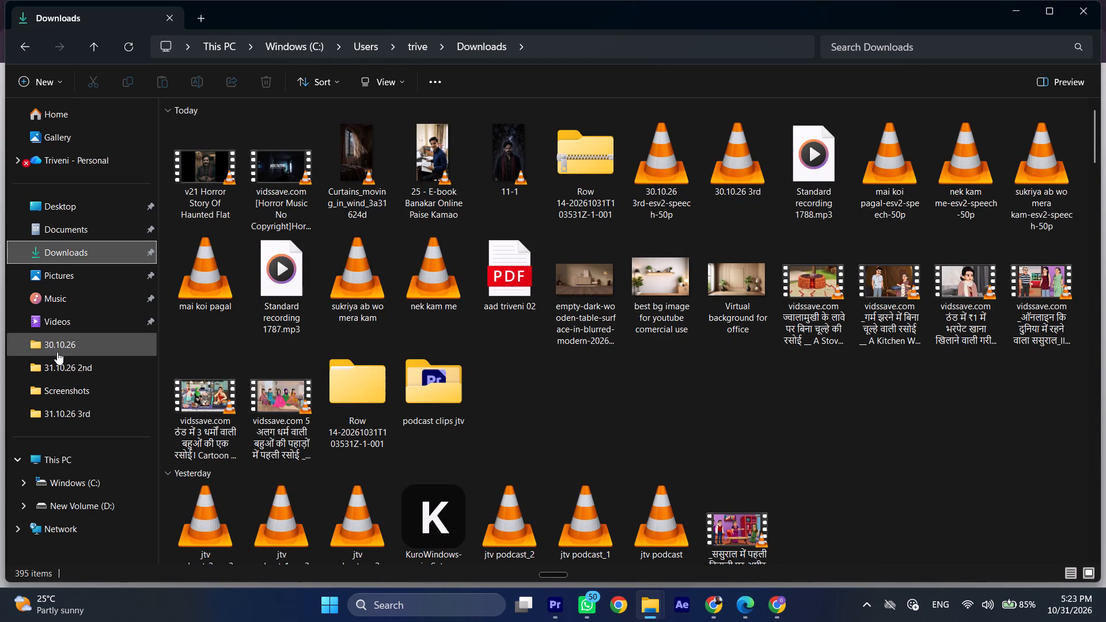
double_click(207, 165)
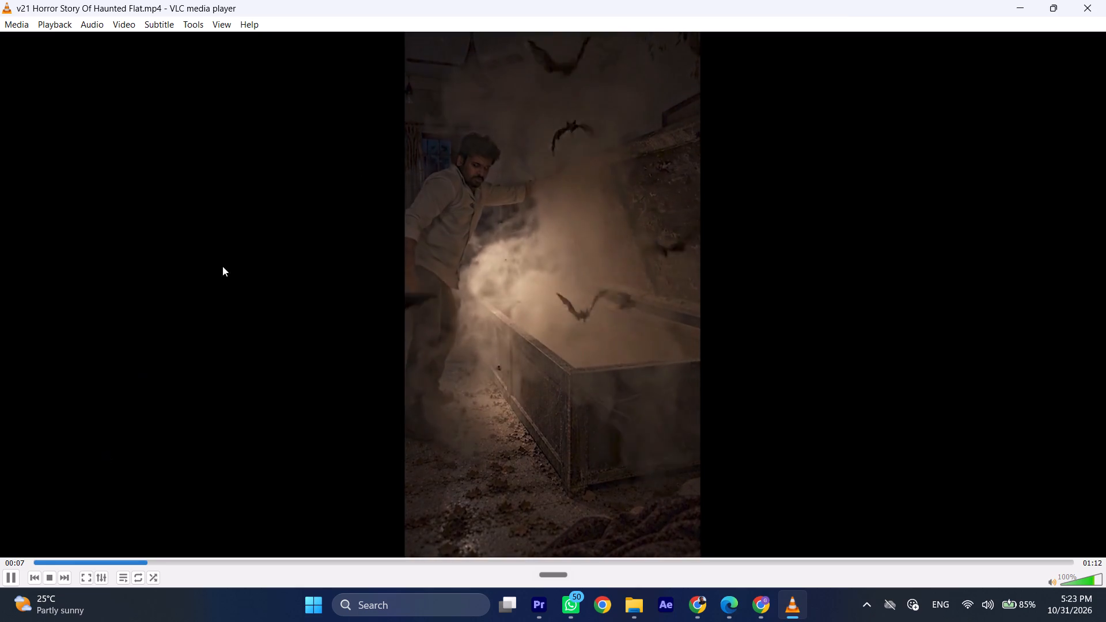
click(1105, 0)
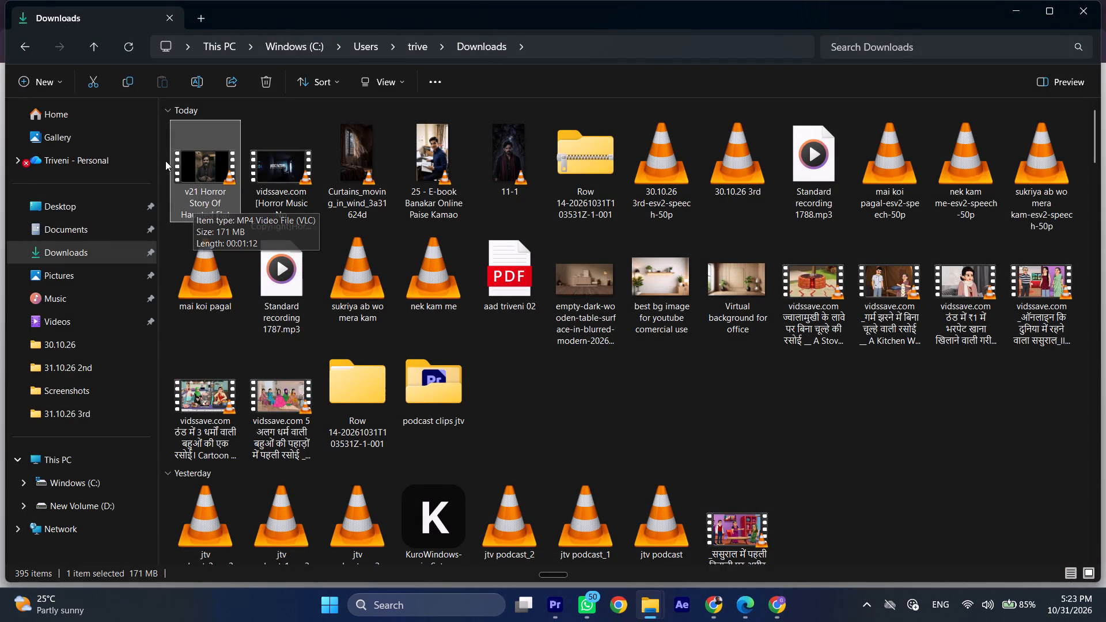
double_click(209, 176)
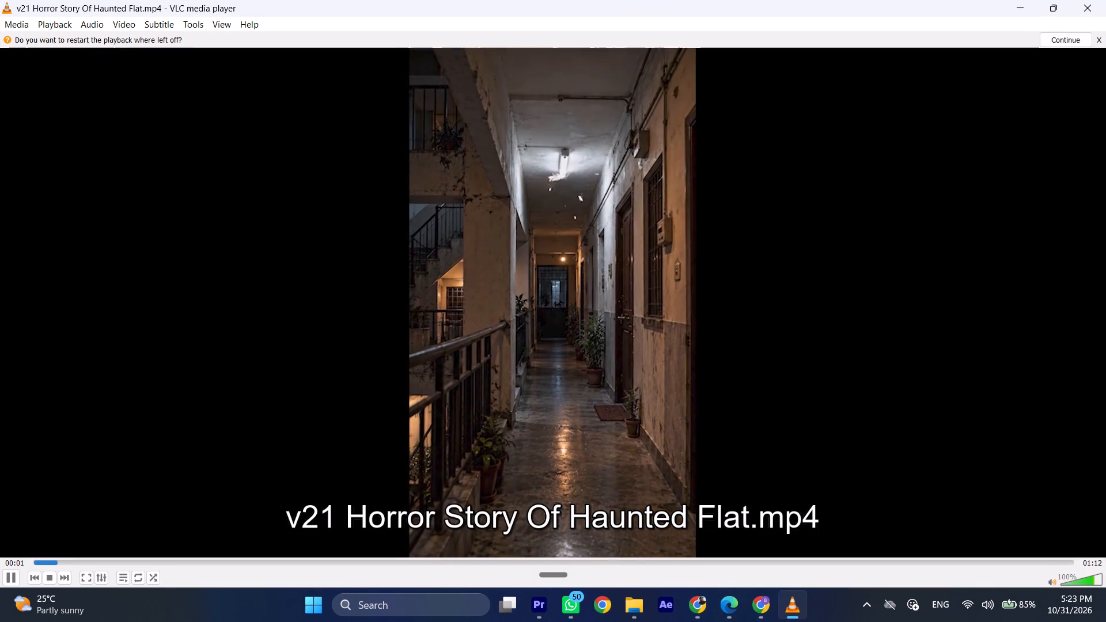
click(1092, 6)
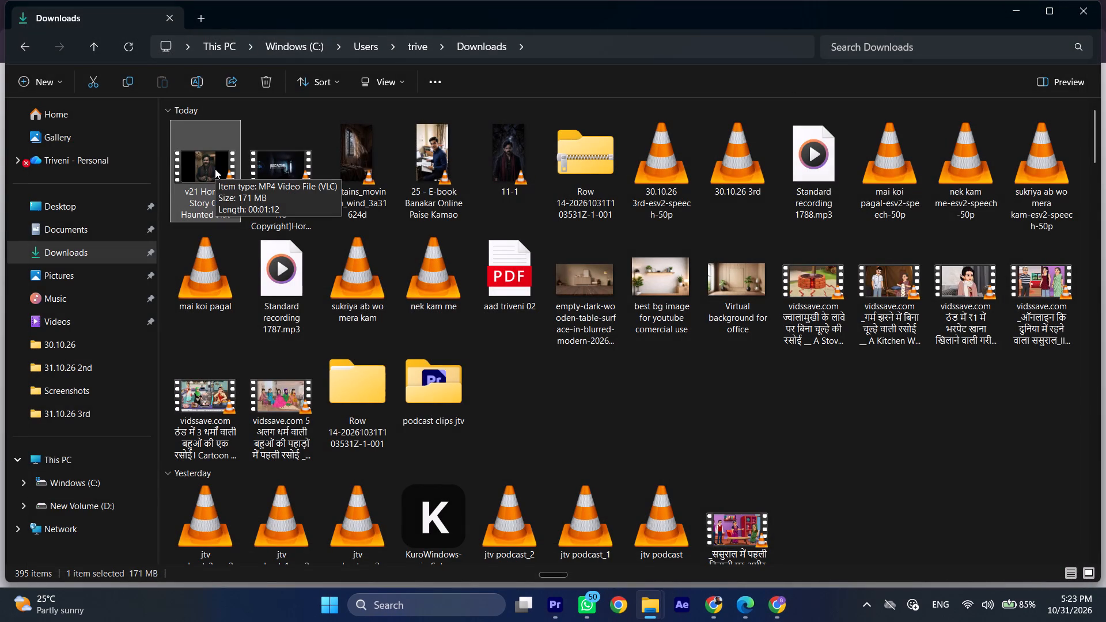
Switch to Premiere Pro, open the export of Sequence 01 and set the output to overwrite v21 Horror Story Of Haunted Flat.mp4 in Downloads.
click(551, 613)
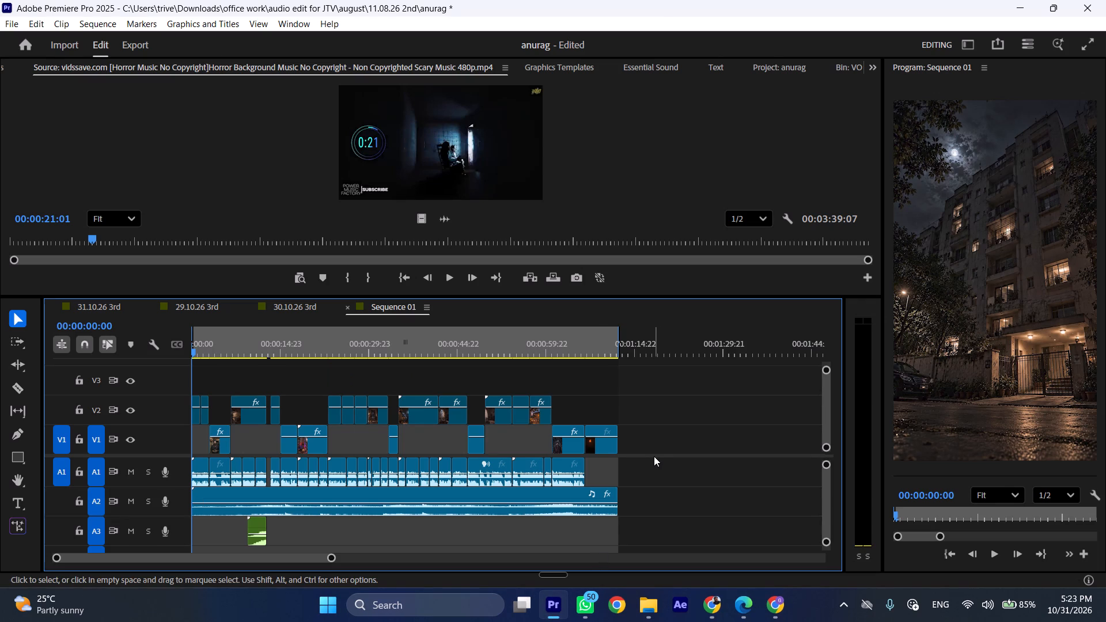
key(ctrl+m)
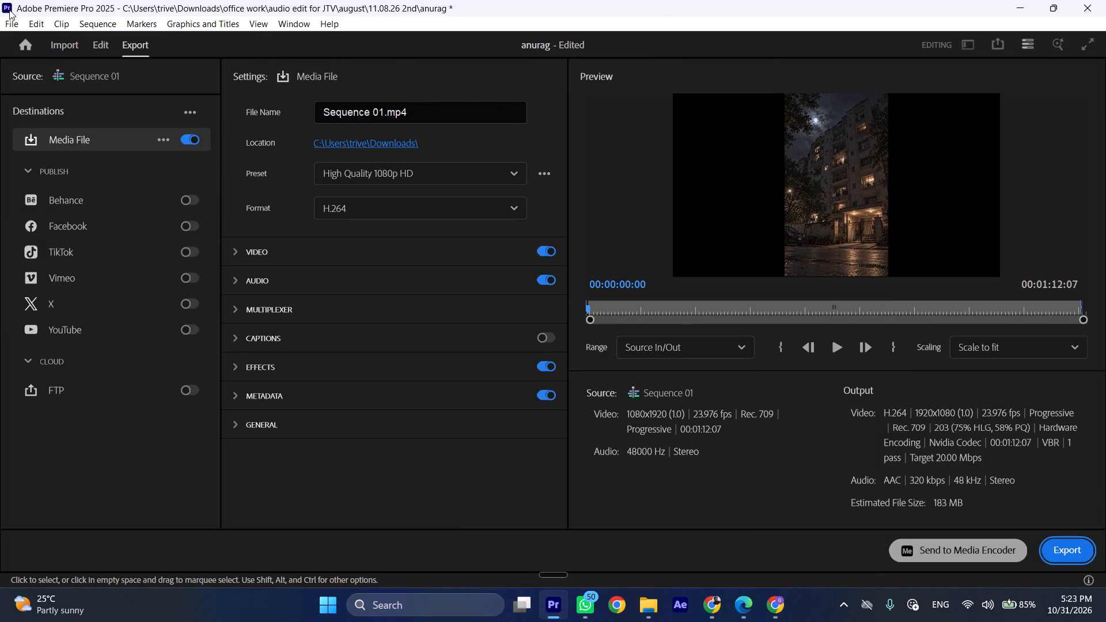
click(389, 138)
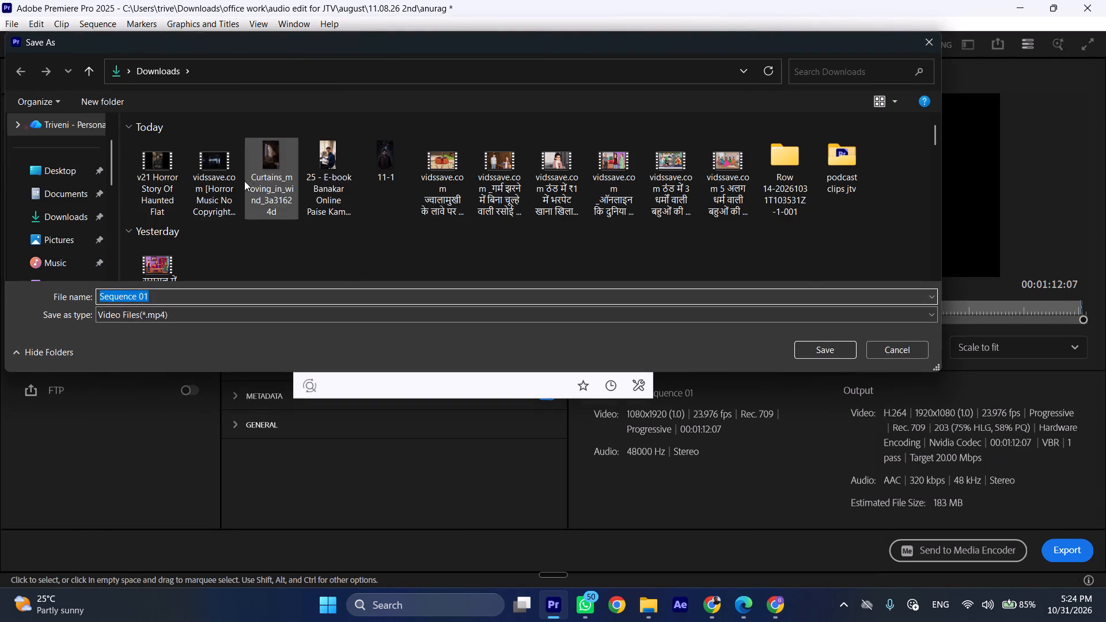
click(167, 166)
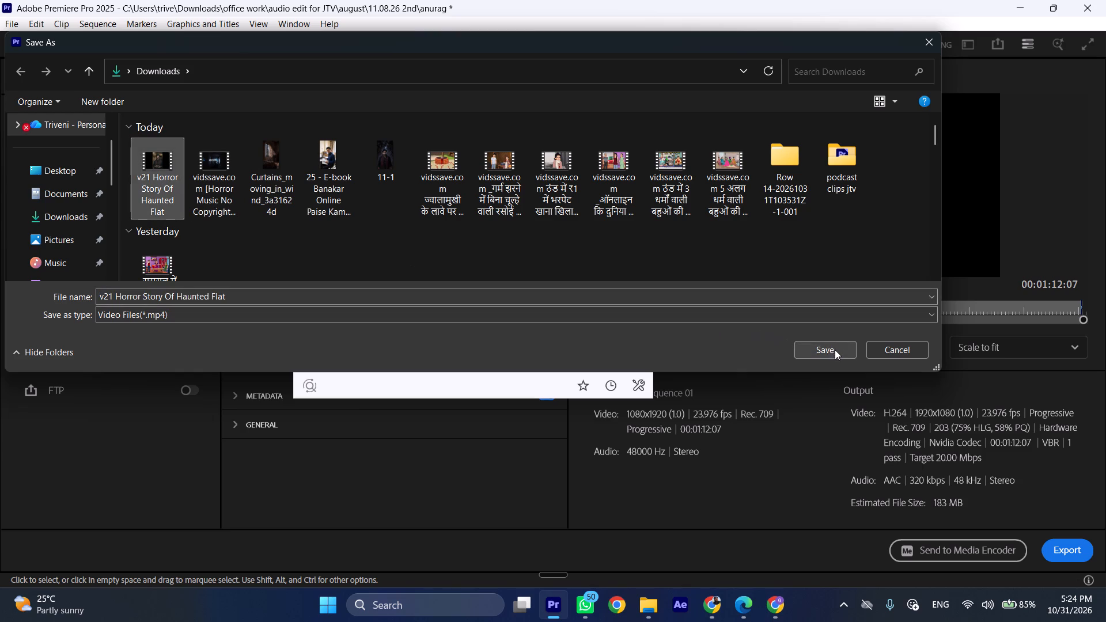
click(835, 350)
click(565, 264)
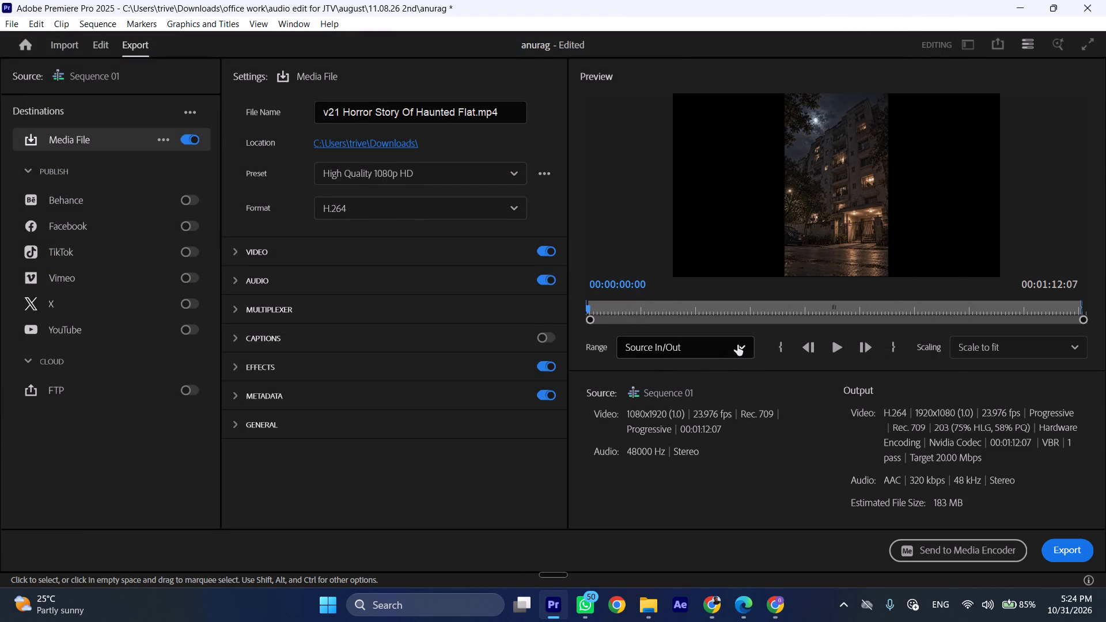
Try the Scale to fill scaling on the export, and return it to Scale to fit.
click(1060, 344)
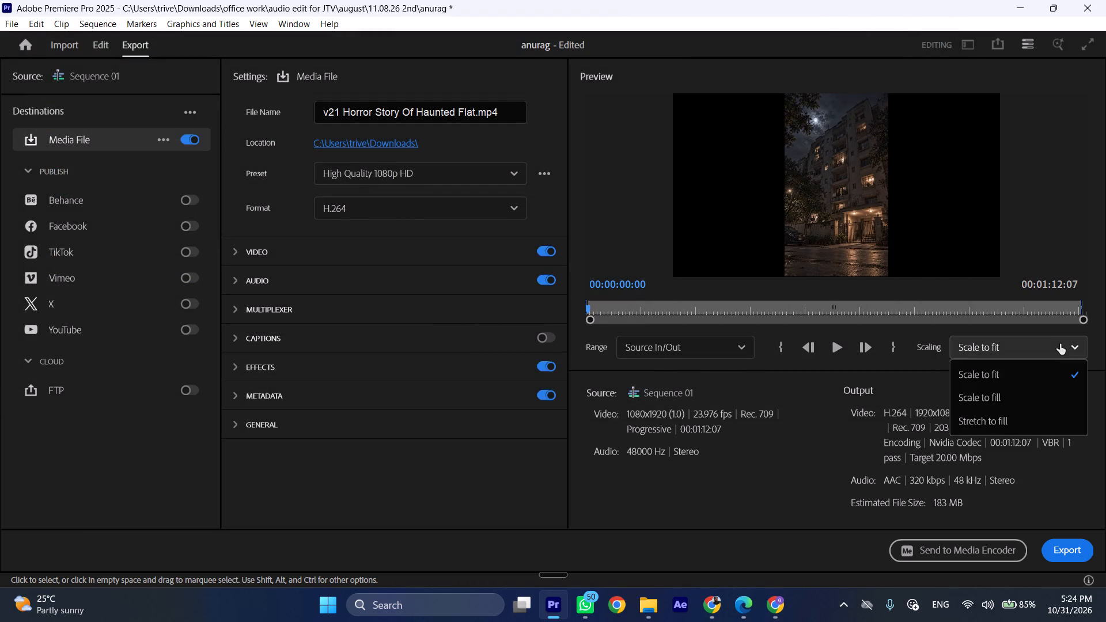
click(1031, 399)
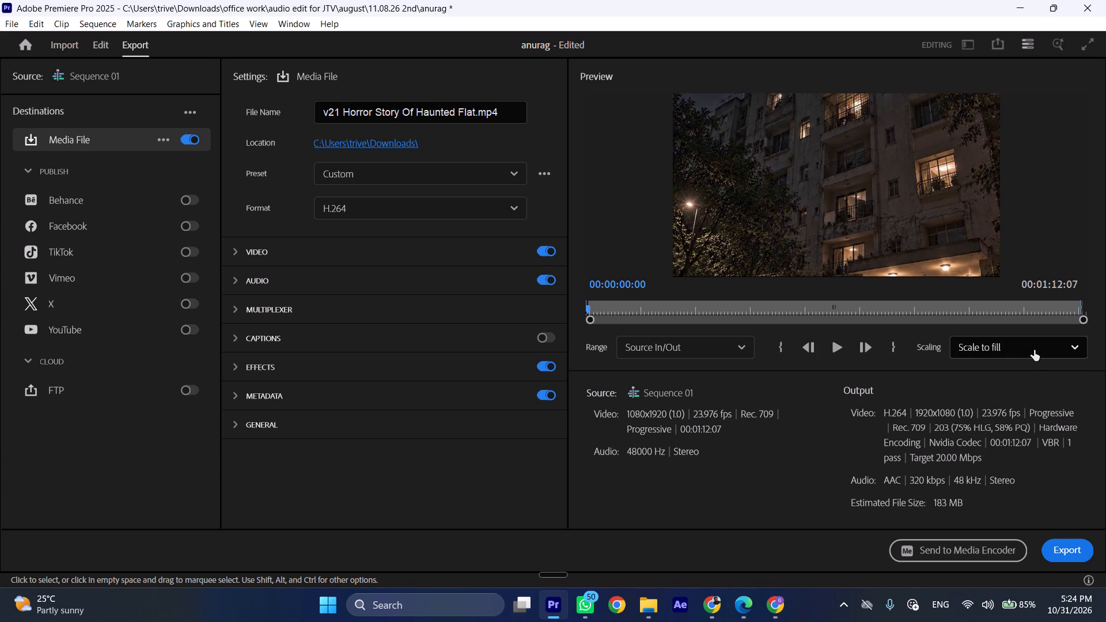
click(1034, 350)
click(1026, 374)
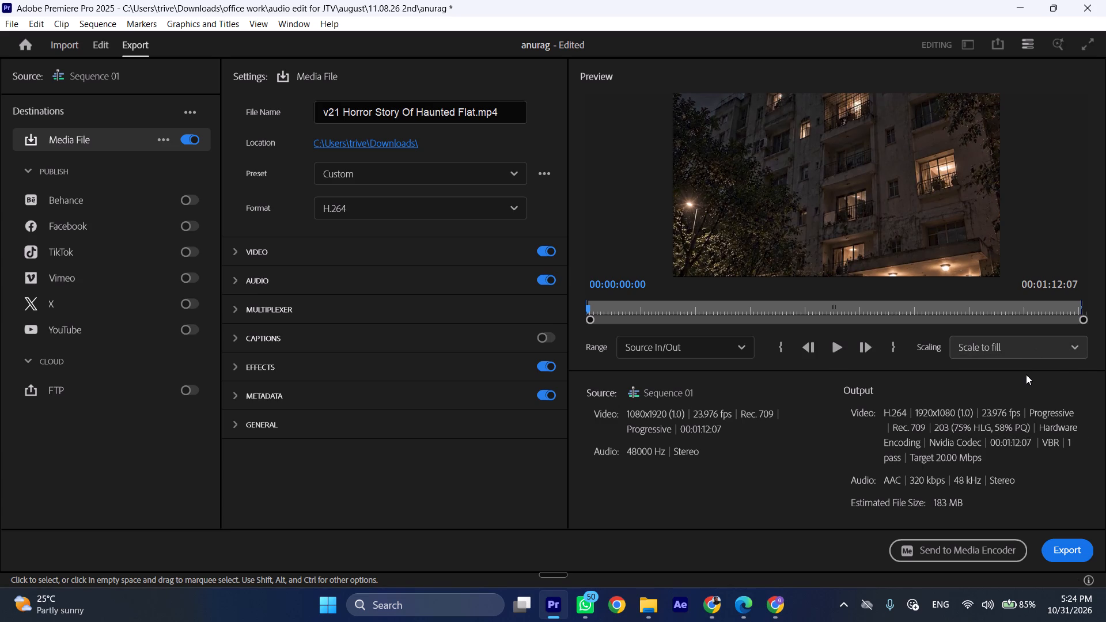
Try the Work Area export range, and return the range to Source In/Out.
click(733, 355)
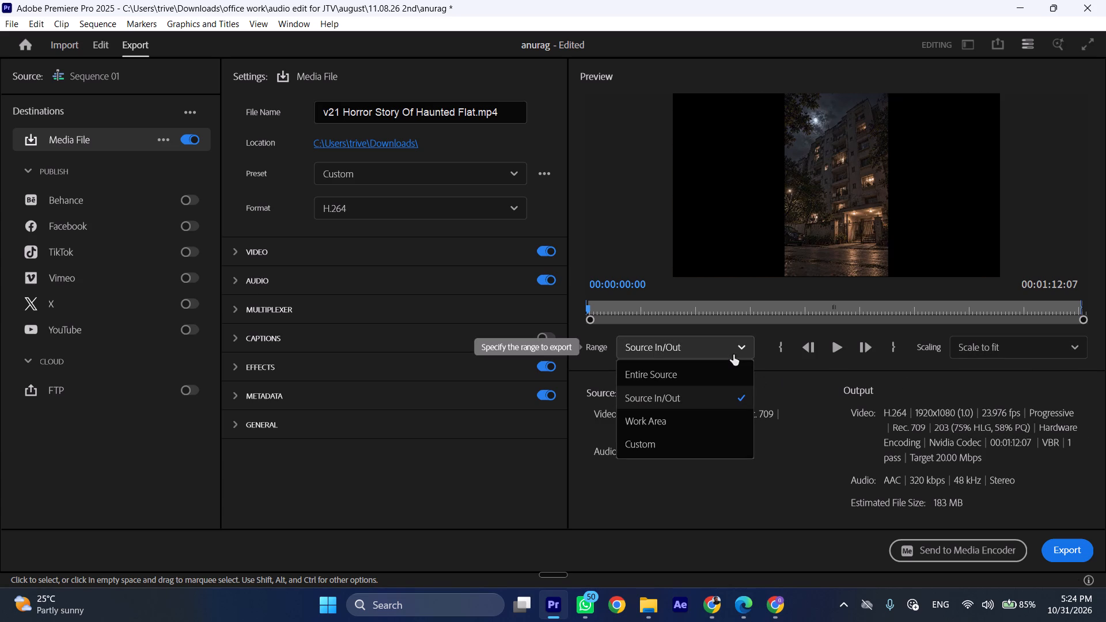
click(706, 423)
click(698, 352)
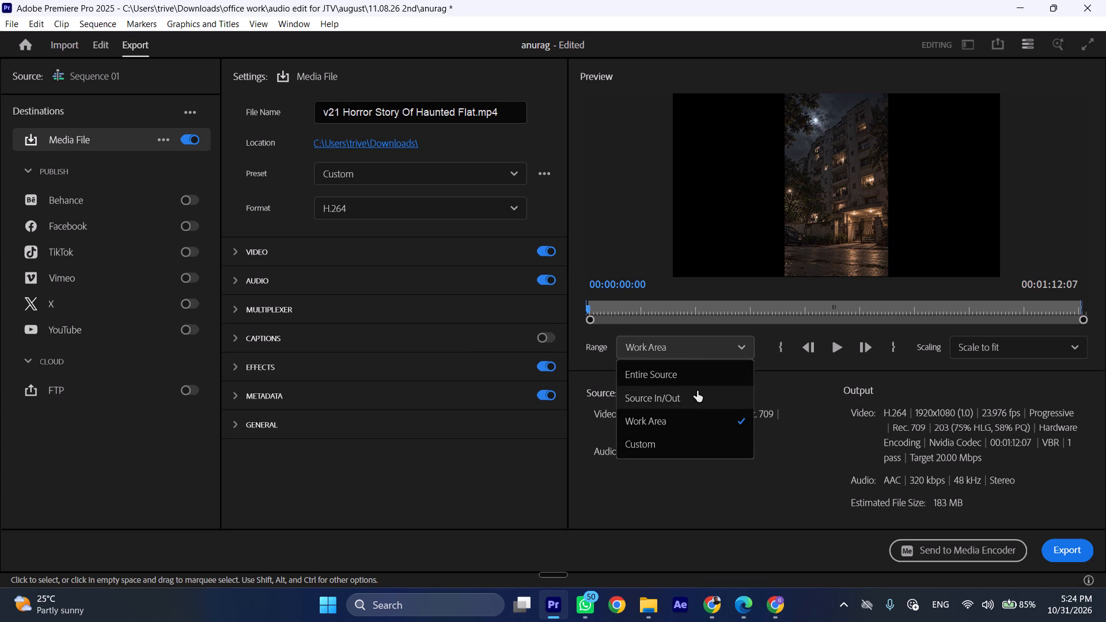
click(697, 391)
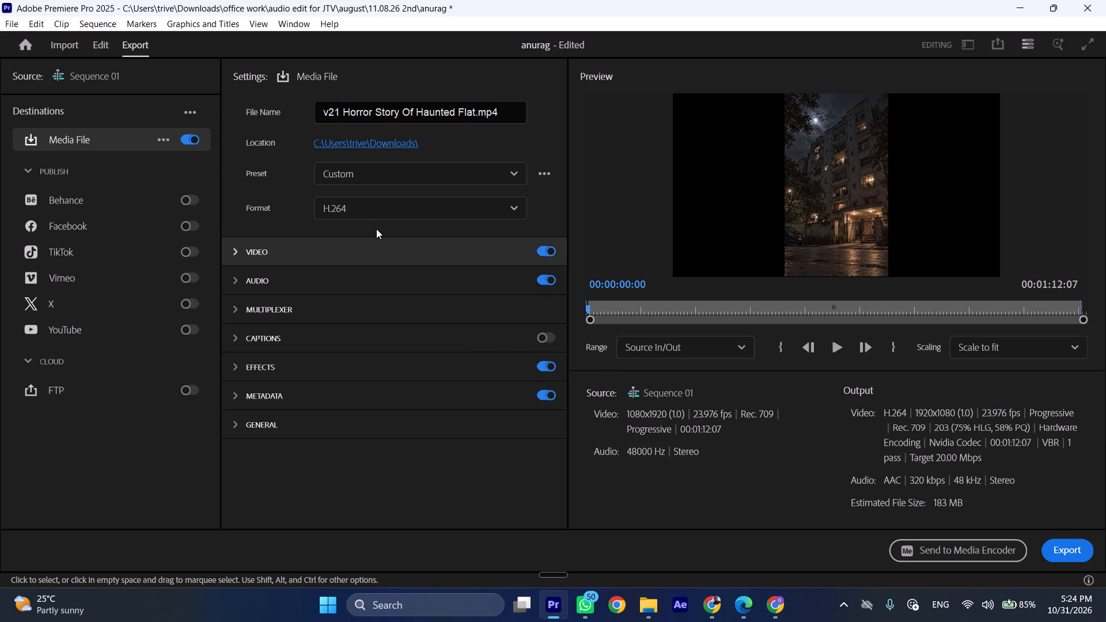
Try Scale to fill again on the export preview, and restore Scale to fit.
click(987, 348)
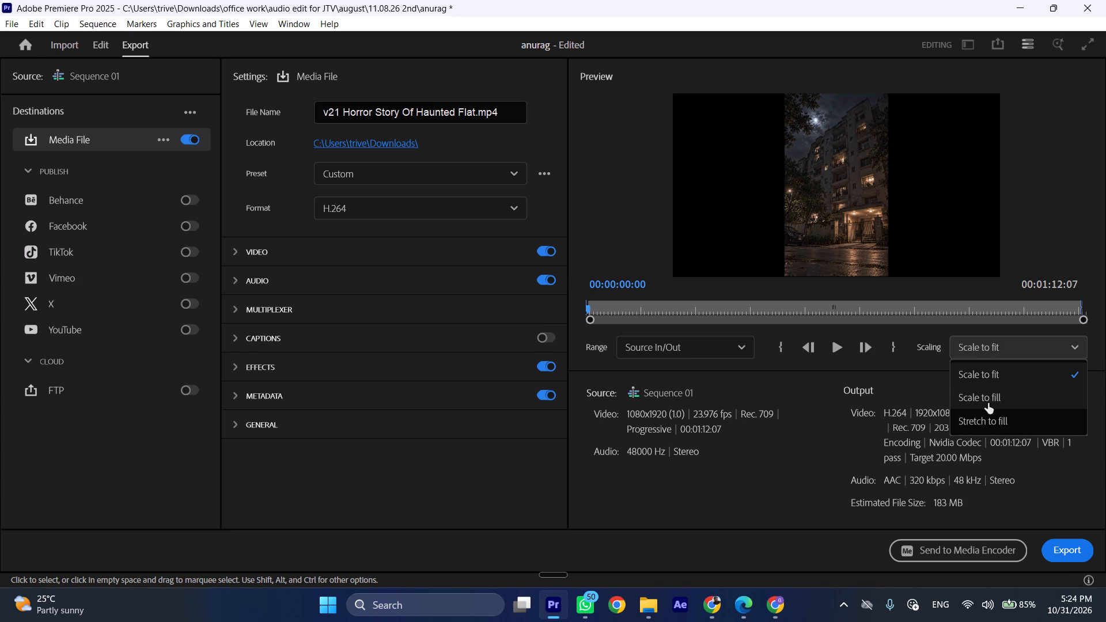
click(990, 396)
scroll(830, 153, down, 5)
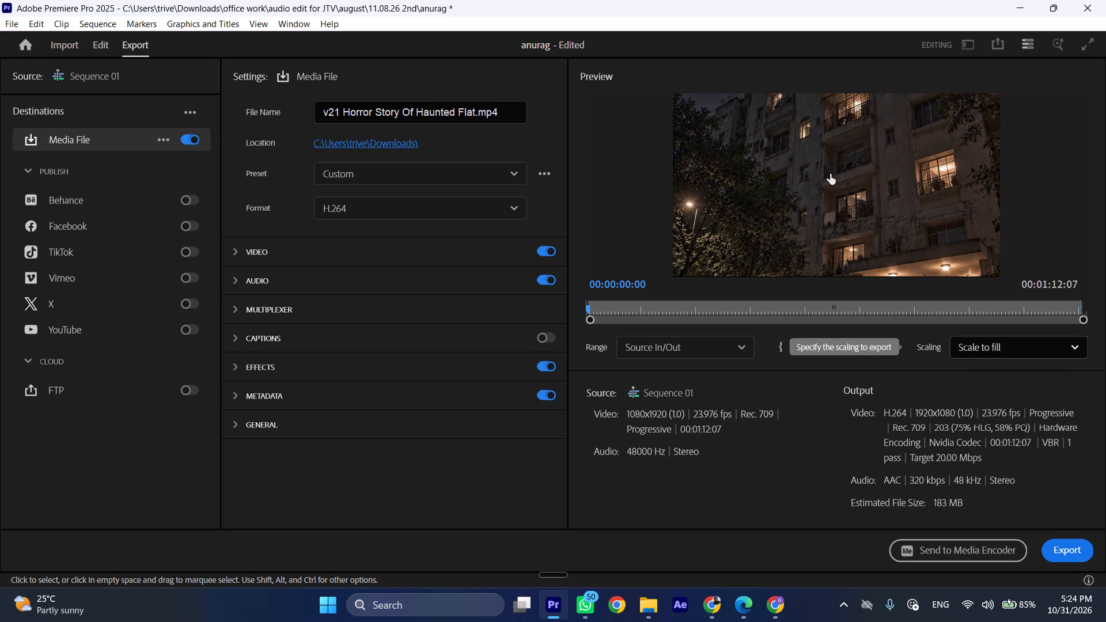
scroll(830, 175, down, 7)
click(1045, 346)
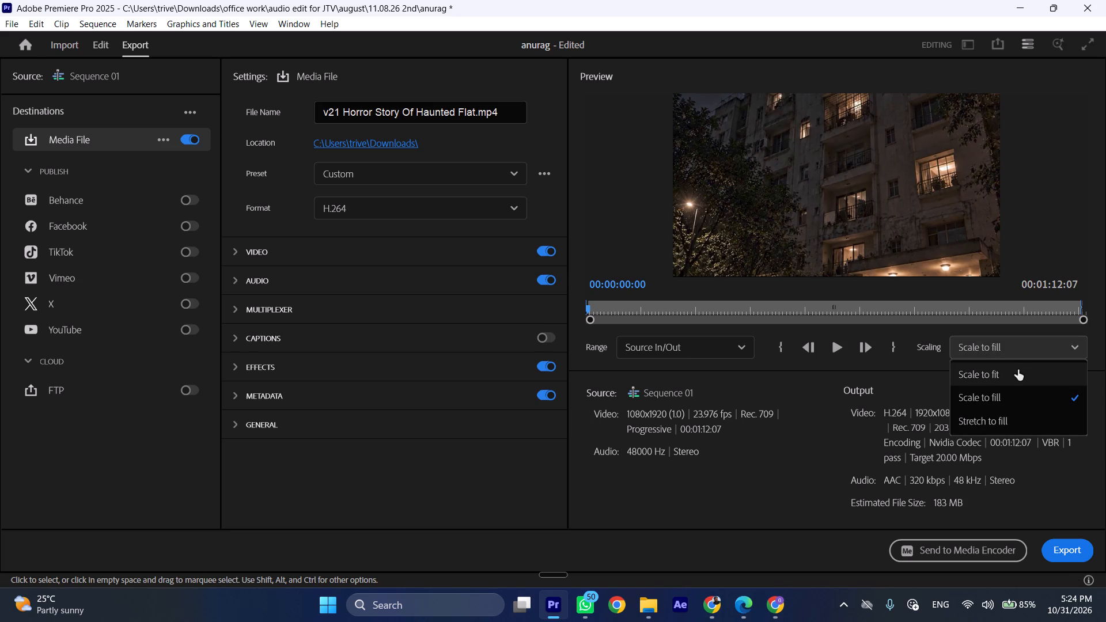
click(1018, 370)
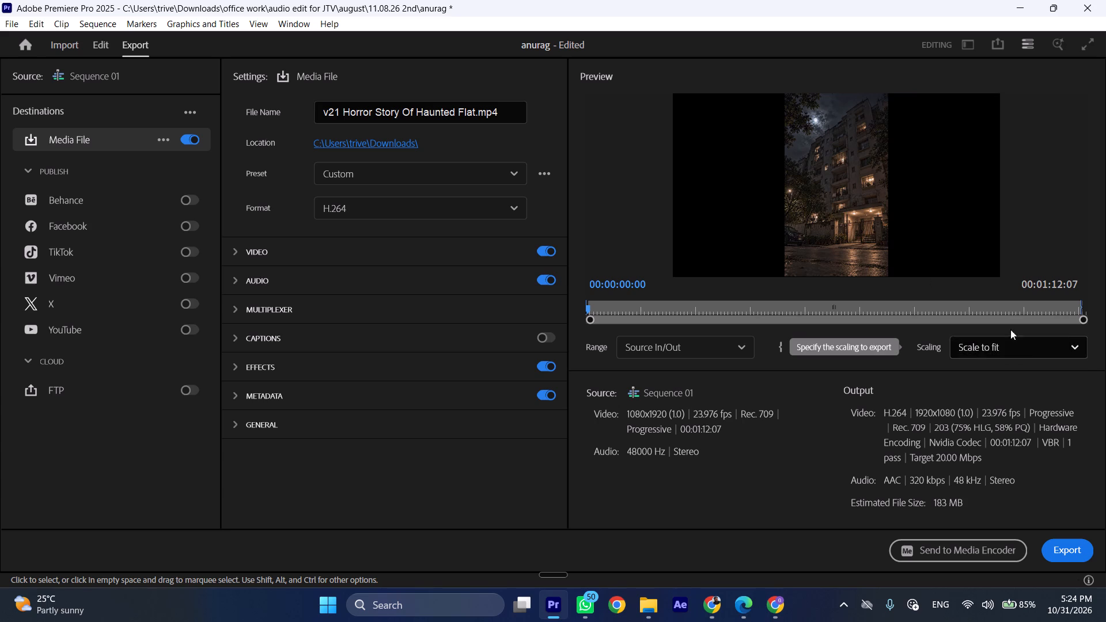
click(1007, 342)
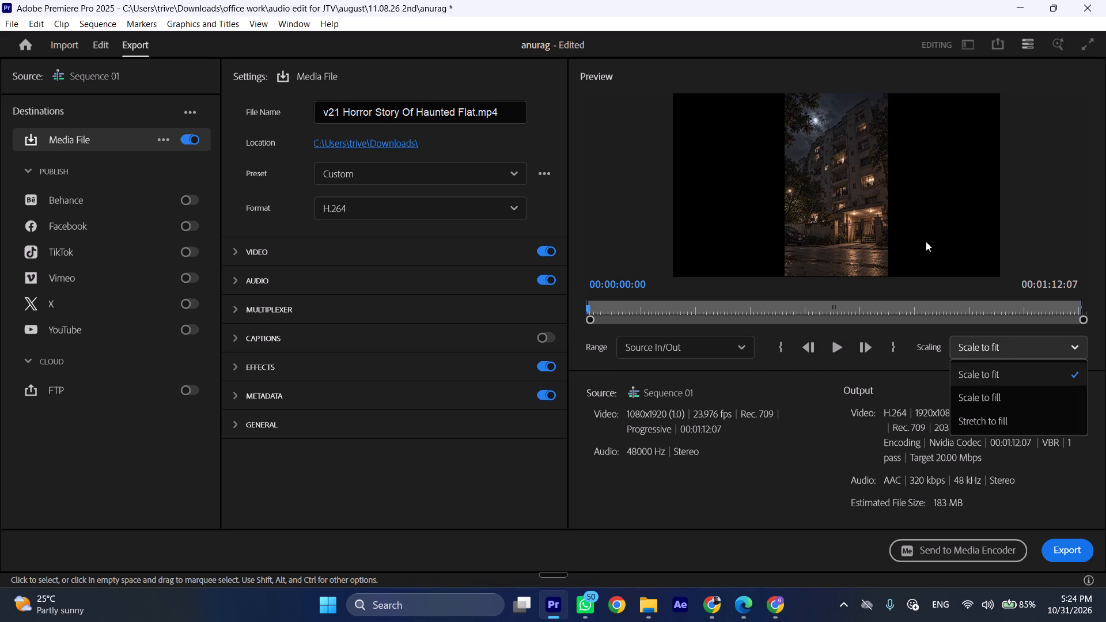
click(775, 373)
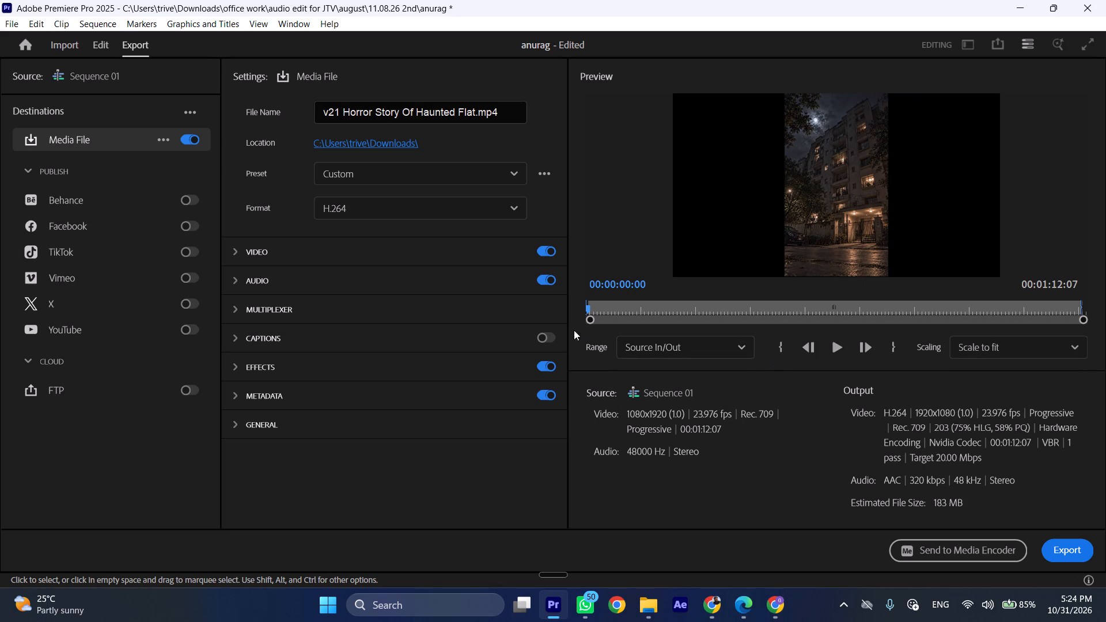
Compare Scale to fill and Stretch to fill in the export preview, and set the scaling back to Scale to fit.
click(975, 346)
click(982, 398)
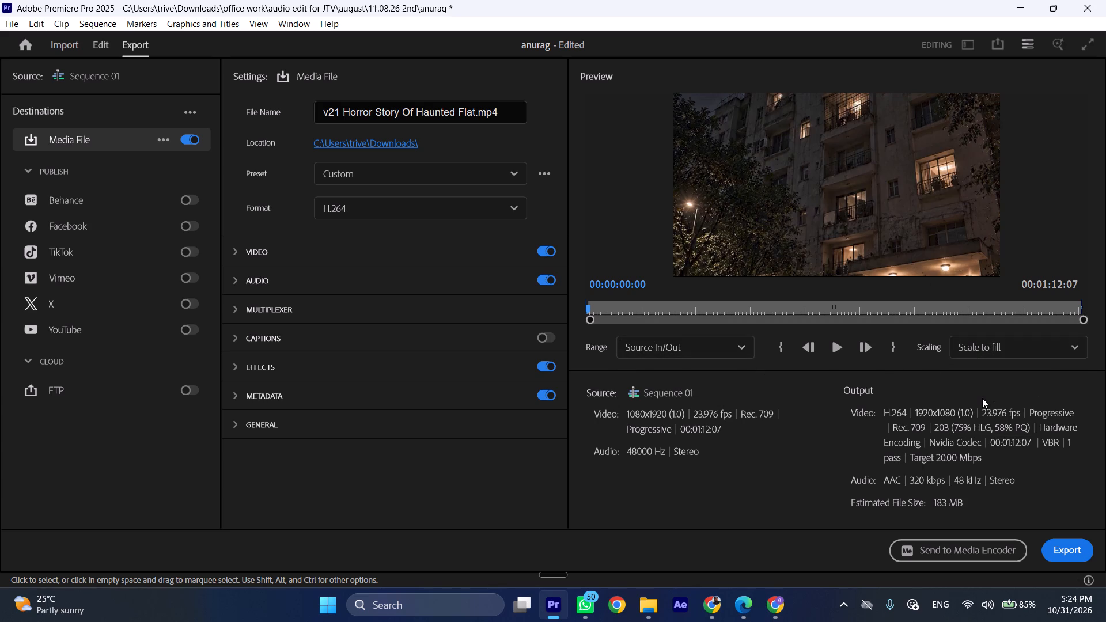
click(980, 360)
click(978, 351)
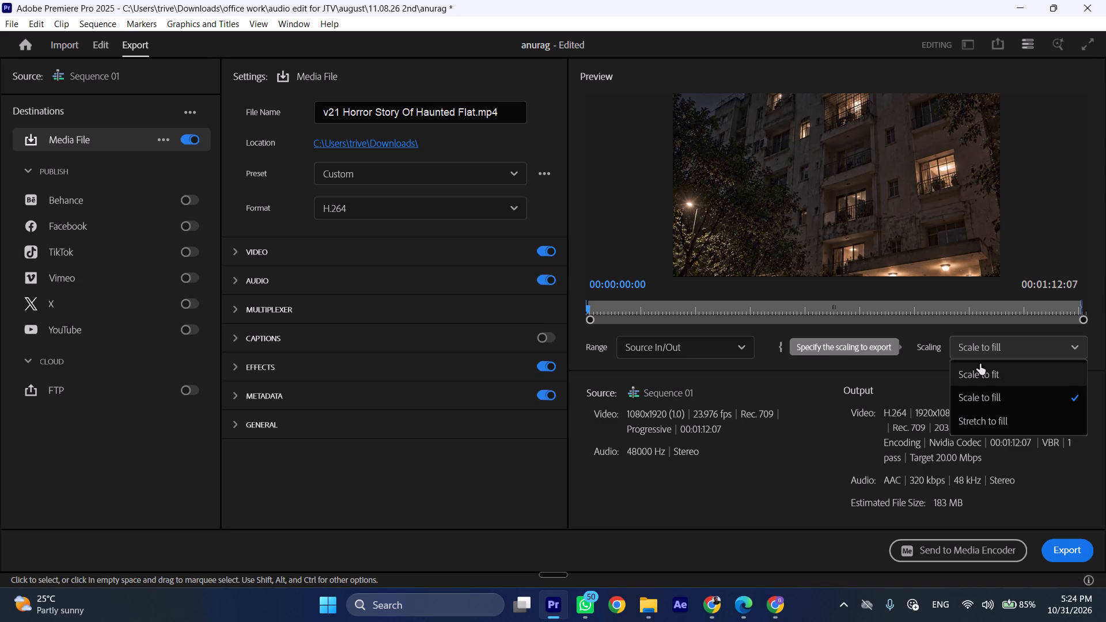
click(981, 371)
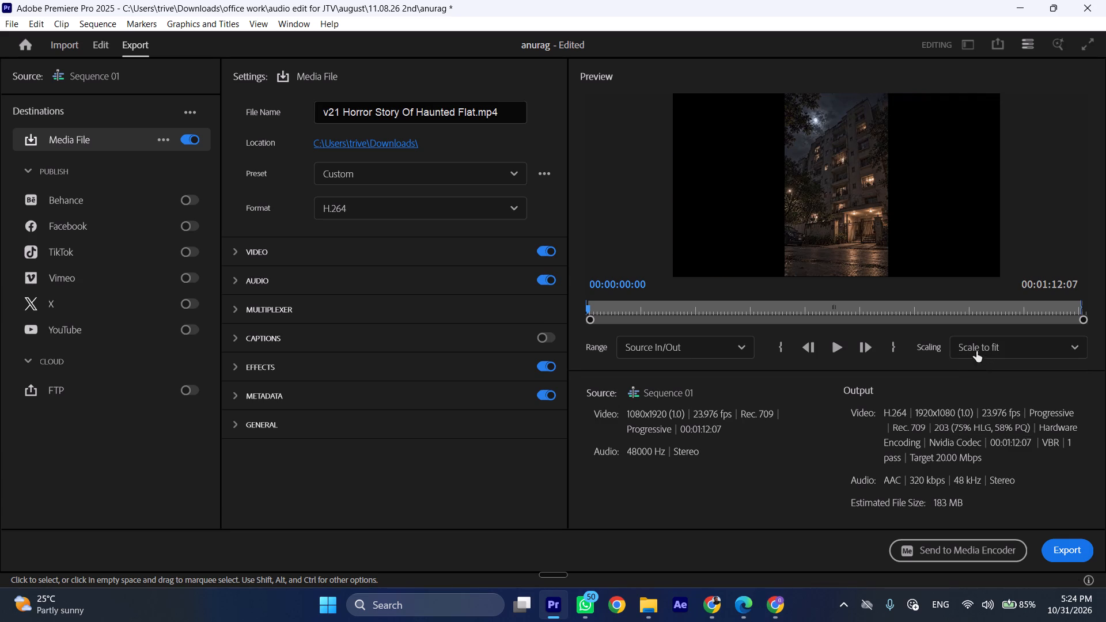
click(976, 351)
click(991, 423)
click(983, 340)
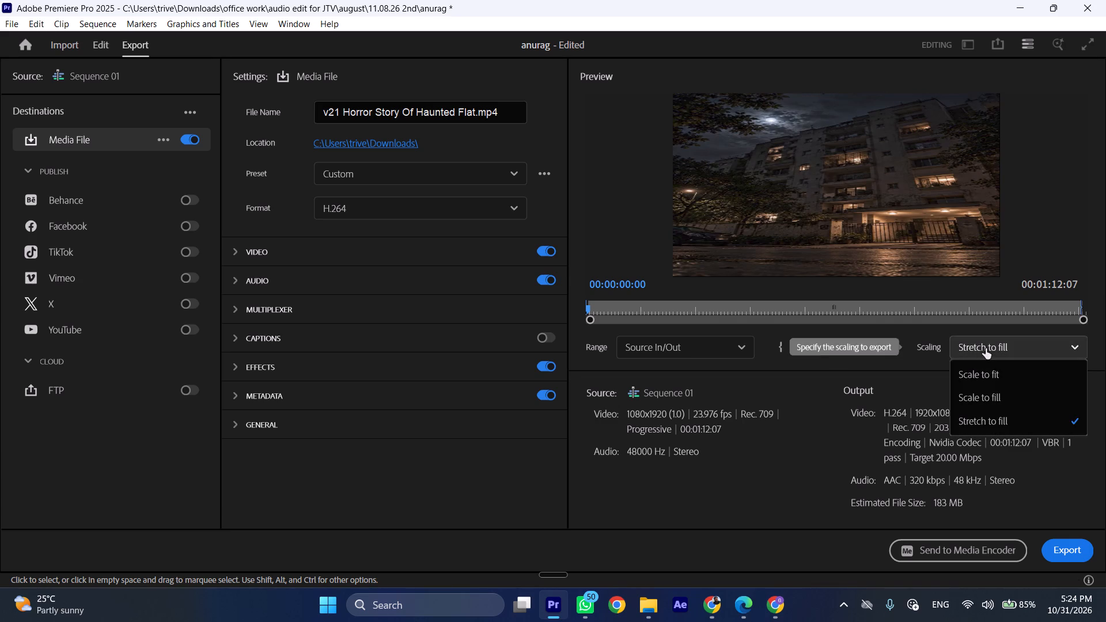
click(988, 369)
Return to the edit workspace and enable Maximum Render Quality in the settings of Sequence 01.
click(92, 42)
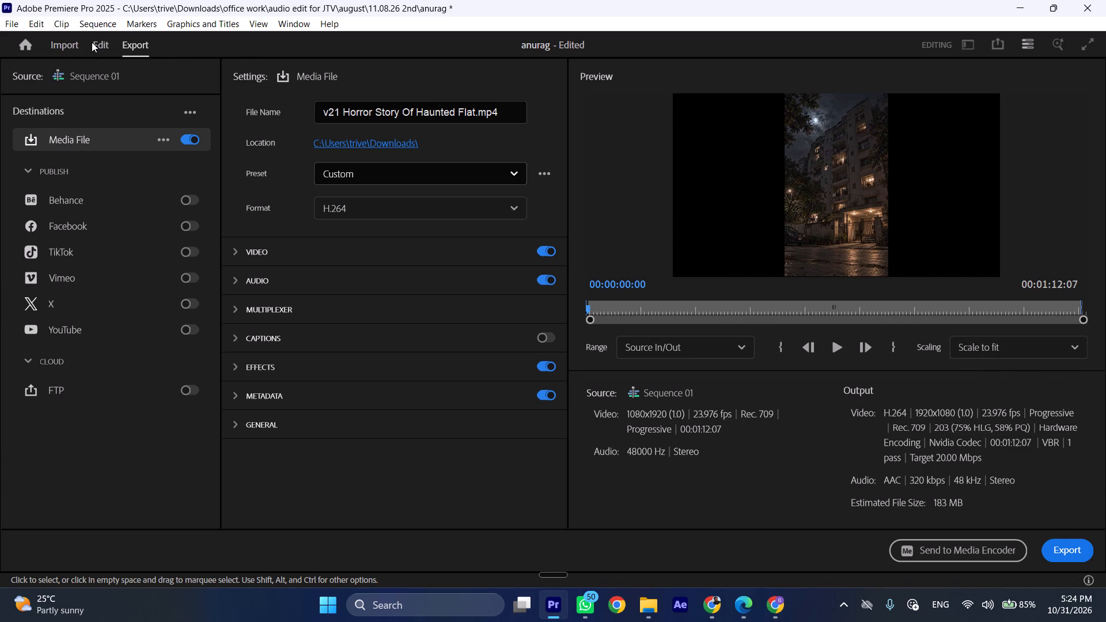
click(97, 41)
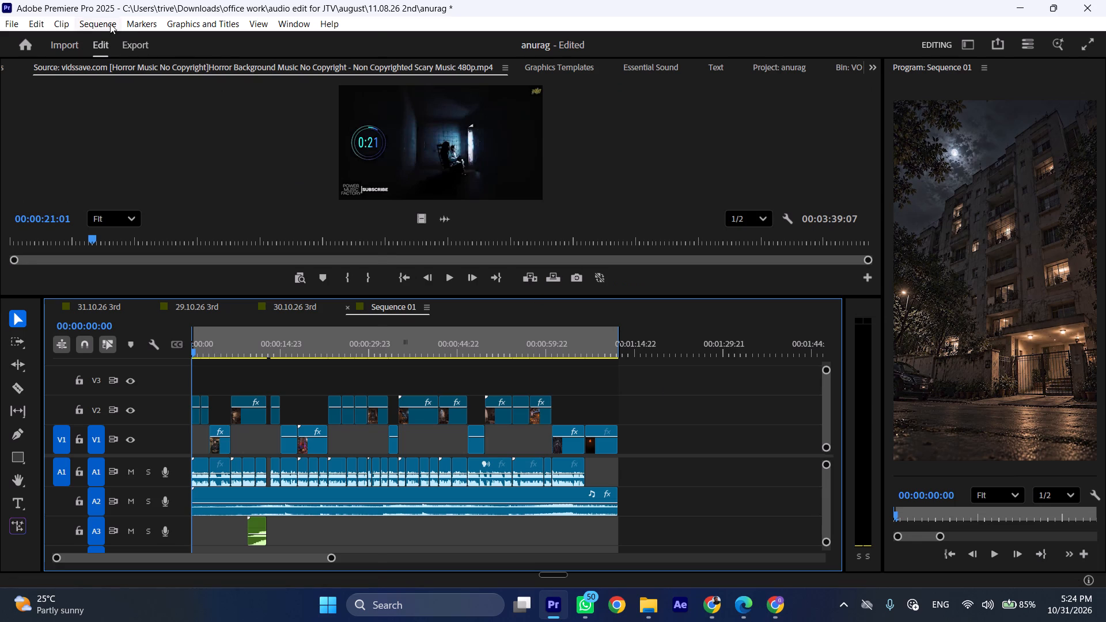
click(103, 21)
click(184, 40)
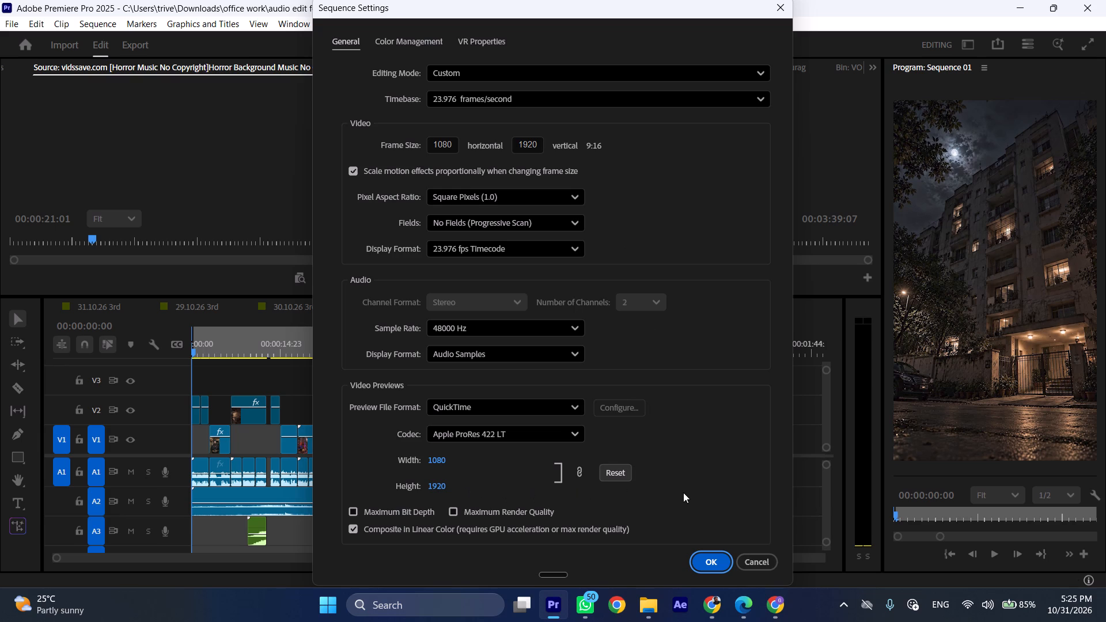
click(449, 510)
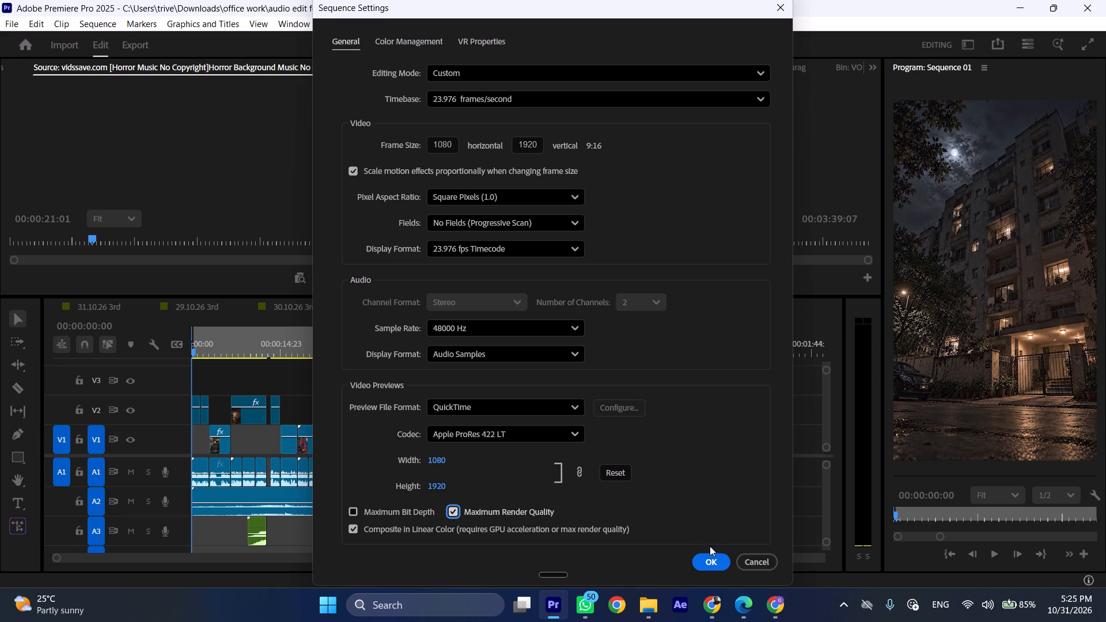
click(712, 559)
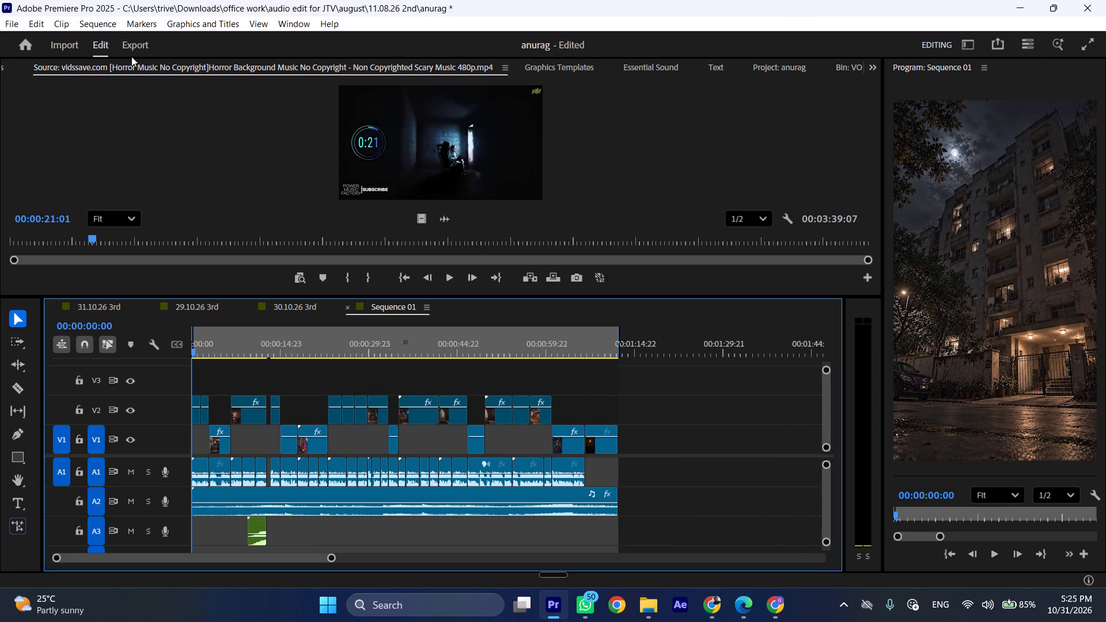
Export Sequence 01 as Sequence 01.mp4 to Downloads with the scaling set to Scale to fill.
click(128, 43)
click(1028, 348)
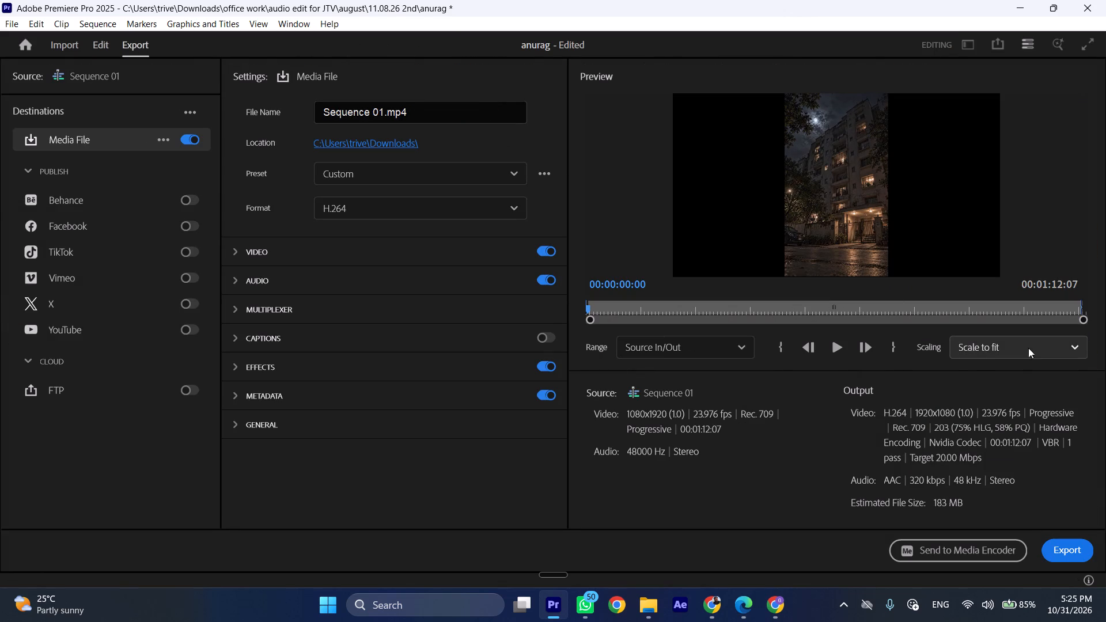
click(1006, 389)
click(1053, 547)
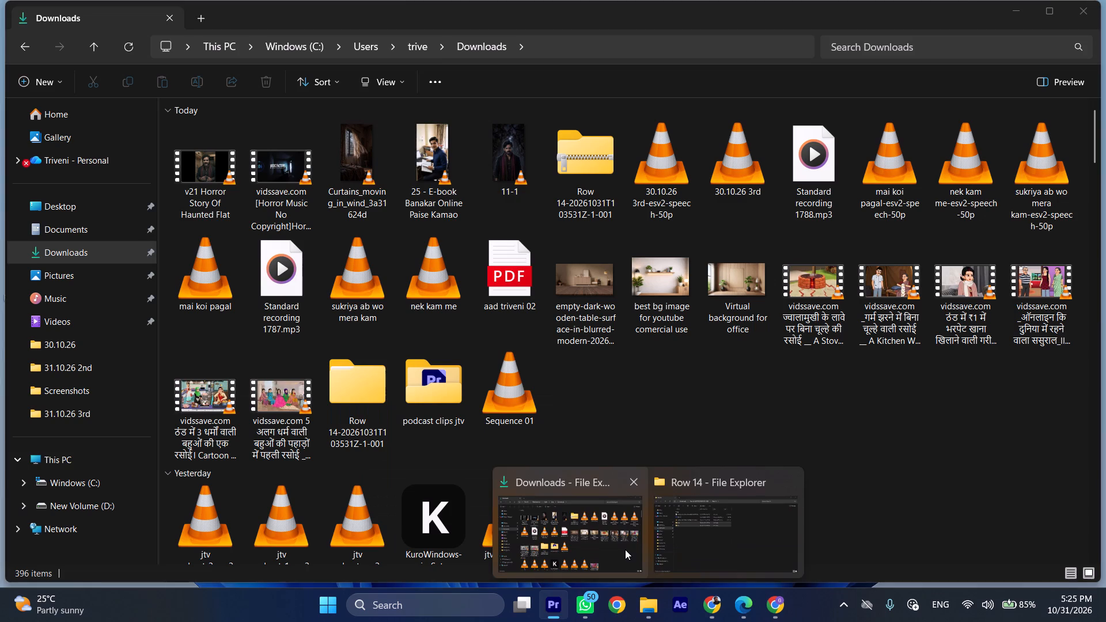
Switch to the Downloads folder in File Explorer and play the exported Sequence 01.mp4 to check its framing.
click(625, 549)
click(120, 248)
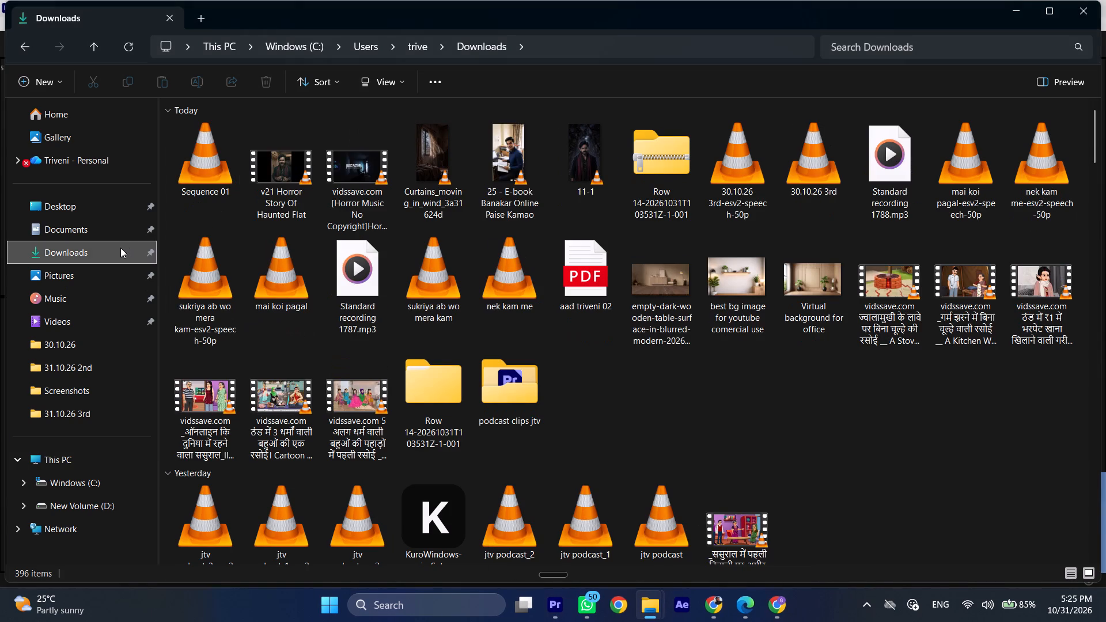
double_click(194, 162)
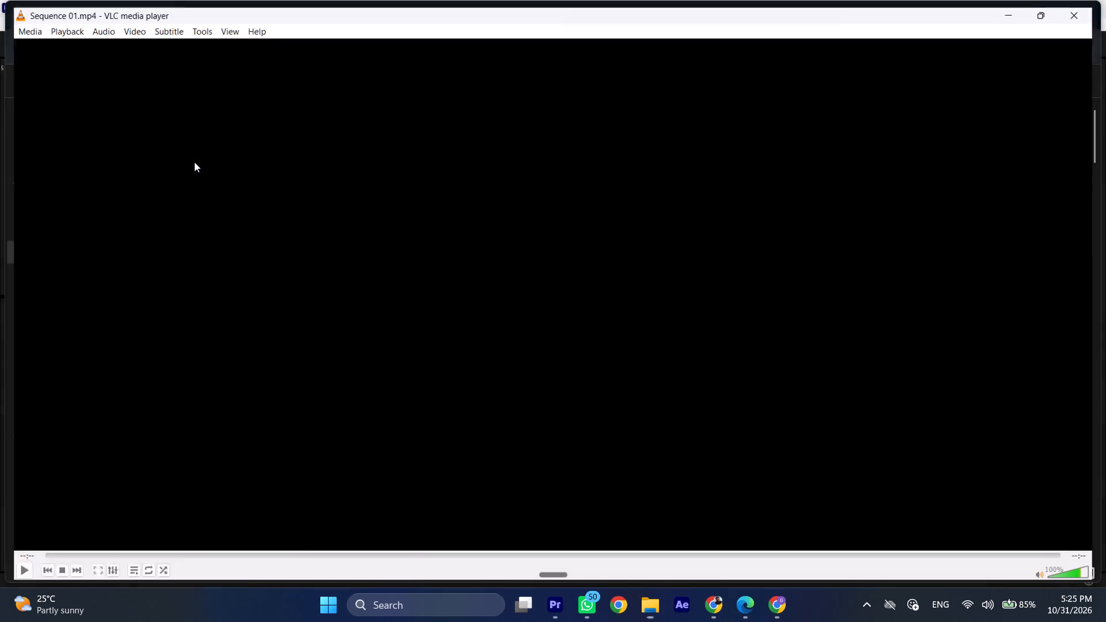
click(1101, 0)
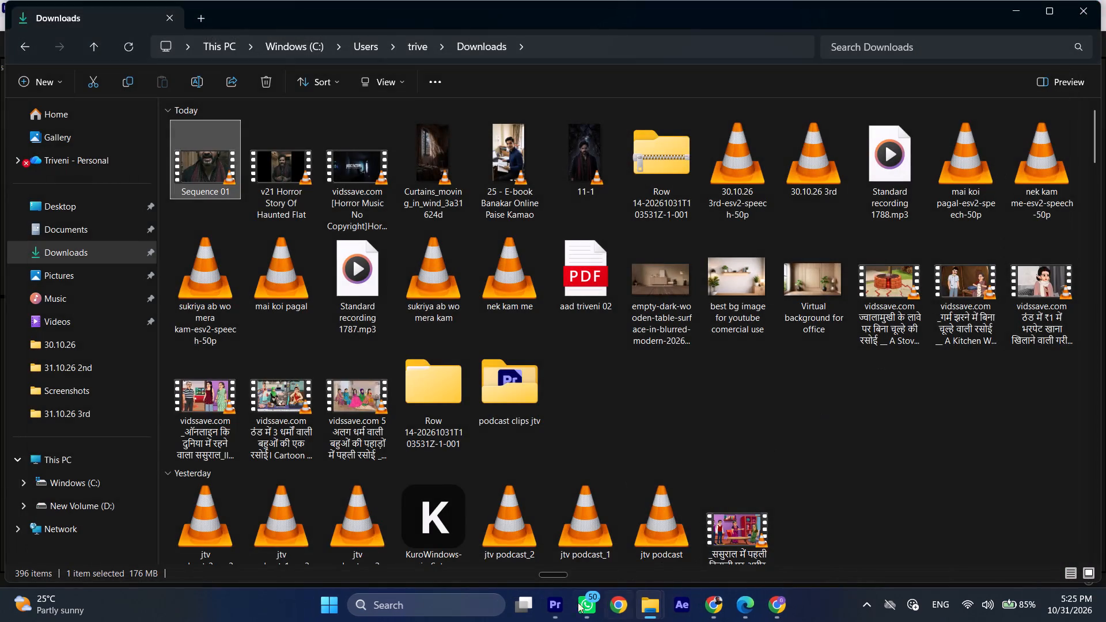
Switch back to Premiere Pro, reopen the export of Sequence 01 and set the scaling to Scale to fit.
click(563, 601)
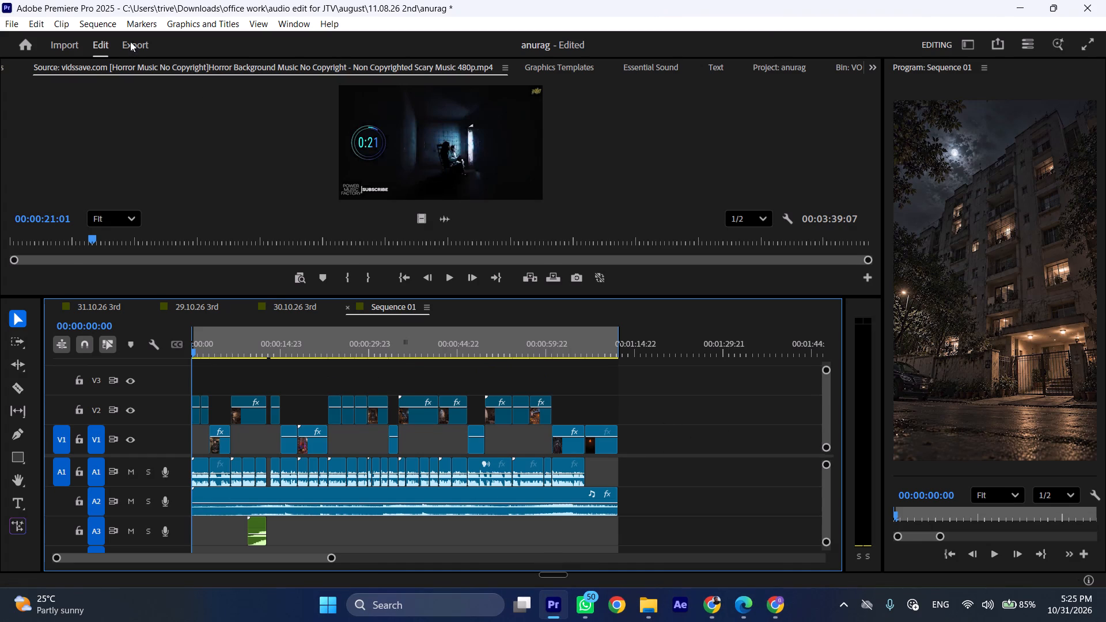
click(130, 41)
click(995, 350)
click(995, 375)
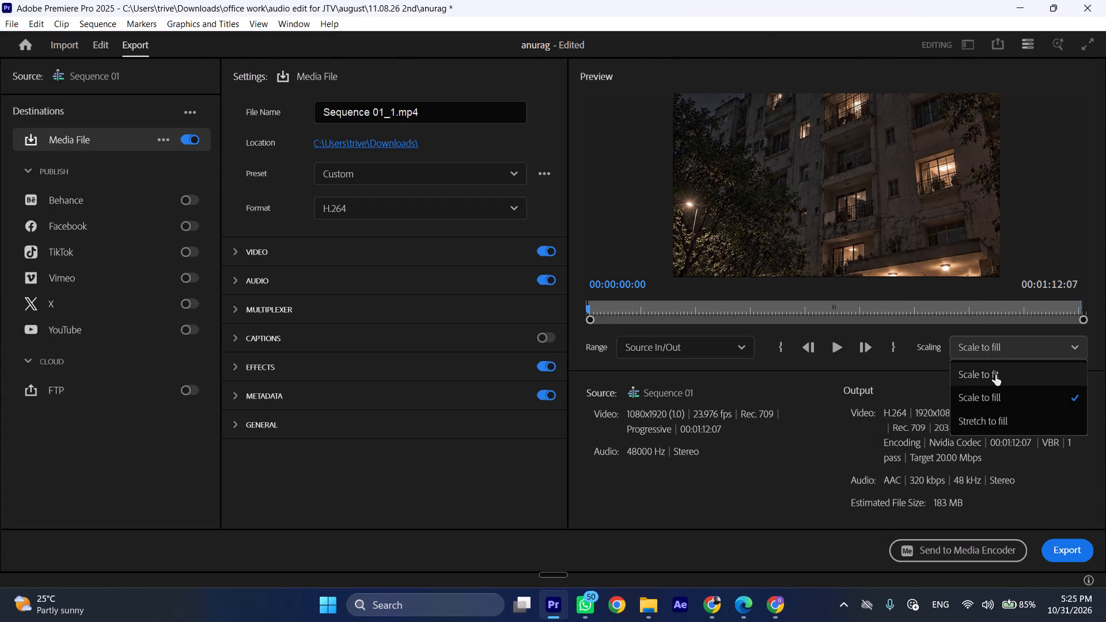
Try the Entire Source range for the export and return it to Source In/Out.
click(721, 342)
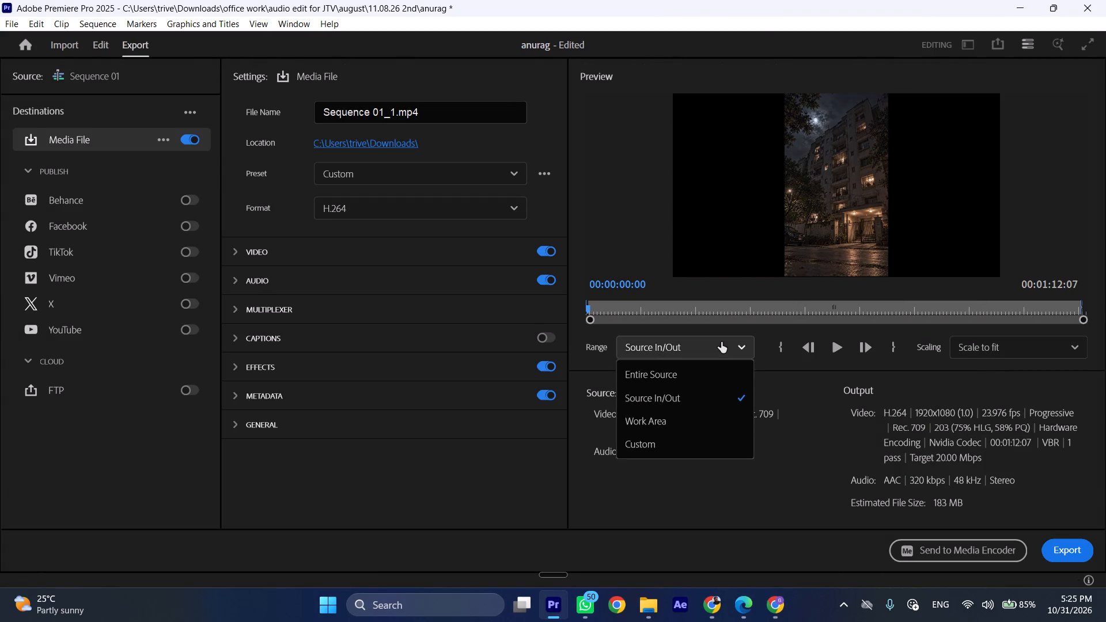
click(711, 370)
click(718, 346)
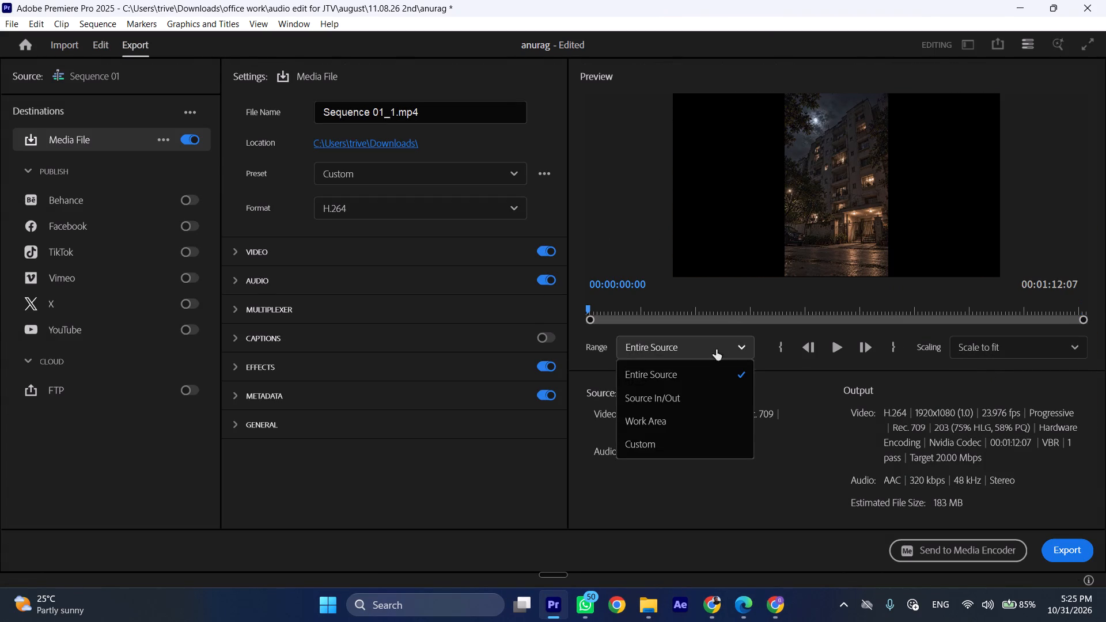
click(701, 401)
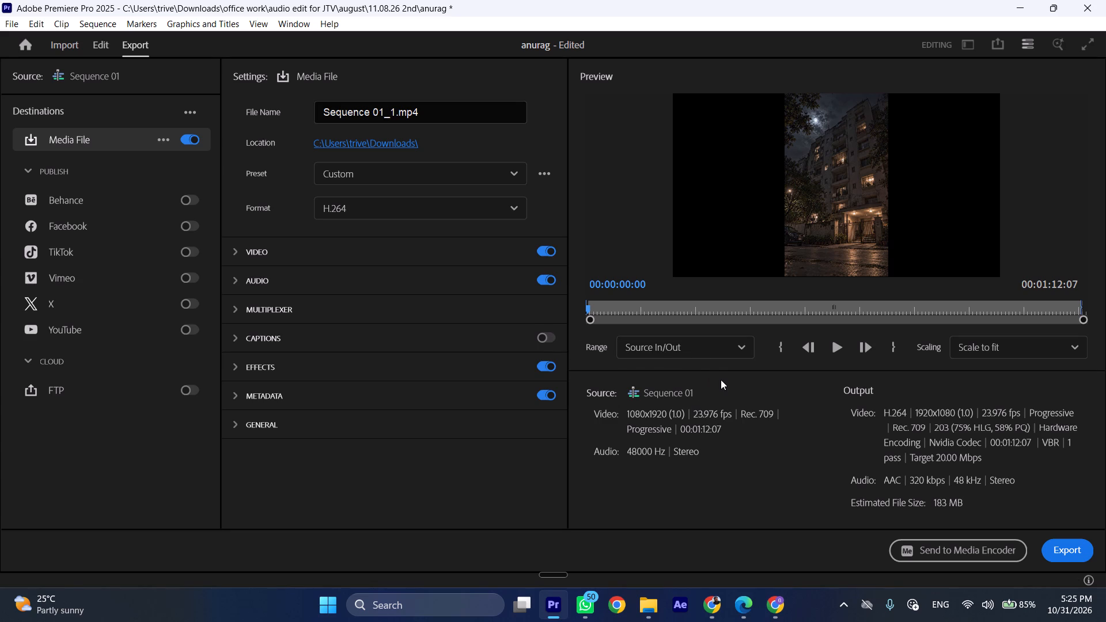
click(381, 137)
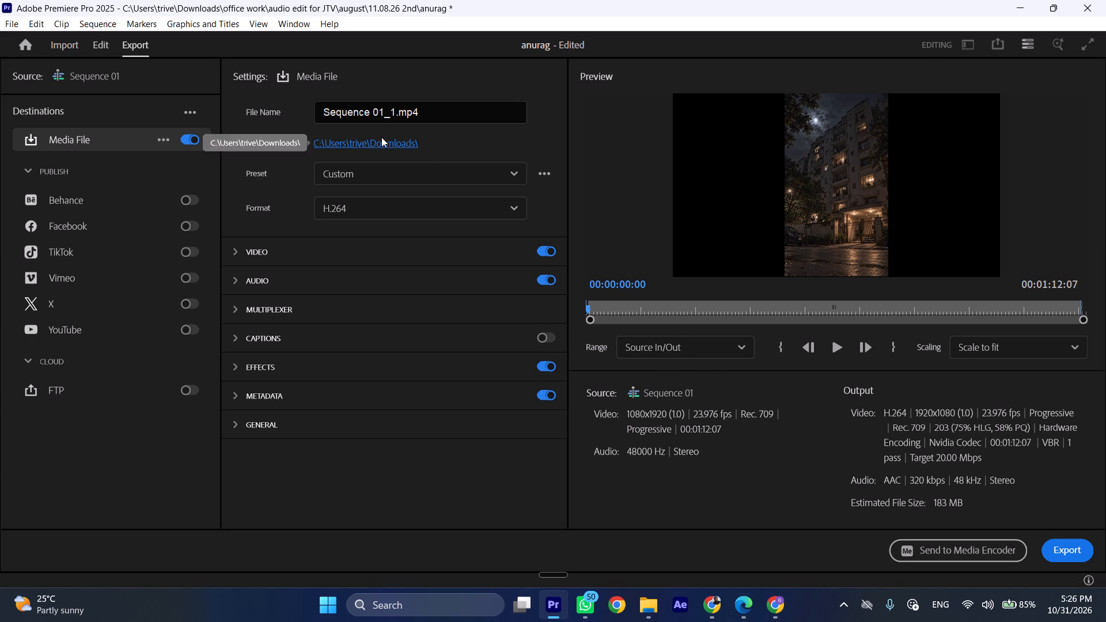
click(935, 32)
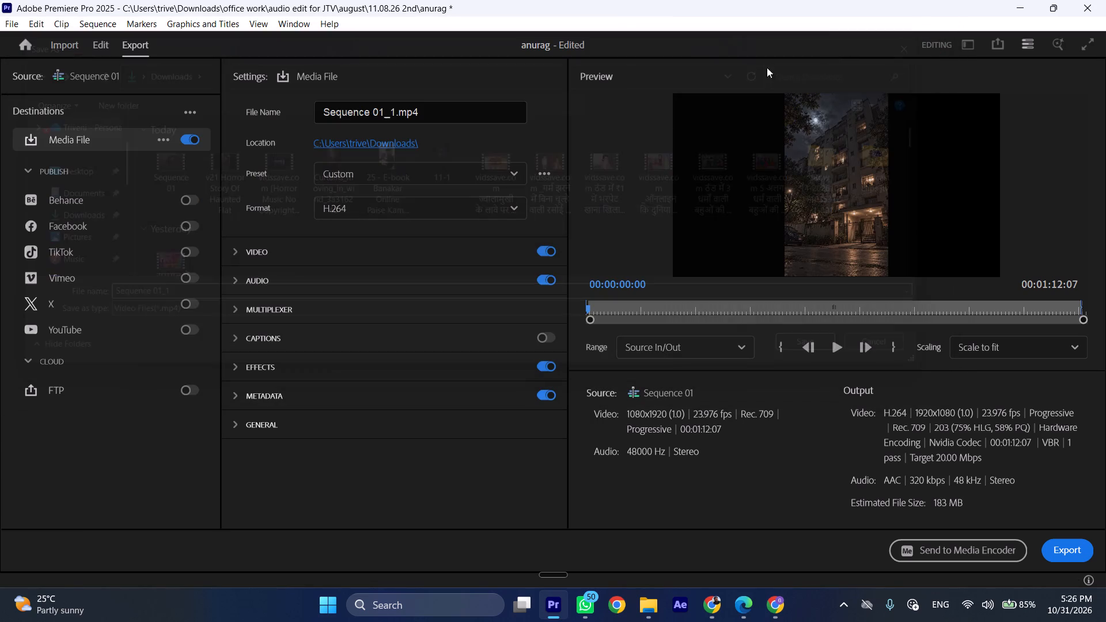
Return to the edit workspace and open the sequence settings of Sequence 01.
click(94, 47)
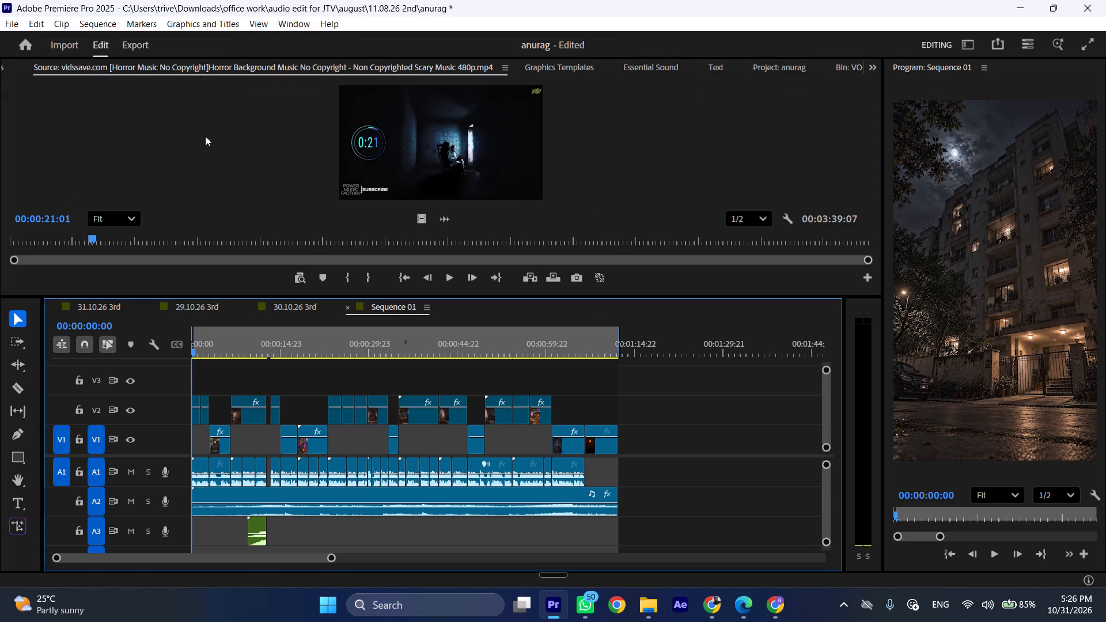
click(100, 21)
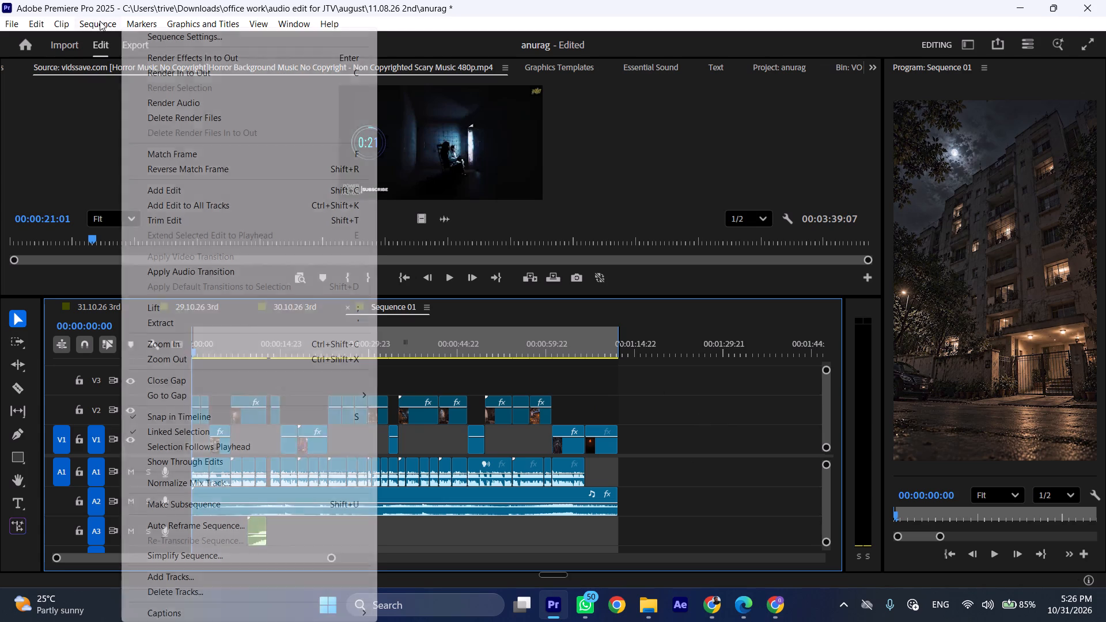
click(168, 34)
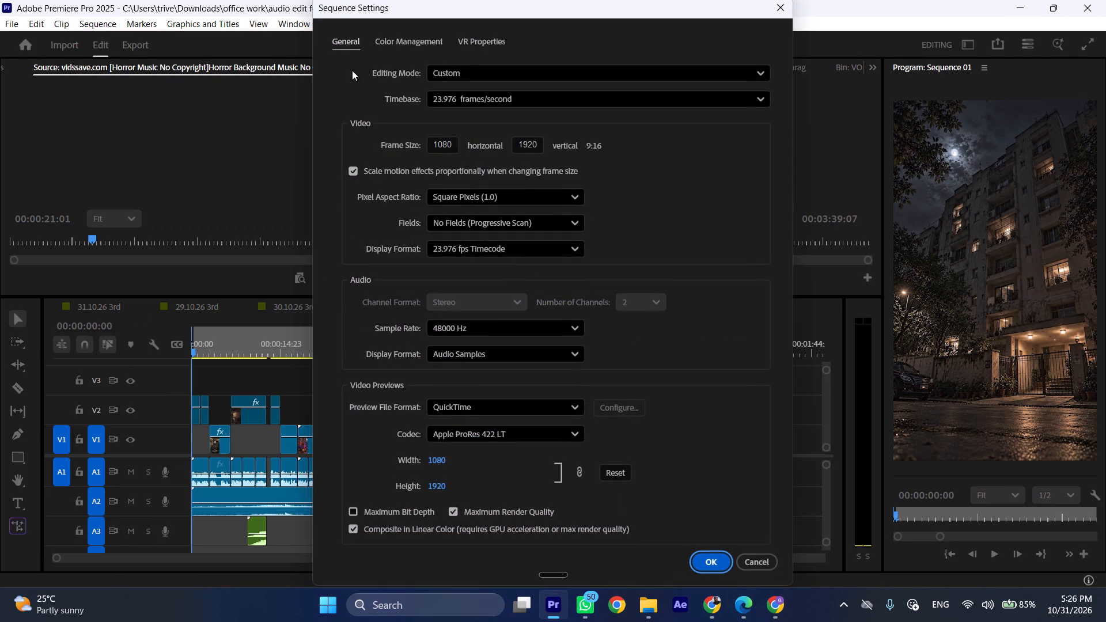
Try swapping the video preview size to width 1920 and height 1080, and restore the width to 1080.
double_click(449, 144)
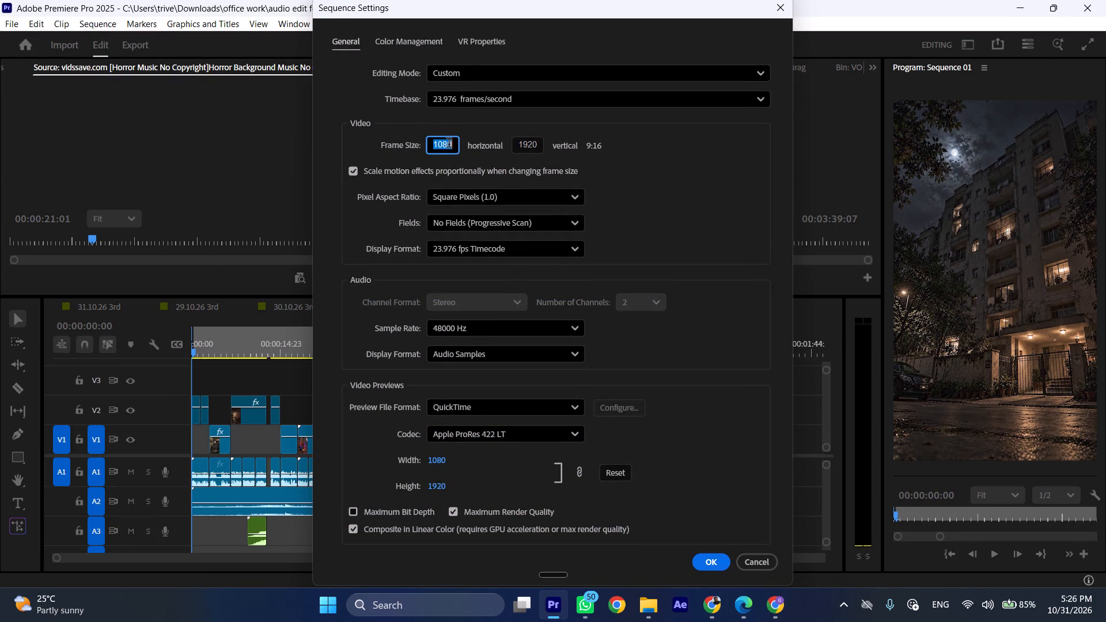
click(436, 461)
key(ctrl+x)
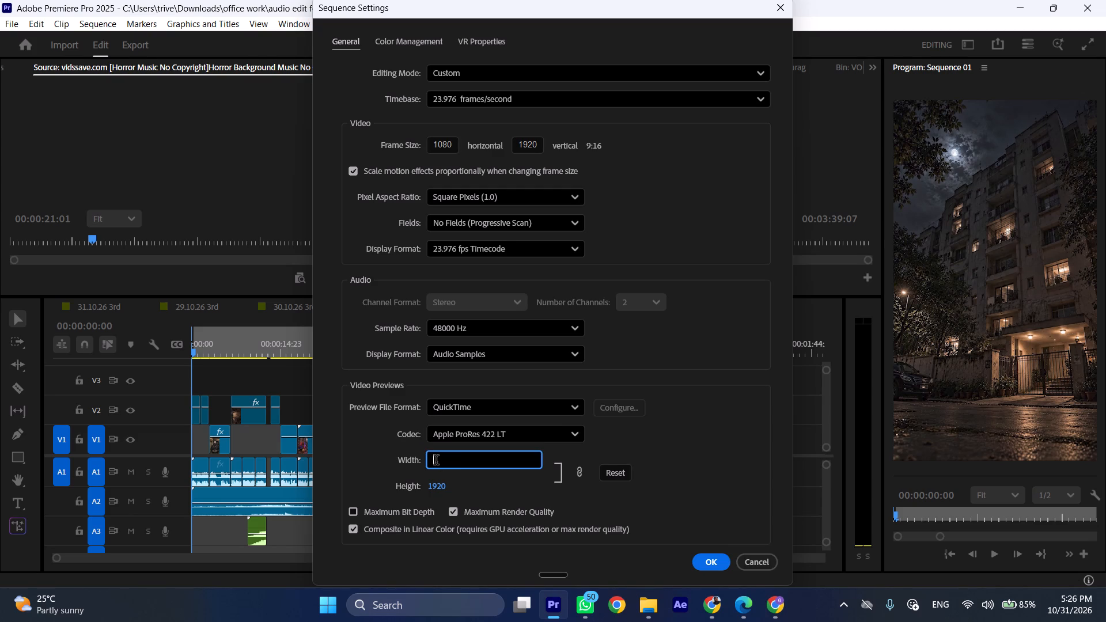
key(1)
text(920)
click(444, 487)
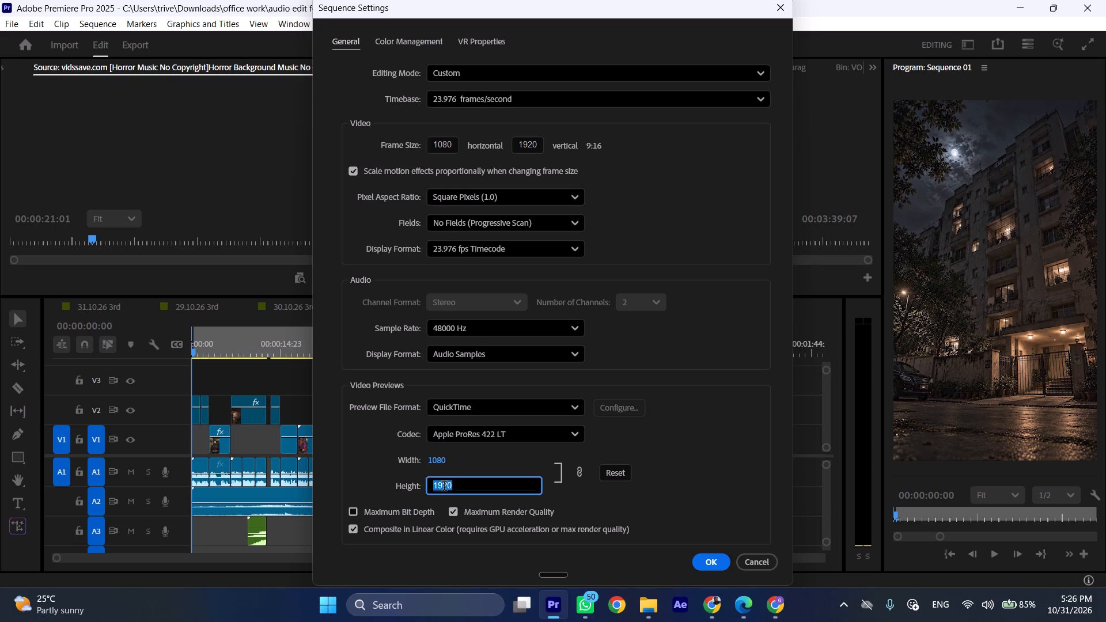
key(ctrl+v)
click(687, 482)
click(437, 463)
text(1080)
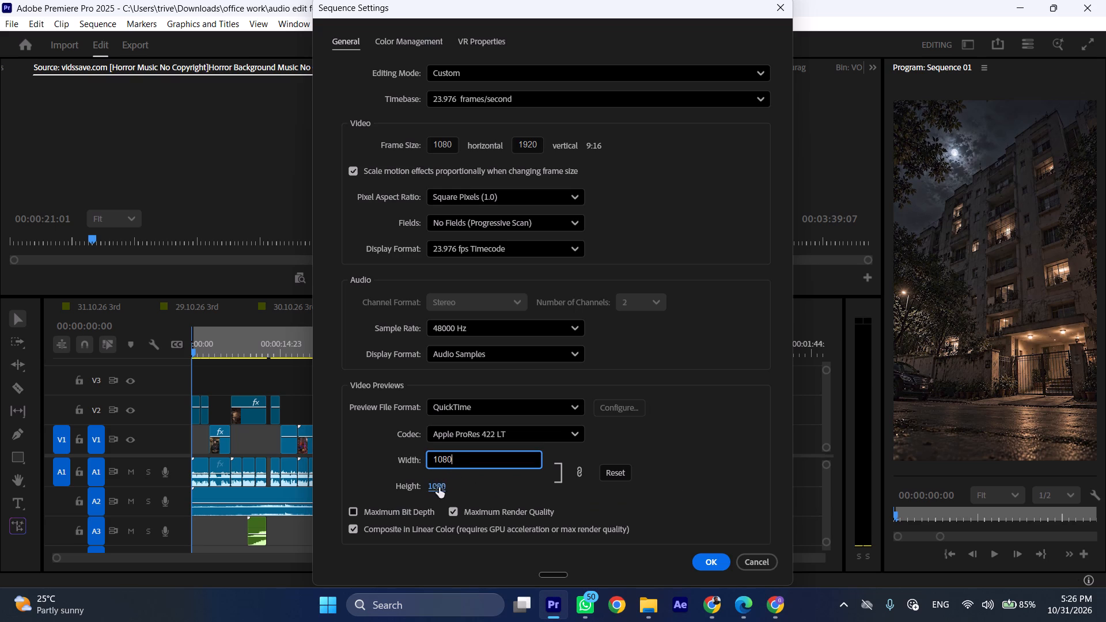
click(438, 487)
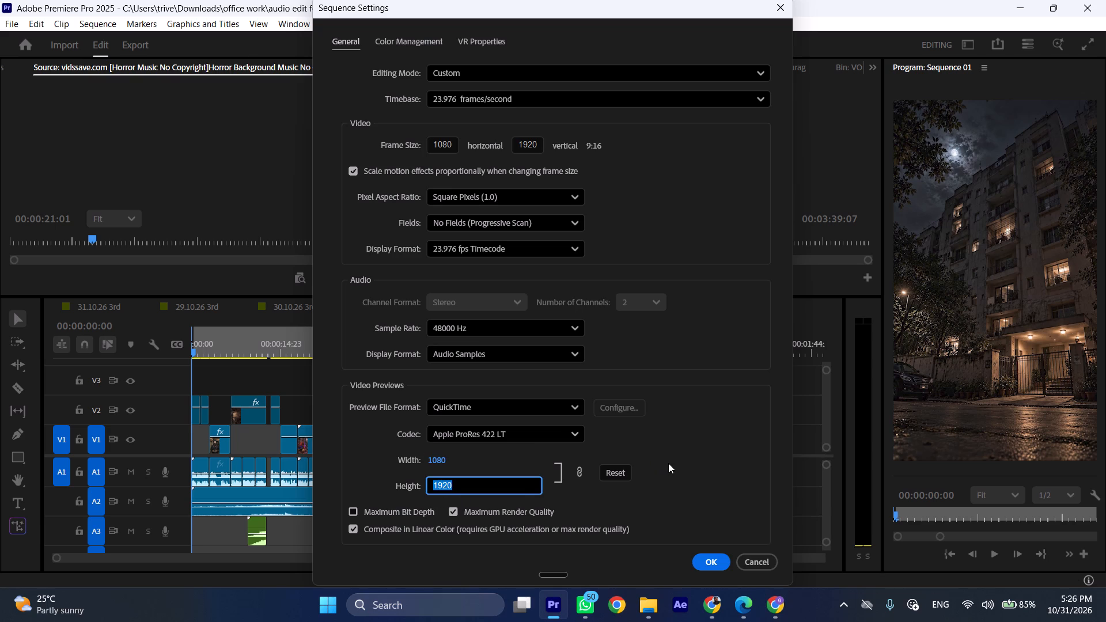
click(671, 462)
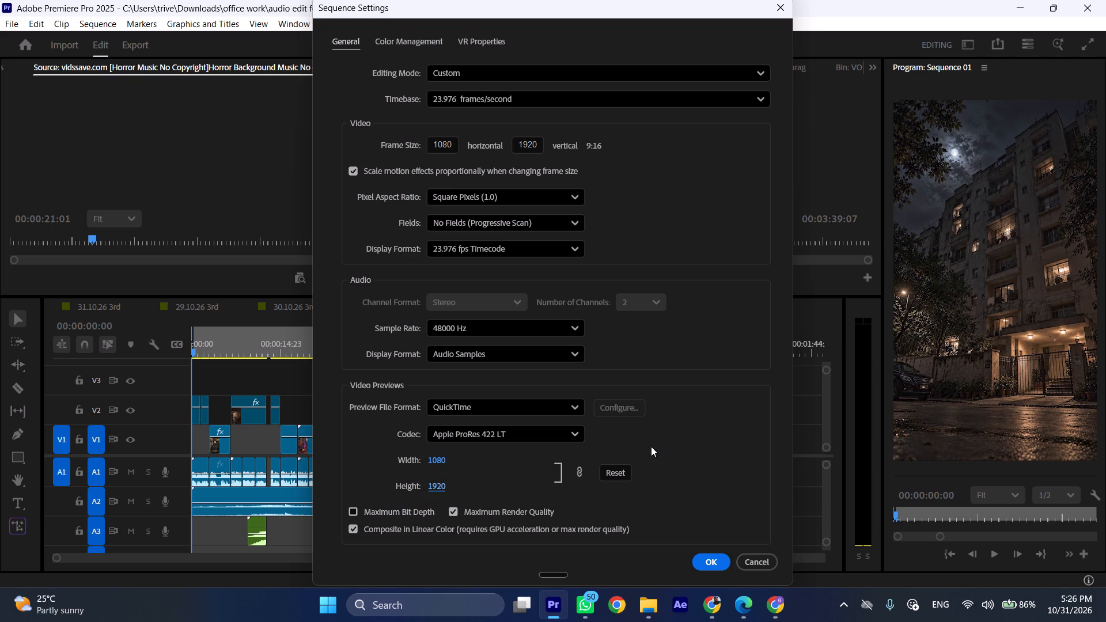
Set the sequence timebase to 30.00 frames/second, enable Maximum Bit Depth and apply the sequence settings.
click(577, 105)
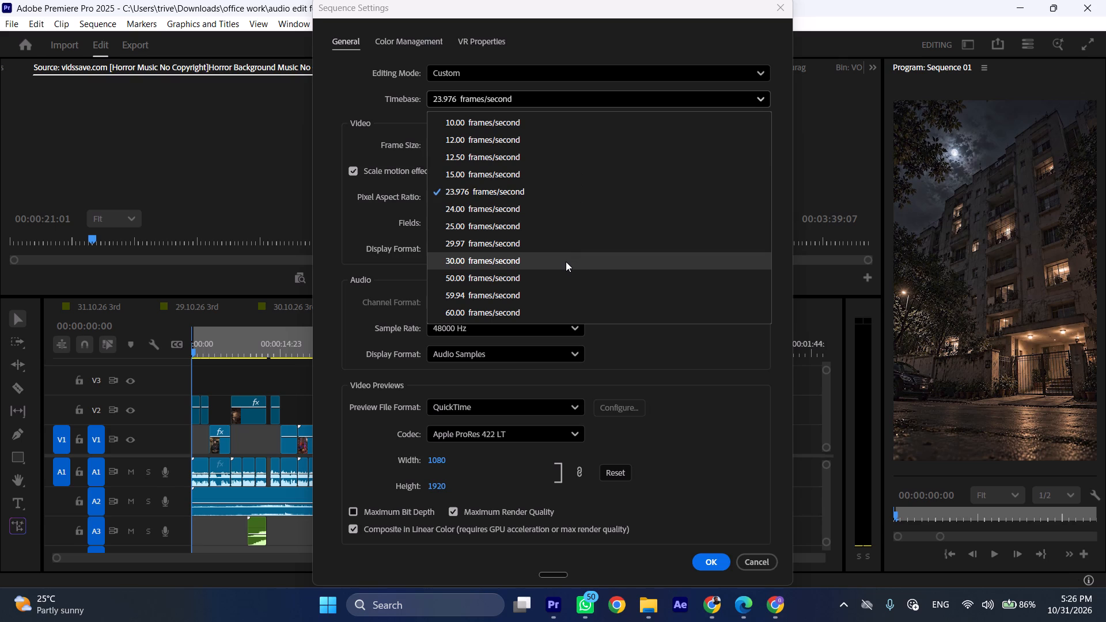
click(566, 261)
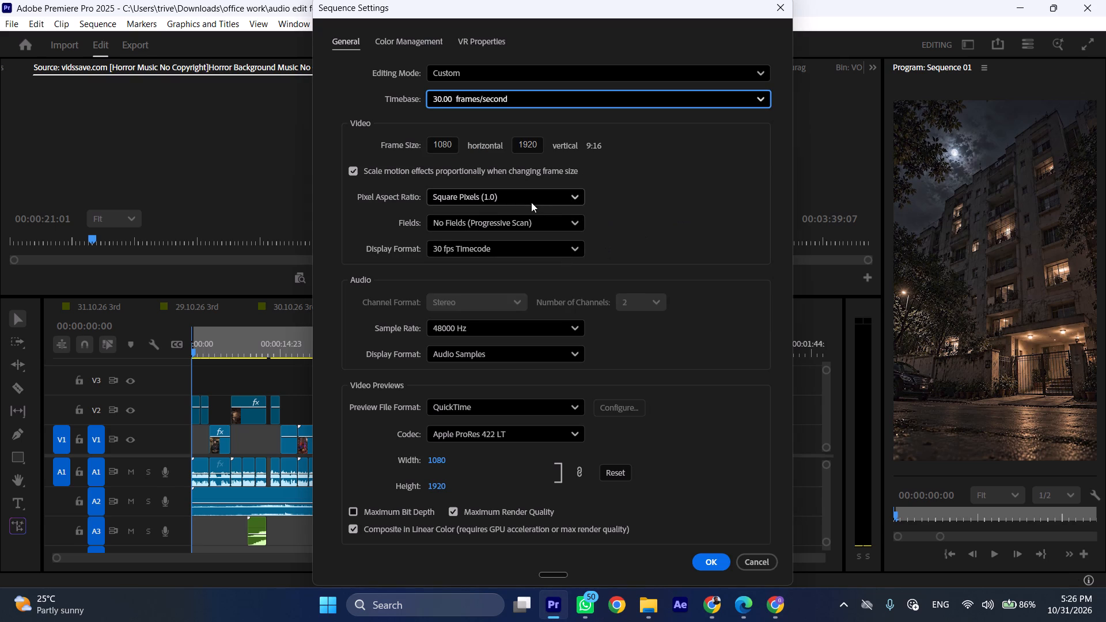
click(545, 223)
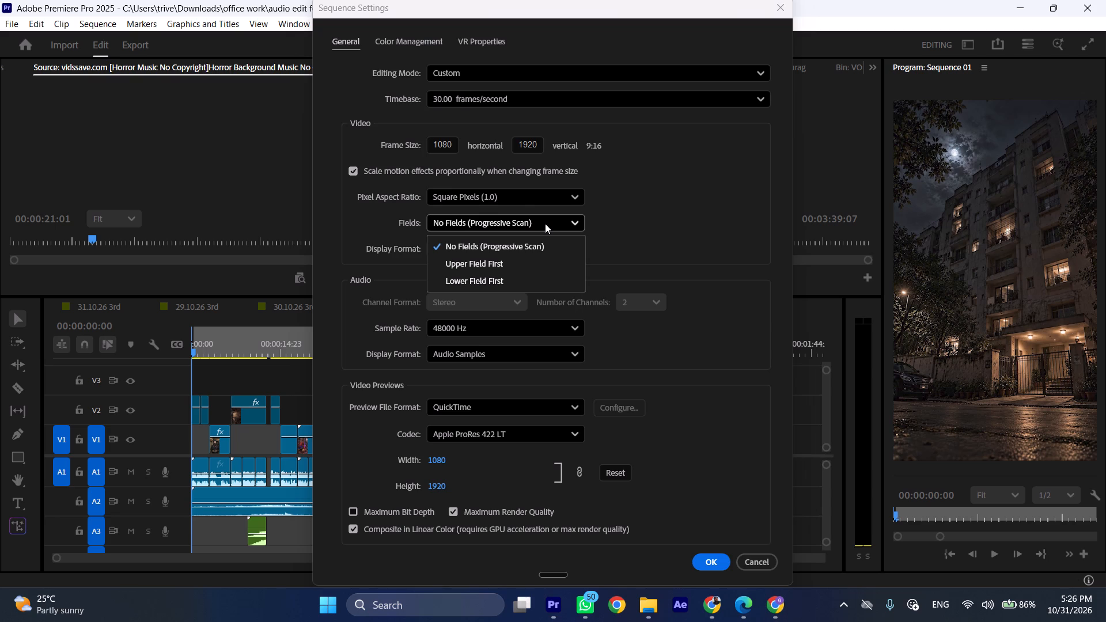
click(625, 225)
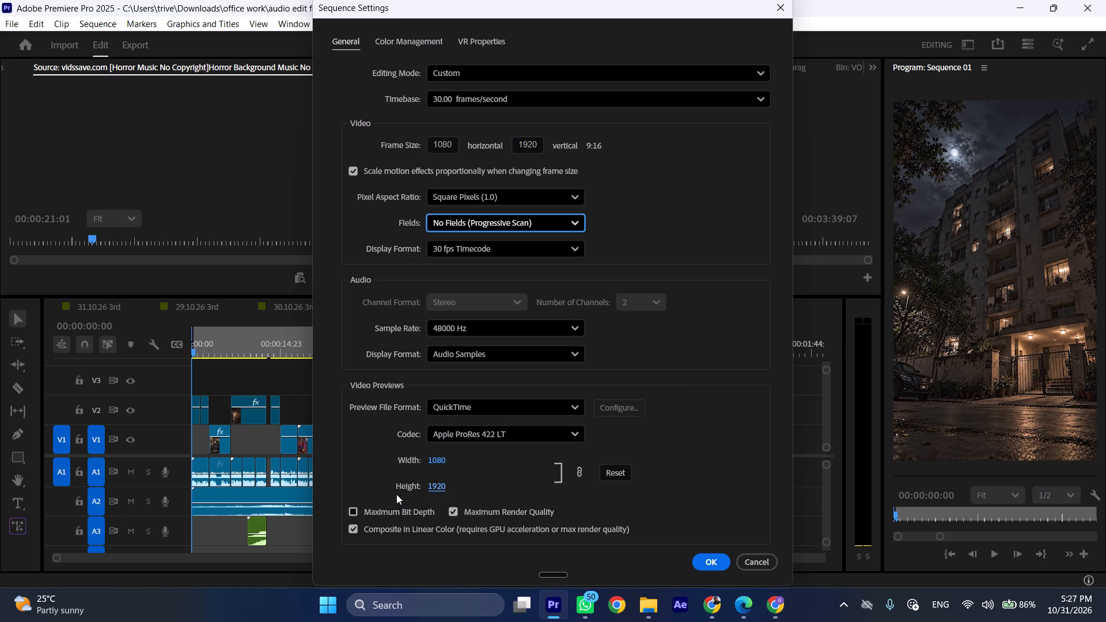
click(355, 513)
click(355, 513)
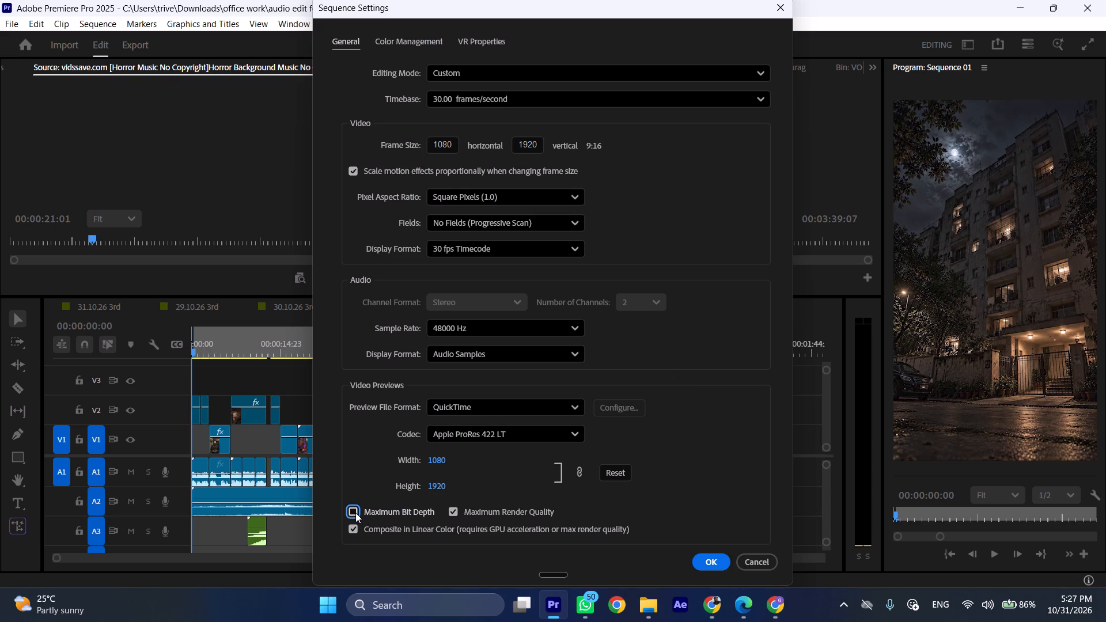
click(355, 513)
click(699, 556)
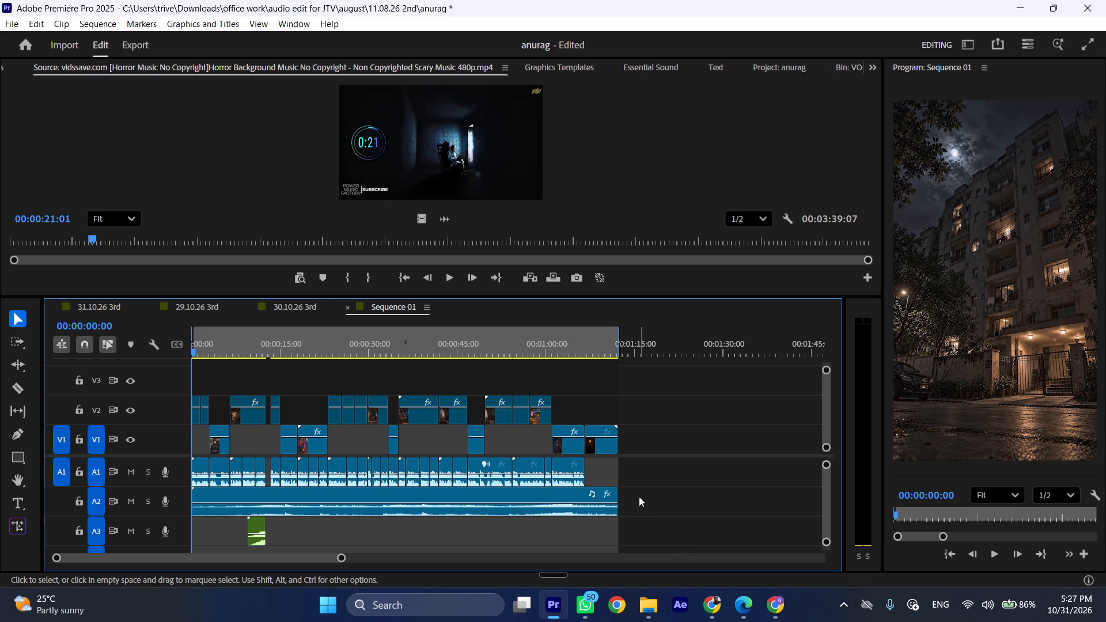
Reopen the export of Sequence 01 and set its output to replace v21 Horror Story Of Haunted Flat.mp4 in Downloads.
scroll(923, 330, down, 2)
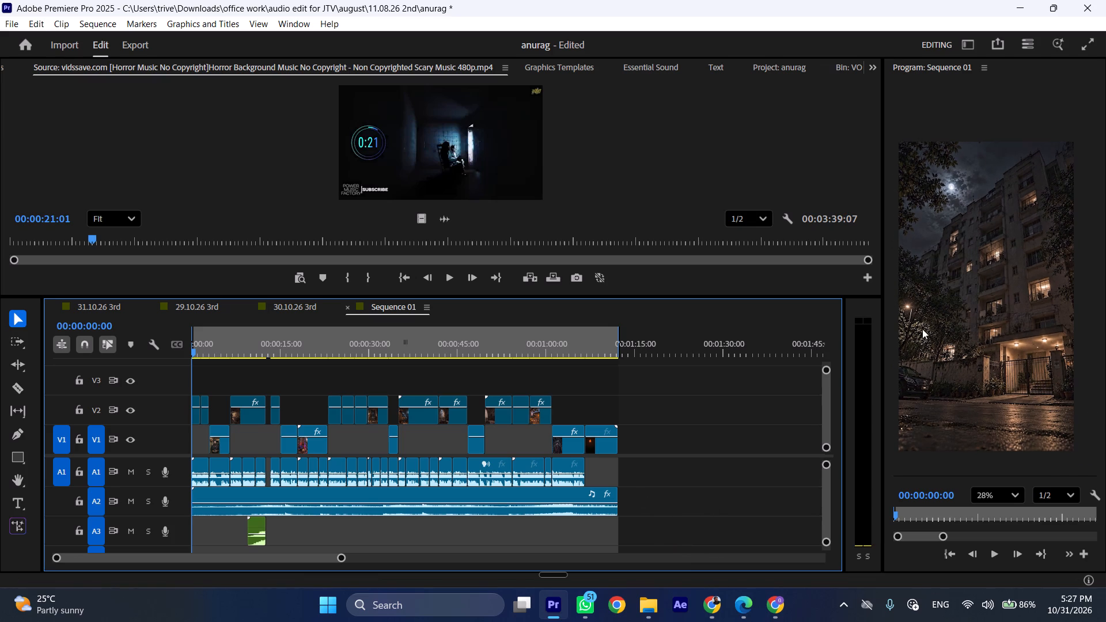
scroll(1073, 283, down, 1)
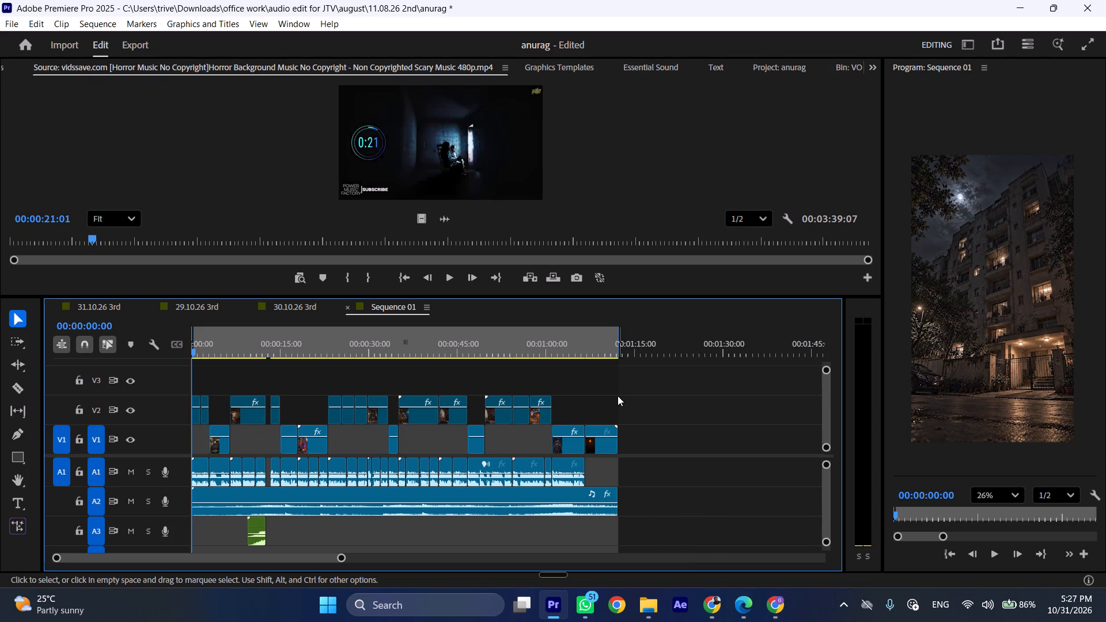
click(134, 42)
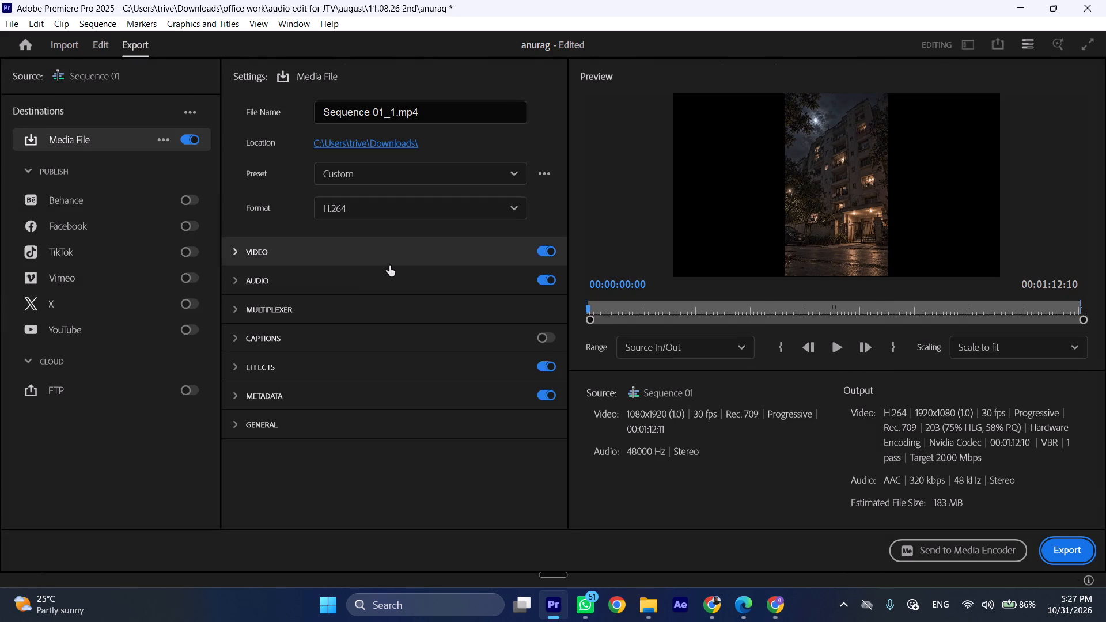
click(346, 140)
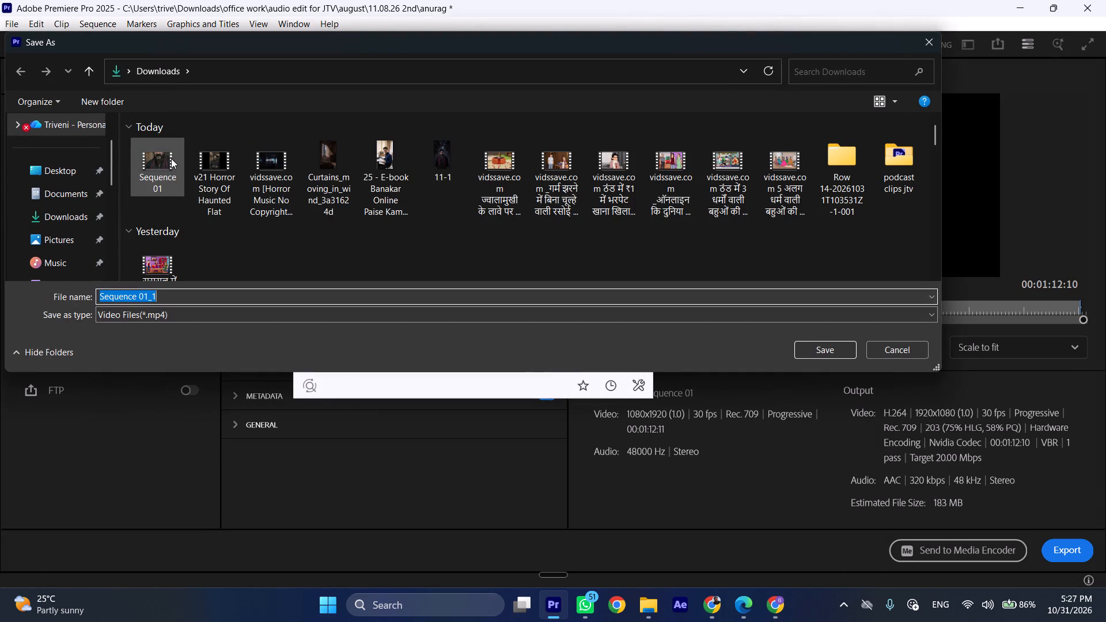
click(215, 166)
click(817, 347)
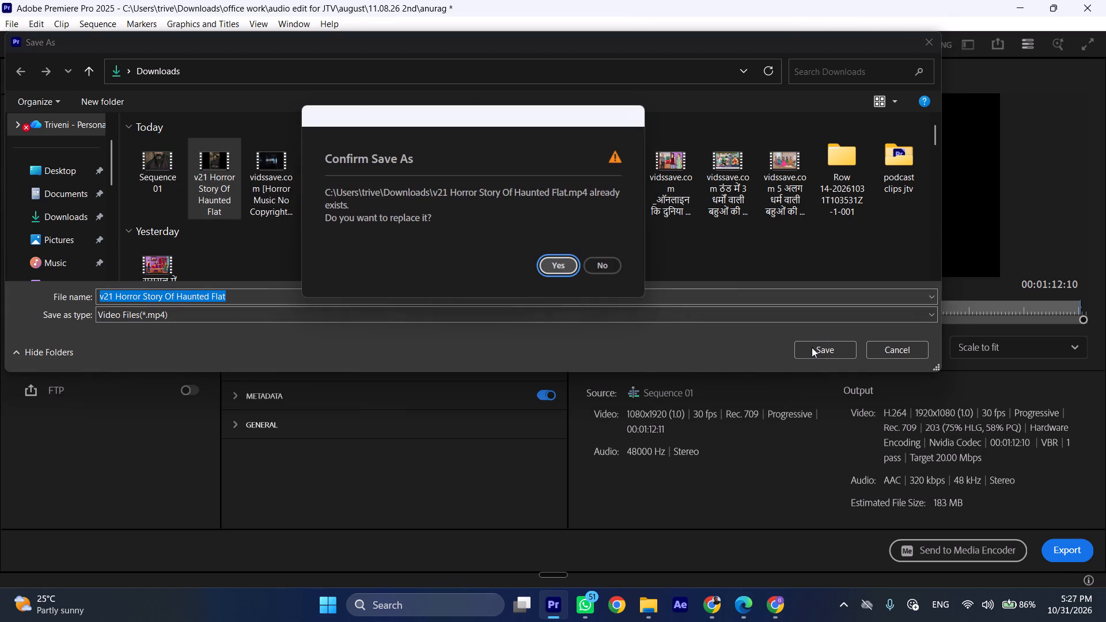
click(559, 268)
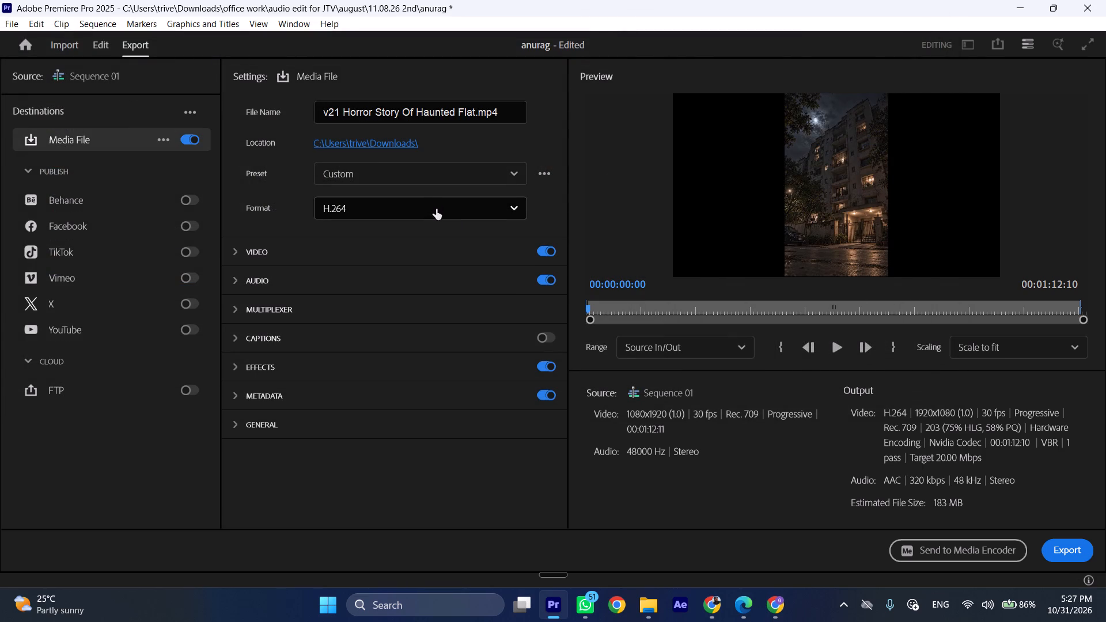
Choose the High Quality 1080p HD preset for the export.
click(439, 179)
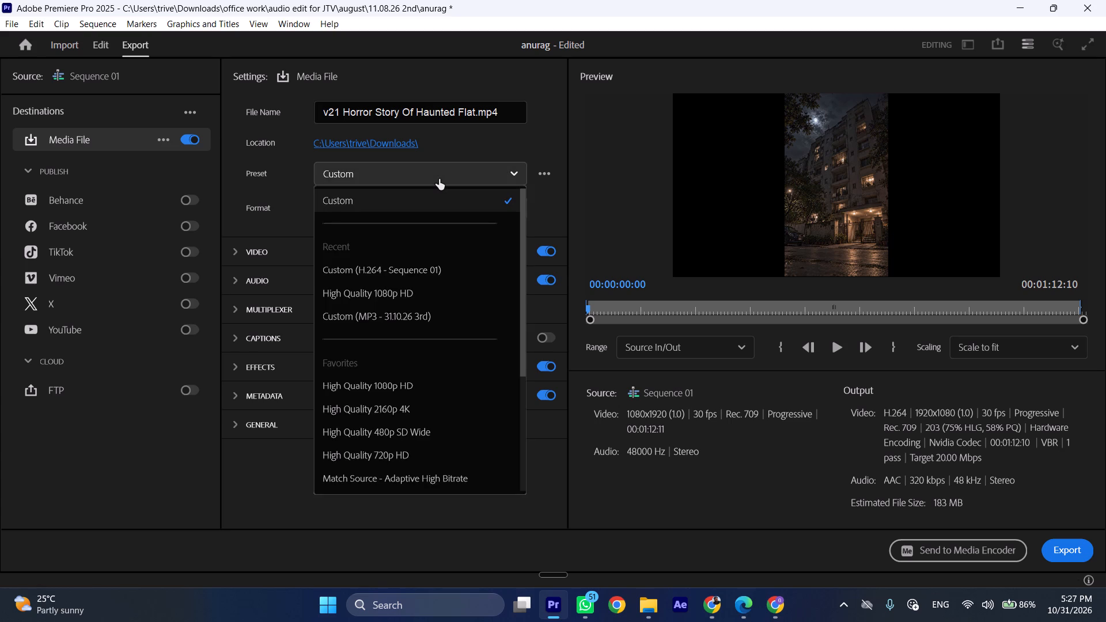
click(407, 286)
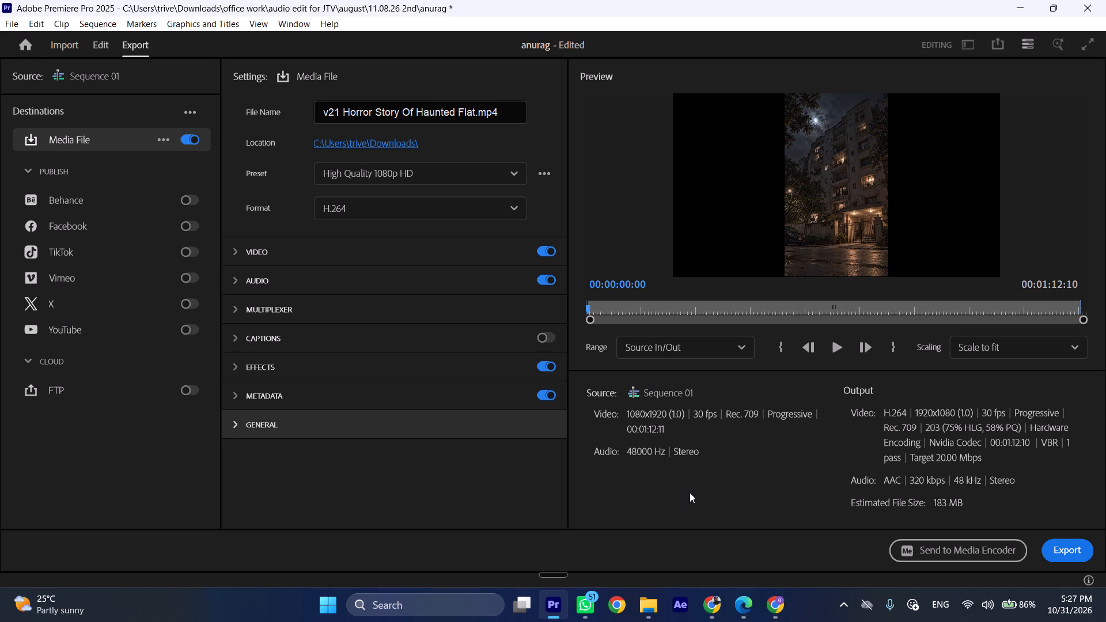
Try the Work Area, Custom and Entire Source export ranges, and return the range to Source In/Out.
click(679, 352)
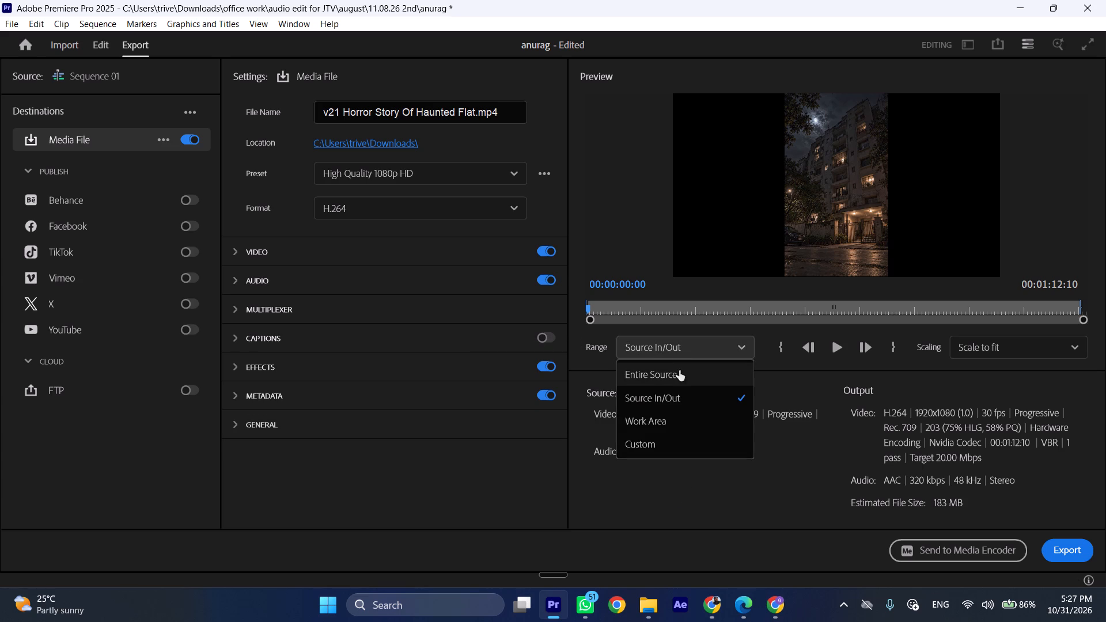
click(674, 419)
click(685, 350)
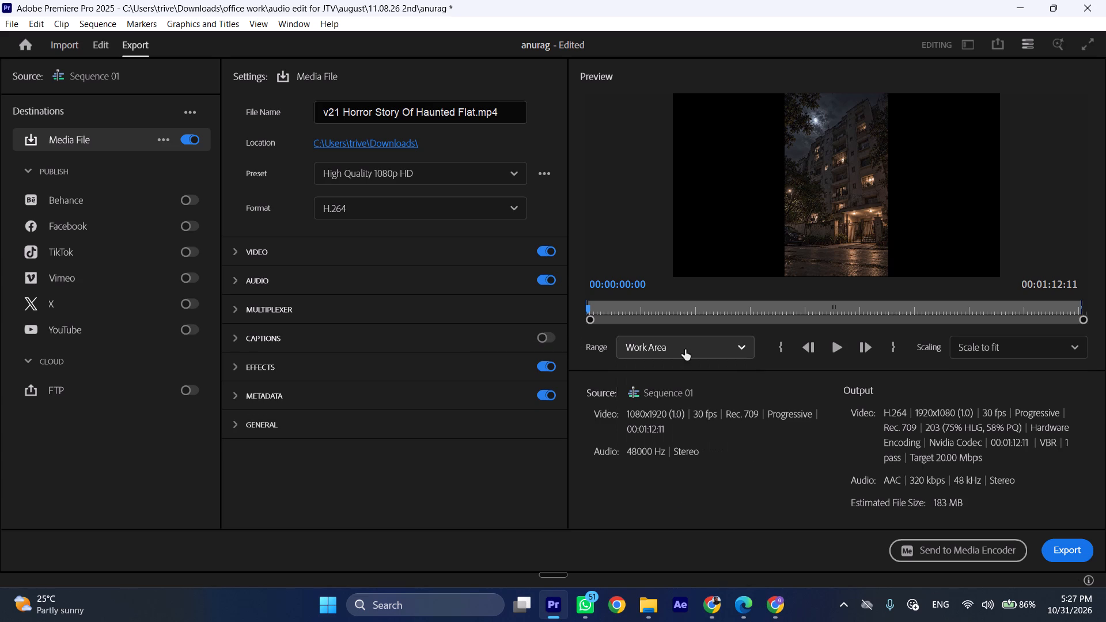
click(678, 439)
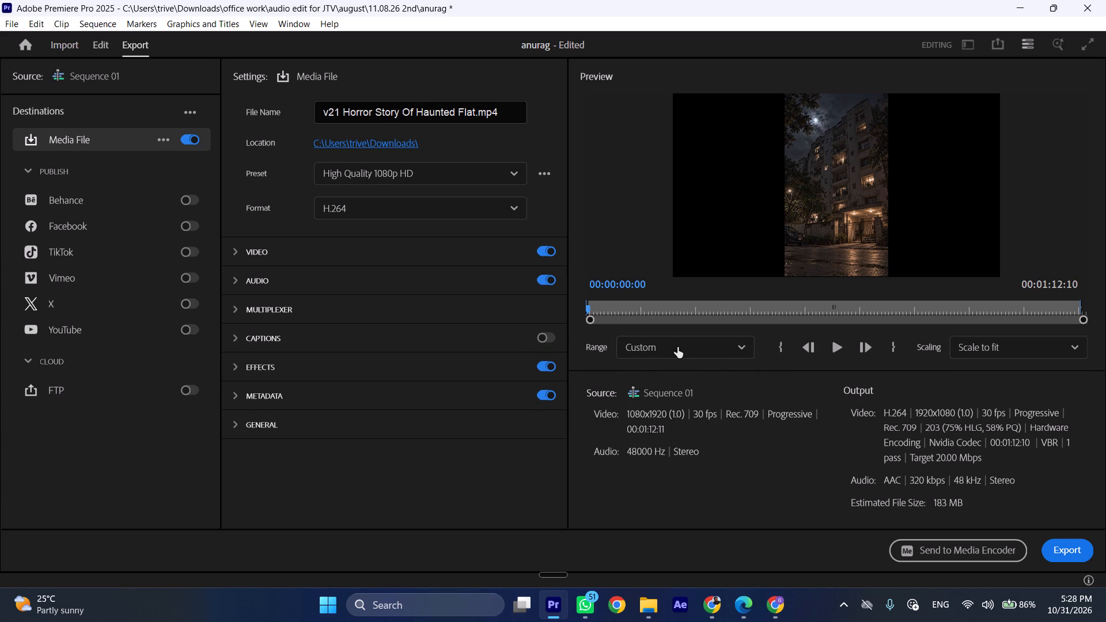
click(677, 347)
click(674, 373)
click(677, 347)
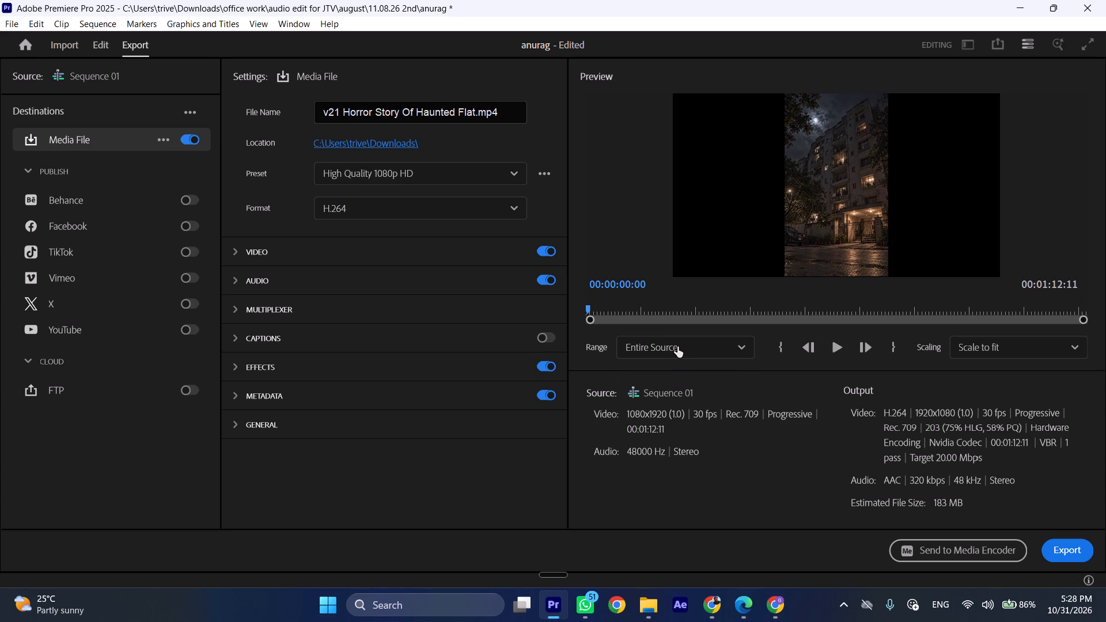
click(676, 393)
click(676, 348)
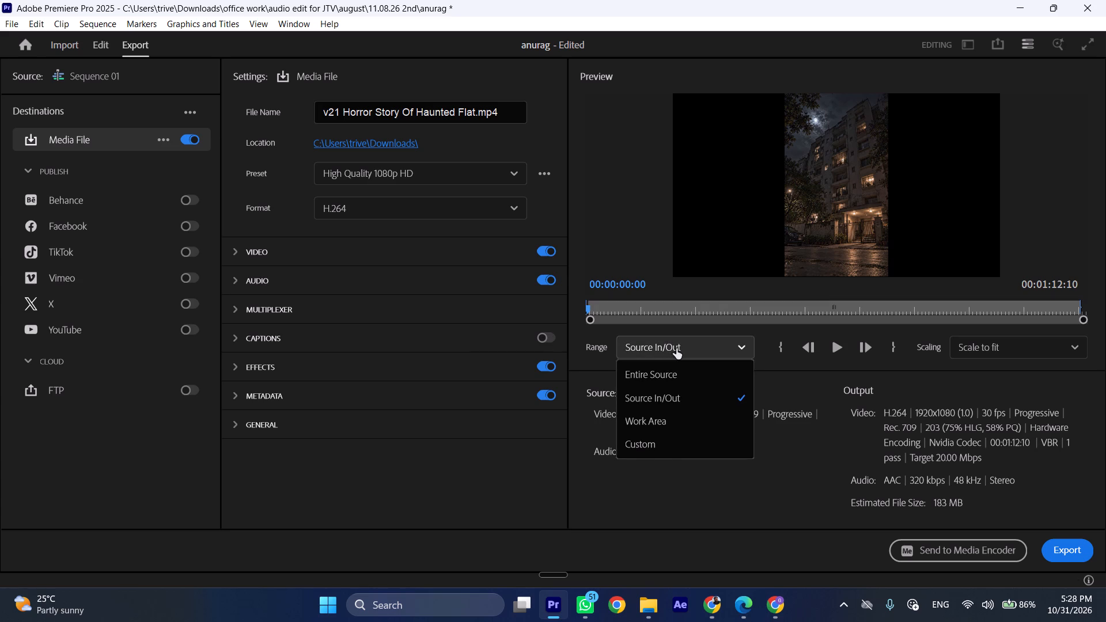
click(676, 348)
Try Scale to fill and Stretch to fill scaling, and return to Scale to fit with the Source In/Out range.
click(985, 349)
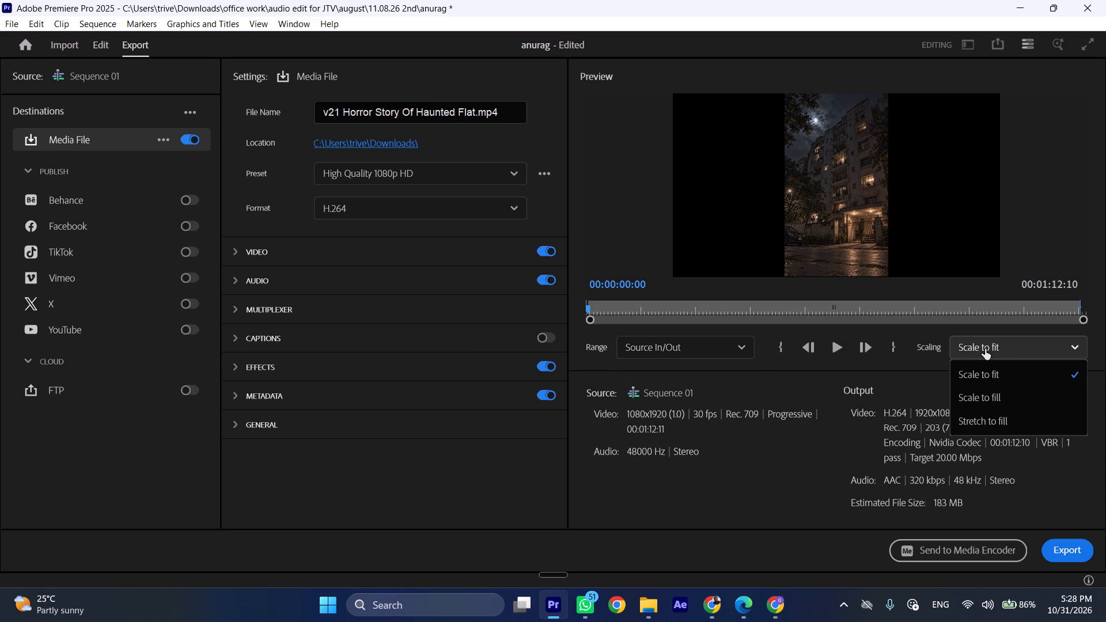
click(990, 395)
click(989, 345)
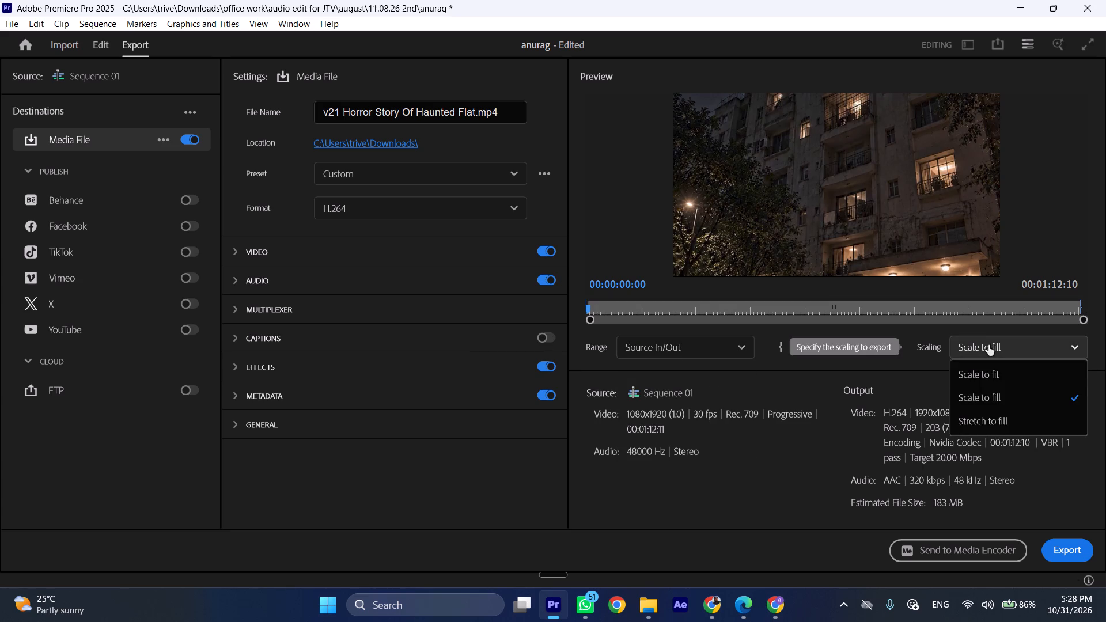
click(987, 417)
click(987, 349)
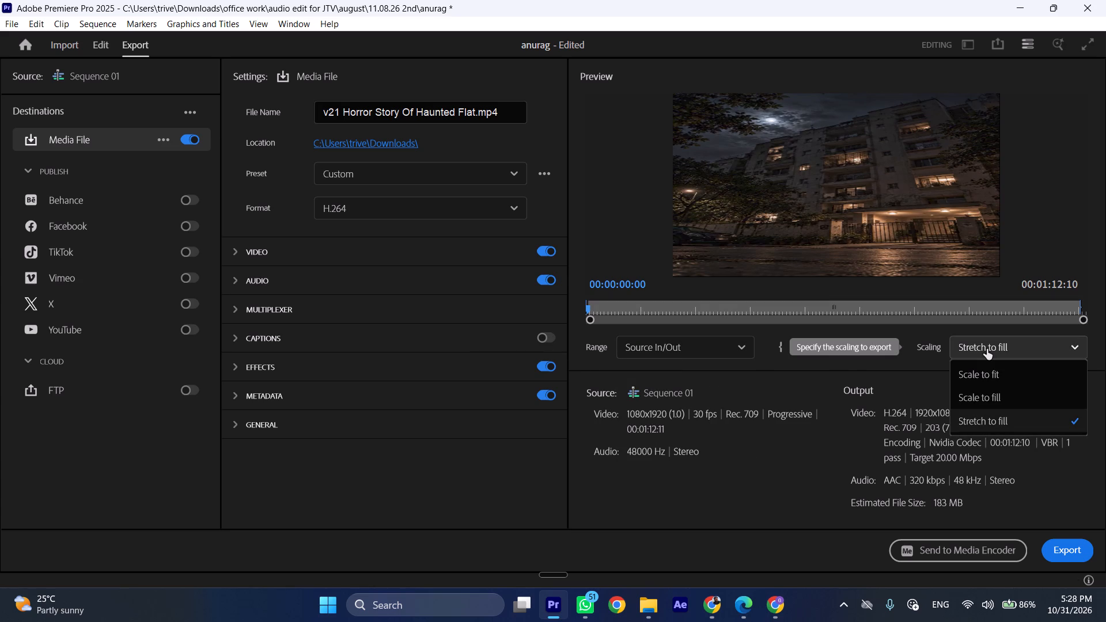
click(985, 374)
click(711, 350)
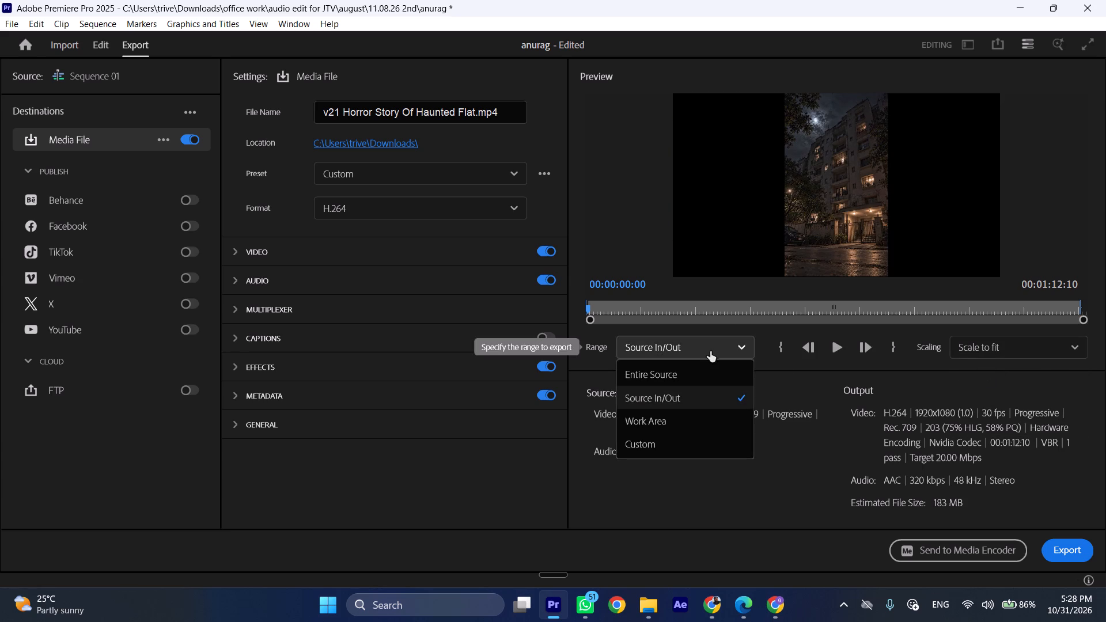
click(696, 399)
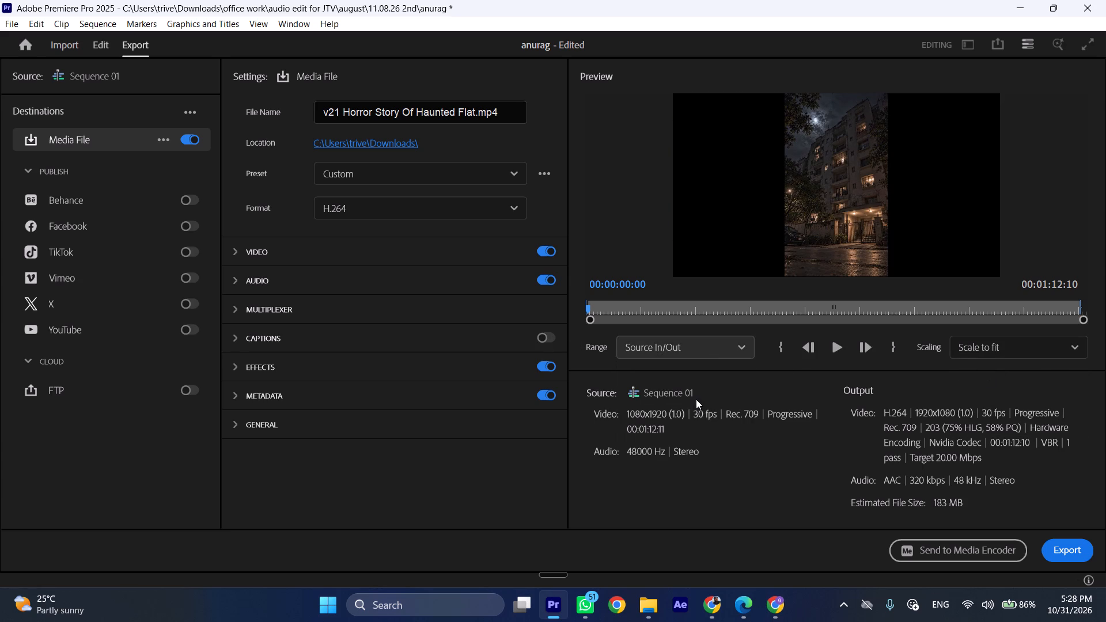
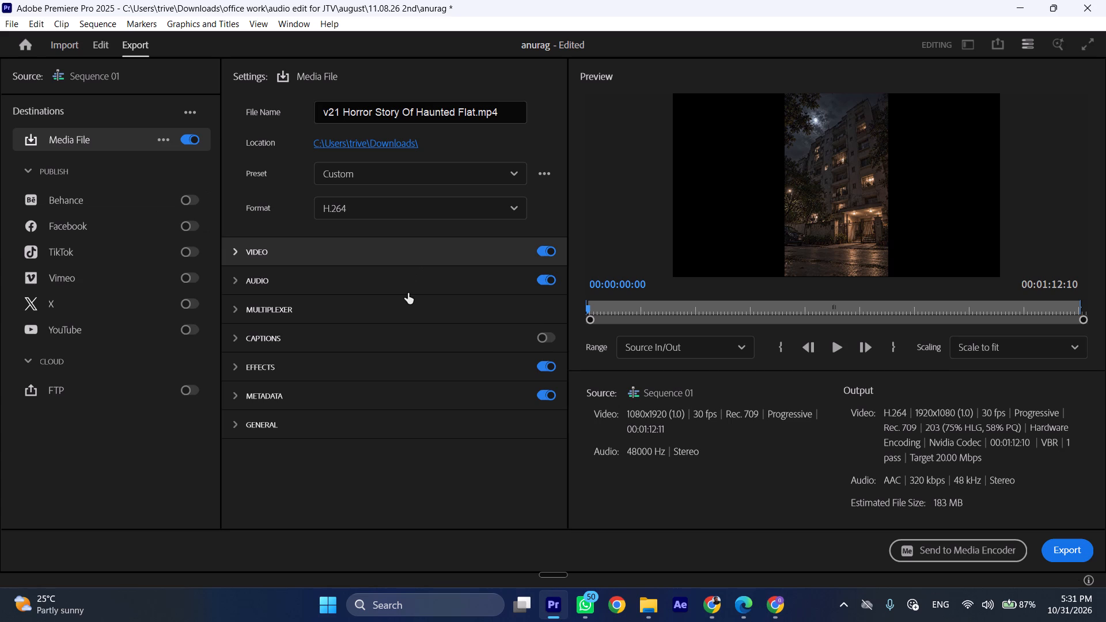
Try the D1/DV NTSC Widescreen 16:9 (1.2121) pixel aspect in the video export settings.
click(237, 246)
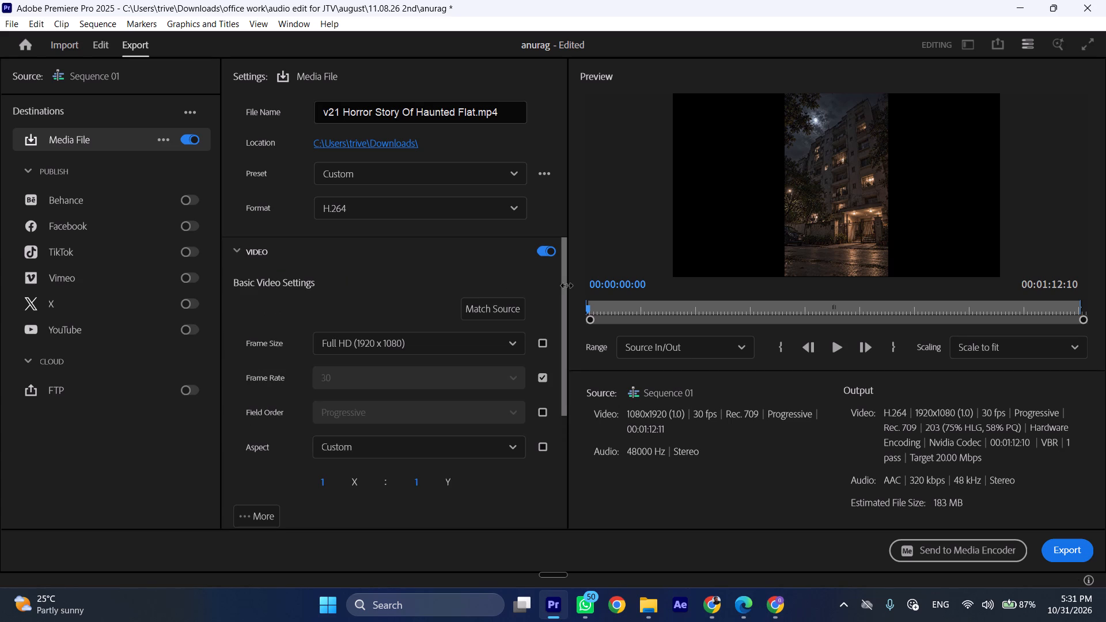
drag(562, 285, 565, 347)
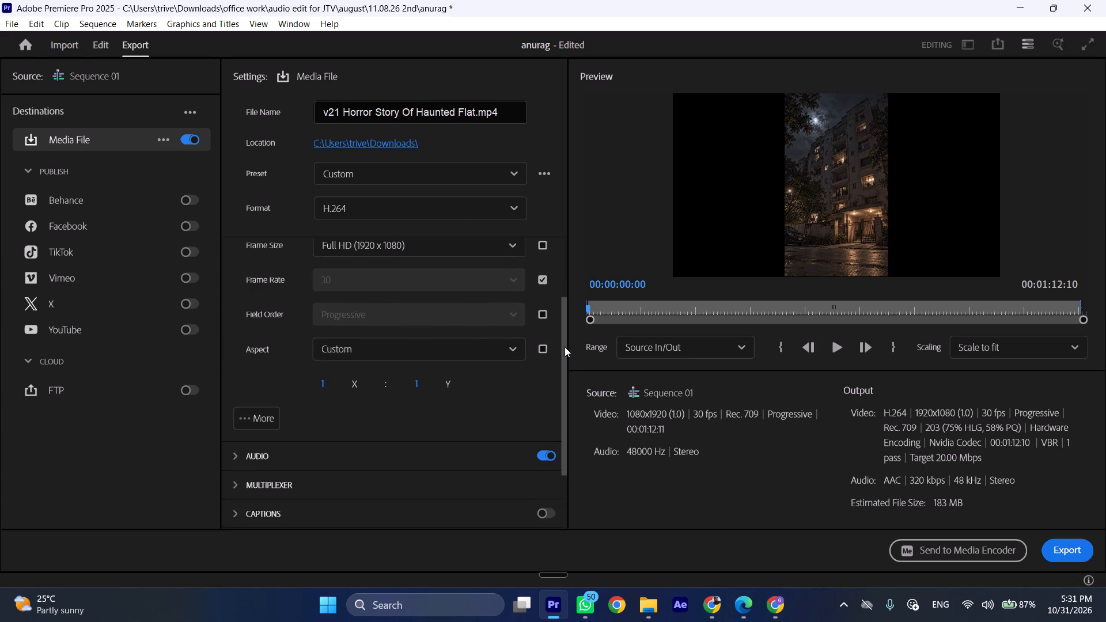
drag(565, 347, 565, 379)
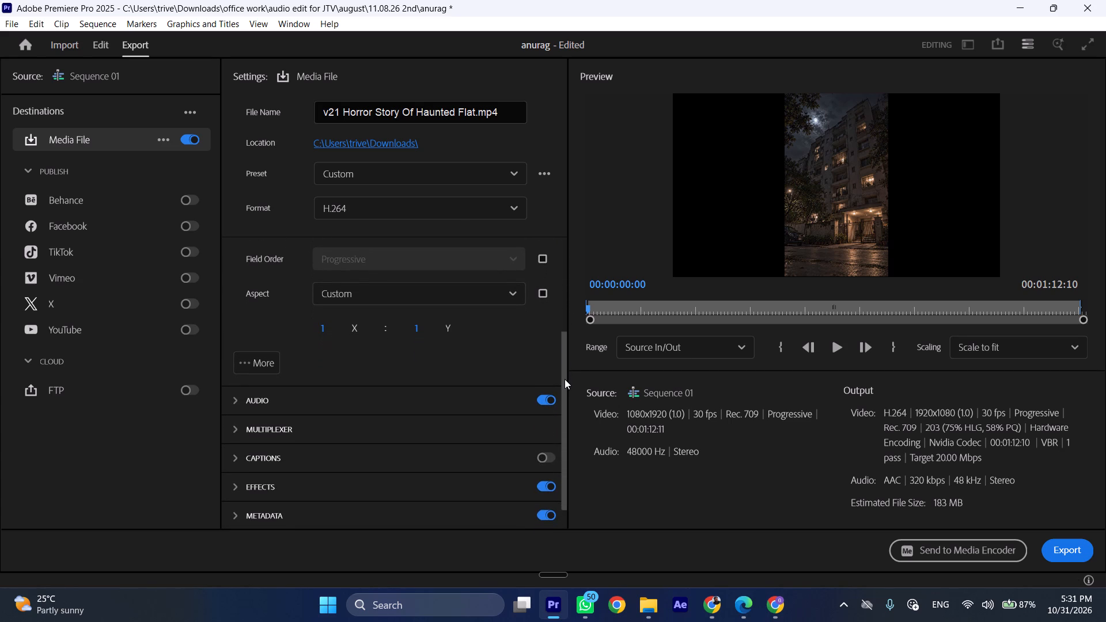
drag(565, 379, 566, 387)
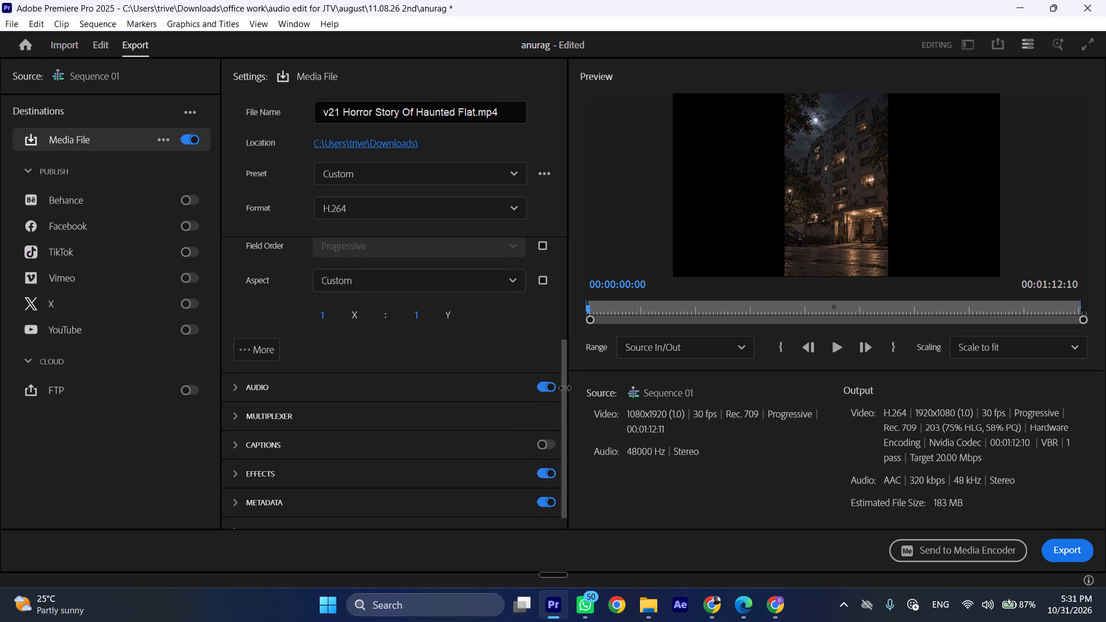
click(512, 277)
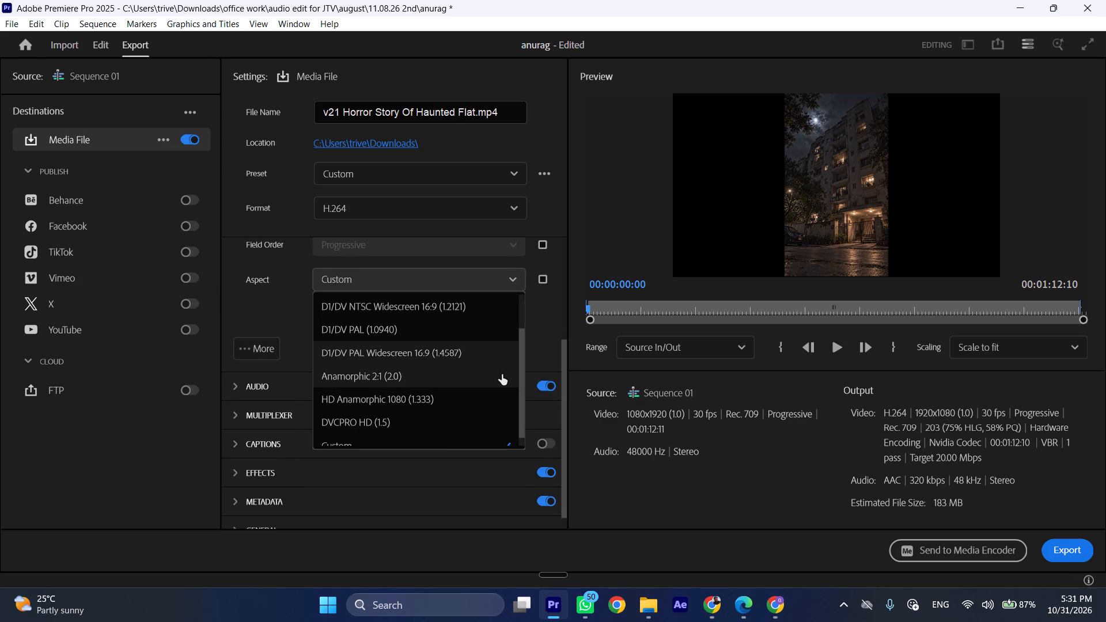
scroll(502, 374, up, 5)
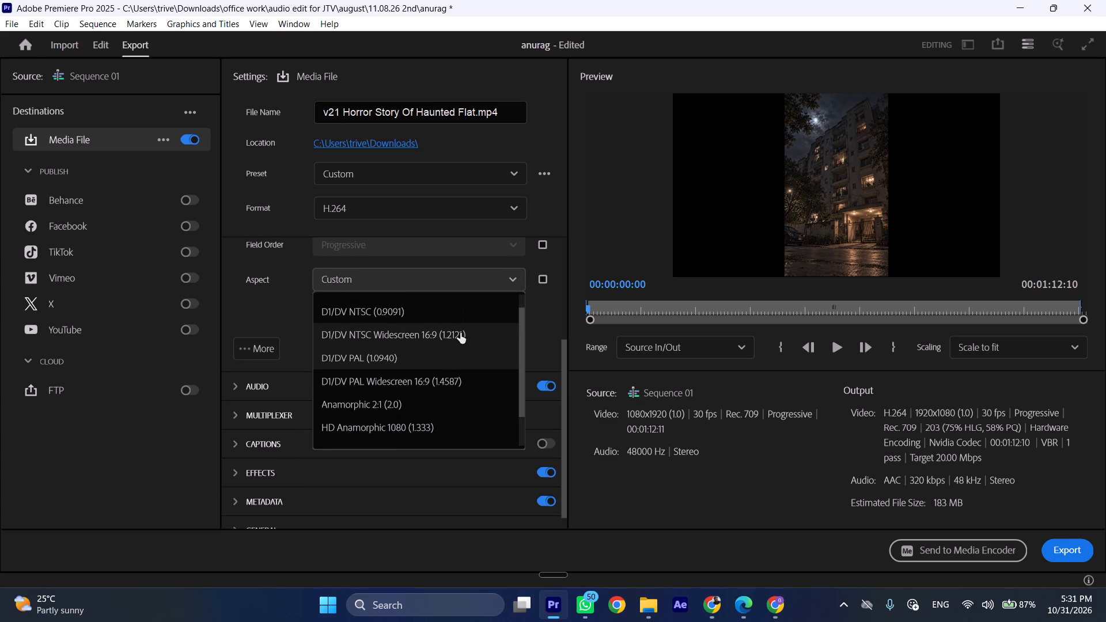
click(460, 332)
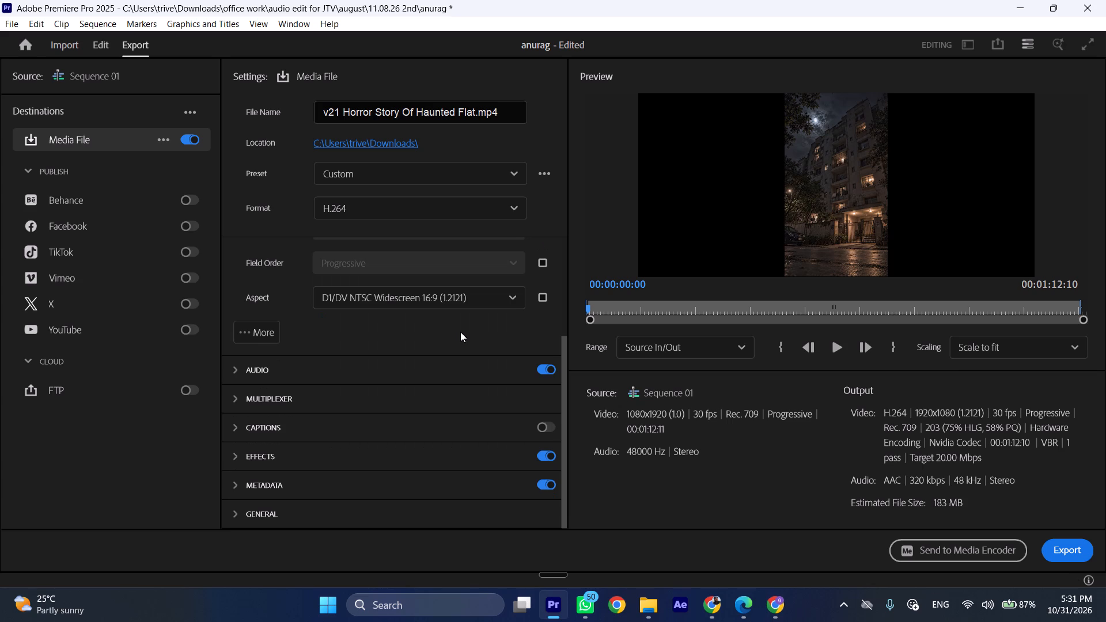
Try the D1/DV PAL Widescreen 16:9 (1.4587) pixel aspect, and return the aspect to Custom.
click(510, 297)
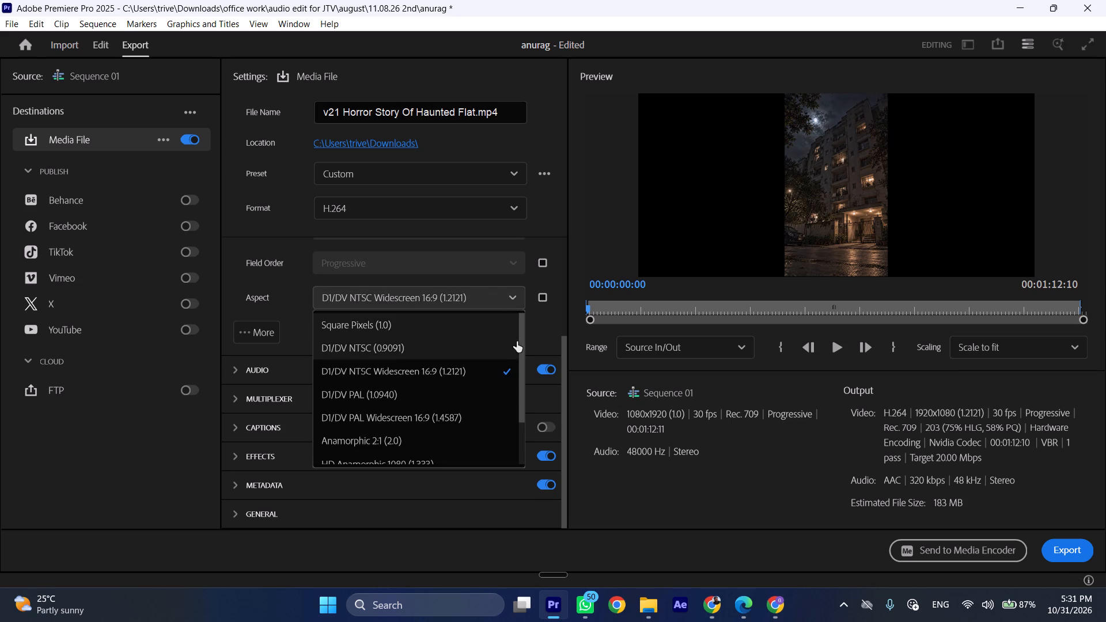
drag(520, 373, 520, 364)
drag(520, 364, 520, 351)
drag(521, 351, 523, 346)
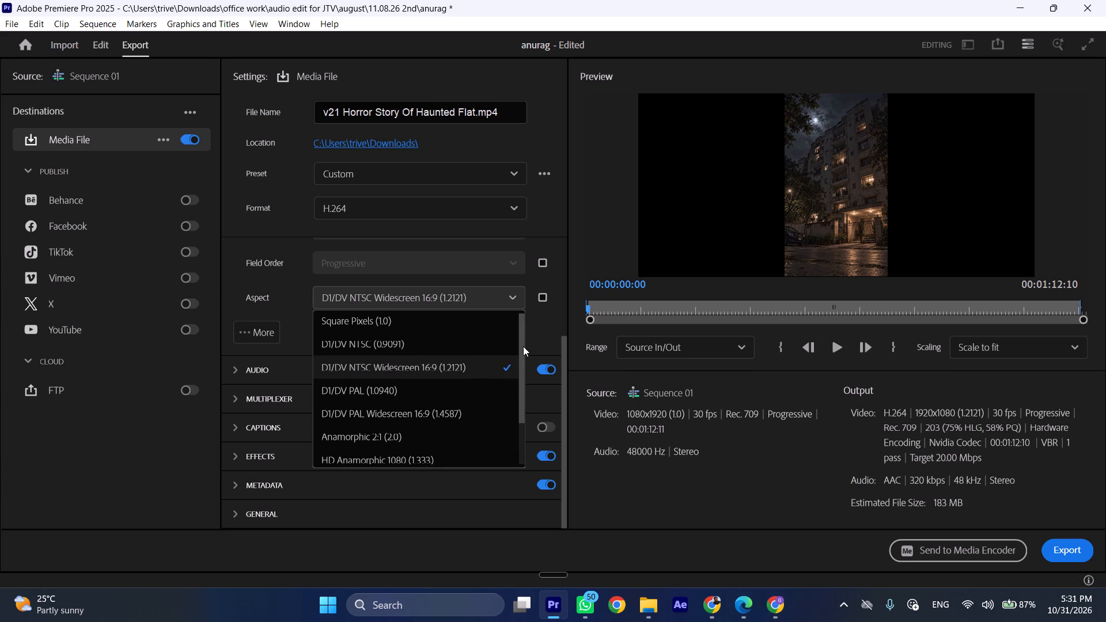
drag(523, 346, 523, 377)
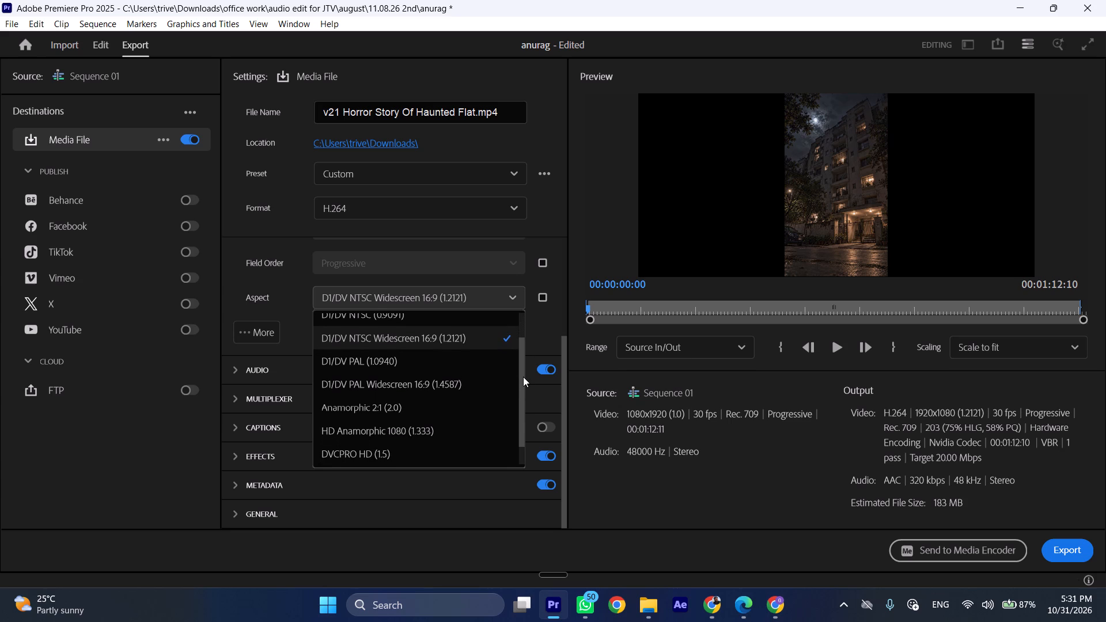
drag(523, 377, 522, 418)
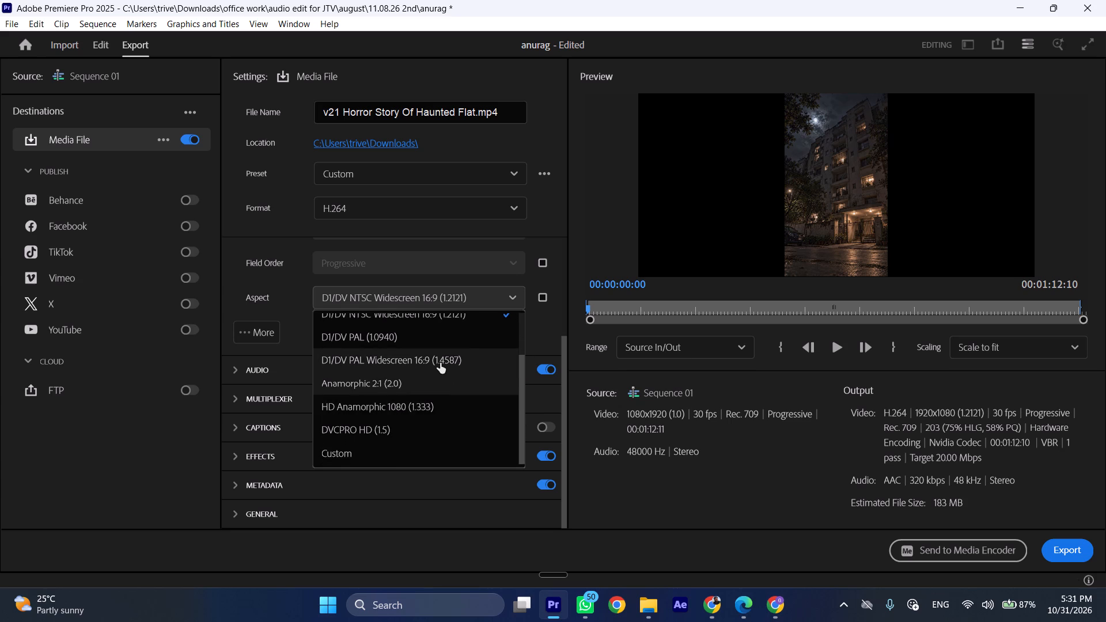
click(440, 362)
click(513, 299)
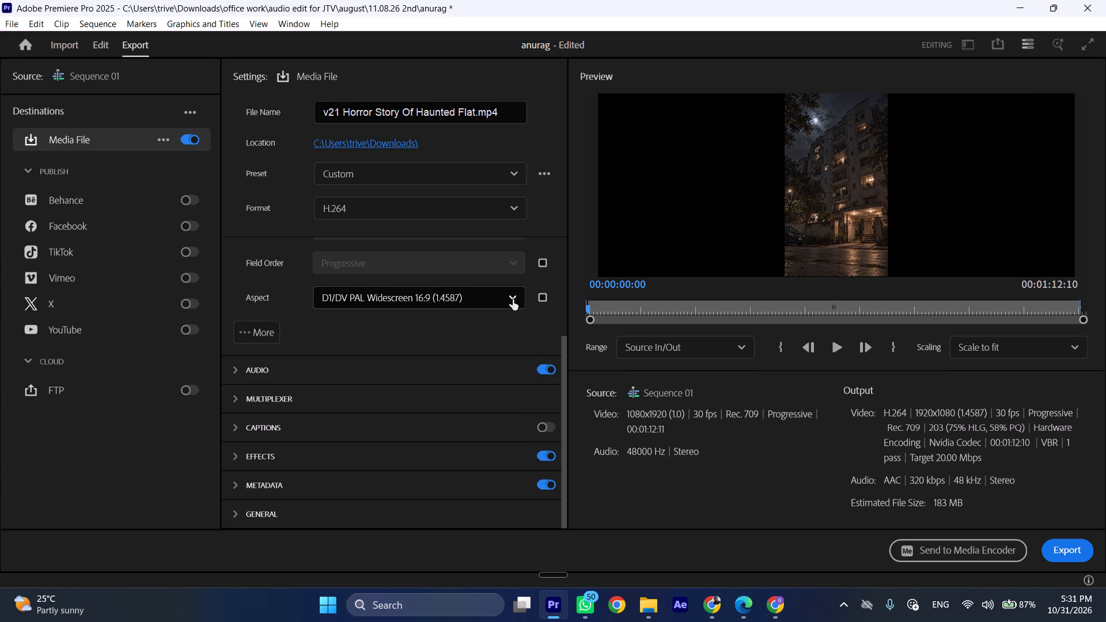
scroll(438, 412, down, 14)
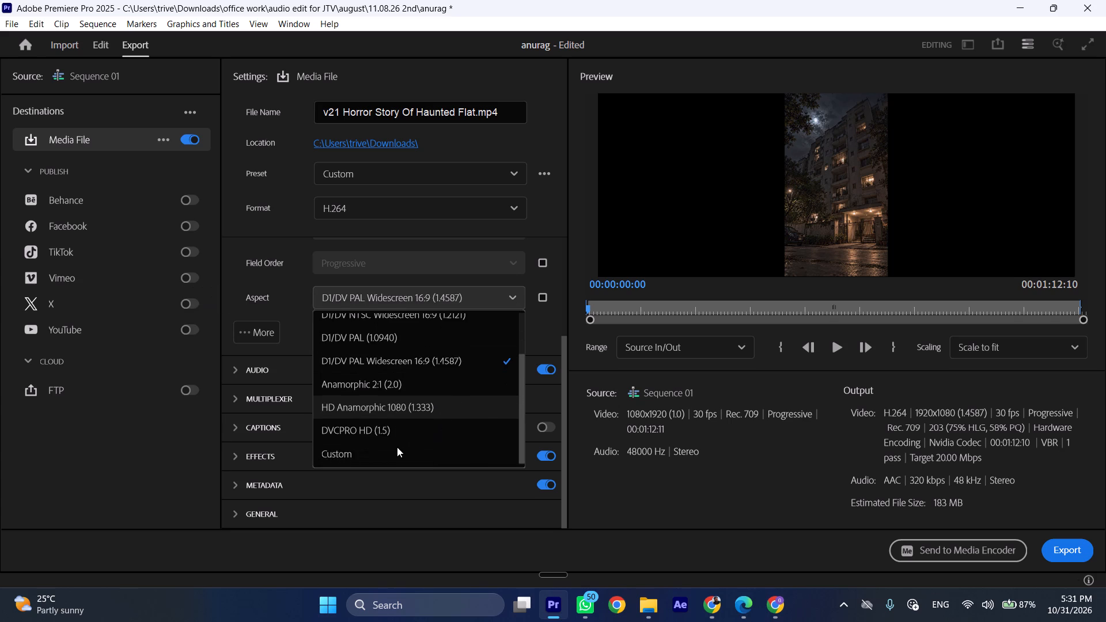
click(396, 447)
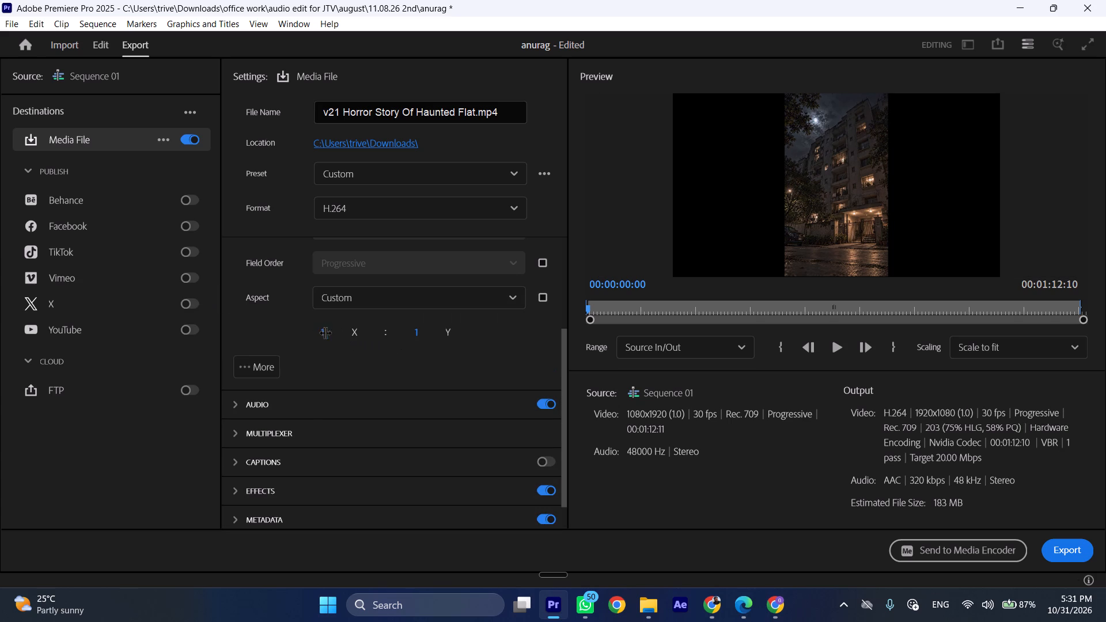
Match the pixel aspect to the source and unmatch it again, leaving it at Square Pixels (1.0).
click(543, 297)
click(543, 297)
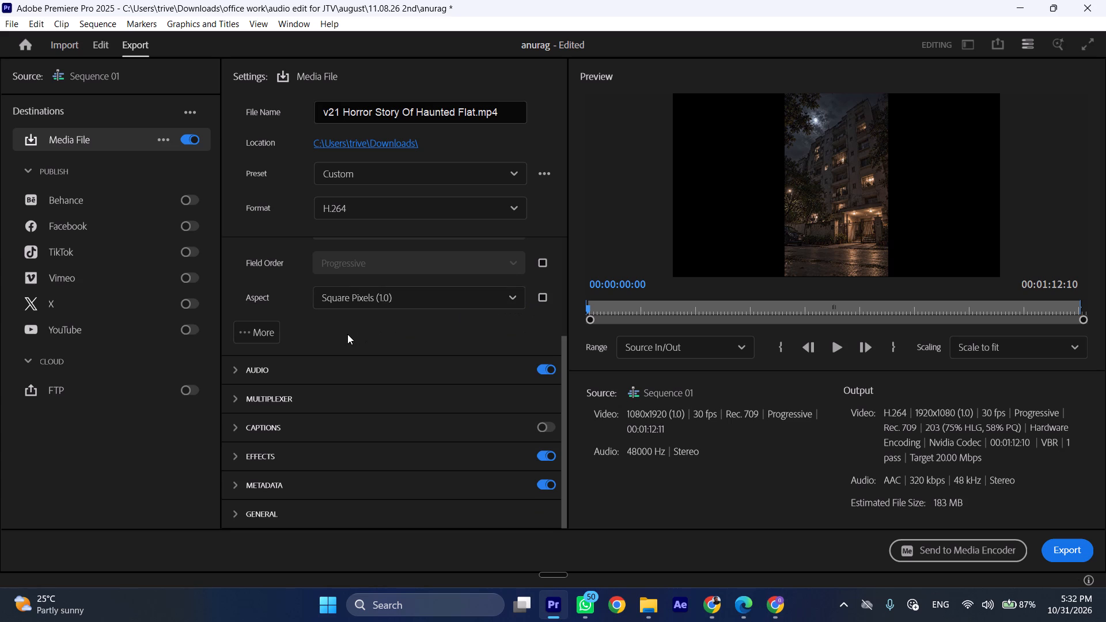
Enable Use Maximum Render Quality and Render at Maximum Depth in the additional video settings.
click(269, 332)
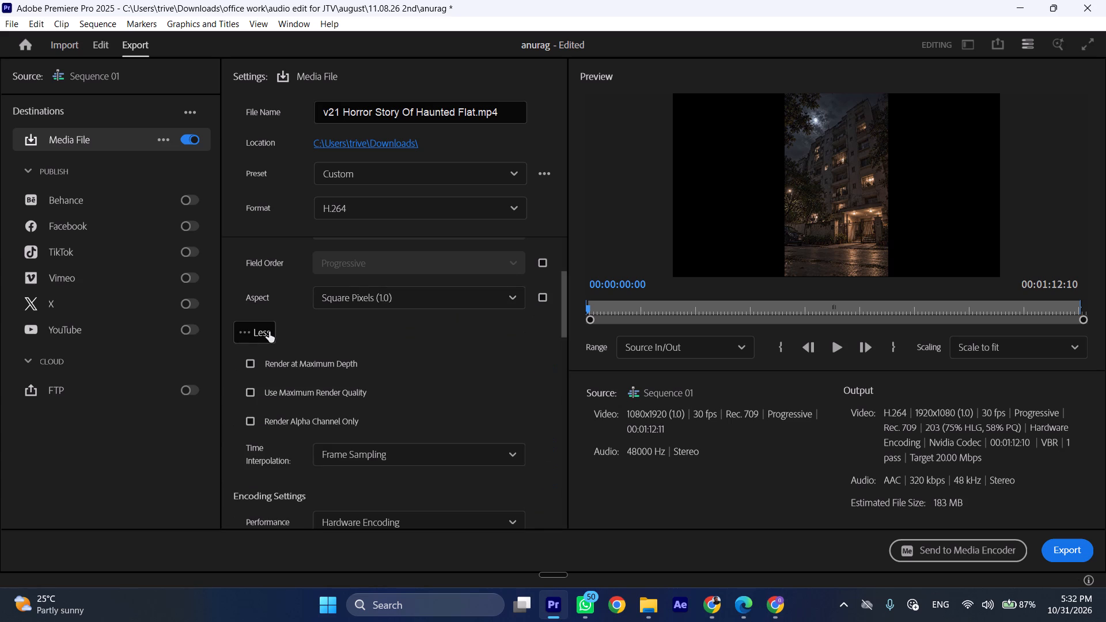
click(249, 390)
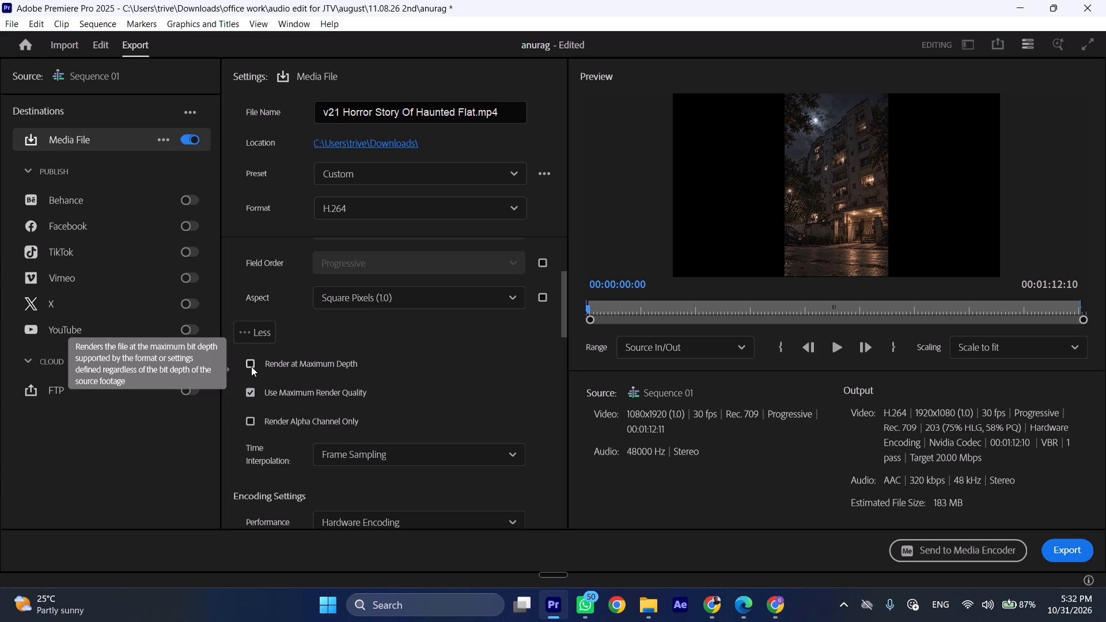
click(251, 363)
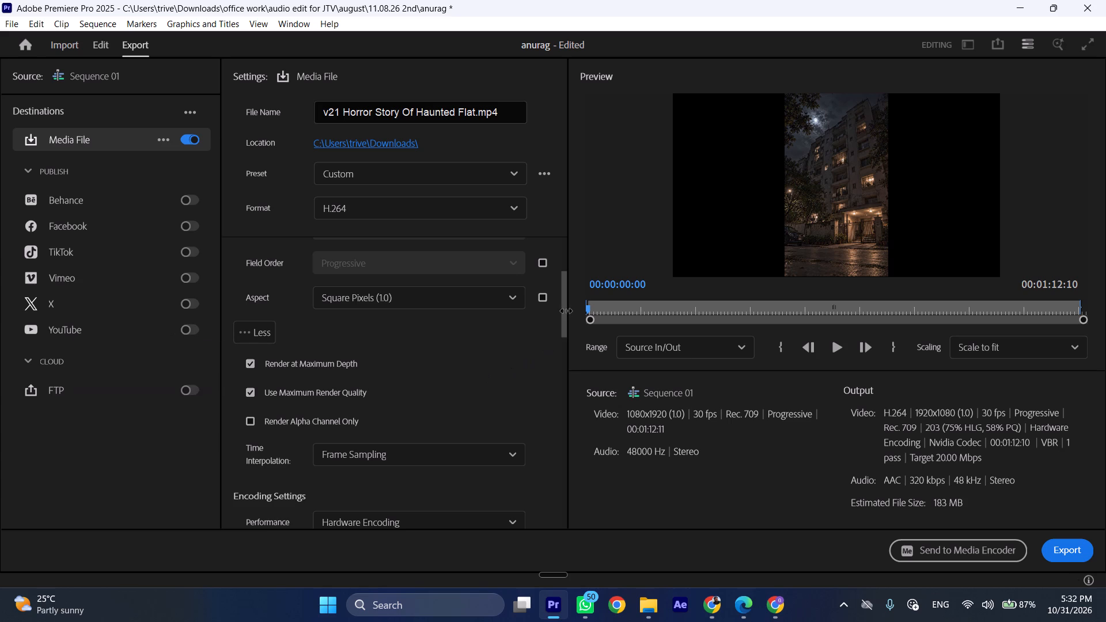
Examine the encoding, HDR, bitrate, advanced and VR options in the extended video settings.
drag(566, 311, 558, 357)
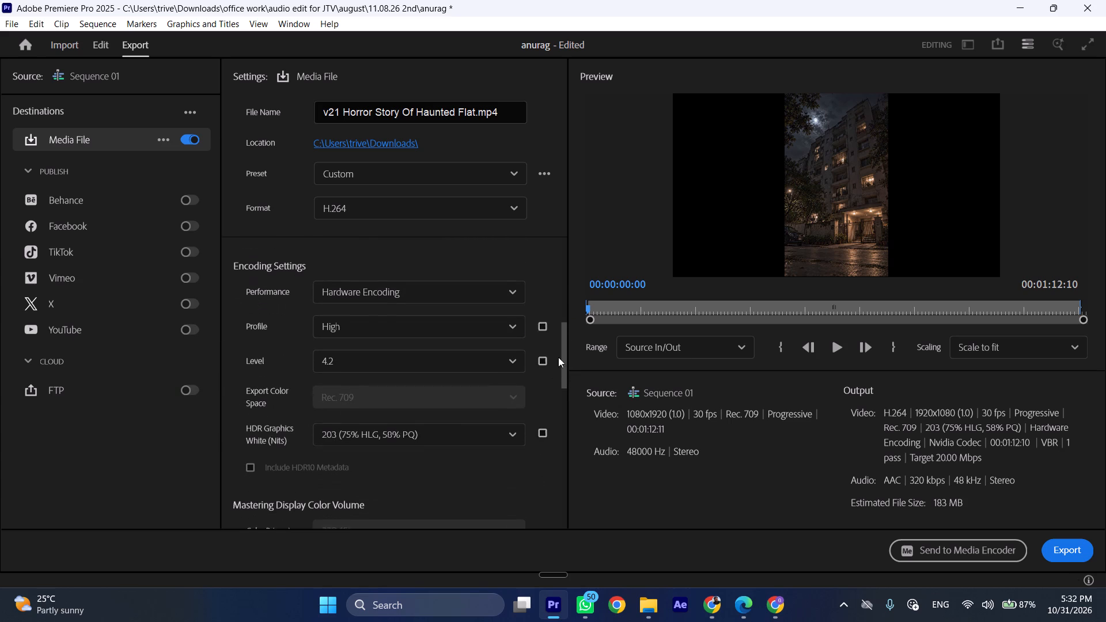
drag(558, 357, 554, 347)
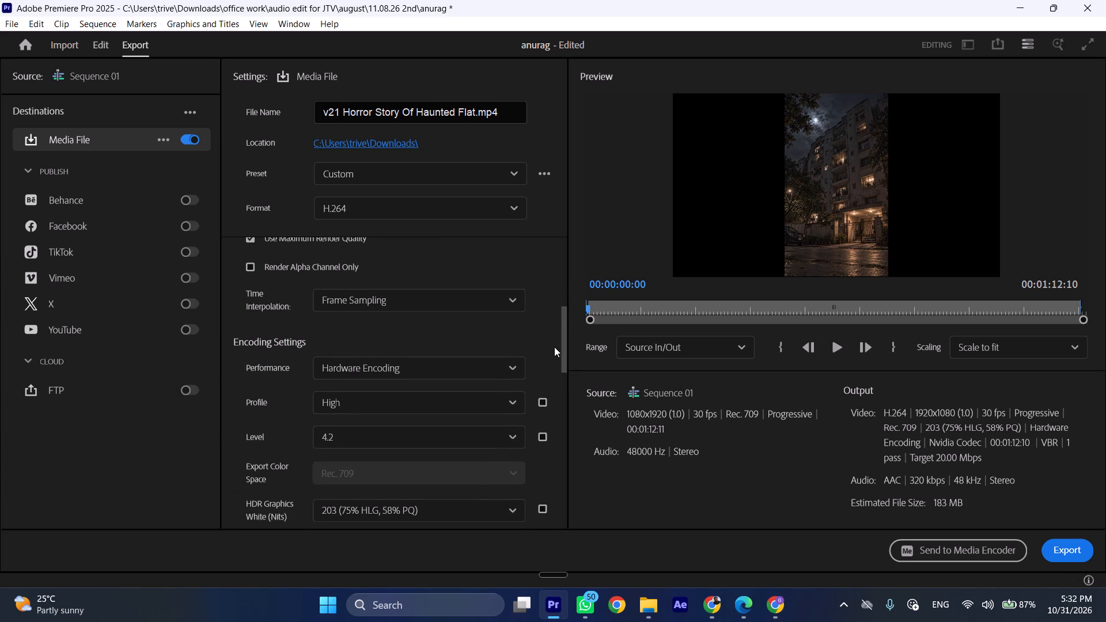
drag(554, 347, 548, 393)
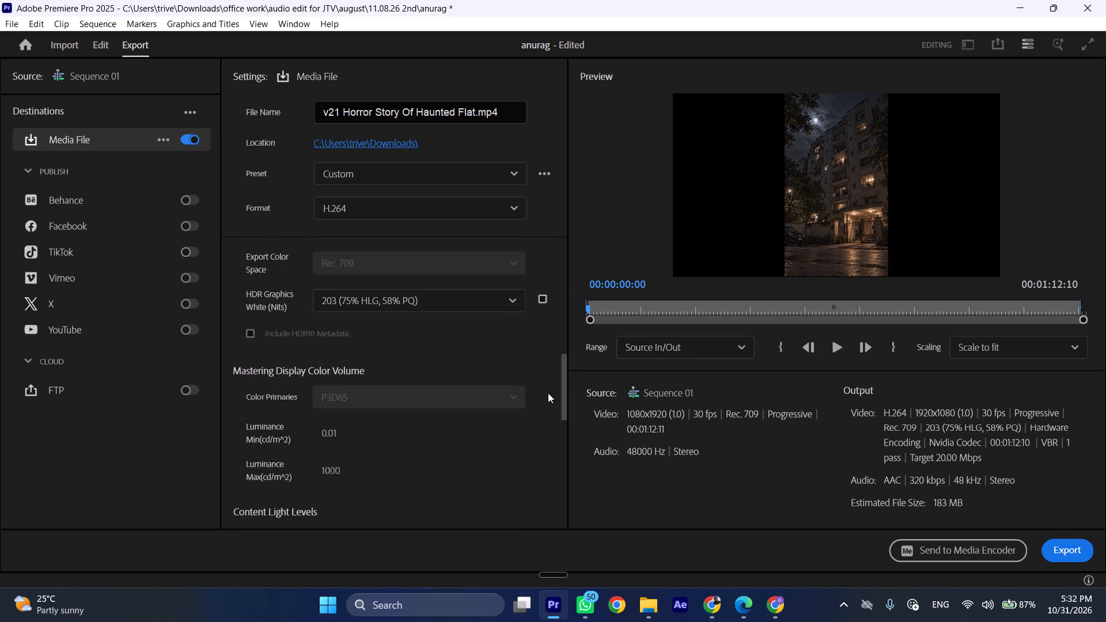
drag(548, 393, 547, 446)
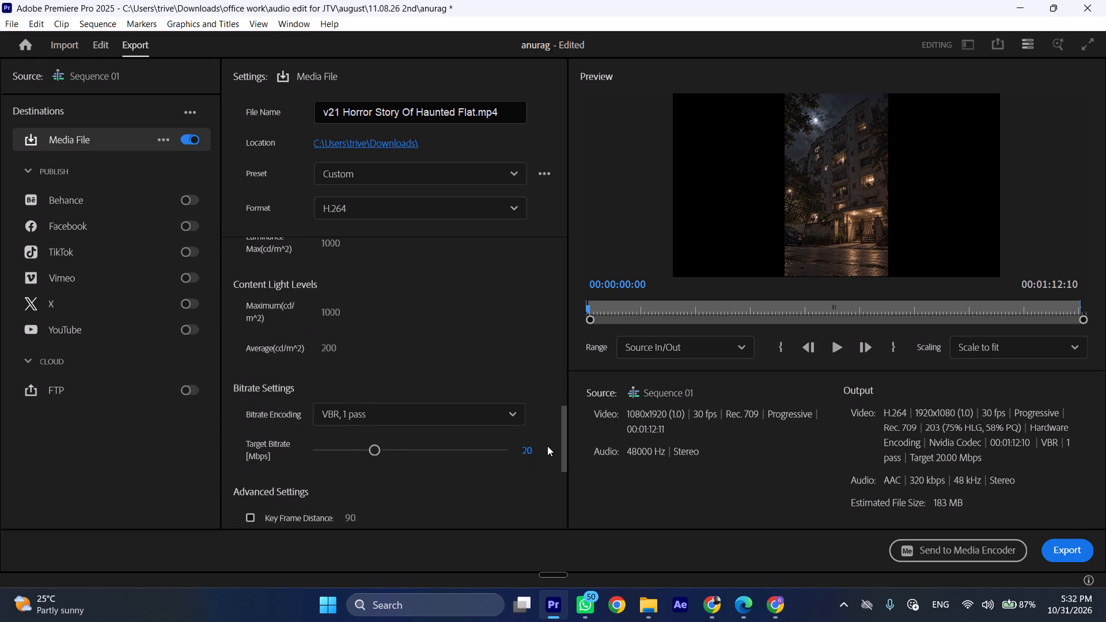
drag(547, 446, 547, 494)
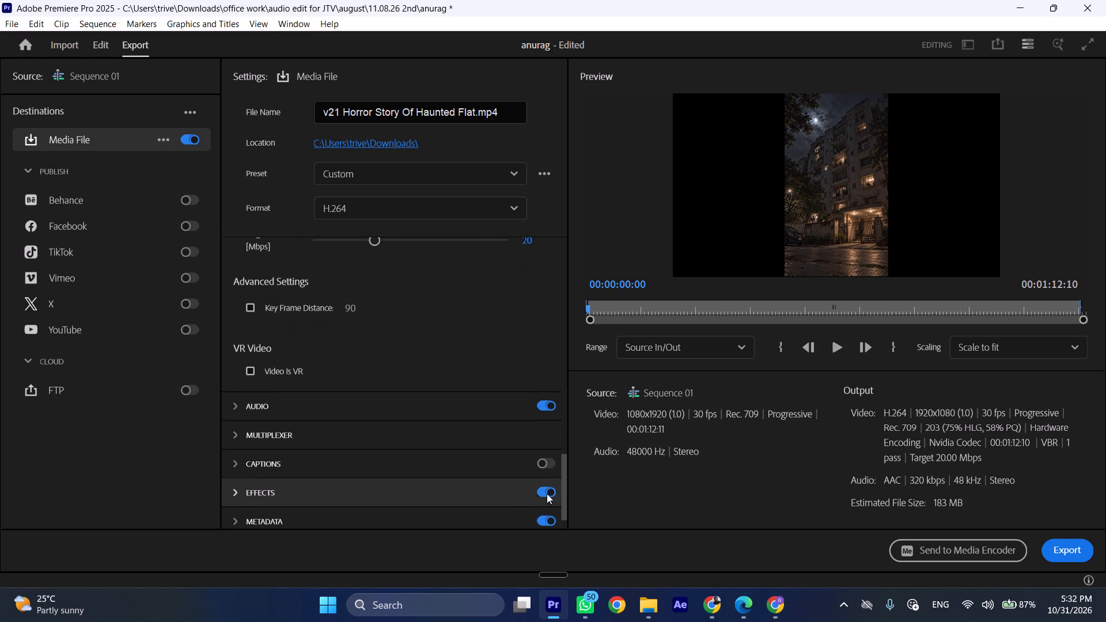
drag(547, 494, 539, 465)
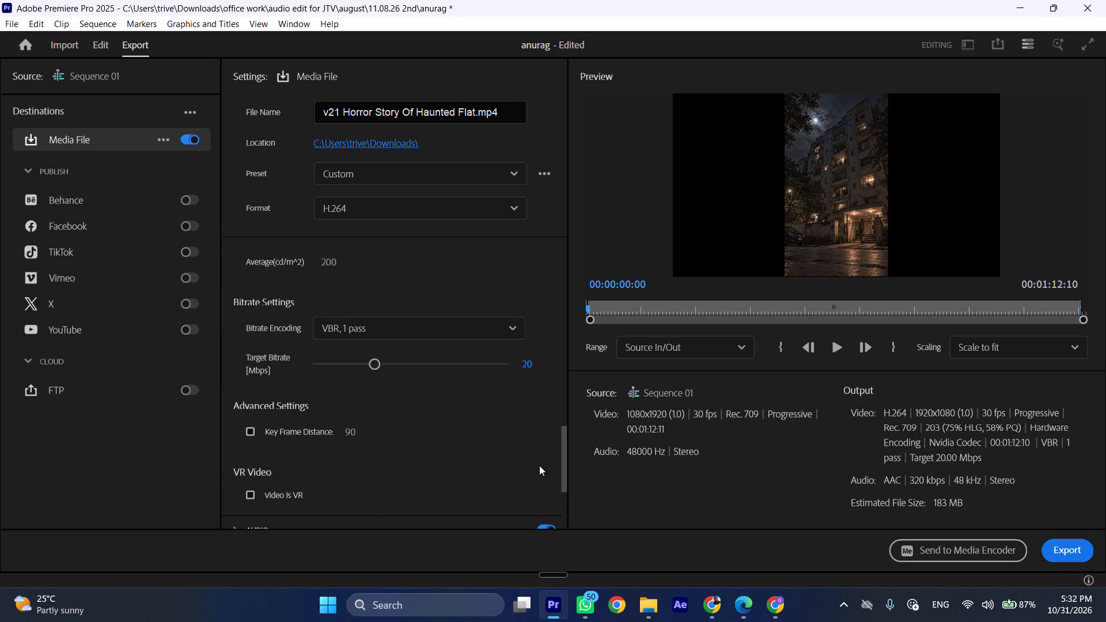
drag(539, 465, 558, 399)
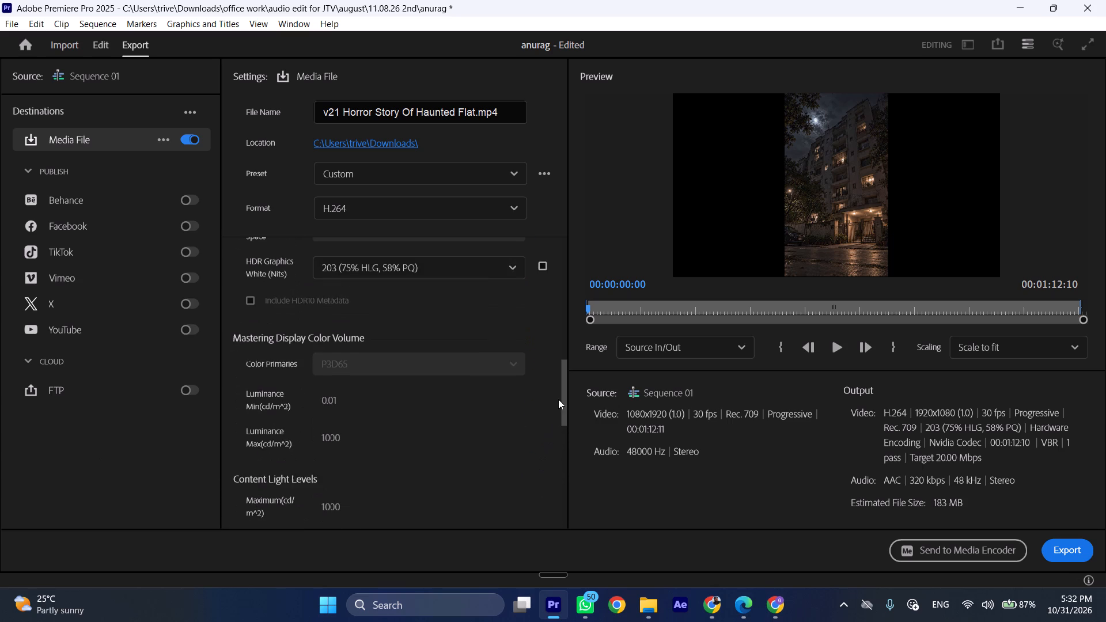
drag(558, 399, 552, 350)
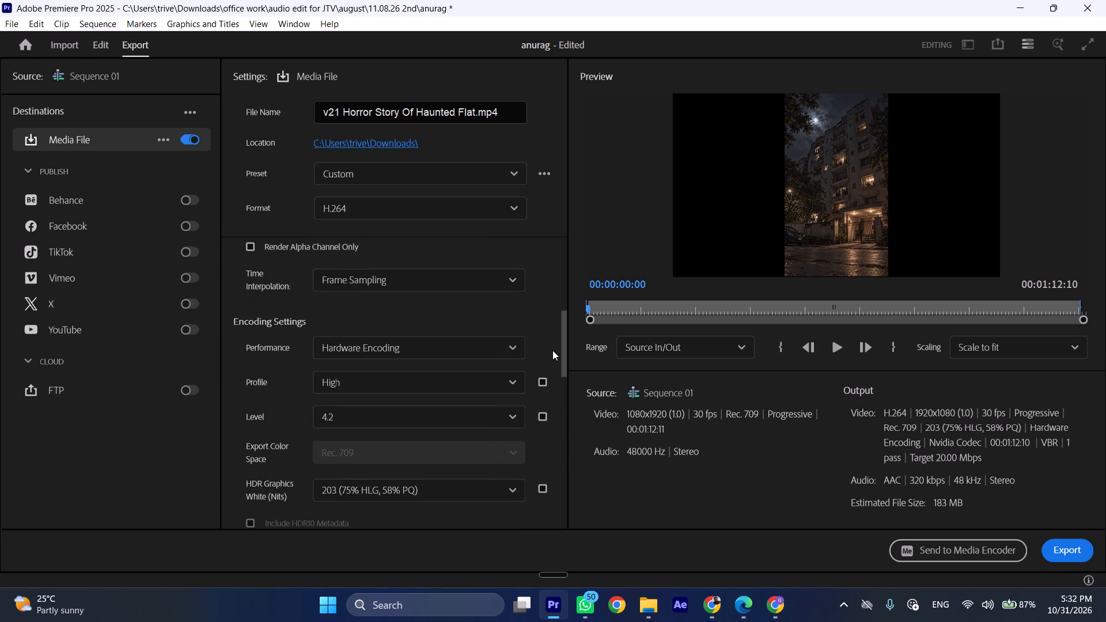
drag(552, 350, 552, 341)
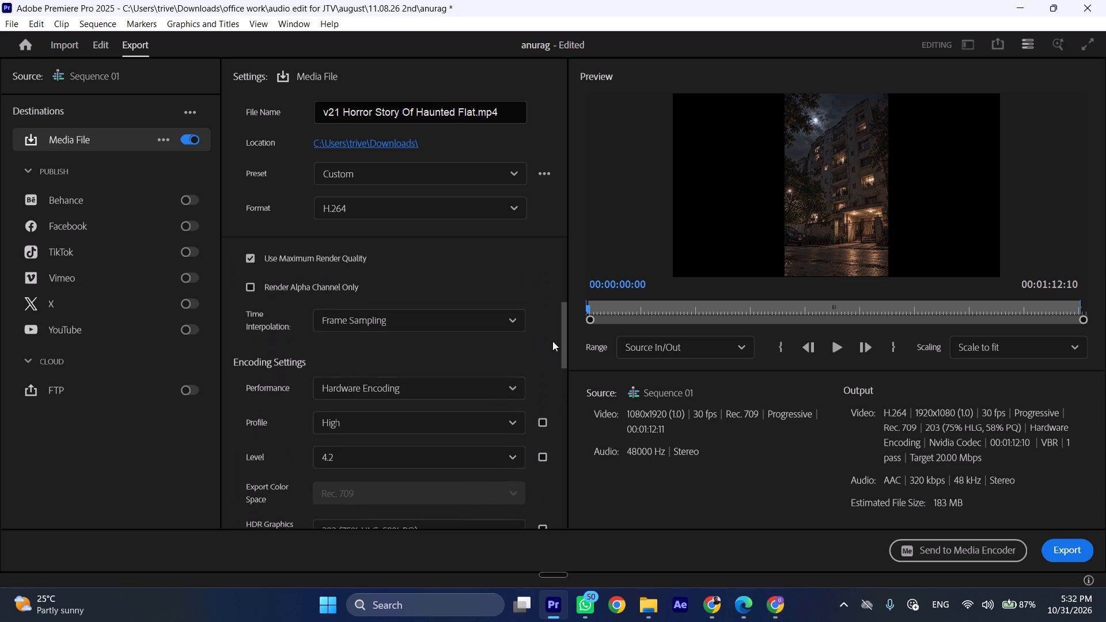
drag(552, 341, 555, 309)
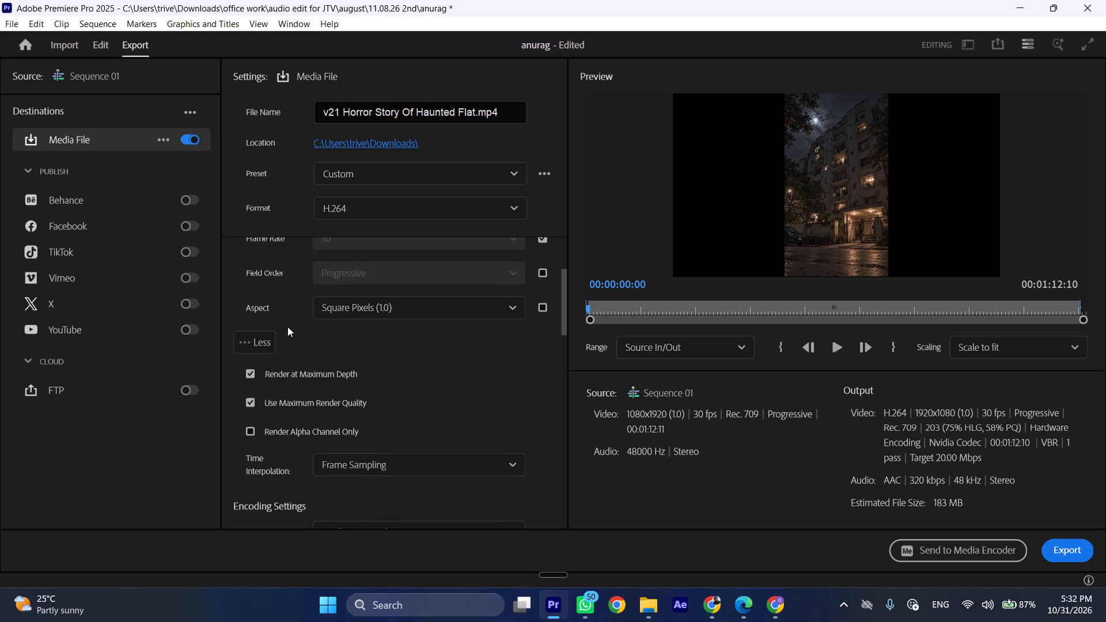
click(262, 339)
click(262, 339)
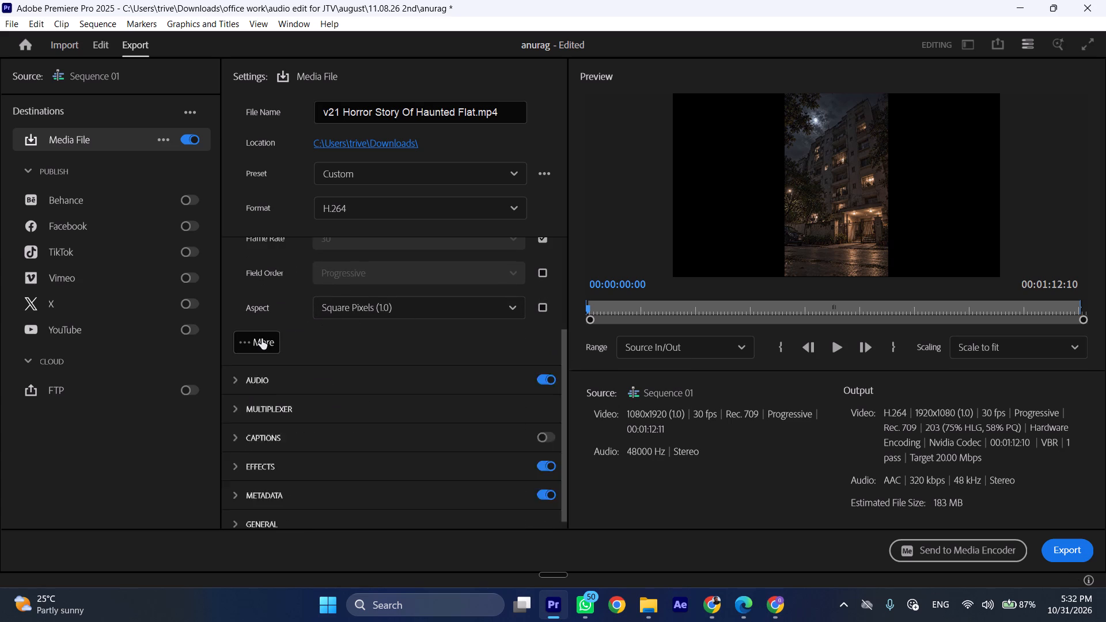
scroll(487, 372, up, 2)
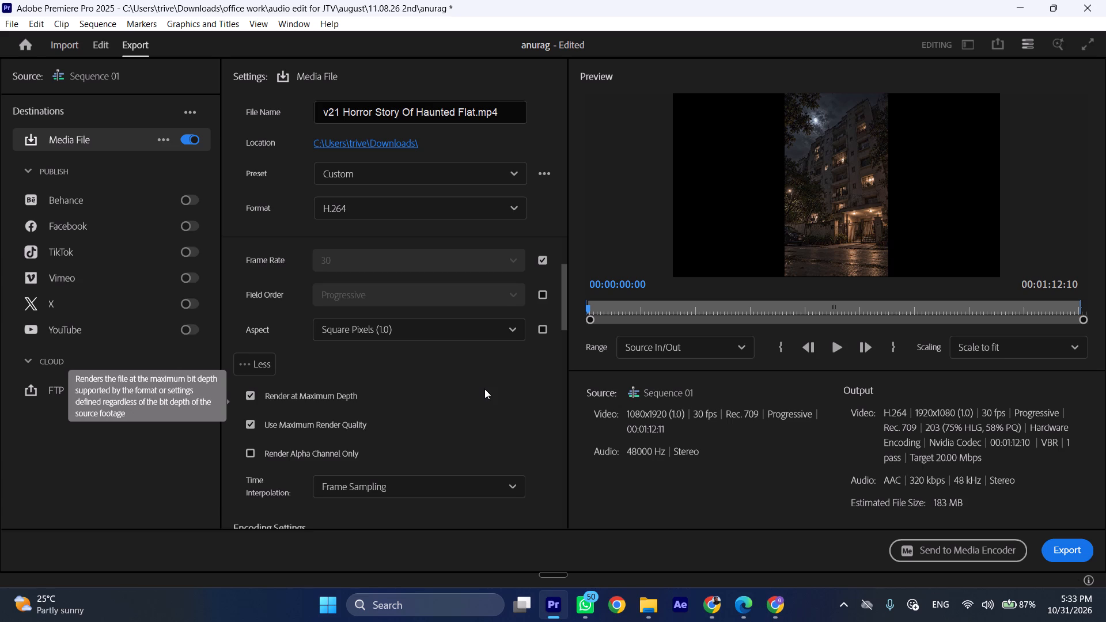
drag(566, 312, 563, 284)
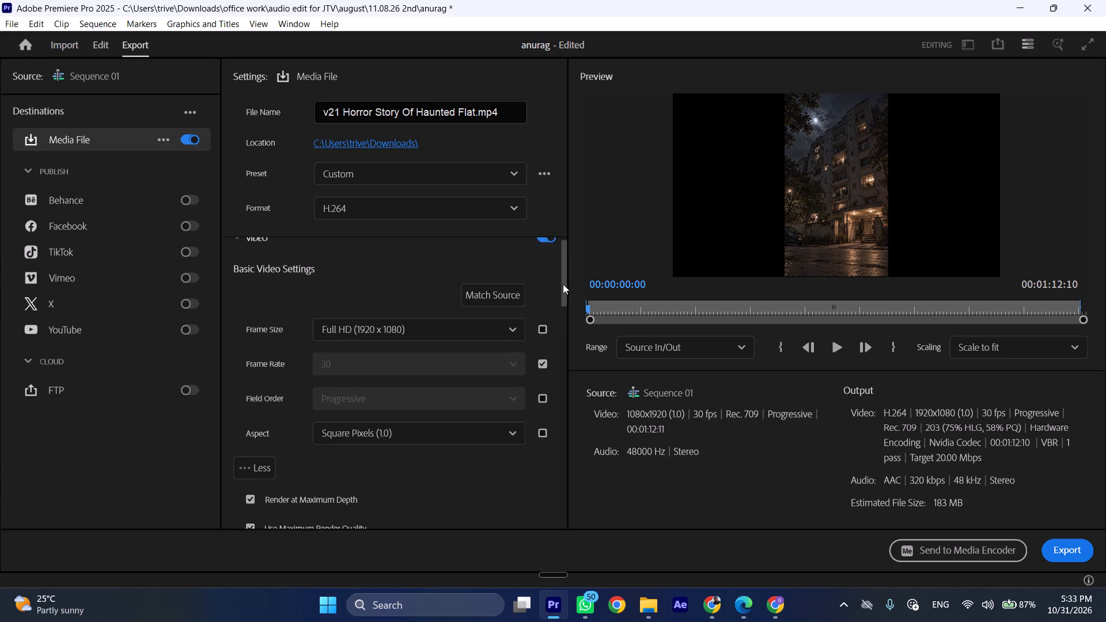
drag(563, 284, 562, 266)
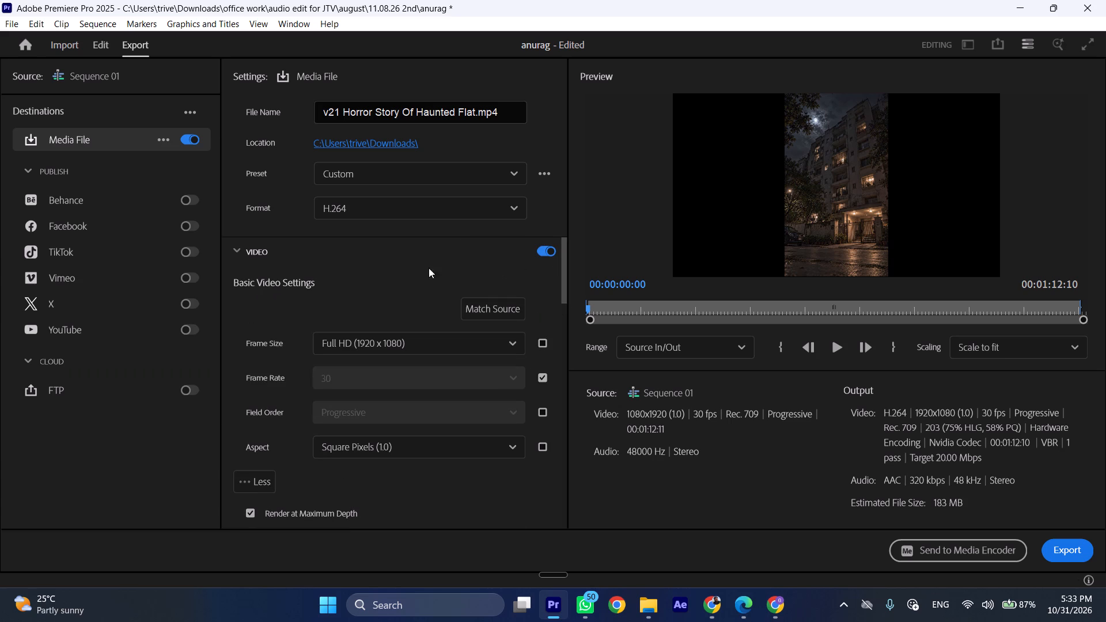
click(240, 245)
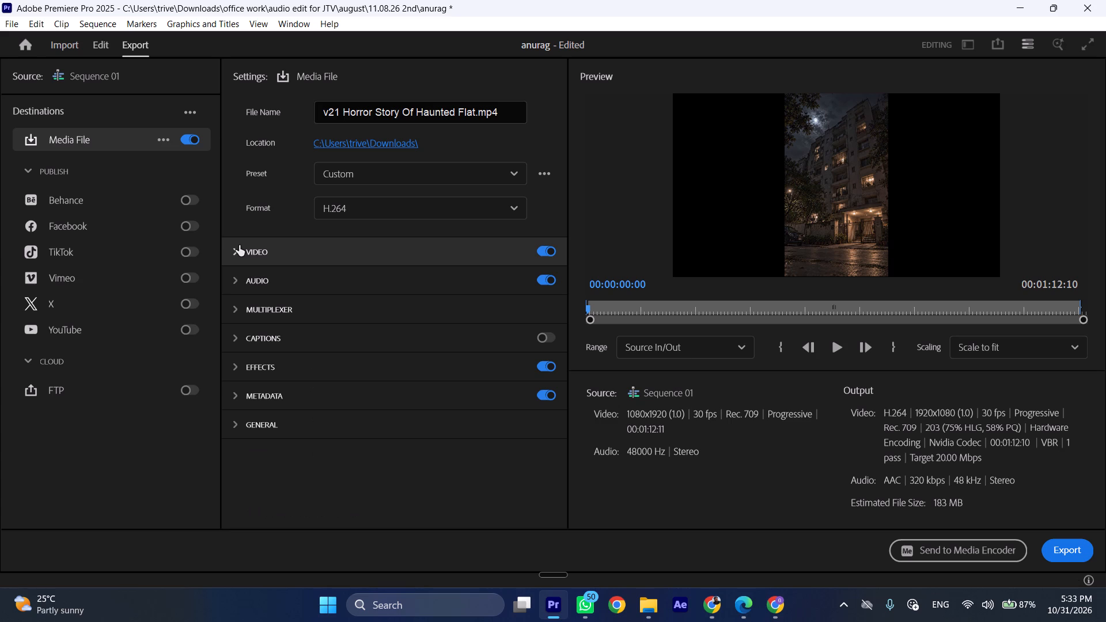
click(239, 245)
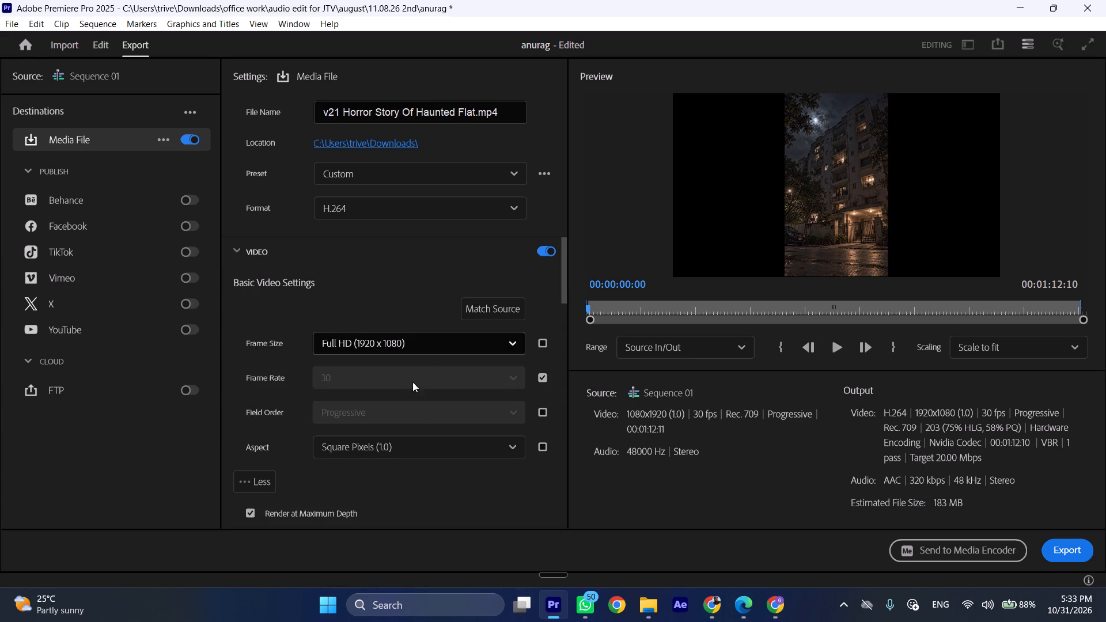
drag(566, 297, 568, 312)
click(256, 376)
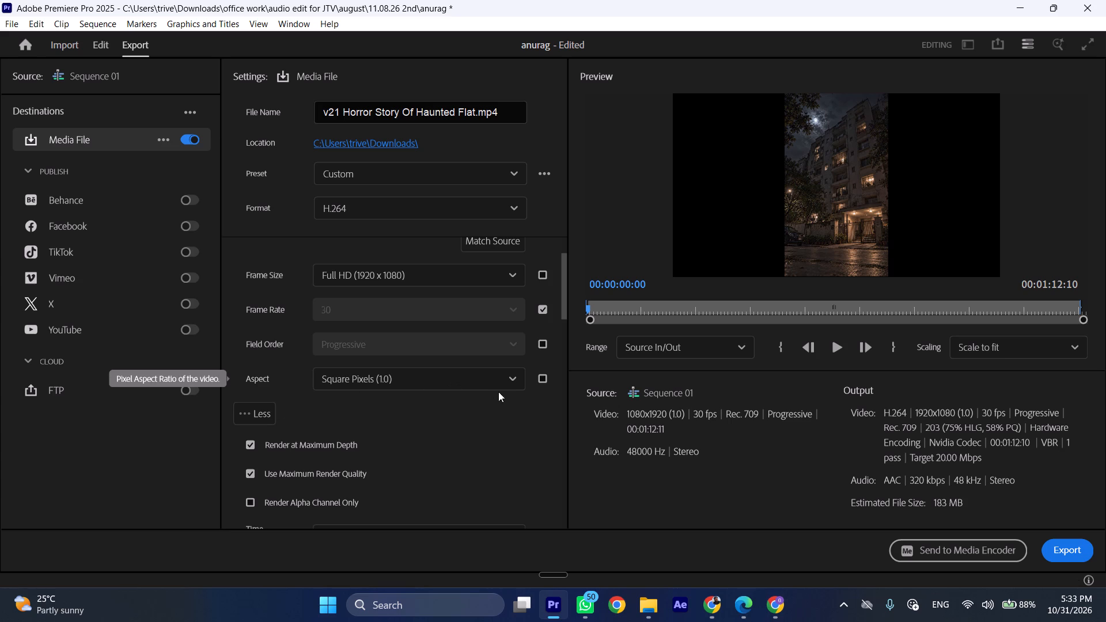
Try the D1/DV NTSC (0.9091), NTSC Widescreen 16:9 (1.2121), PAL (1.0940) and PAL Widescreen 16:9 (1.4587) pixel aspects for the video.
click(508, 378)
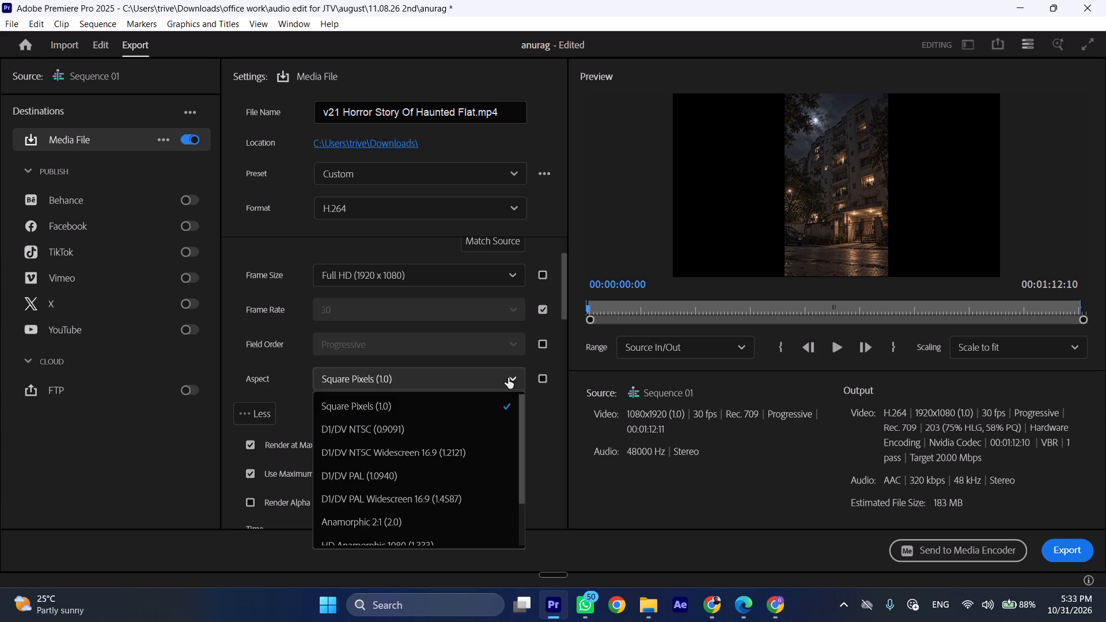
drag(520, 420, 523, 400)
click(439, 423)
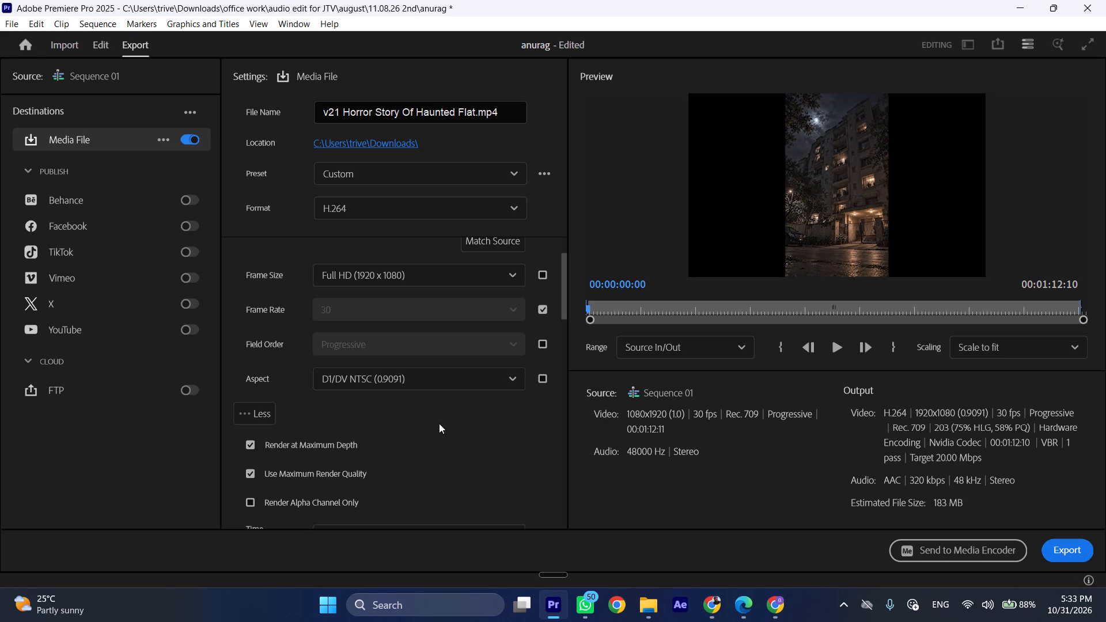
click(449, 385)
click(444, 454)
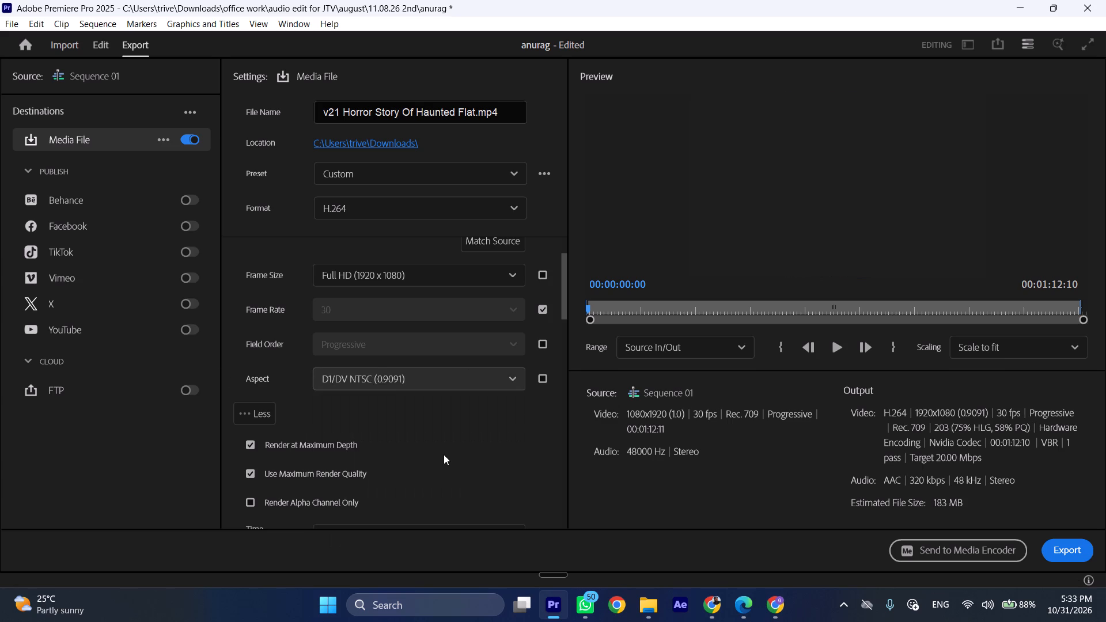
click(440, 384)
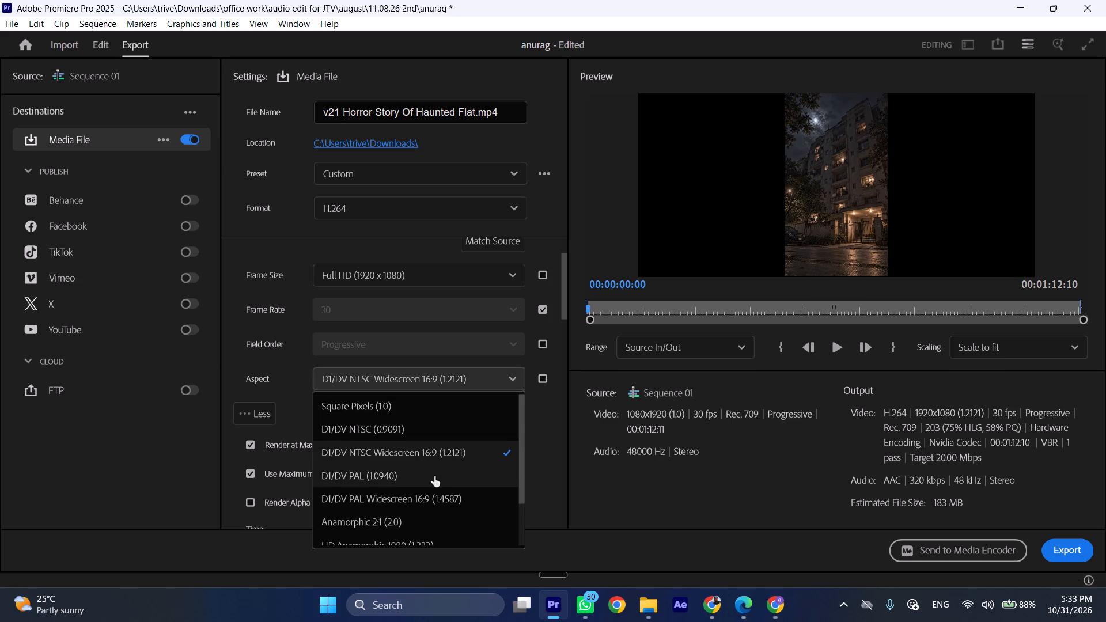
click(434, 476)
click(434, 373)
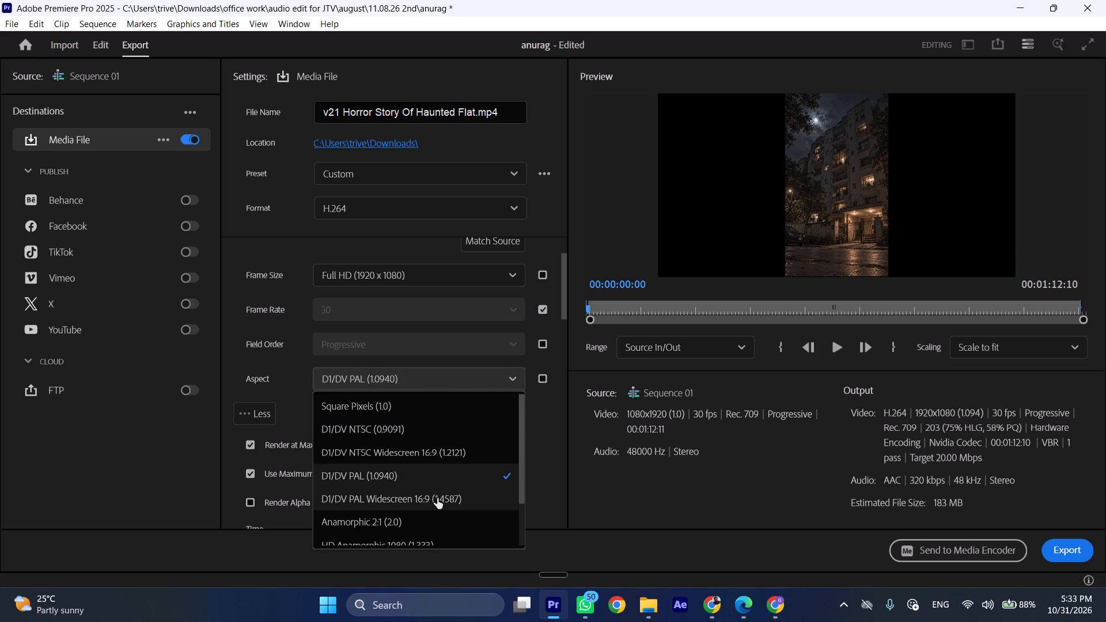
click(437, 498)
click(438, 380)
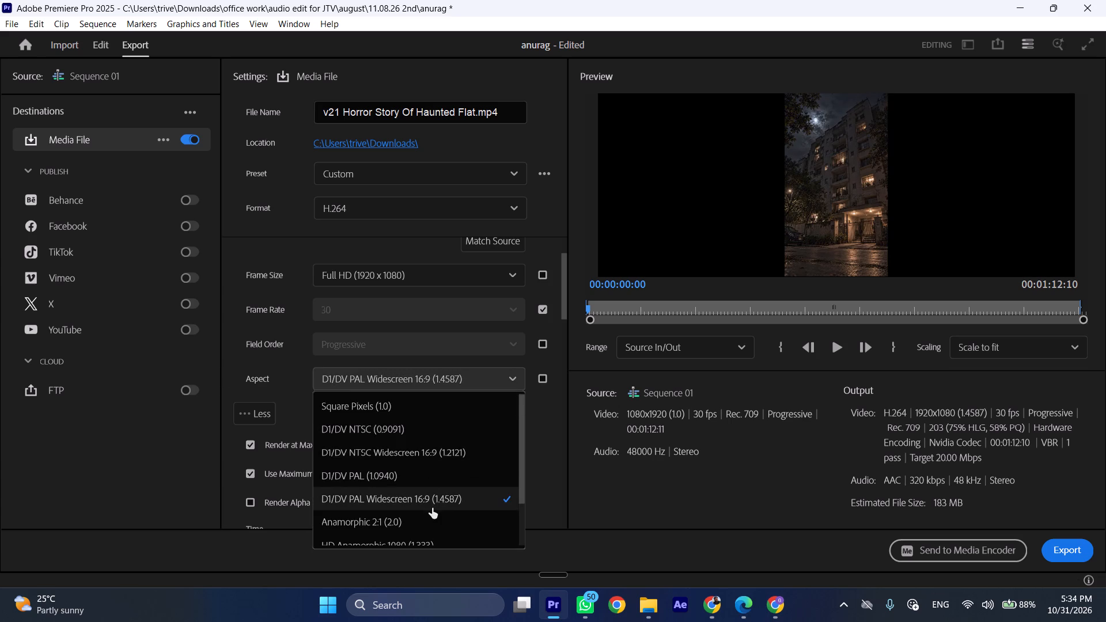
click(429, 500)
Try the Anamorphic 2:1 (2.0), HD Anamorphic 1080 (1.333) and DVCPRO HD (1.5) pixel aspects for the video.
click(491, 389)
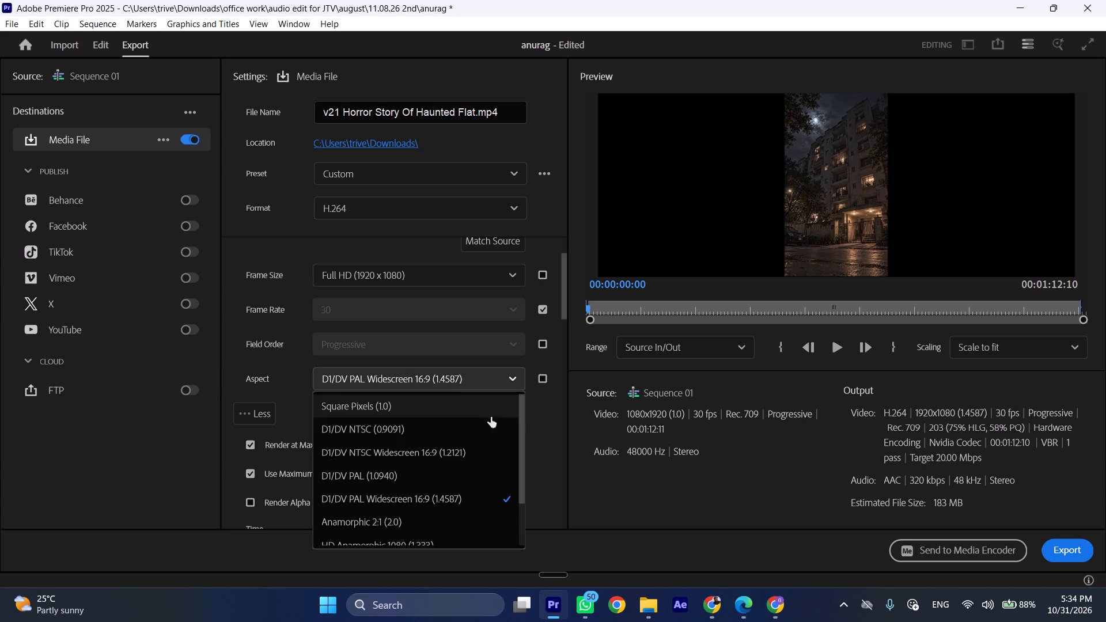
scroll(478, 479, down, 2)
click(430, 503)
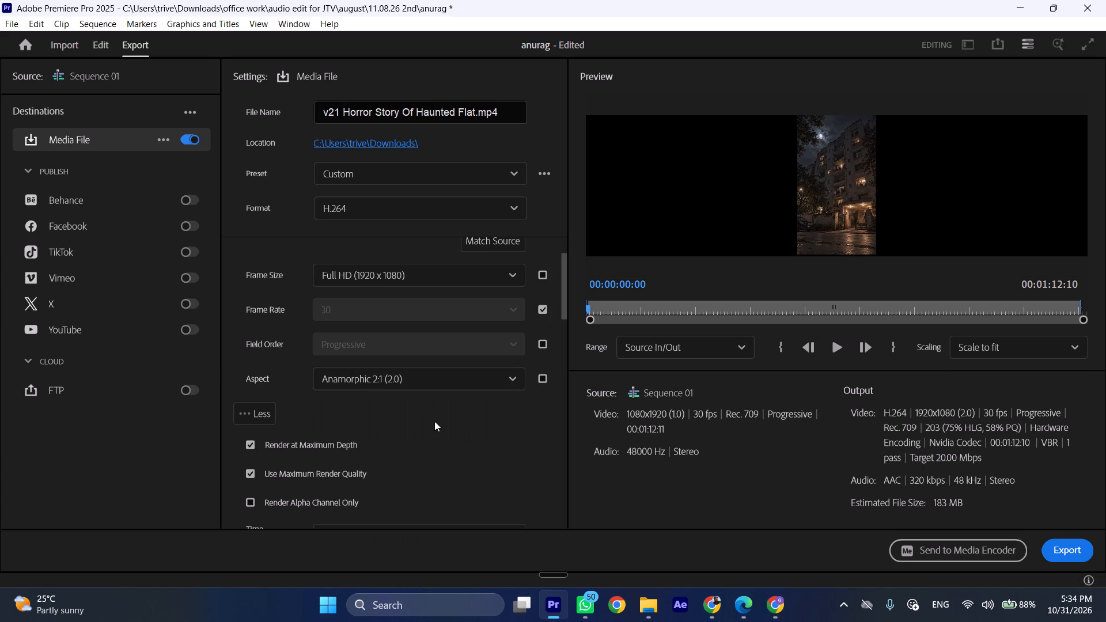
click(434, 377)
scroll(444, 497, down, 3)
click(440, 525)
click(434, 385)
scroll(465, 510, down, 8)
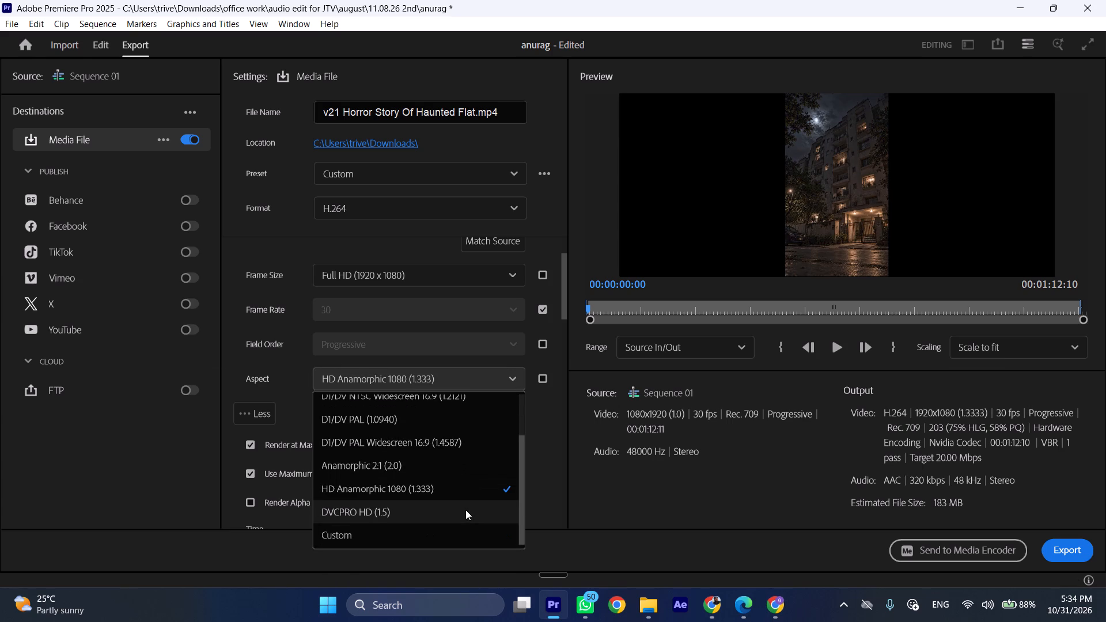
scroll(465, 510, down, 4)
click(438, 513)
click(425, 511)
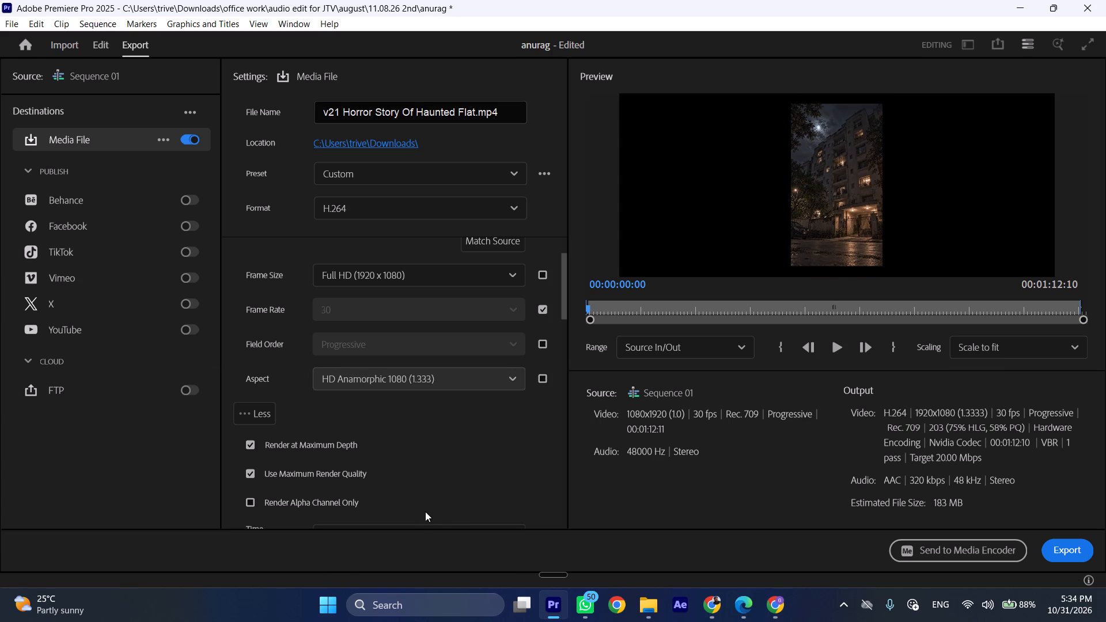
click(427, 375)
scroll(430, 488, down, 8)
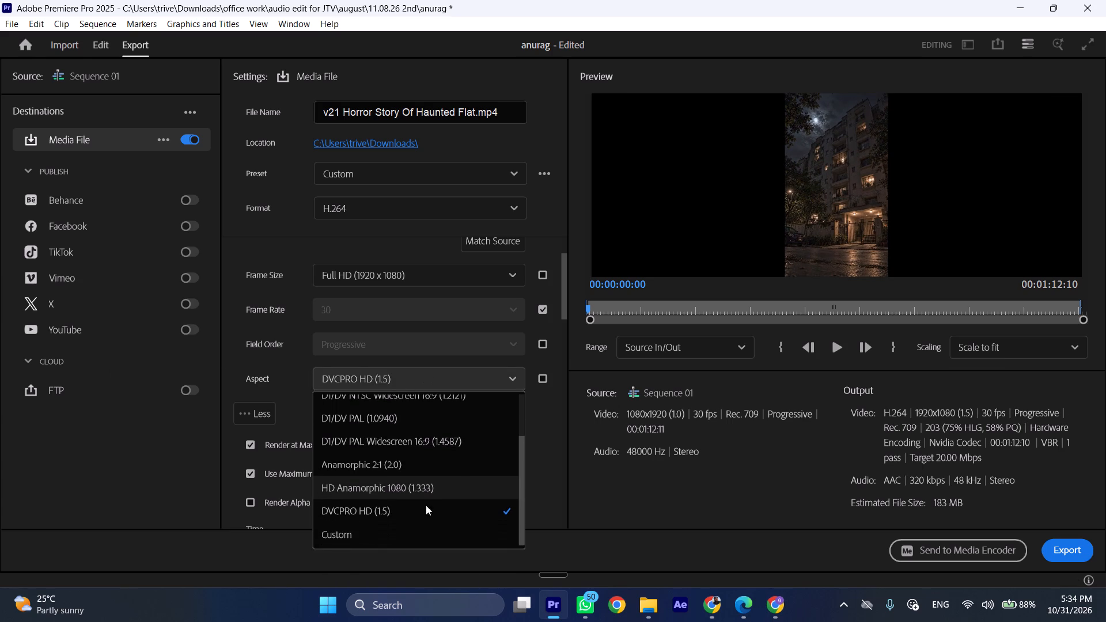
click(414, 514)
Switch the pixel aspect to Custom and try to enter 1080 as its X value.
click(418, 378)
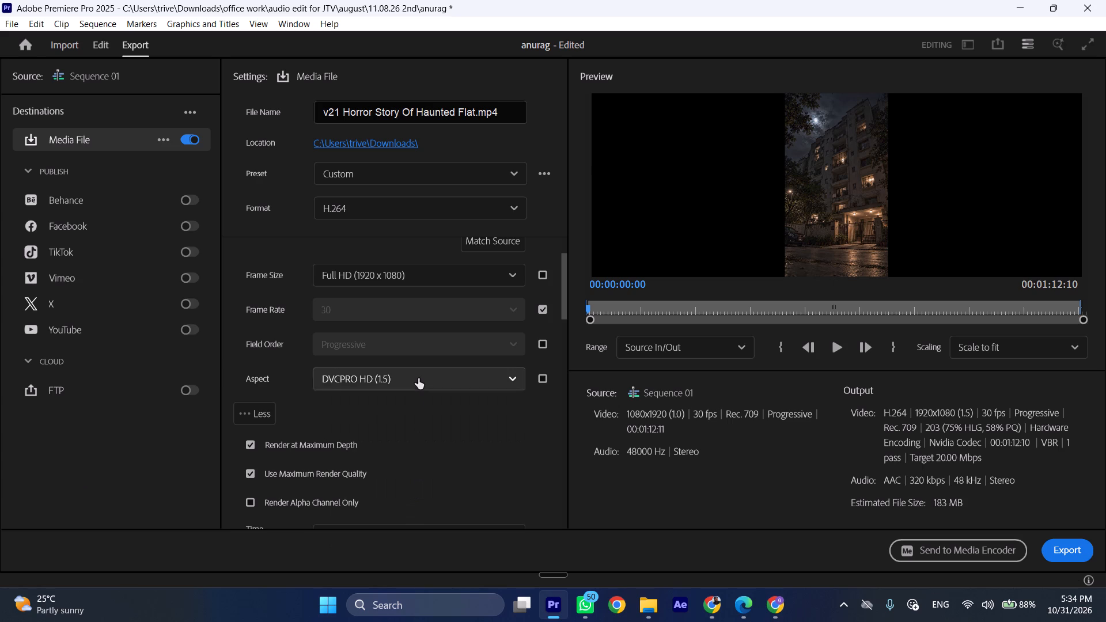
scroll(409, 522, down, 8)
click(401, 530)
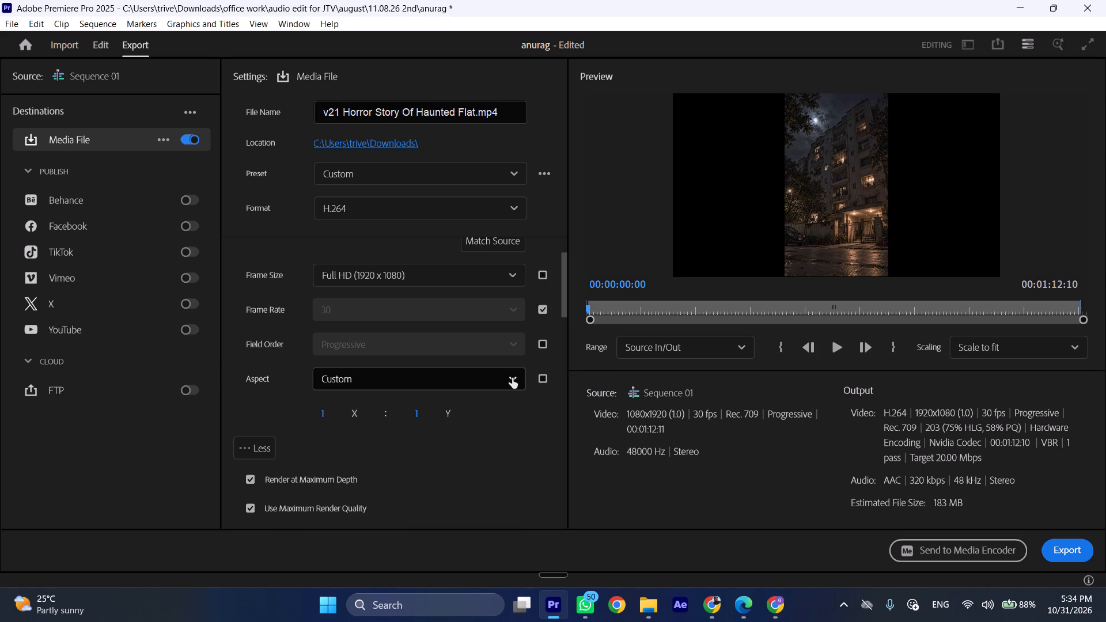
drag(324, 411, 327, 410)
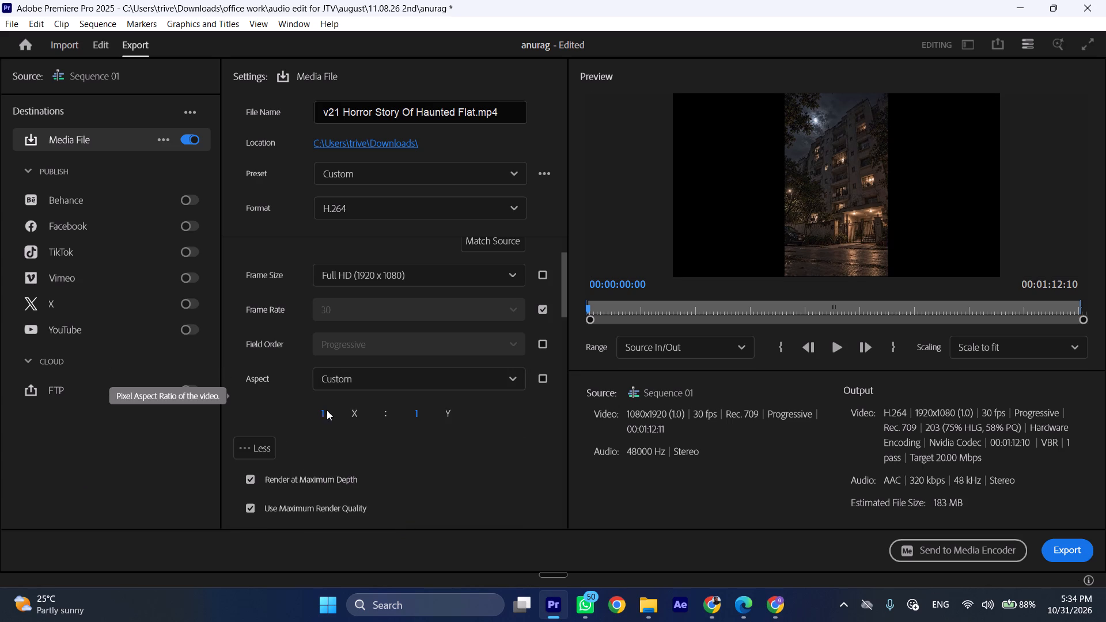
drag(327, 410, 387, 413)
click(327, 416)
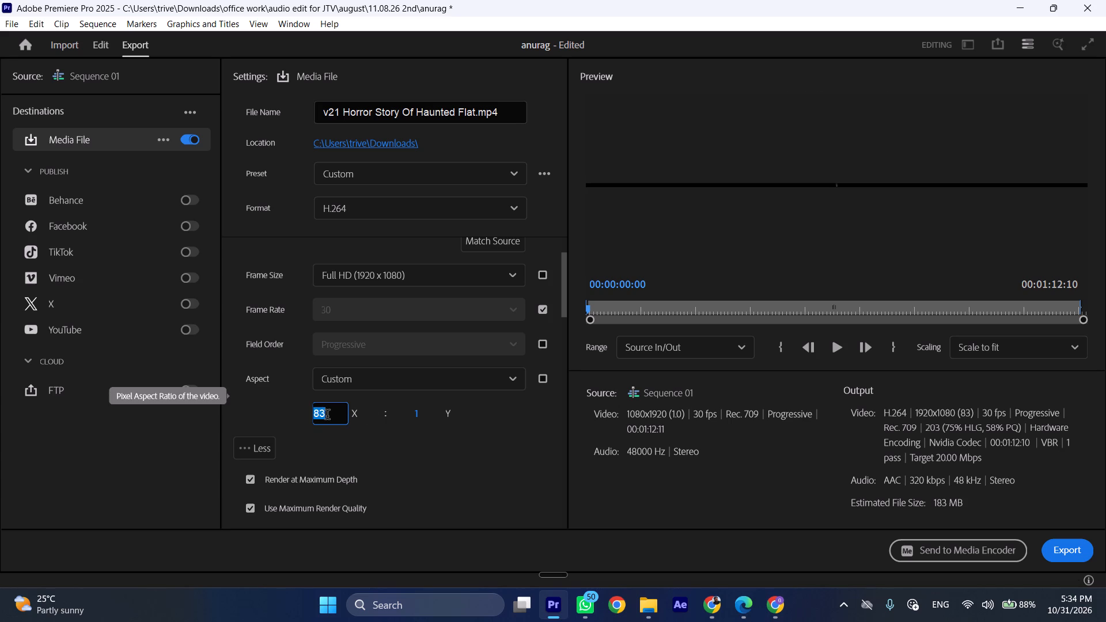
key(1)
text(080)
click(420, 416)
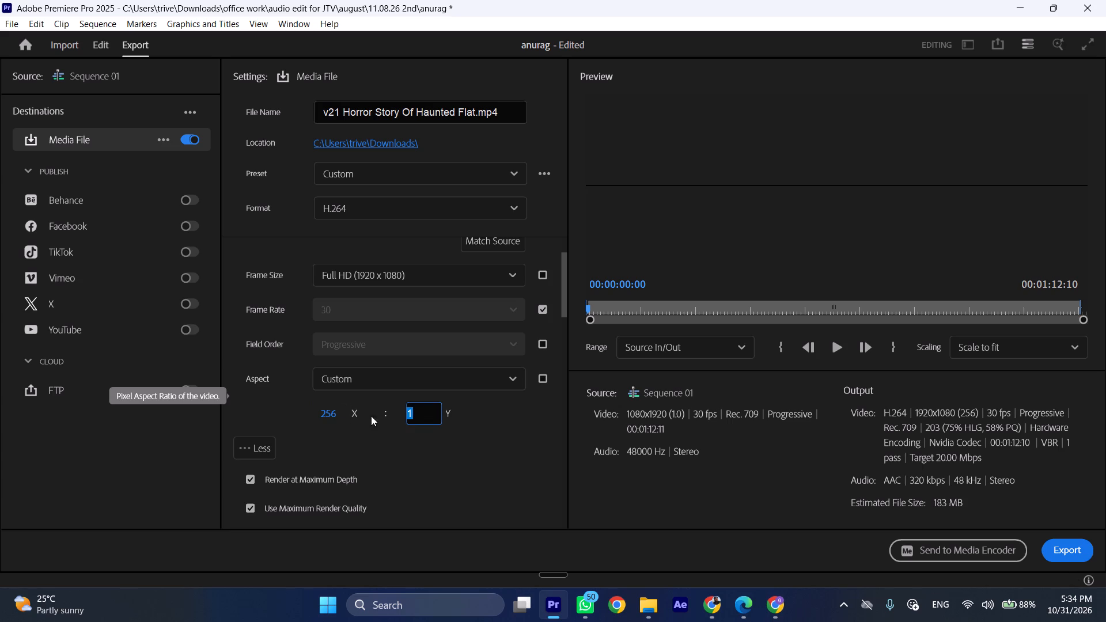
click(334, 408)
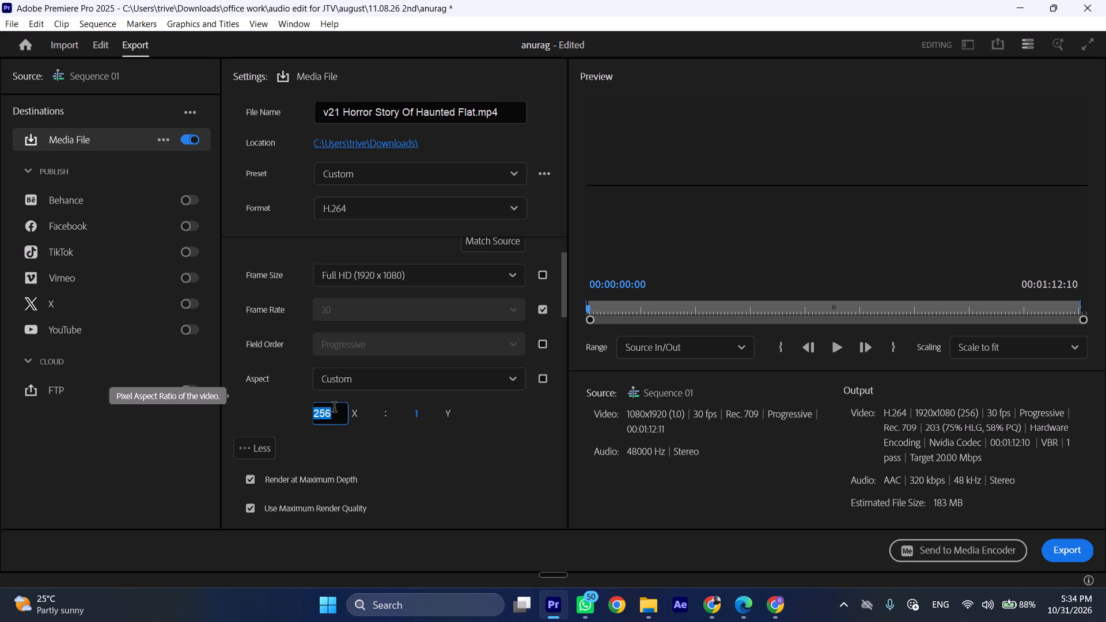
key(1)
text(080)
click(378, 454)
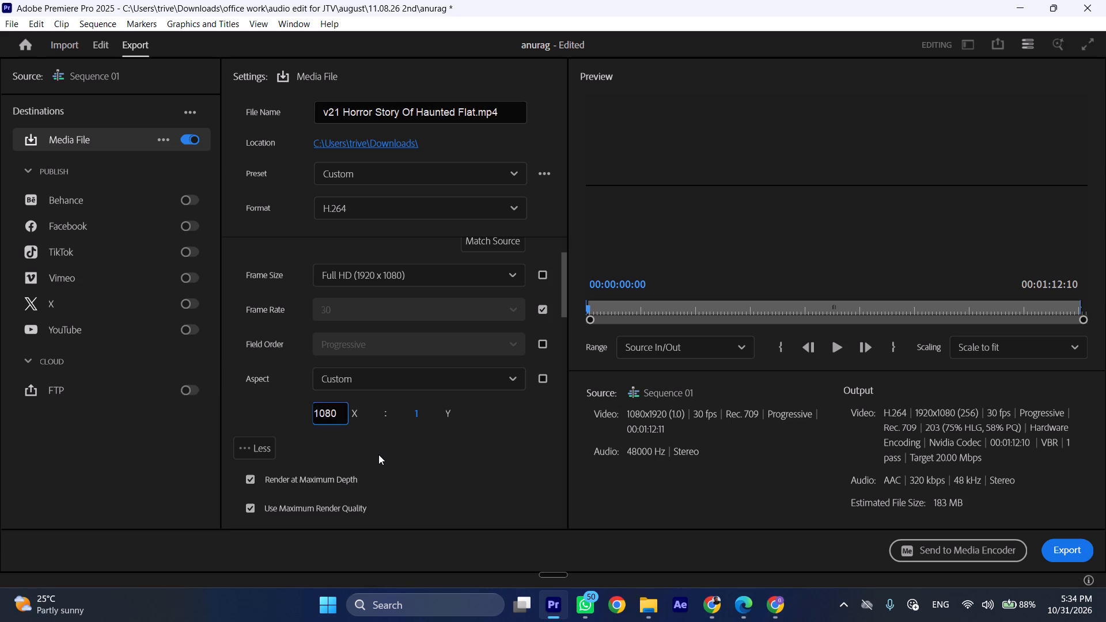
Try to enter 1920 as the Y value of the custom pixel aspect.
click(417, 411)
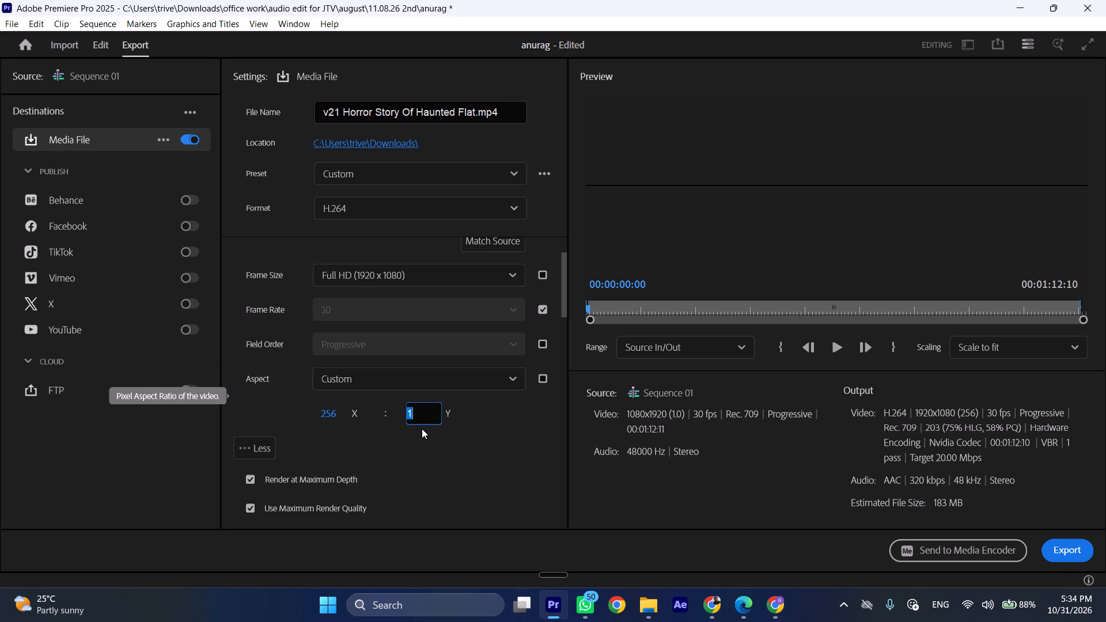
key(1)
text(920)
key(Return)
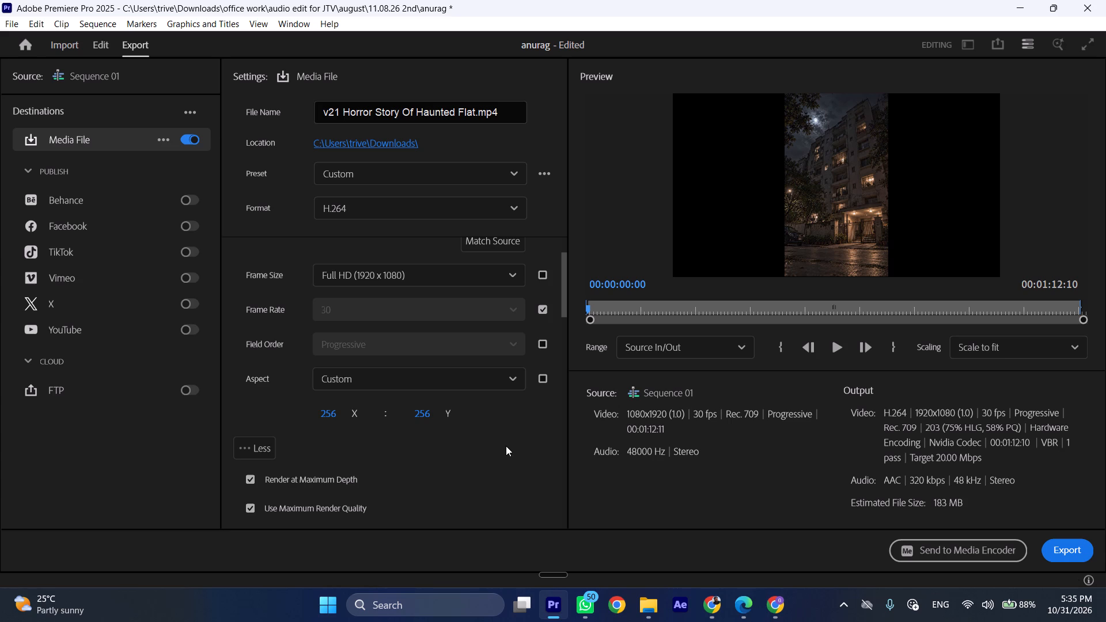
scroll(511, 450, up, 1)
scroll(511, 450, down, 1)
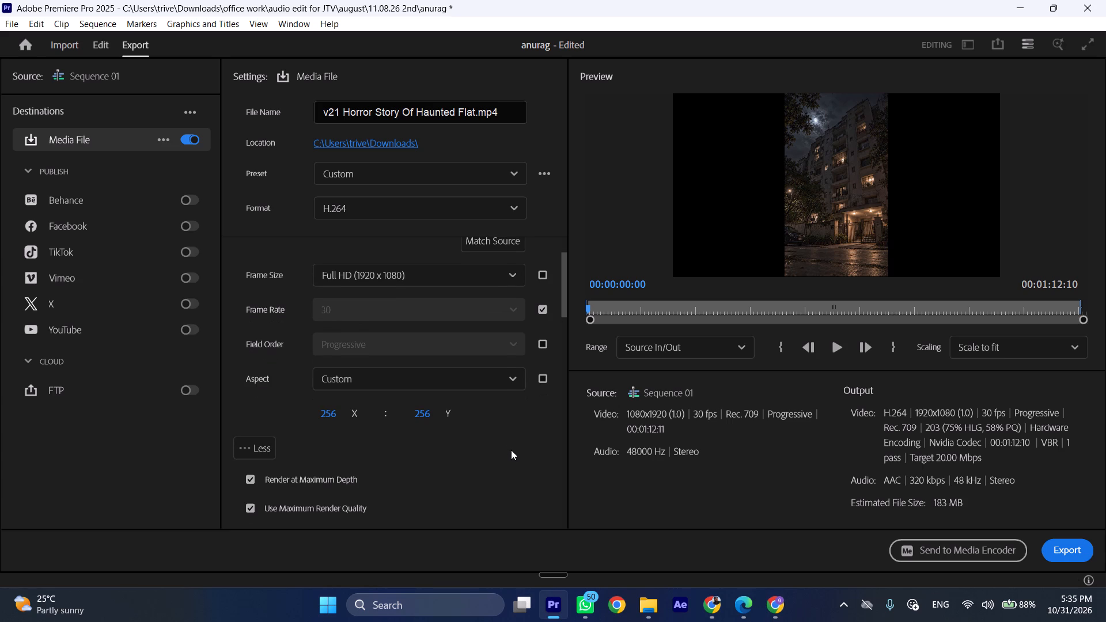
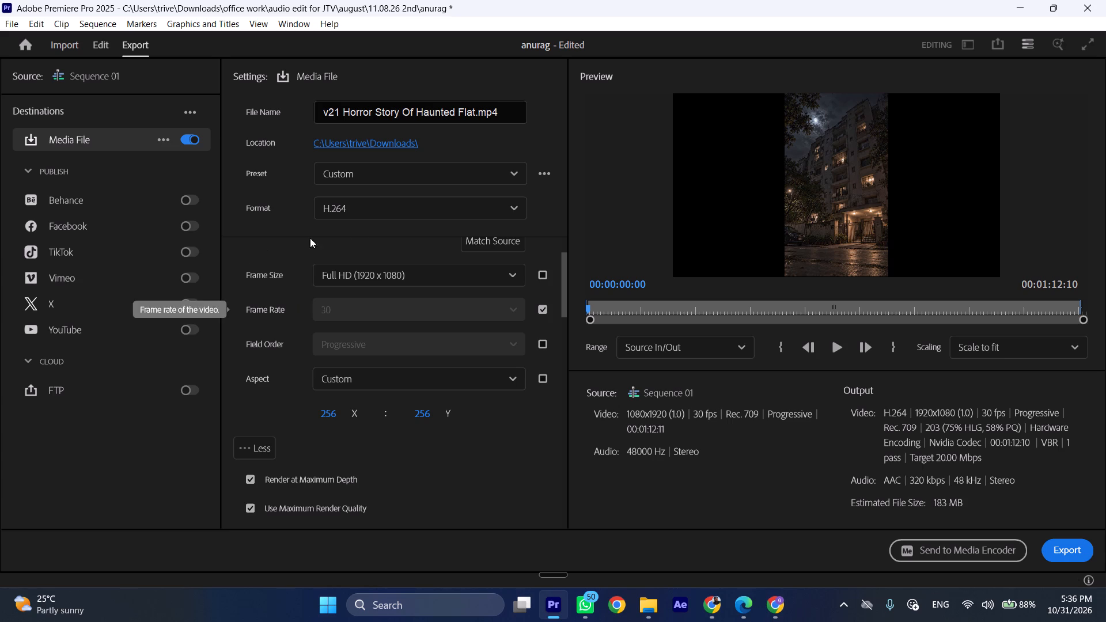
Look through the available export formats for the video without changing the H.264 selection.
click(419, 209)
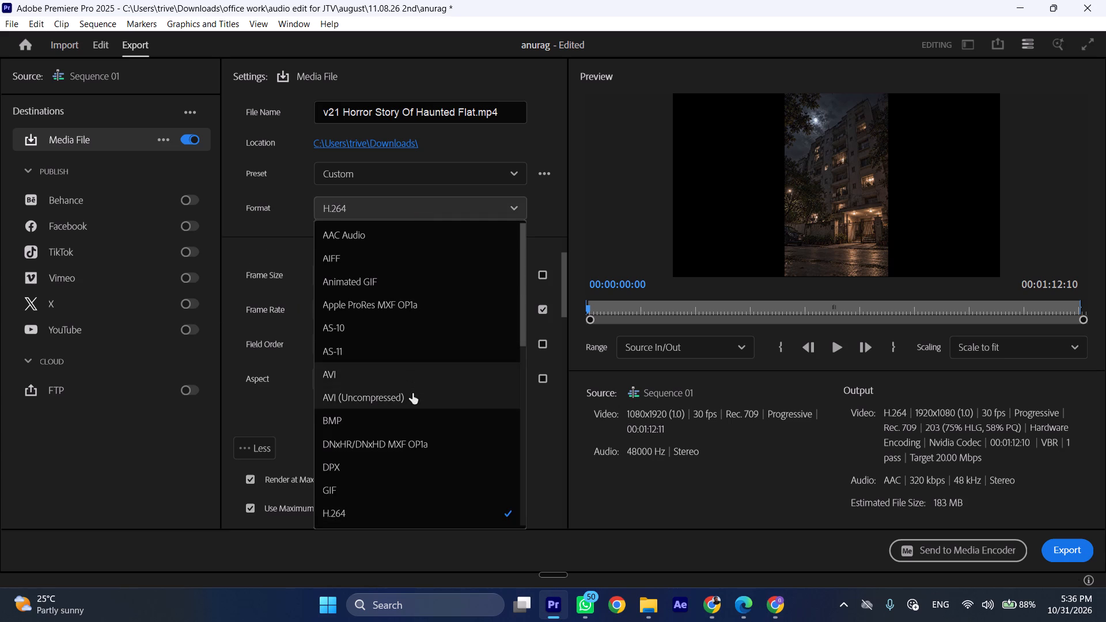
scroll(412, 394, down, 16)
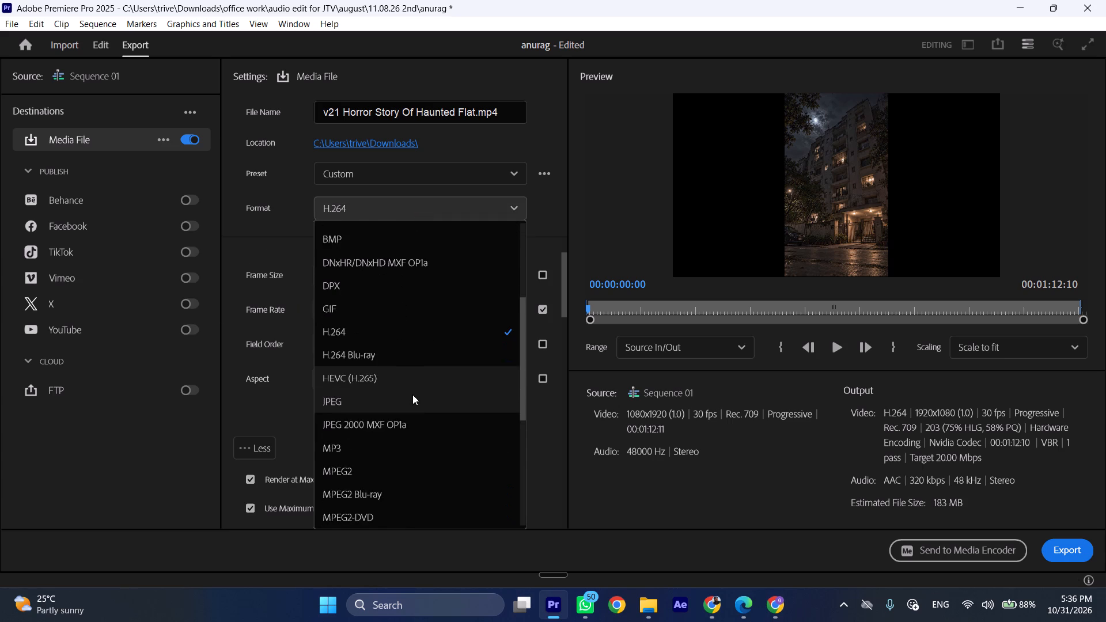
scroll(412, 395, down, 9)
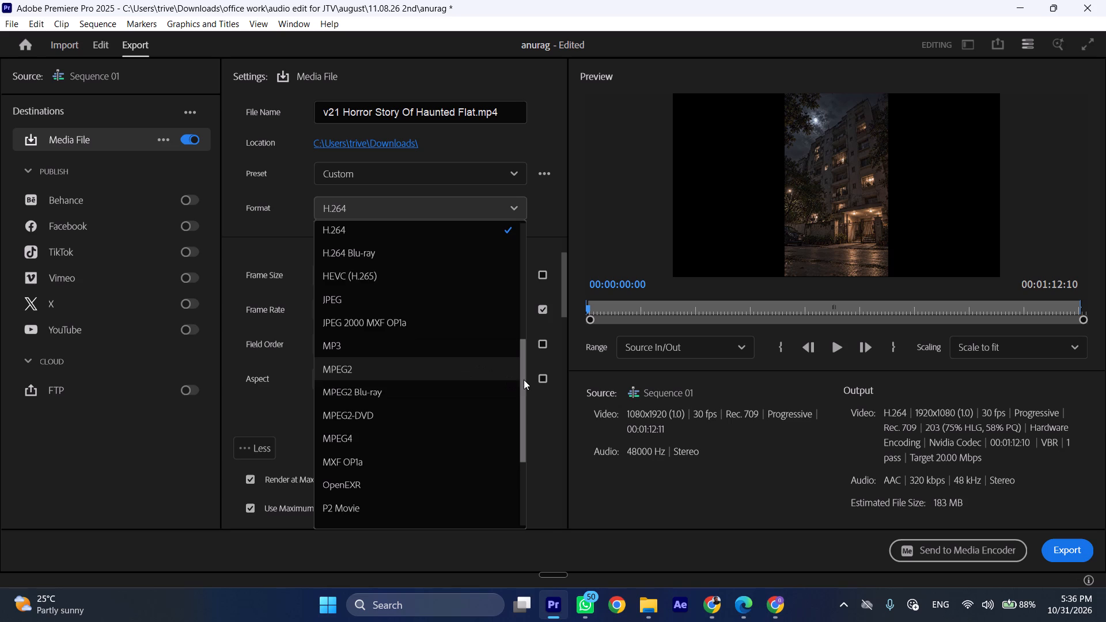
drag(524, 380, 502, 231)
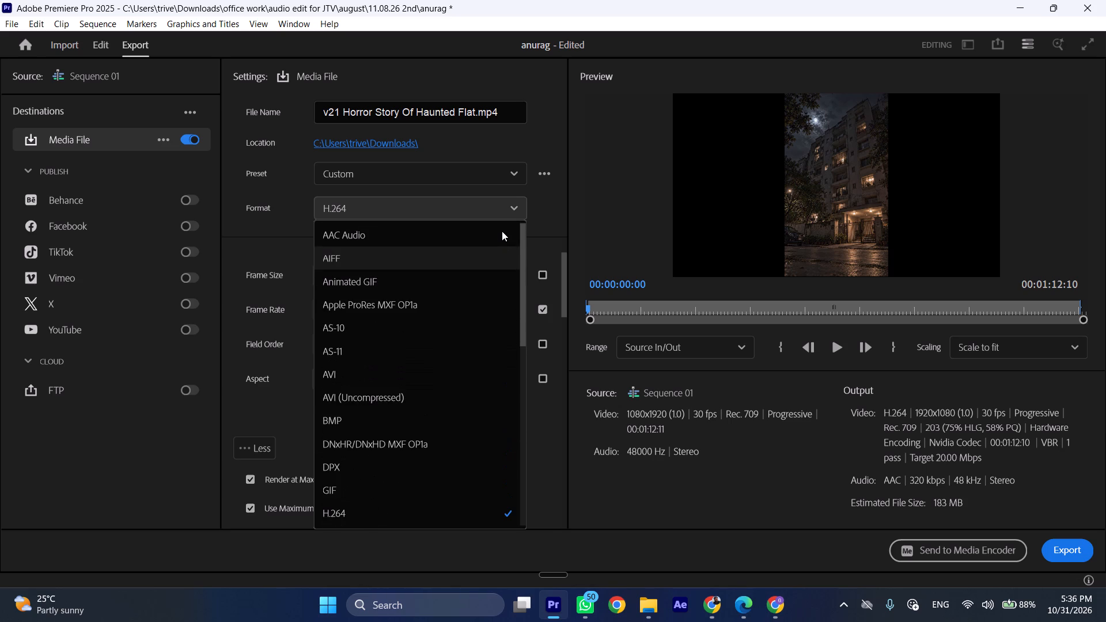
drag(502, 231, 502, 227)
drag(502, 227, 508, 317)
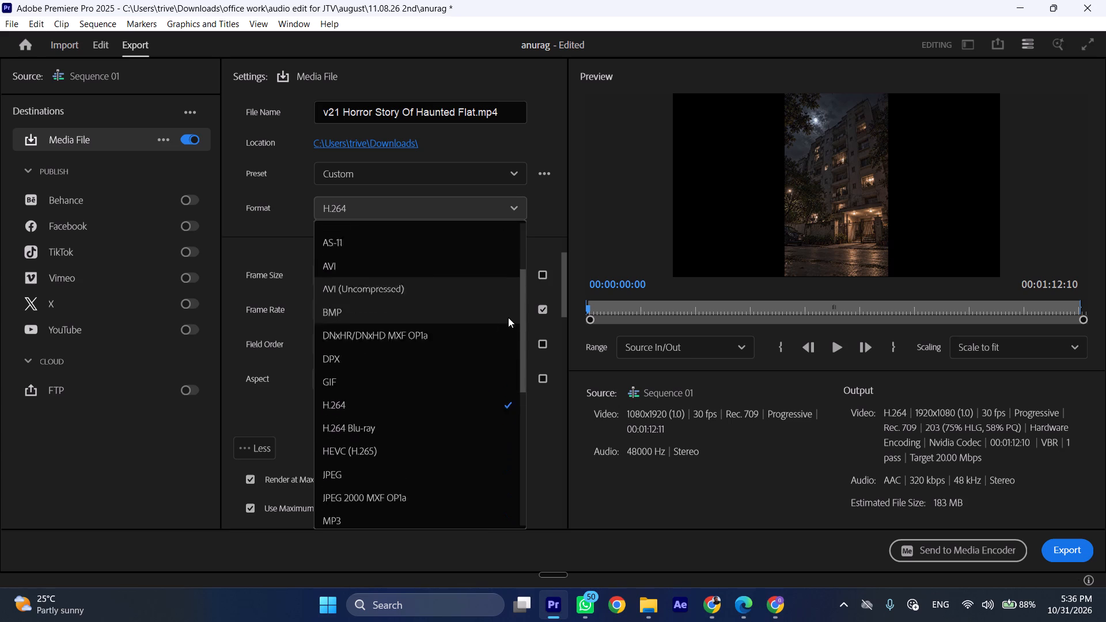
drag(508, 317, 524, 363)
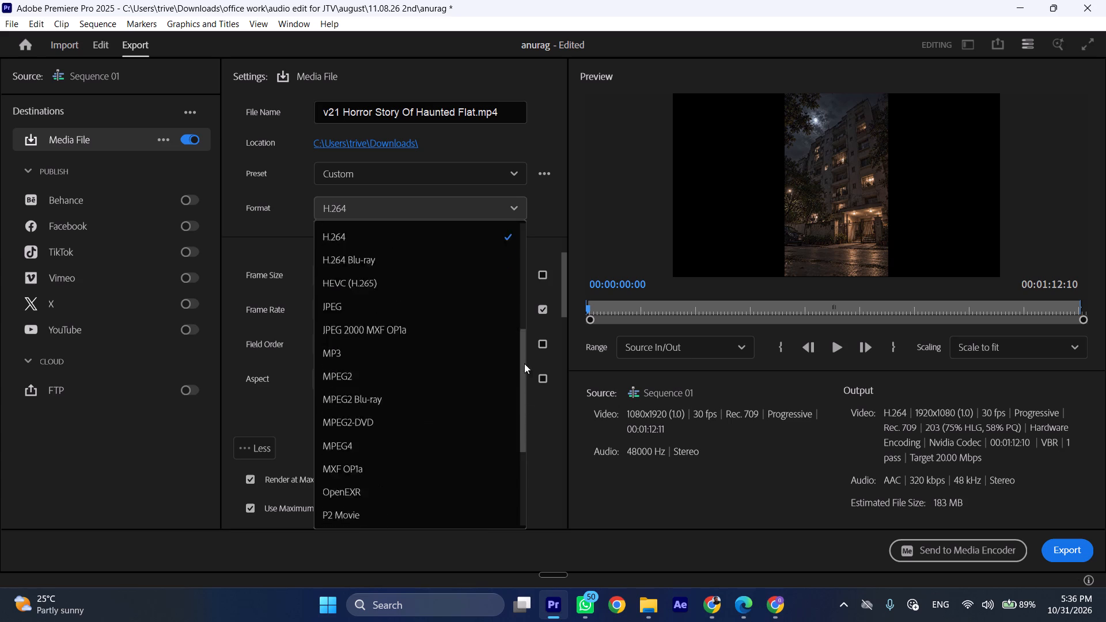
drag(524, 363, 510, 230)
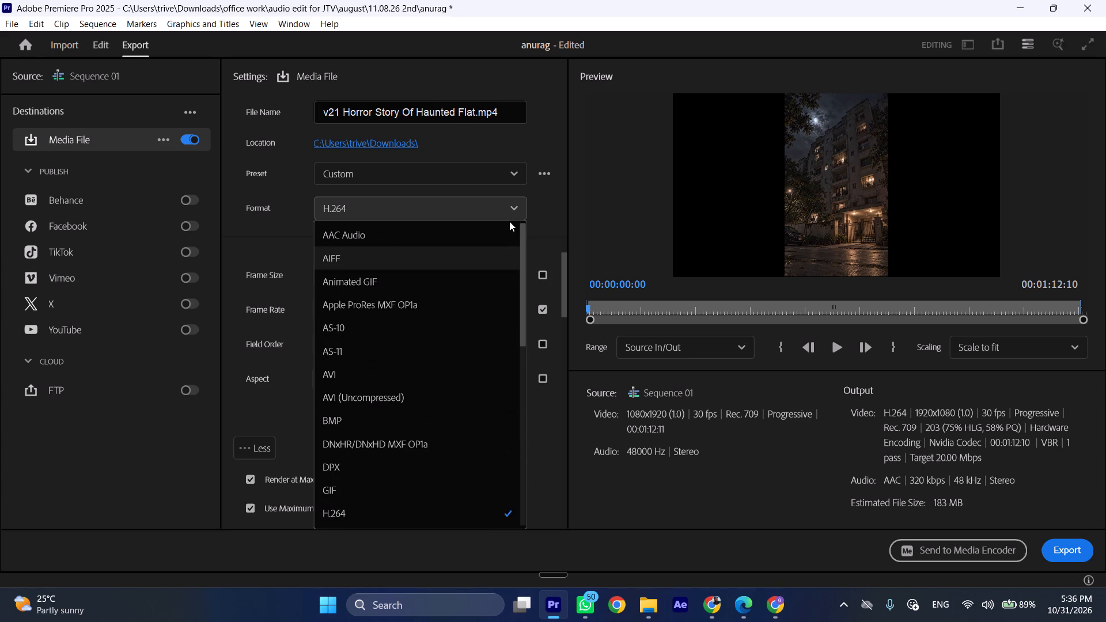
Apply the Match Source - Adaptive High Bitrate preset to the export of Sequence 01.
click(493, 172)
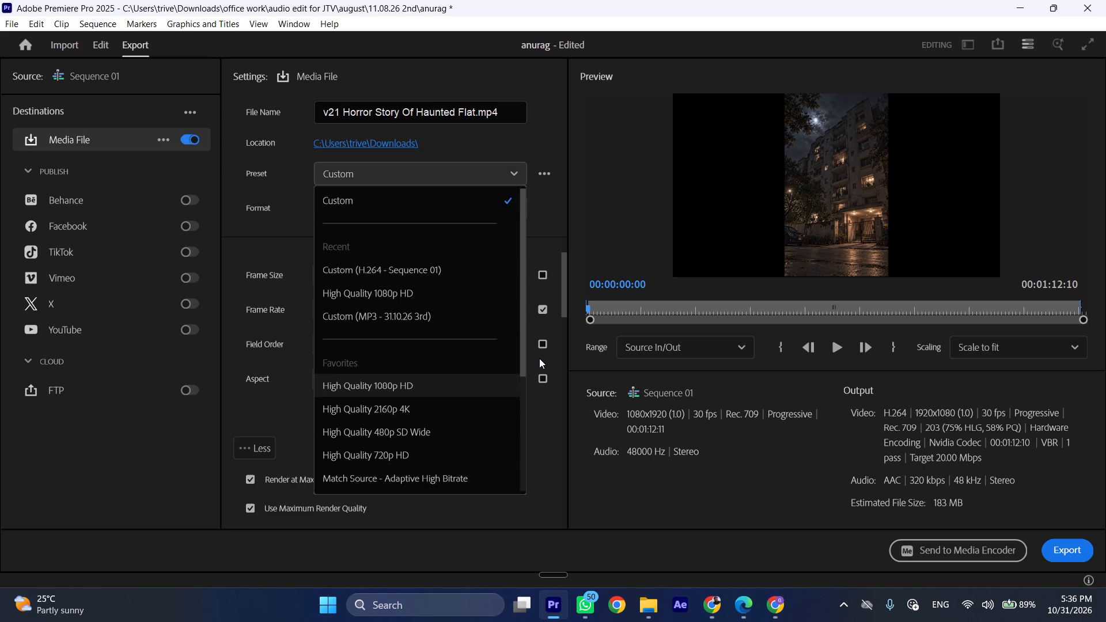
drag(523, 348, 529, 452)
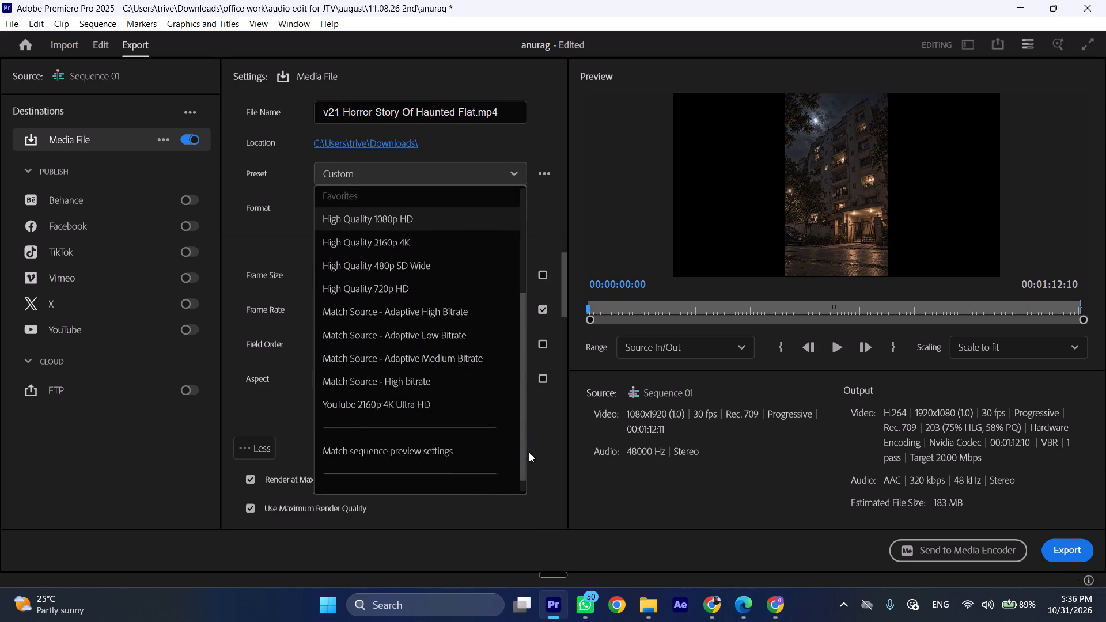
drag(529, 452, 527, 331)
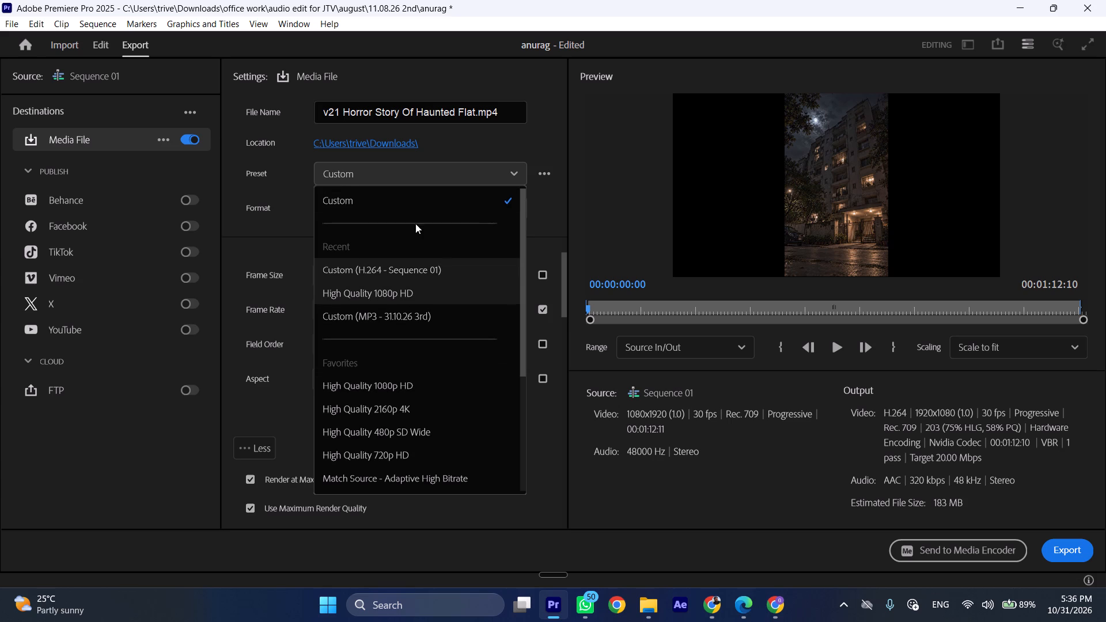
click(390, 176)
click(390, 174)
drag(521, 296, 521, 323)
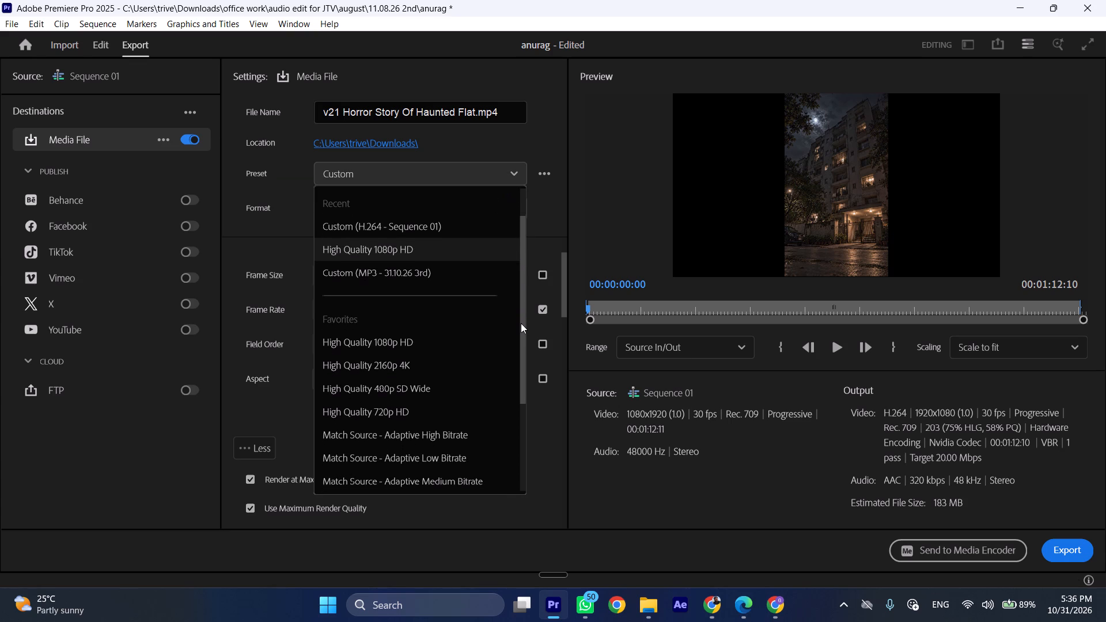
drag(521, 323, 521, 332)
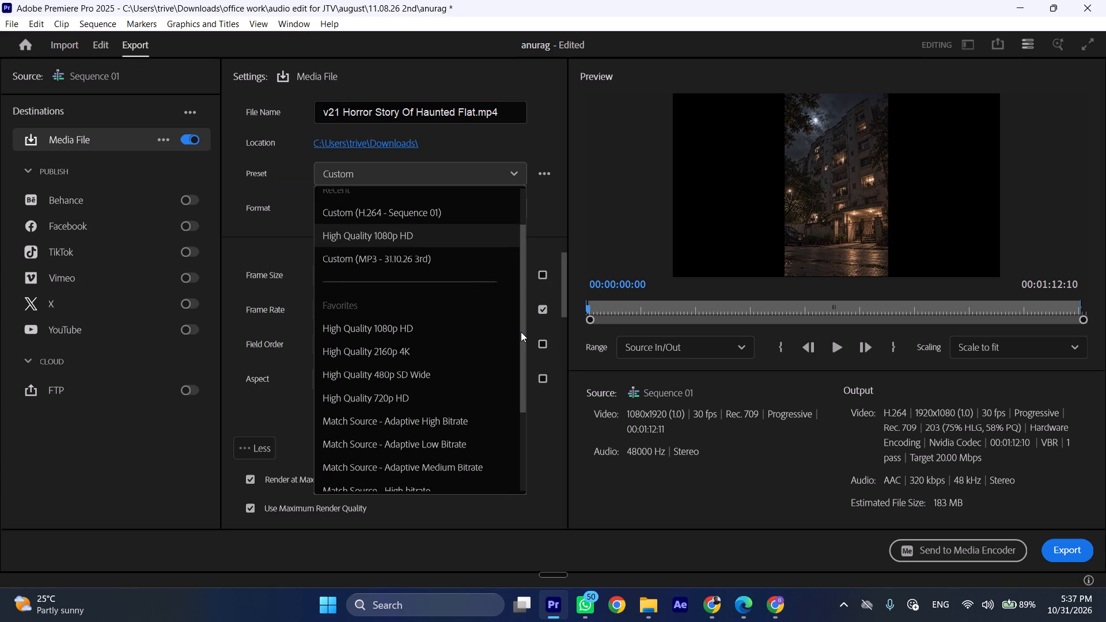
drag(521, 332, 521, 332)
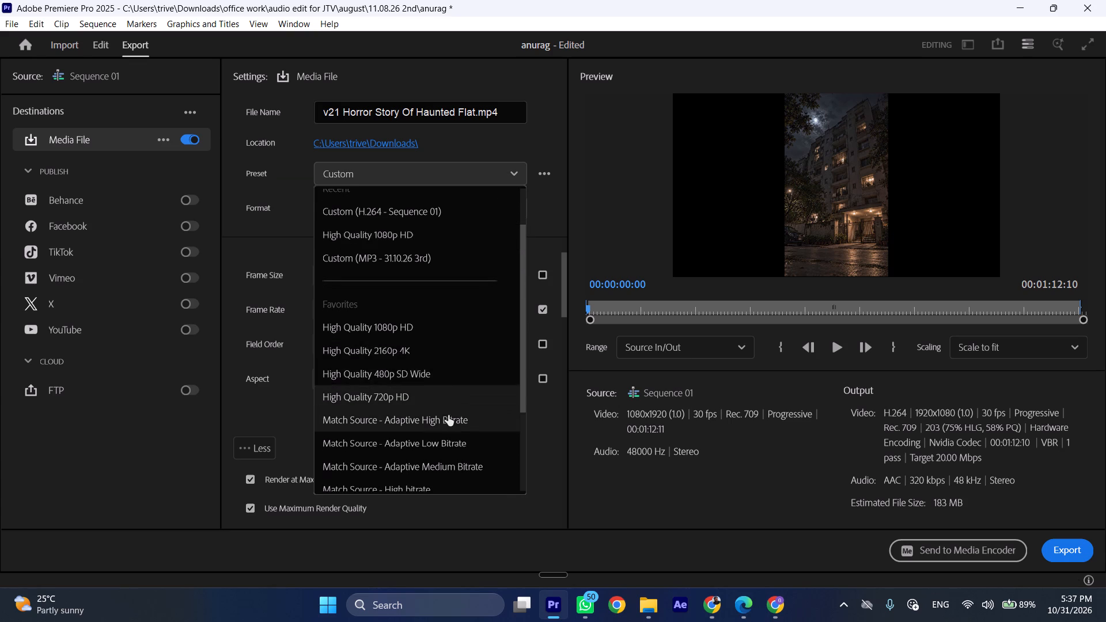
click(448, 417)
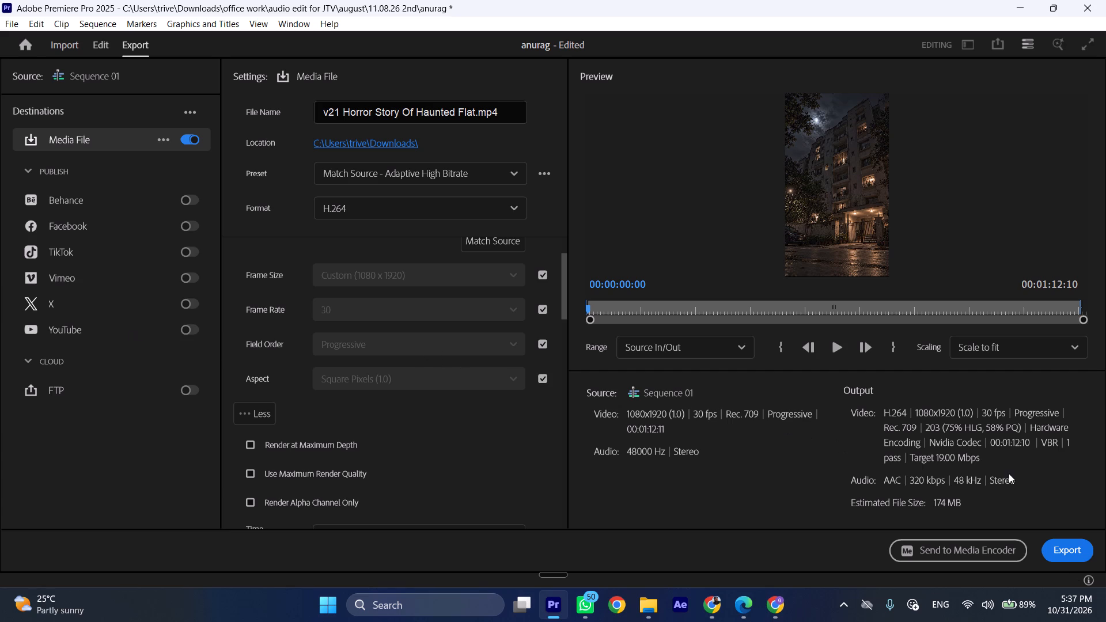
Export Sequence 01 as v21 Horror Story Of Haunted Flat.mp4 to the Downloads folder.
click(1063, 546)
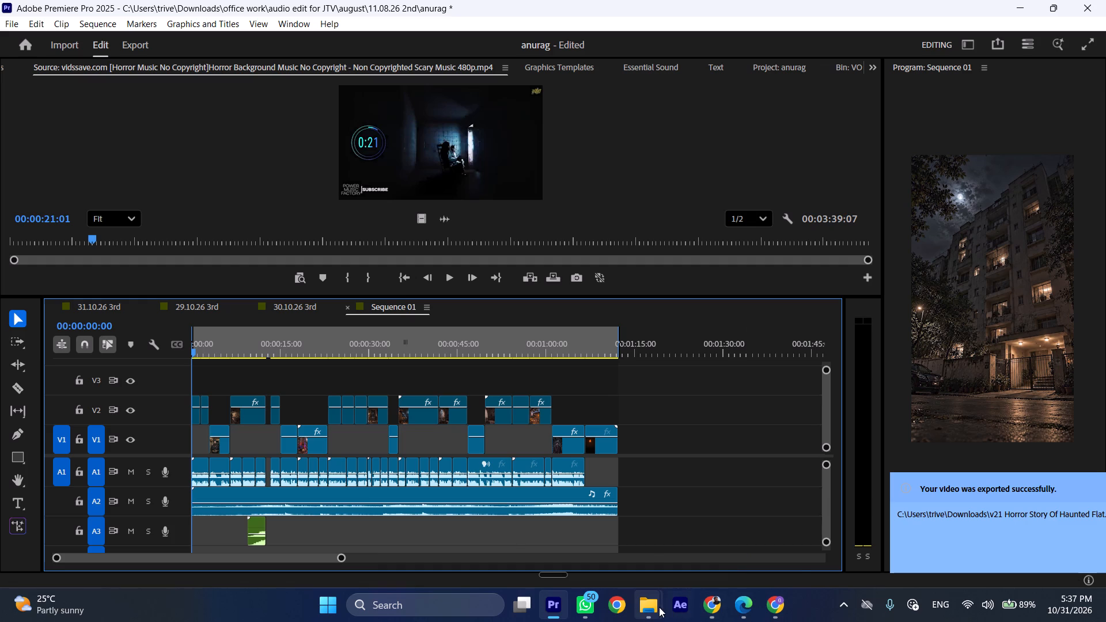
Switch to File Explorer and delete the Sequence 01 video from the Downloads folder.
click(599, 537)
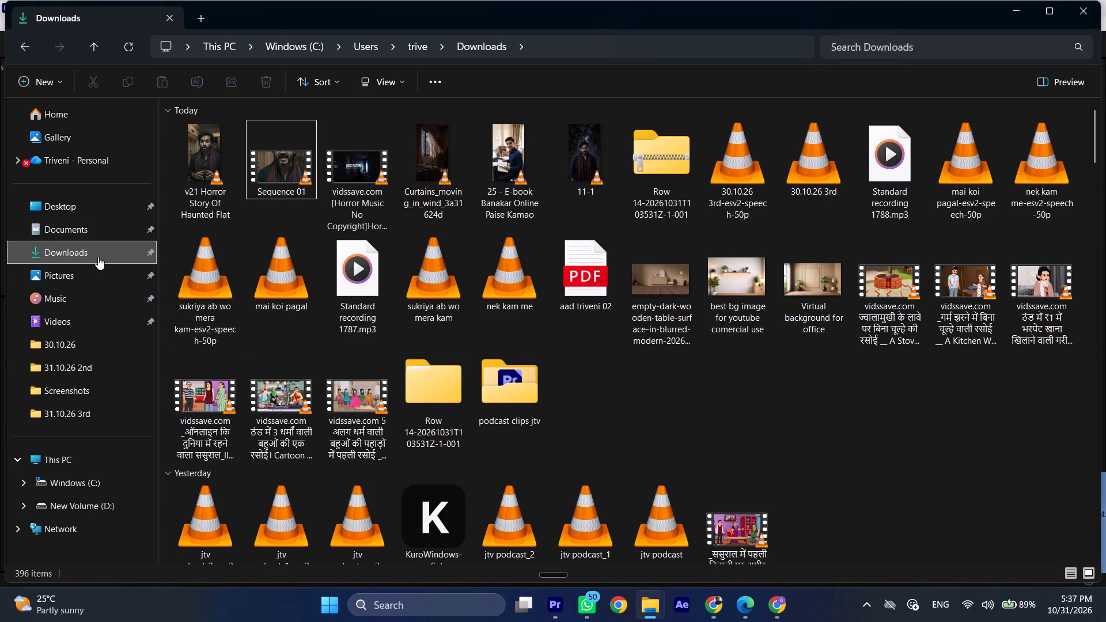
click(96, 251)
click(271, 176)
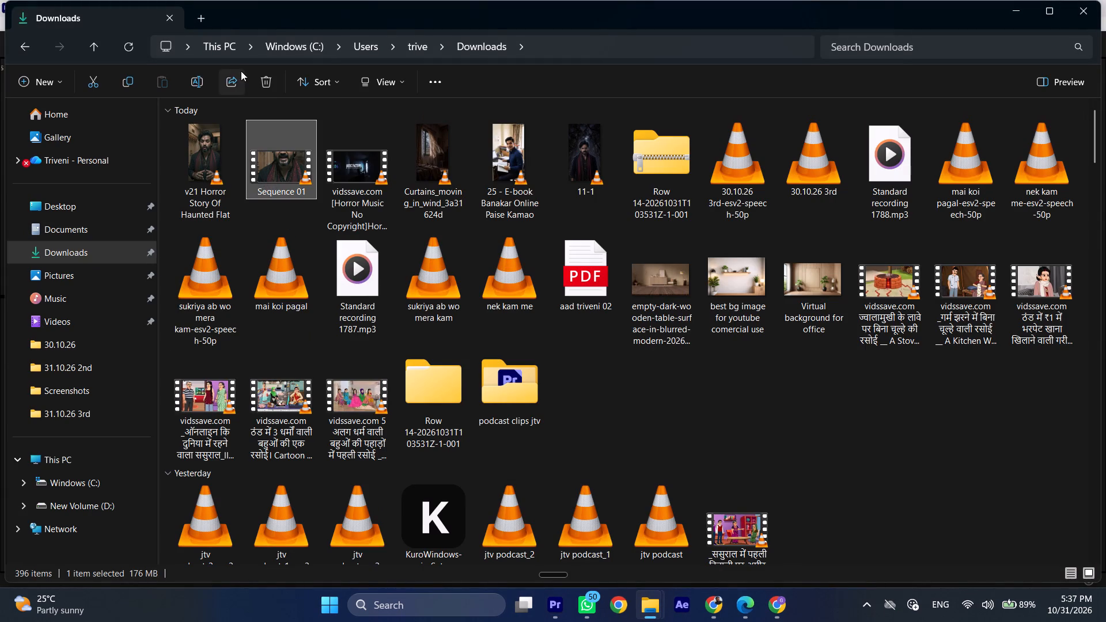
click(270, 80)
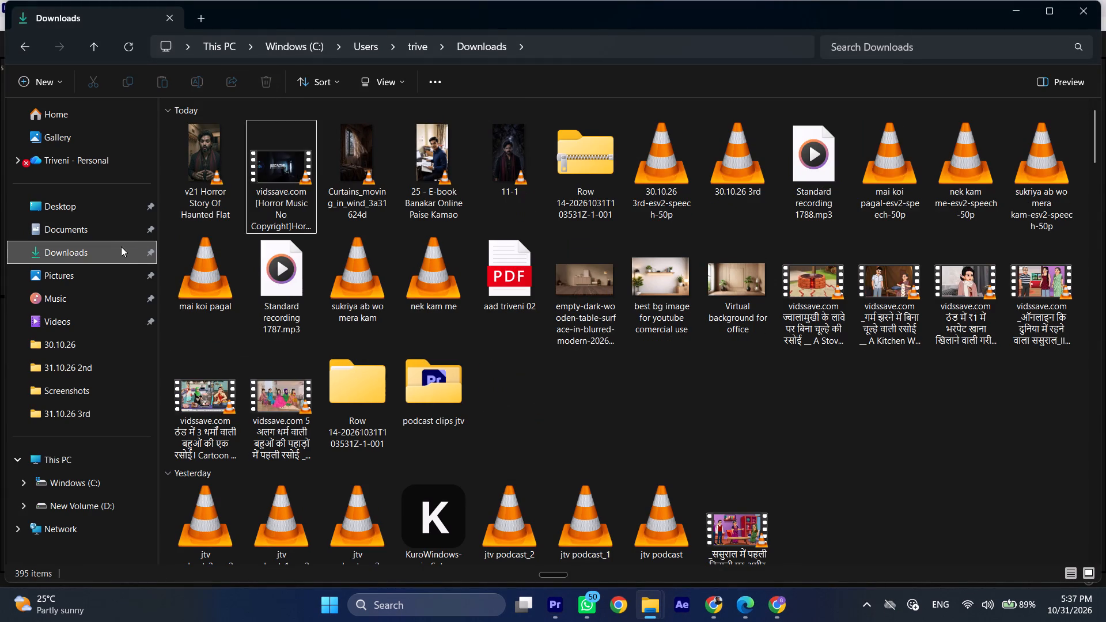
Play the exported v21 Horror Story Of Haunted Flat video from Downloads to check its framing, and close the player.
click(116, 253)
double_click(204, 155)
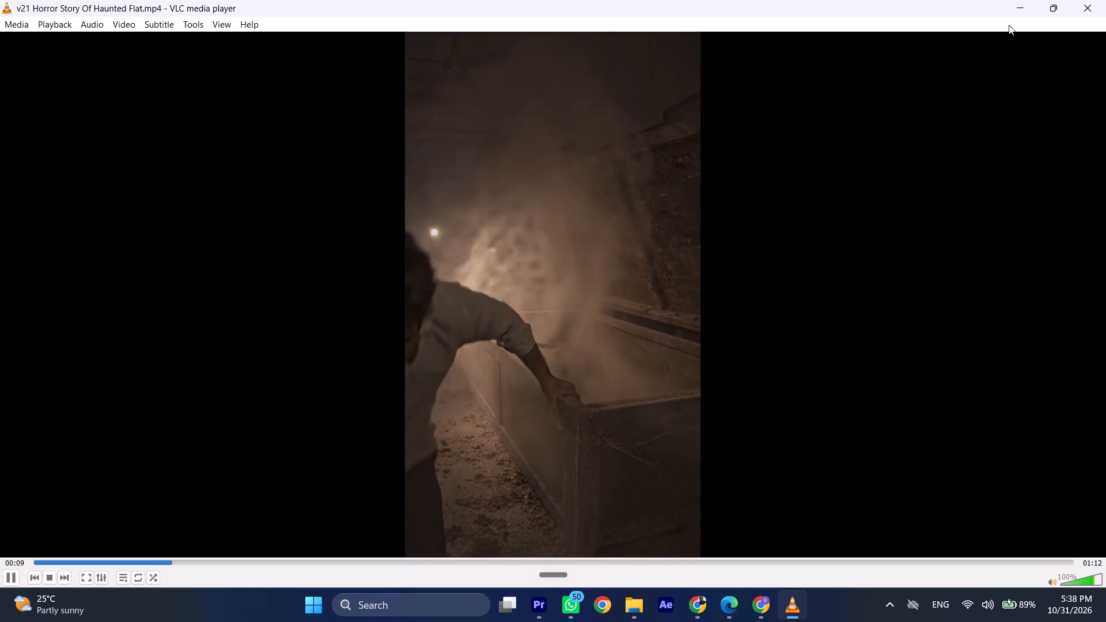
click(1105, 0)
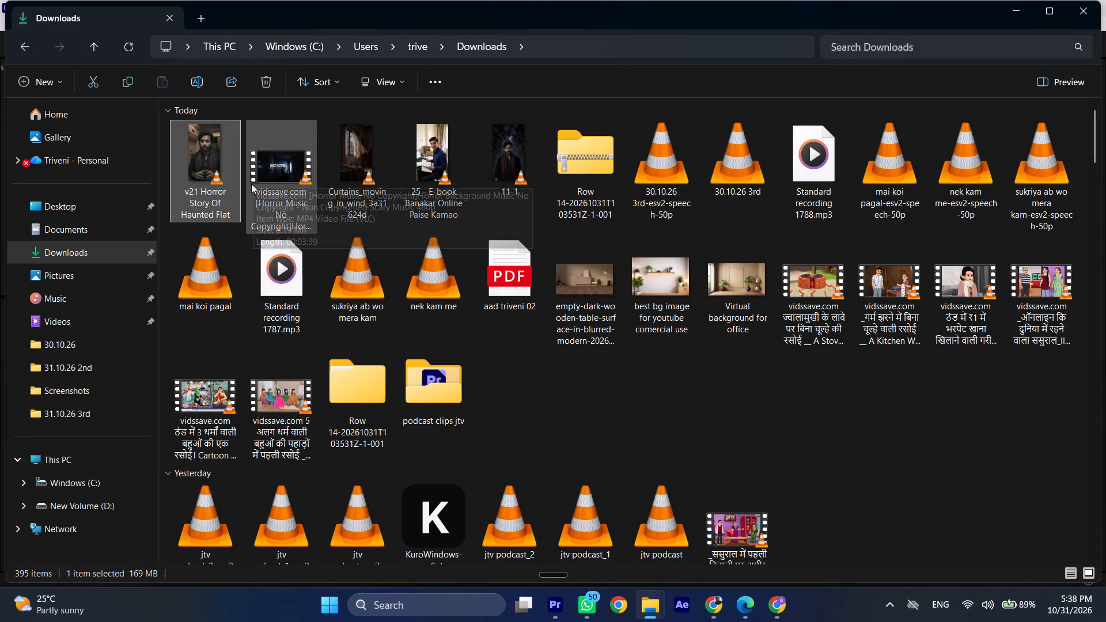
Upload v21 Horror Story Of Haunted Flat.mp4 from Downloads to the horror edits folder in Google Drive.
drag(199, 153, 781, 616)
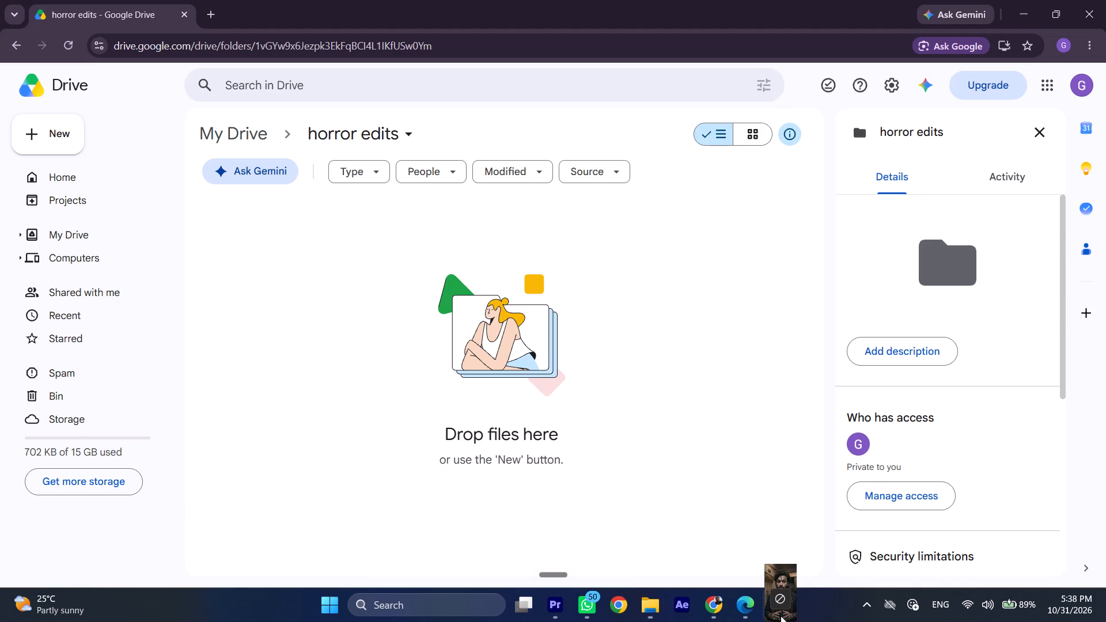
drag(781, 616, 597, 428)
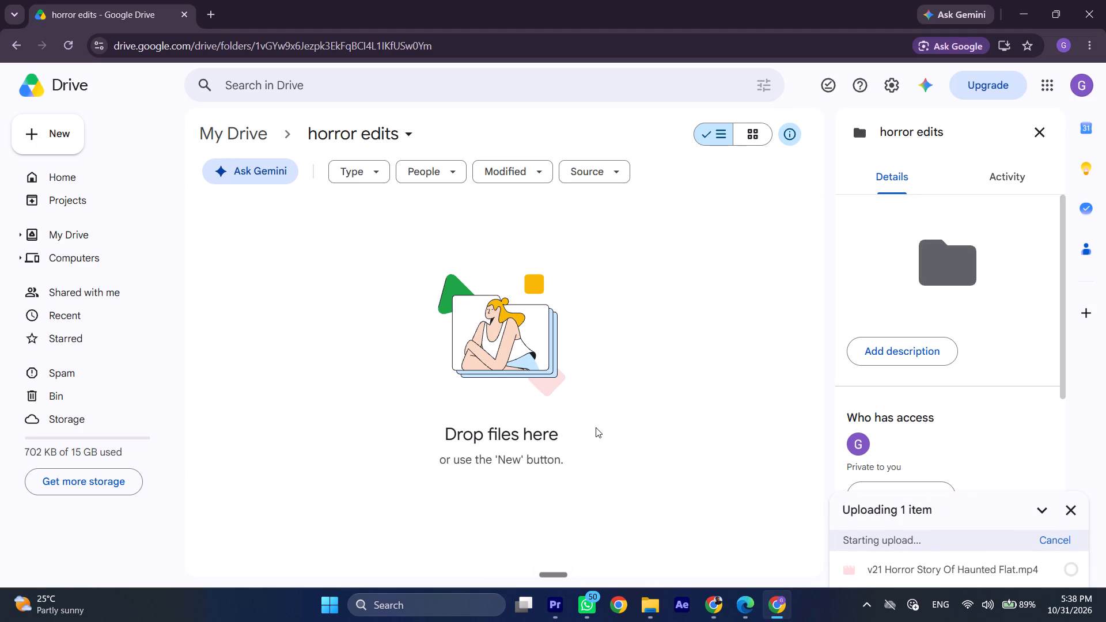